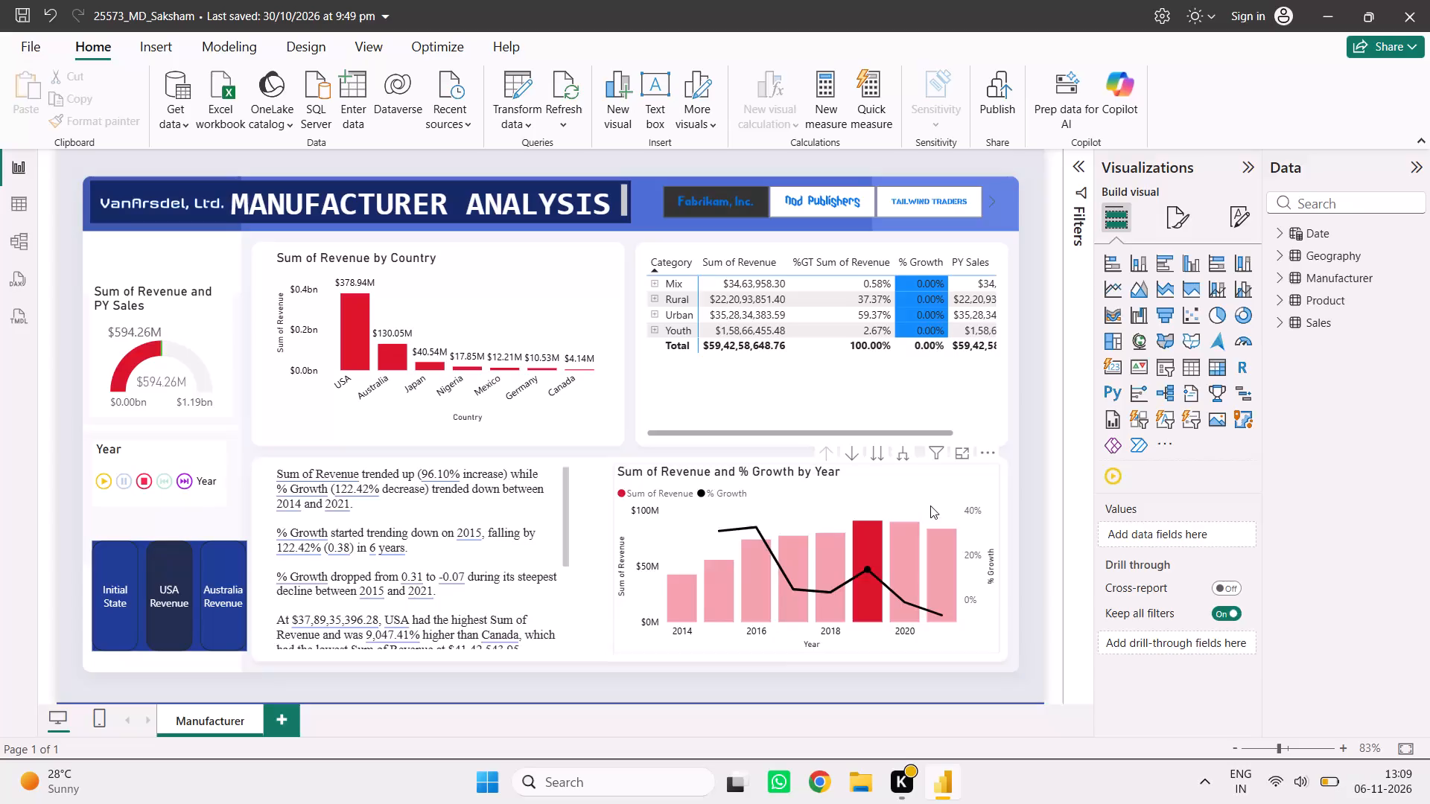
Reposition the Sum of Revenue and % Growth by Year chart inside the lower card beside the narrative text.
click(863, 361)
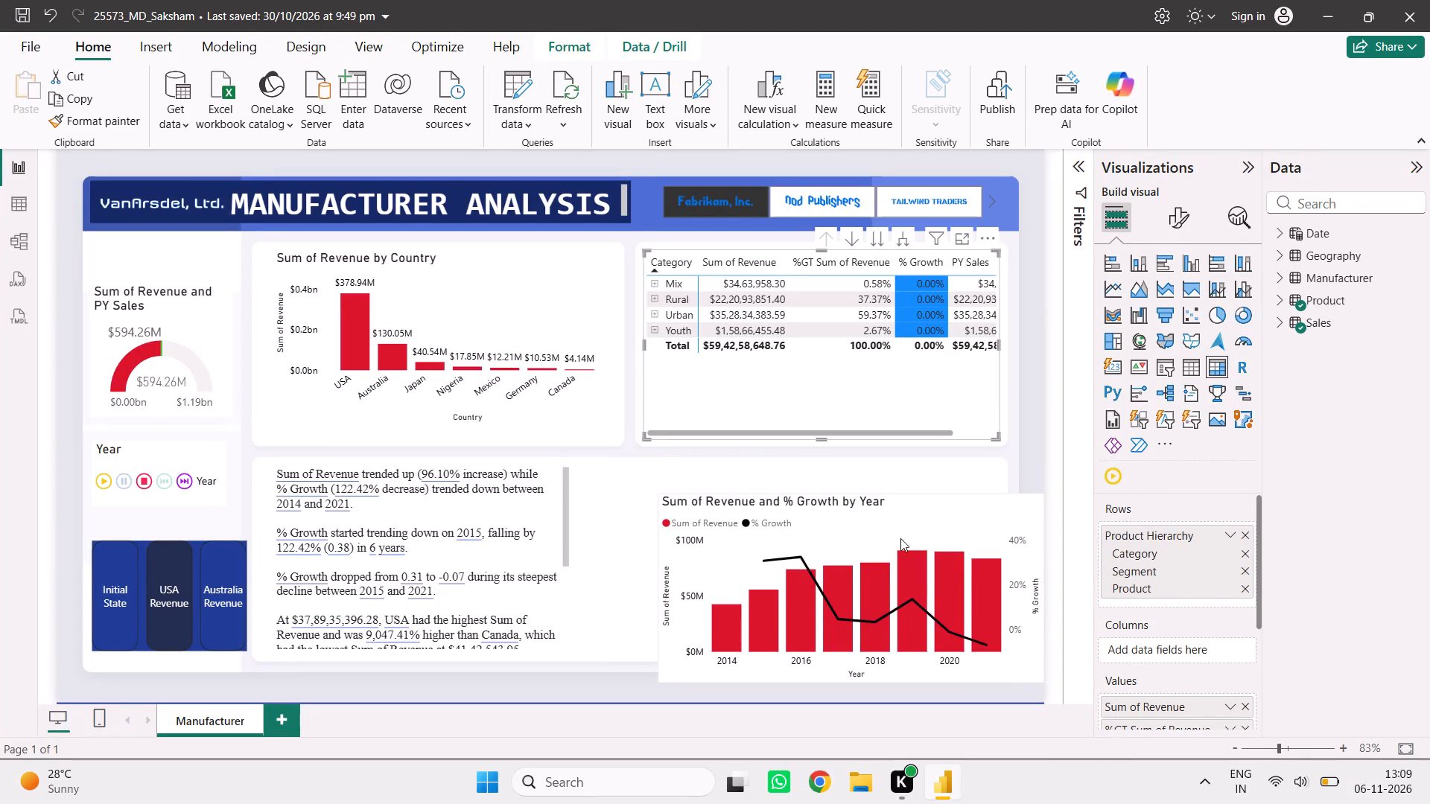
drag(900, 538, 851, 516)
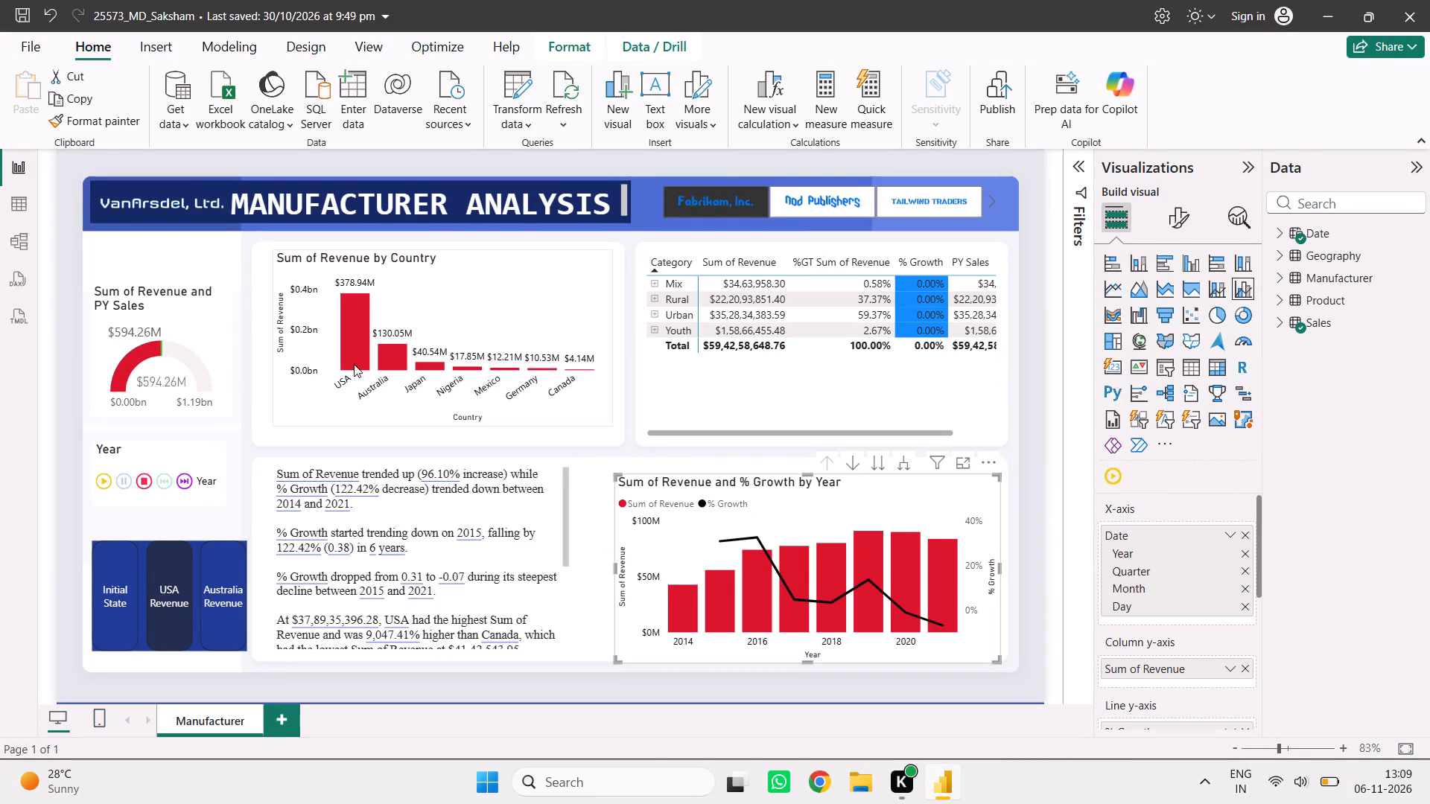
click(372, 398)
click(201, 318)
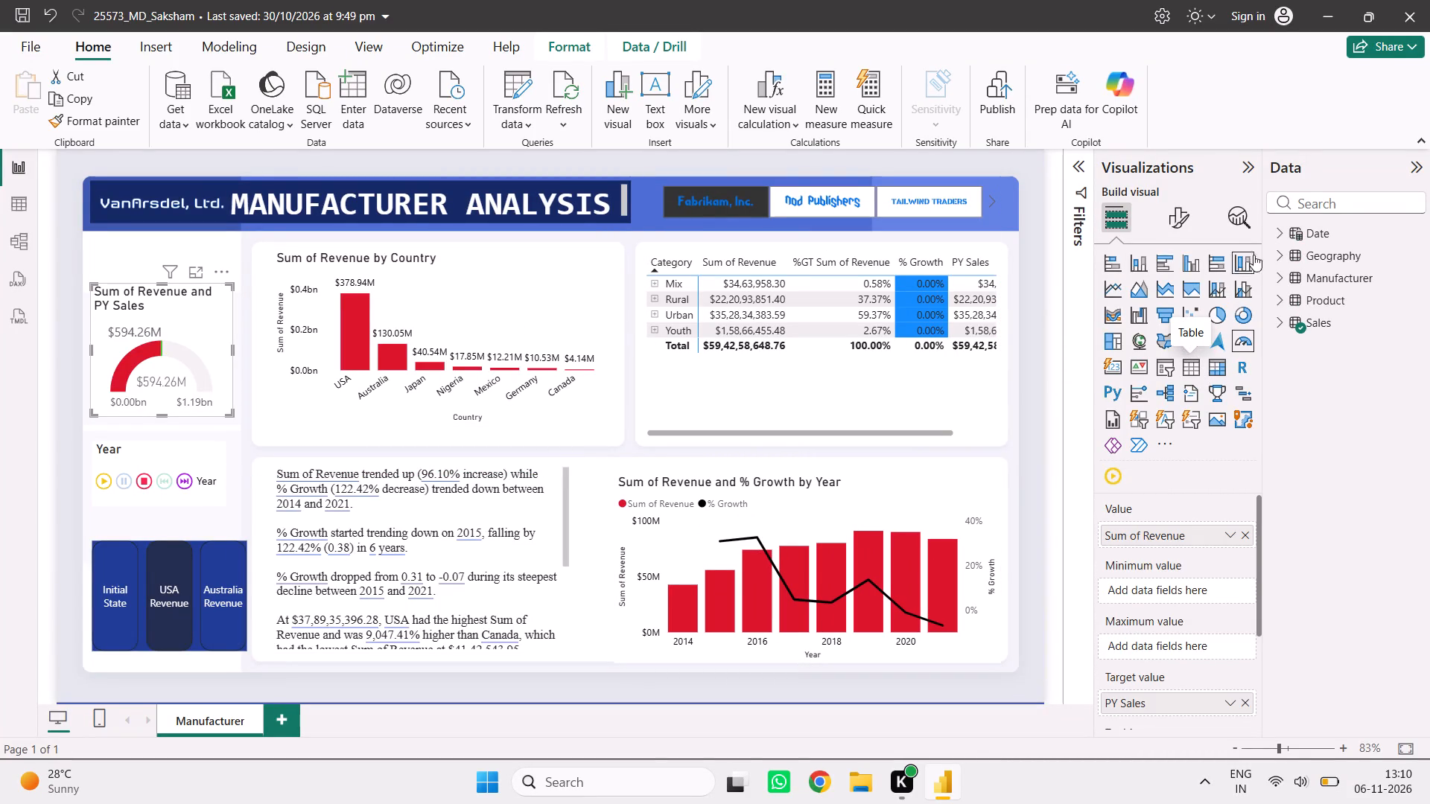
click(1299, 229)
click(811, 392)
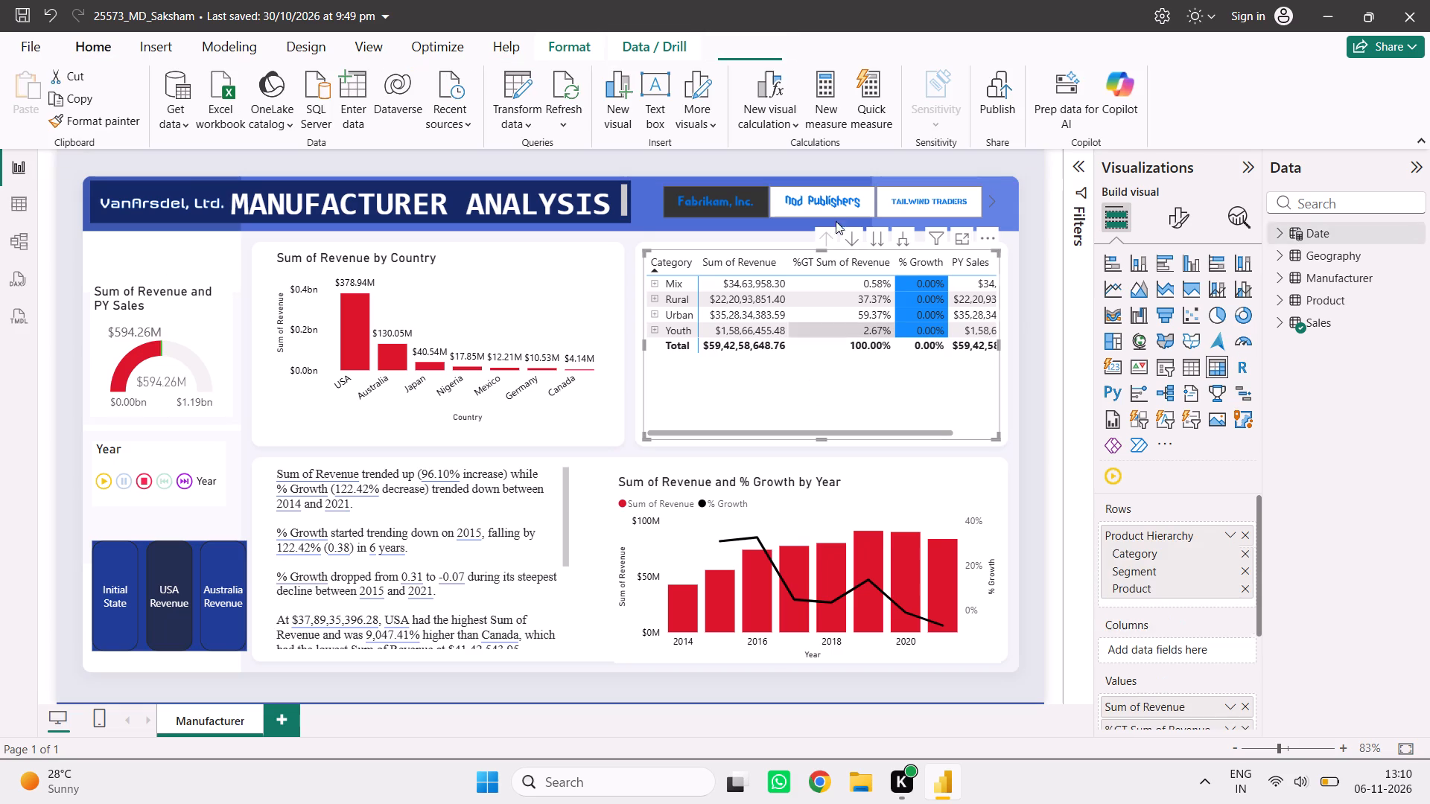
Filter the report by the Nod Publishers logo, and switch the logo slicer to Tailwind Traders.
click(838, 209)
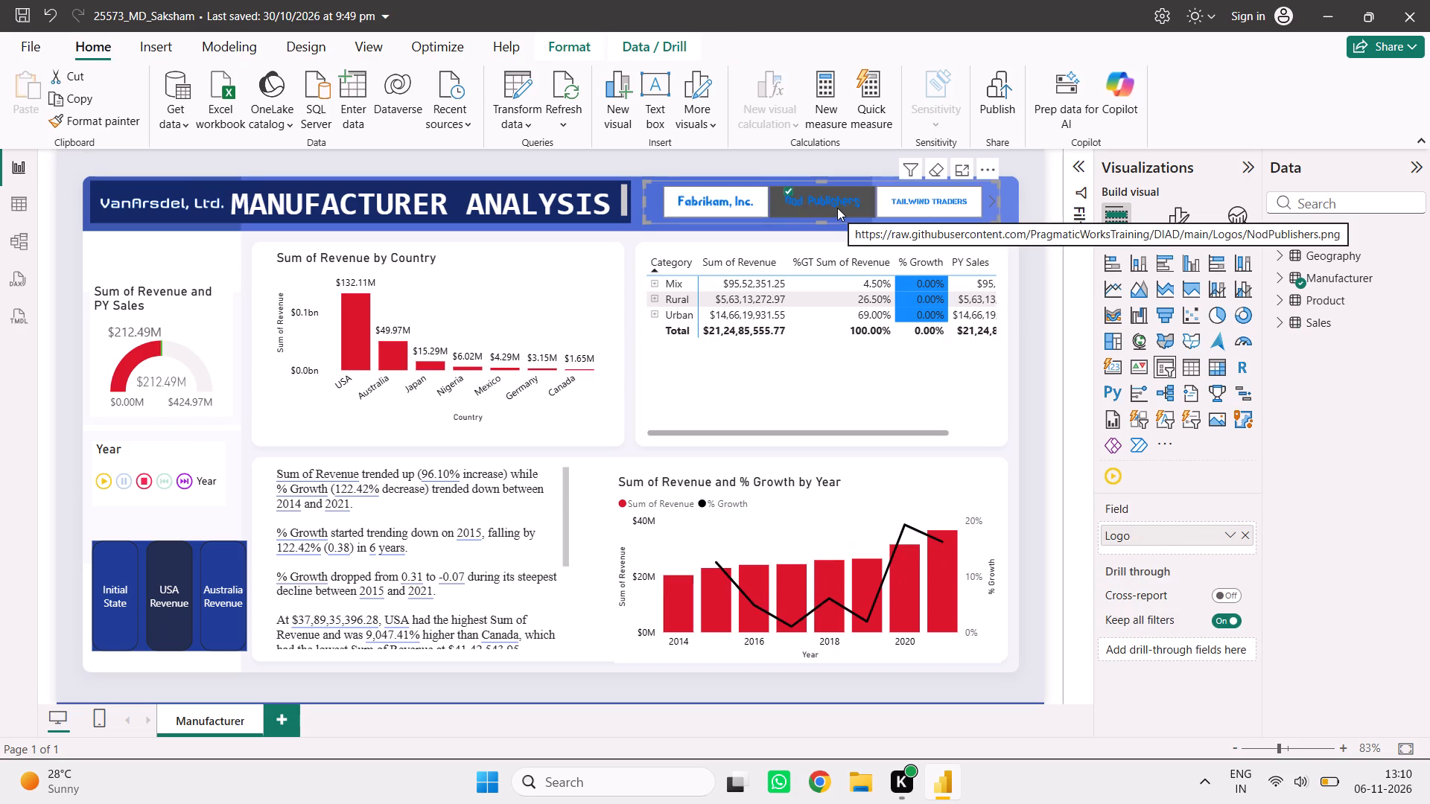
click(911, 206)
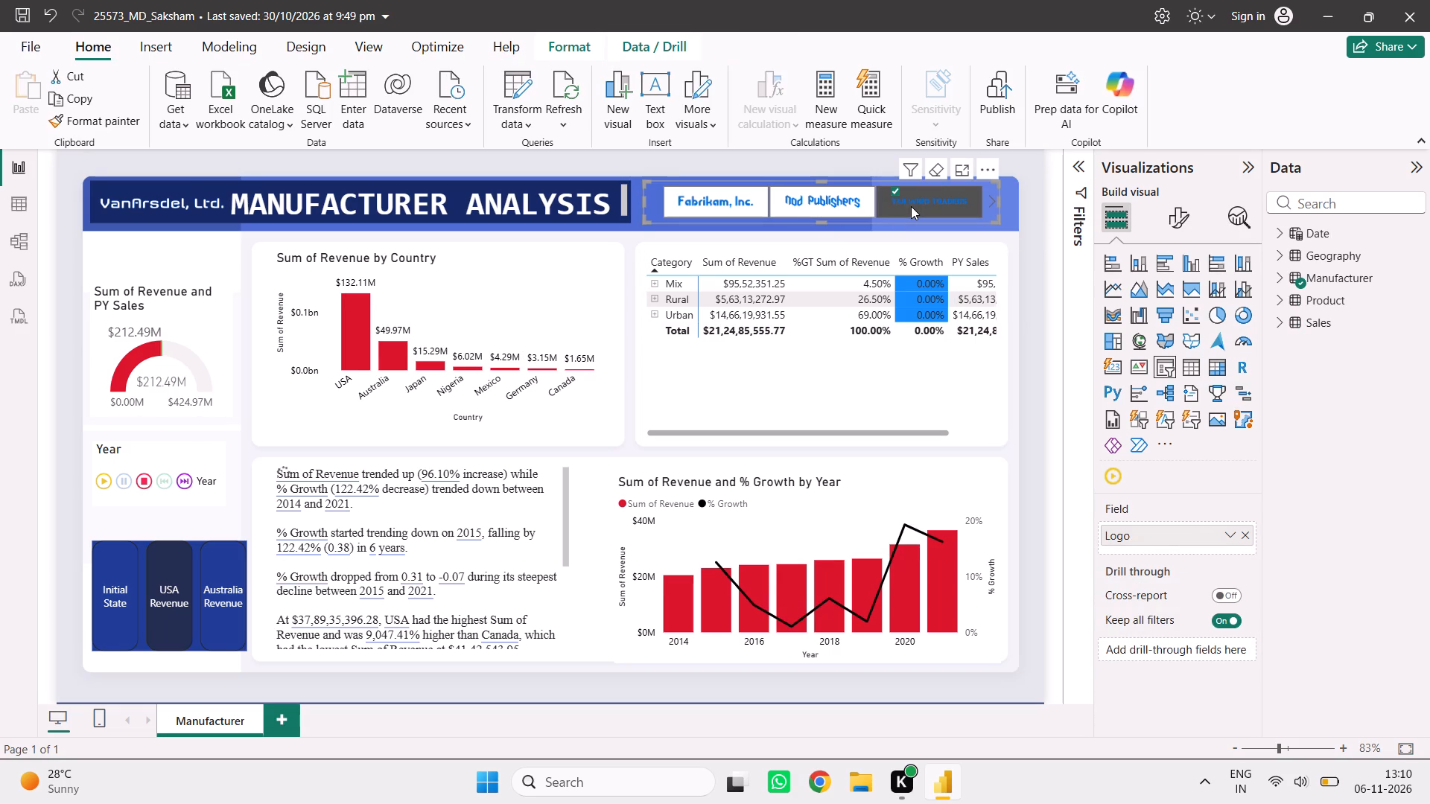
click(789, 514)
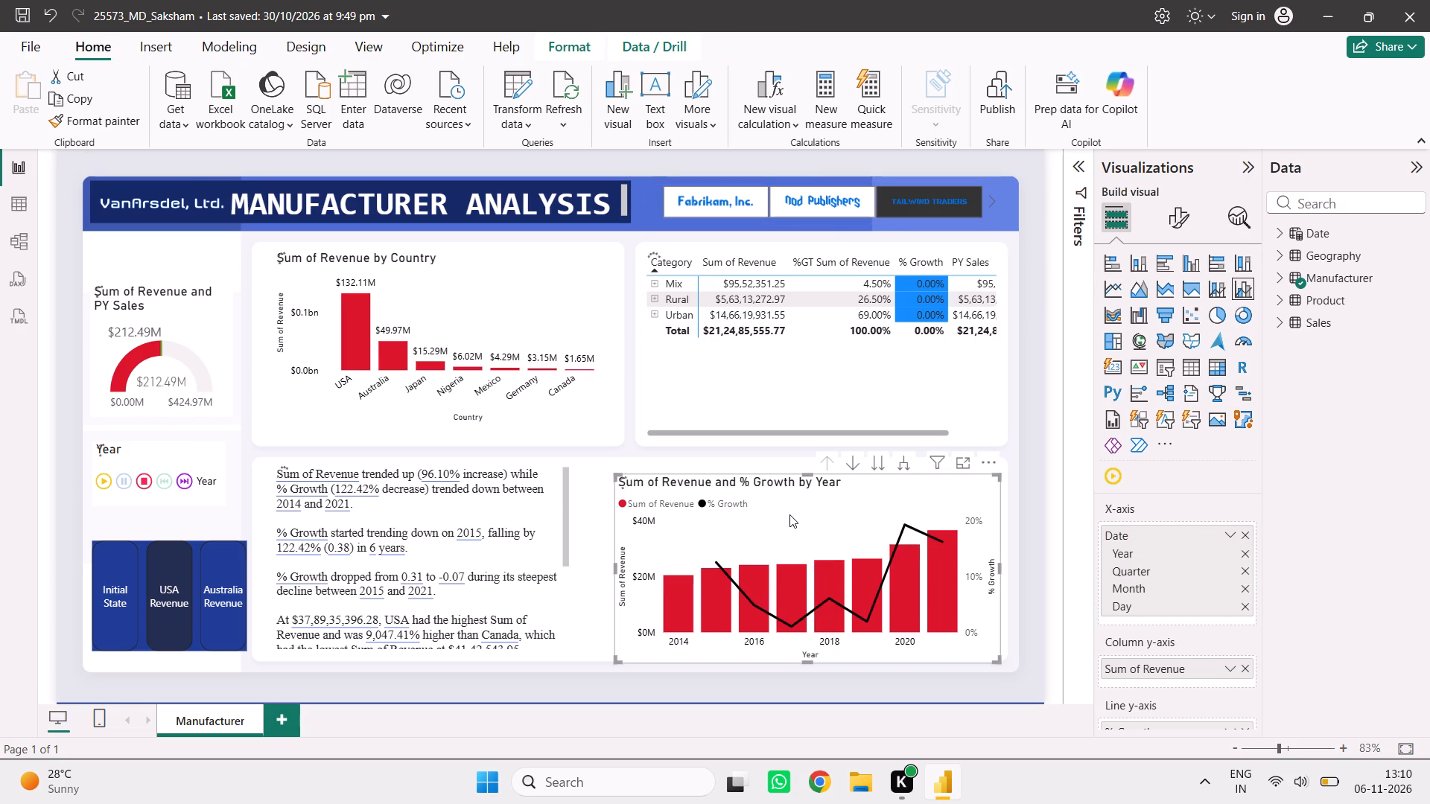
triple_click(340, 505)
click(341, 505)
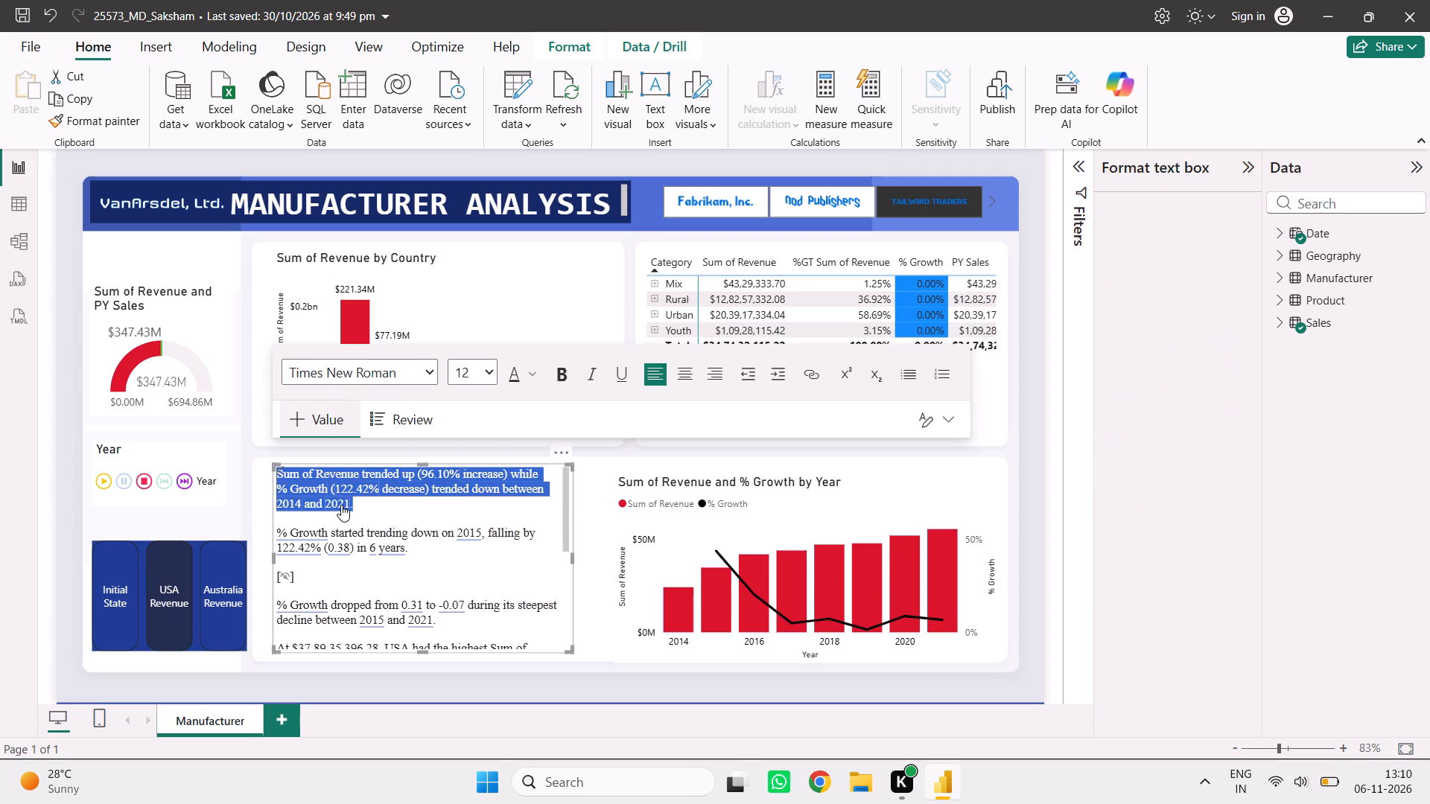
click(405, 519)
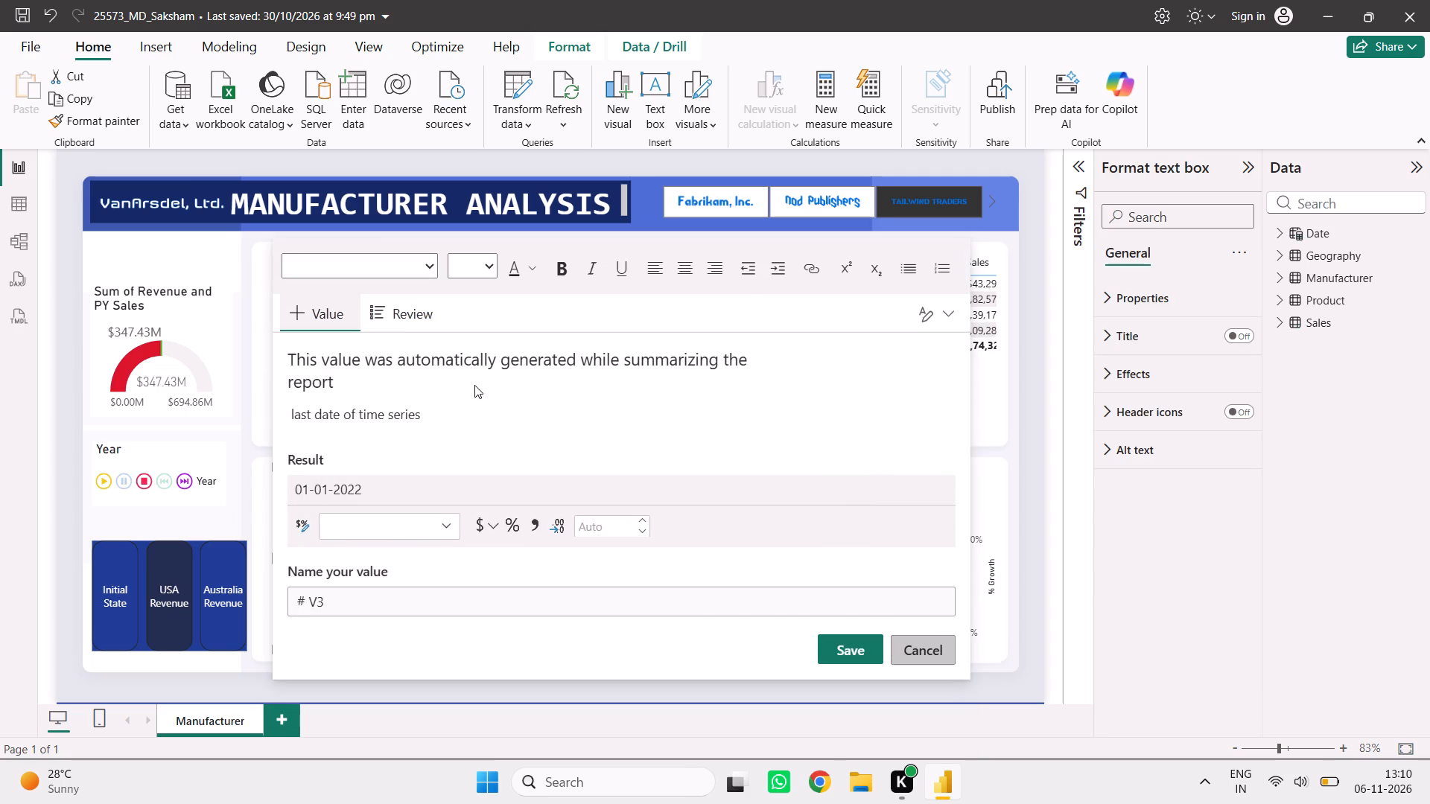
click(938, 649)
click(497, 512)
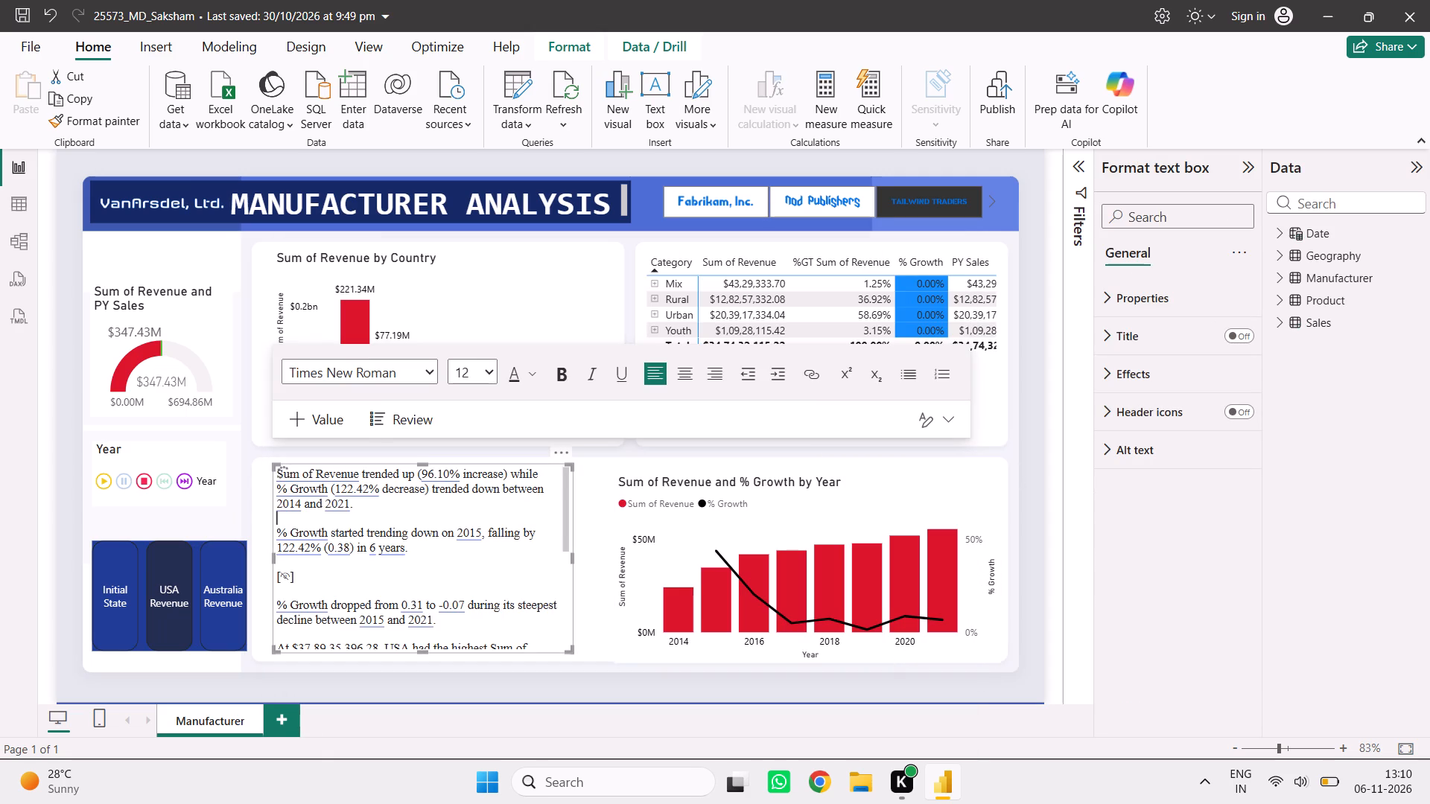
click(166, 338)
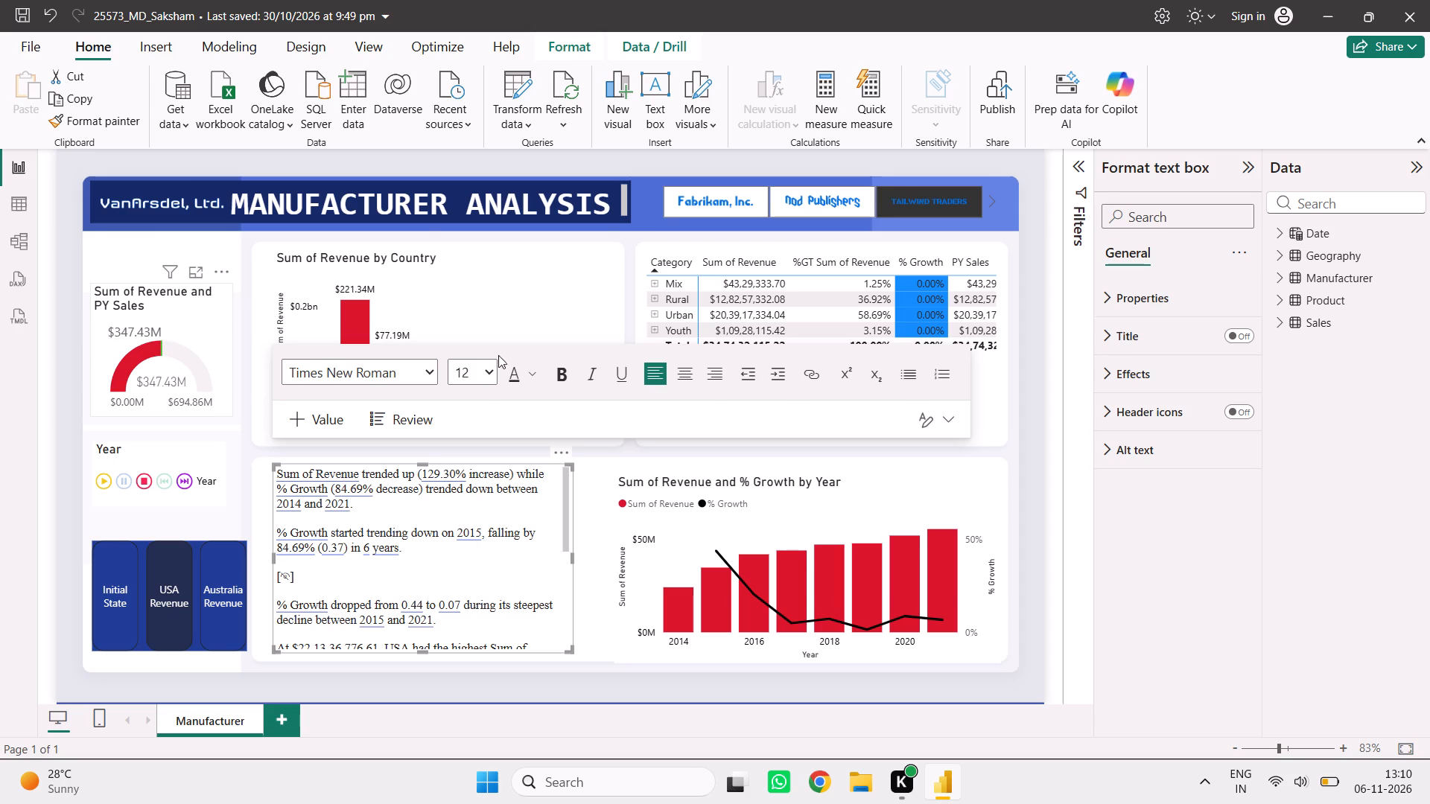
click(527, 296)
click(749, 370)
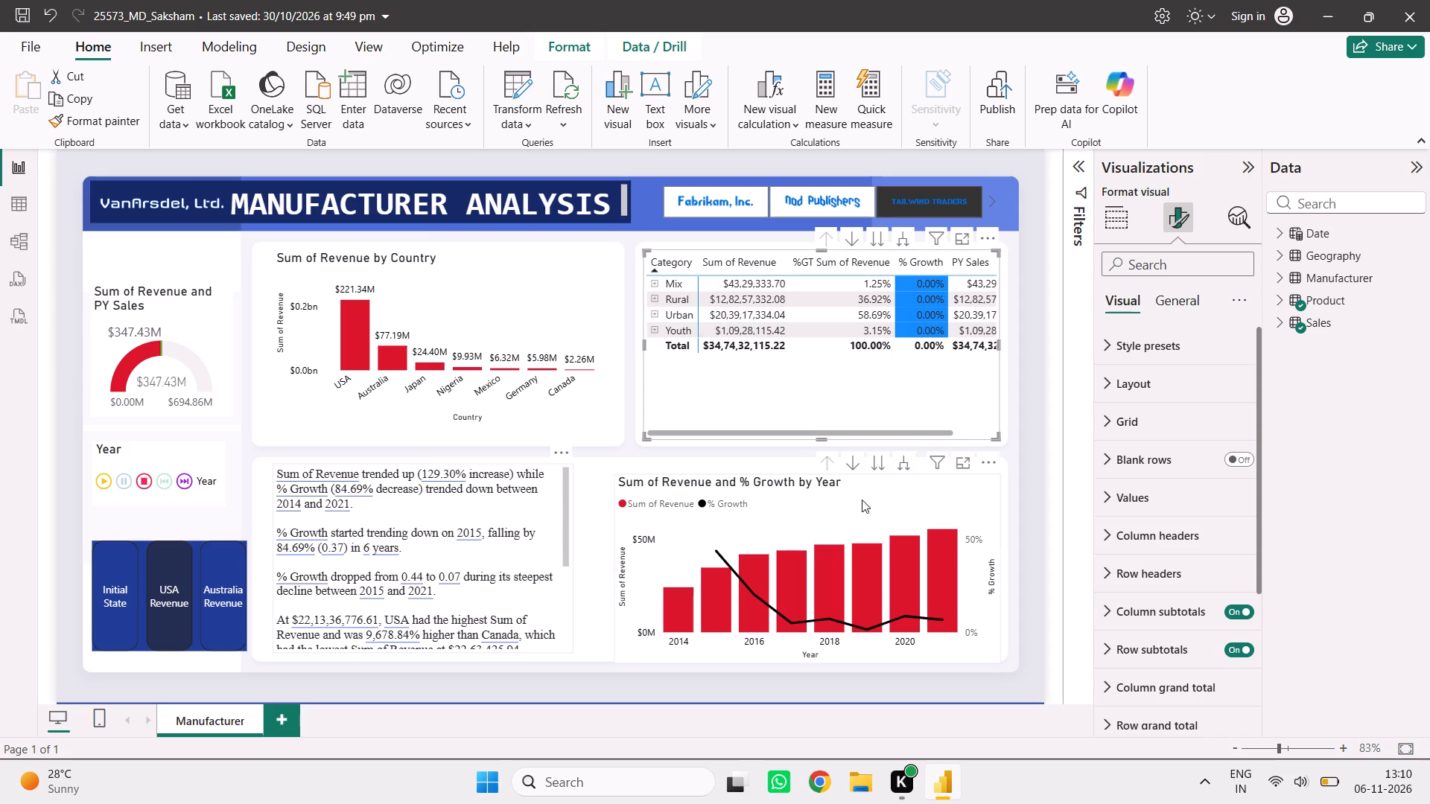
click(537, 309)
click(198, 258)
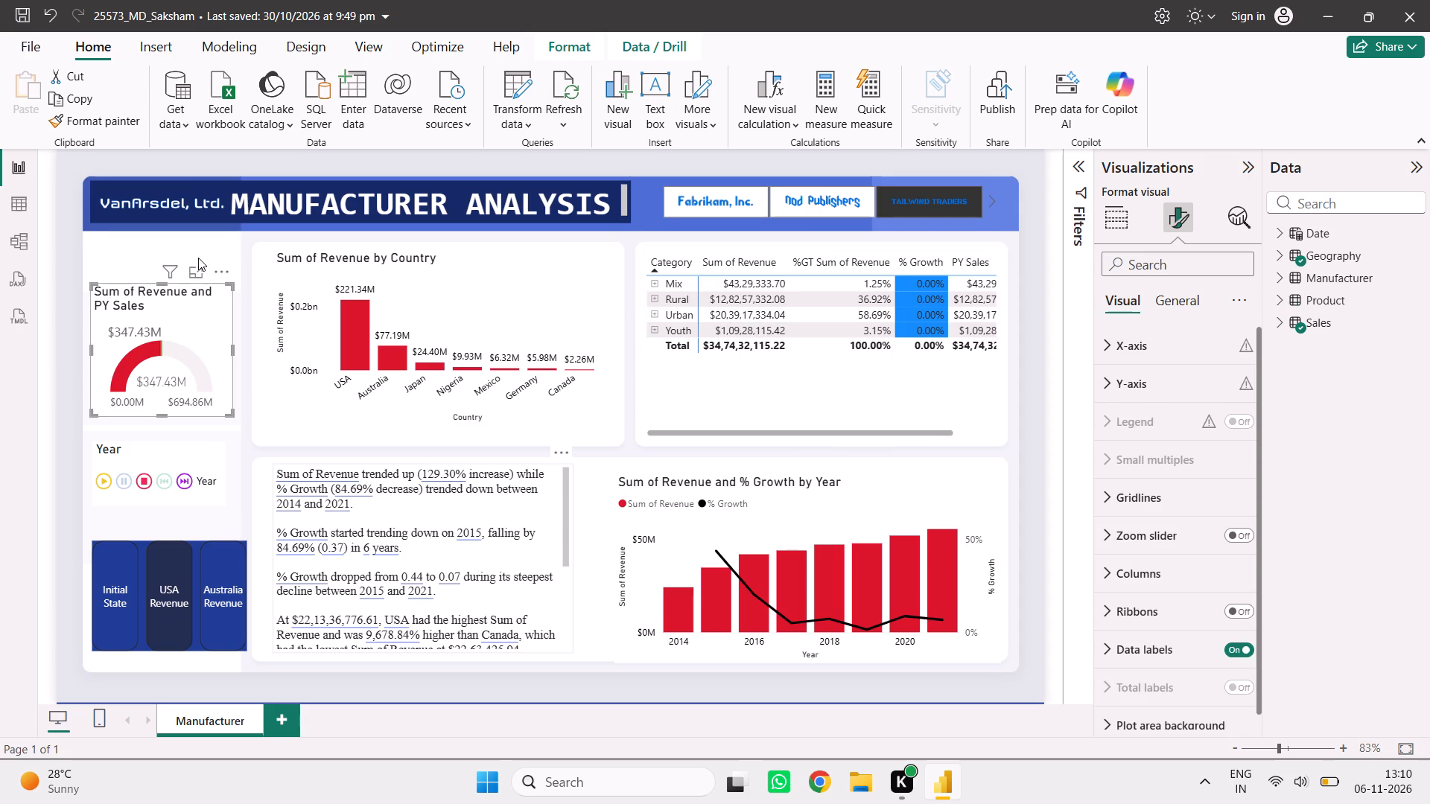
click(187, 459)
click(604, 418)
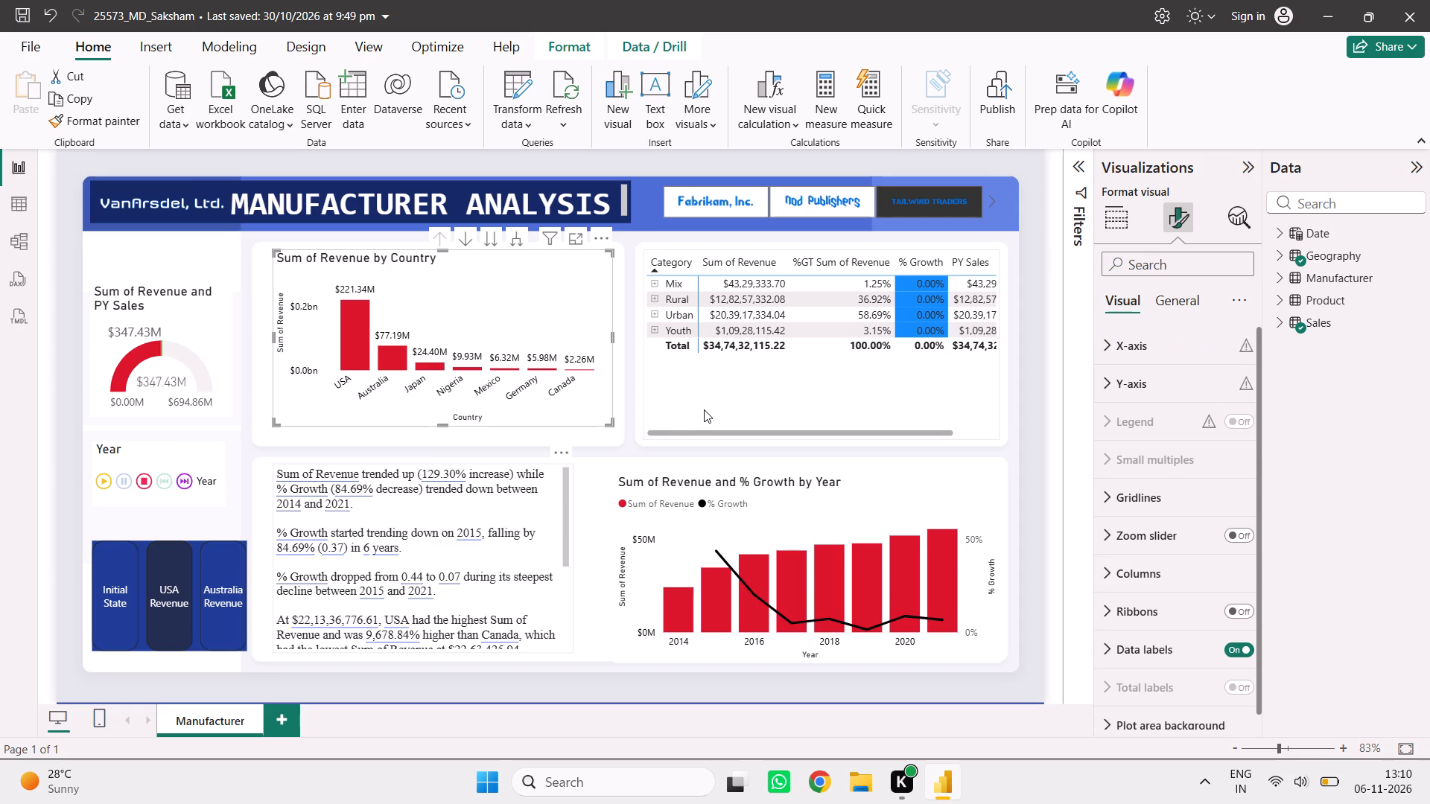
Set the text color of the values in the product category matrix to black.
click(764, 370)
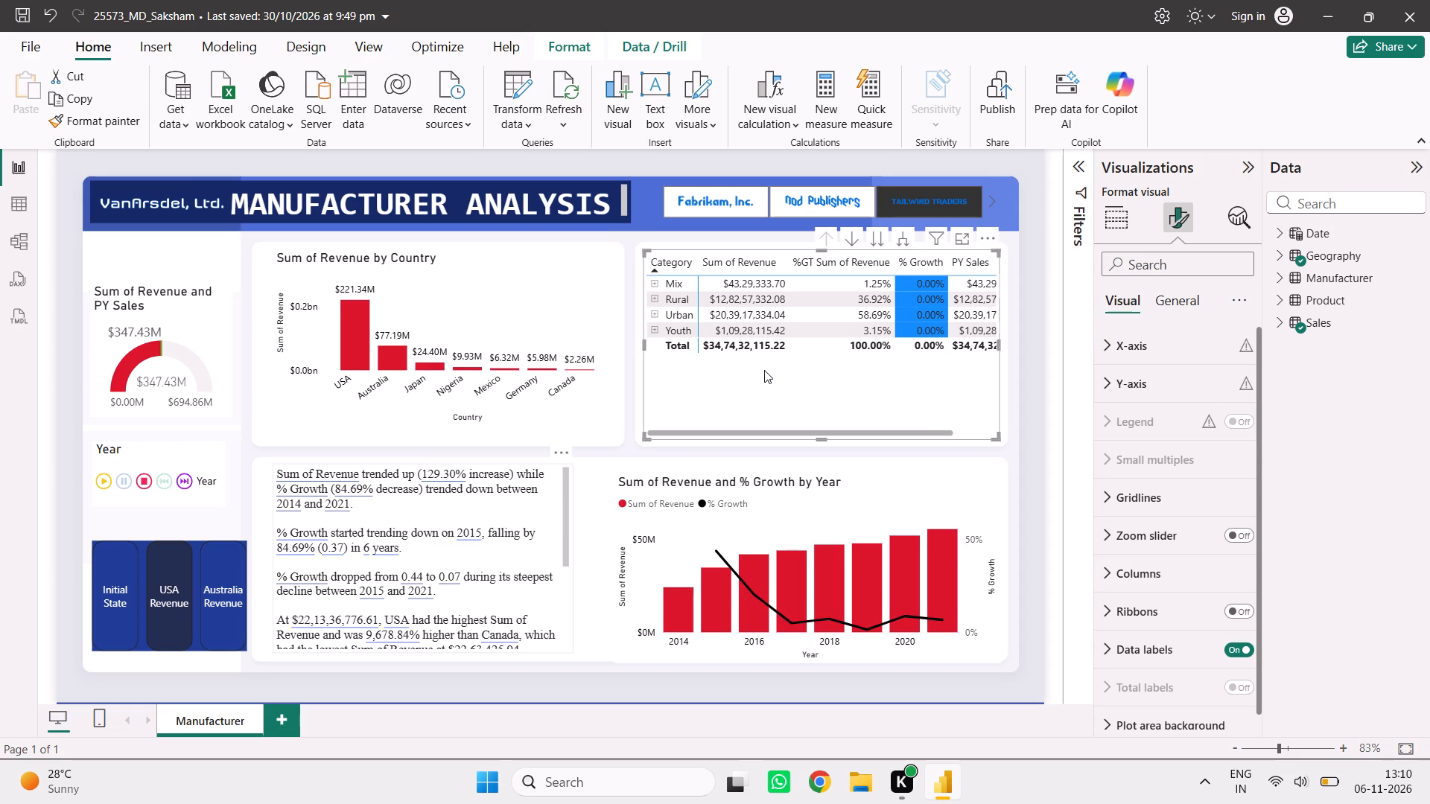
click(1218, 503)
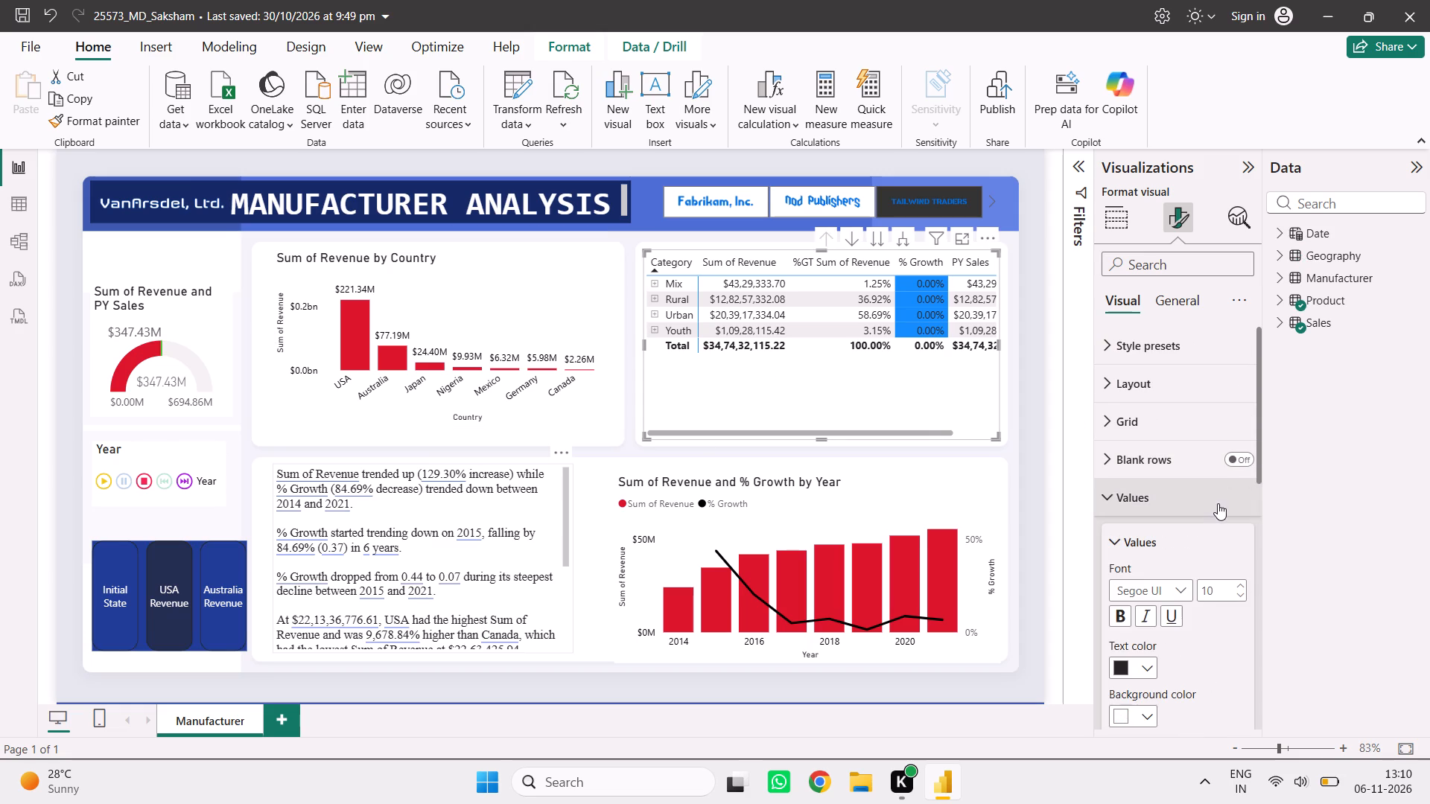
scroll(1226, 637, down, 2)
click(1146, 491)
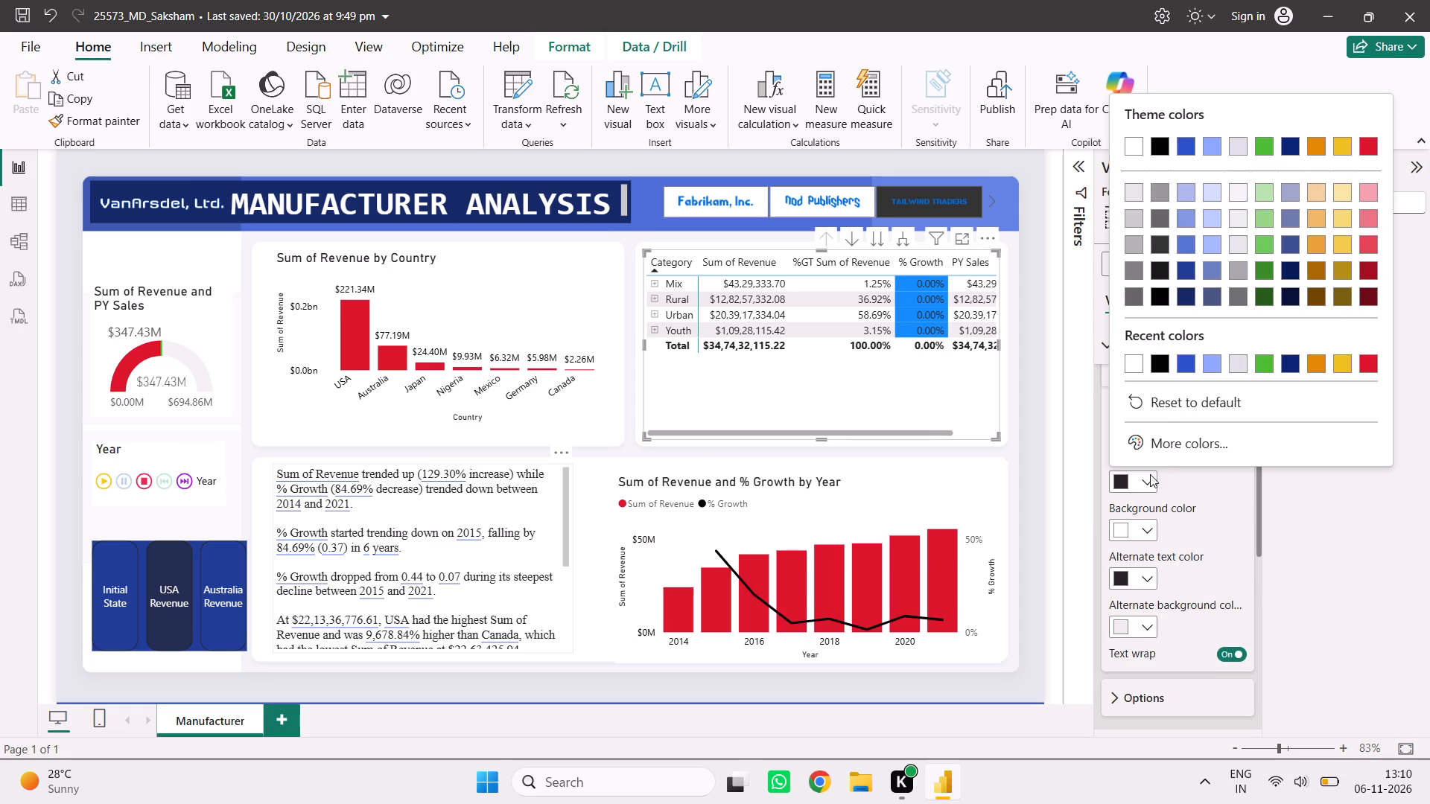
click(1162, 368)
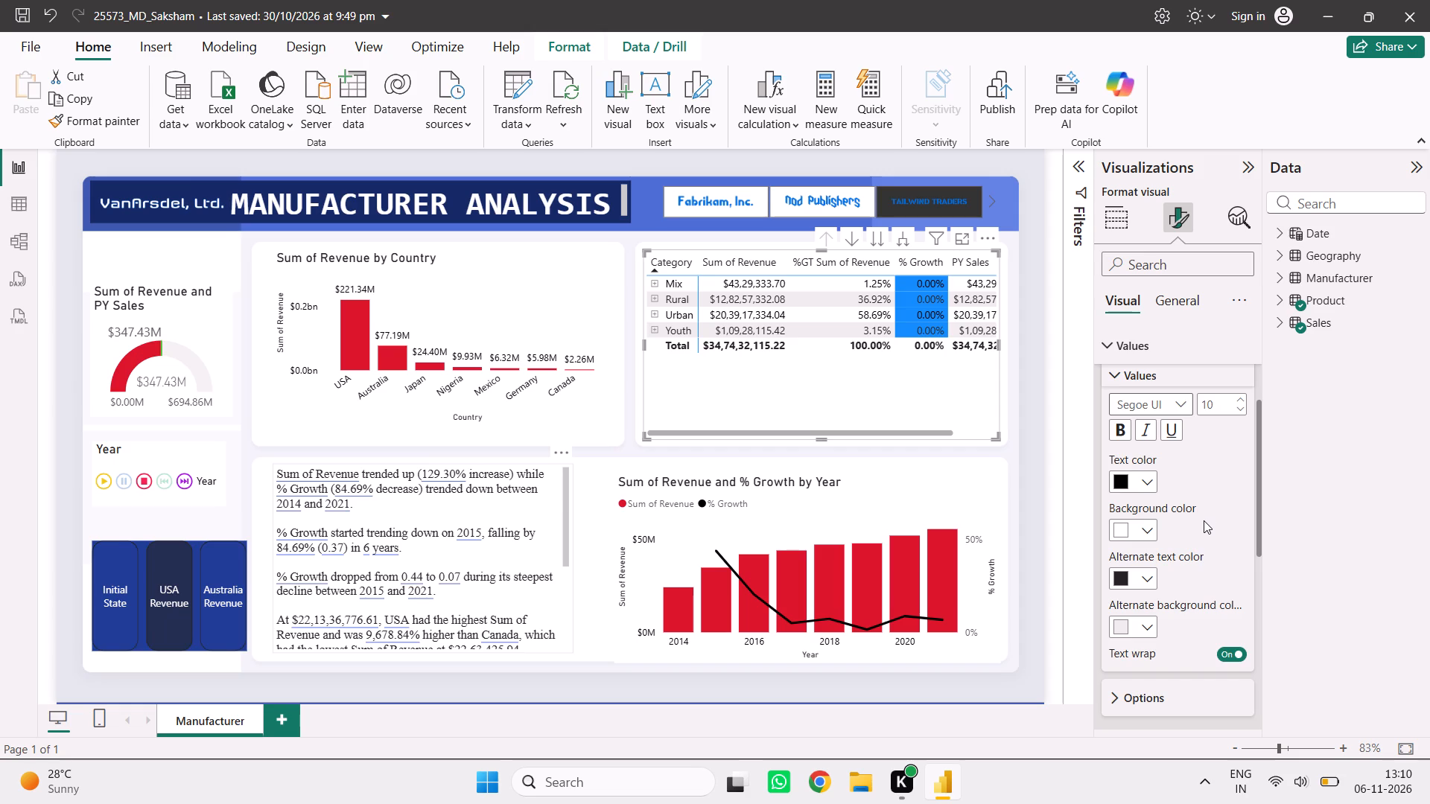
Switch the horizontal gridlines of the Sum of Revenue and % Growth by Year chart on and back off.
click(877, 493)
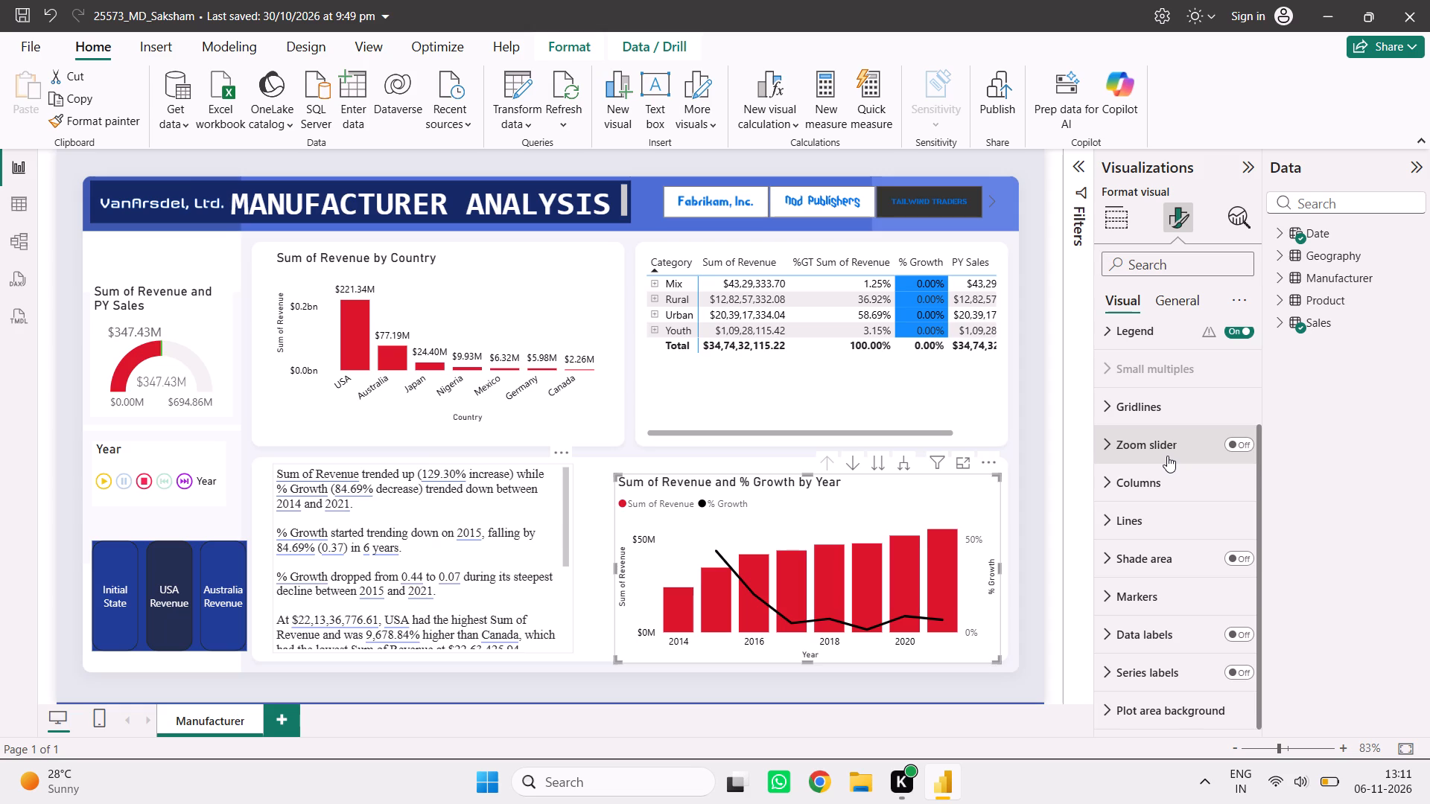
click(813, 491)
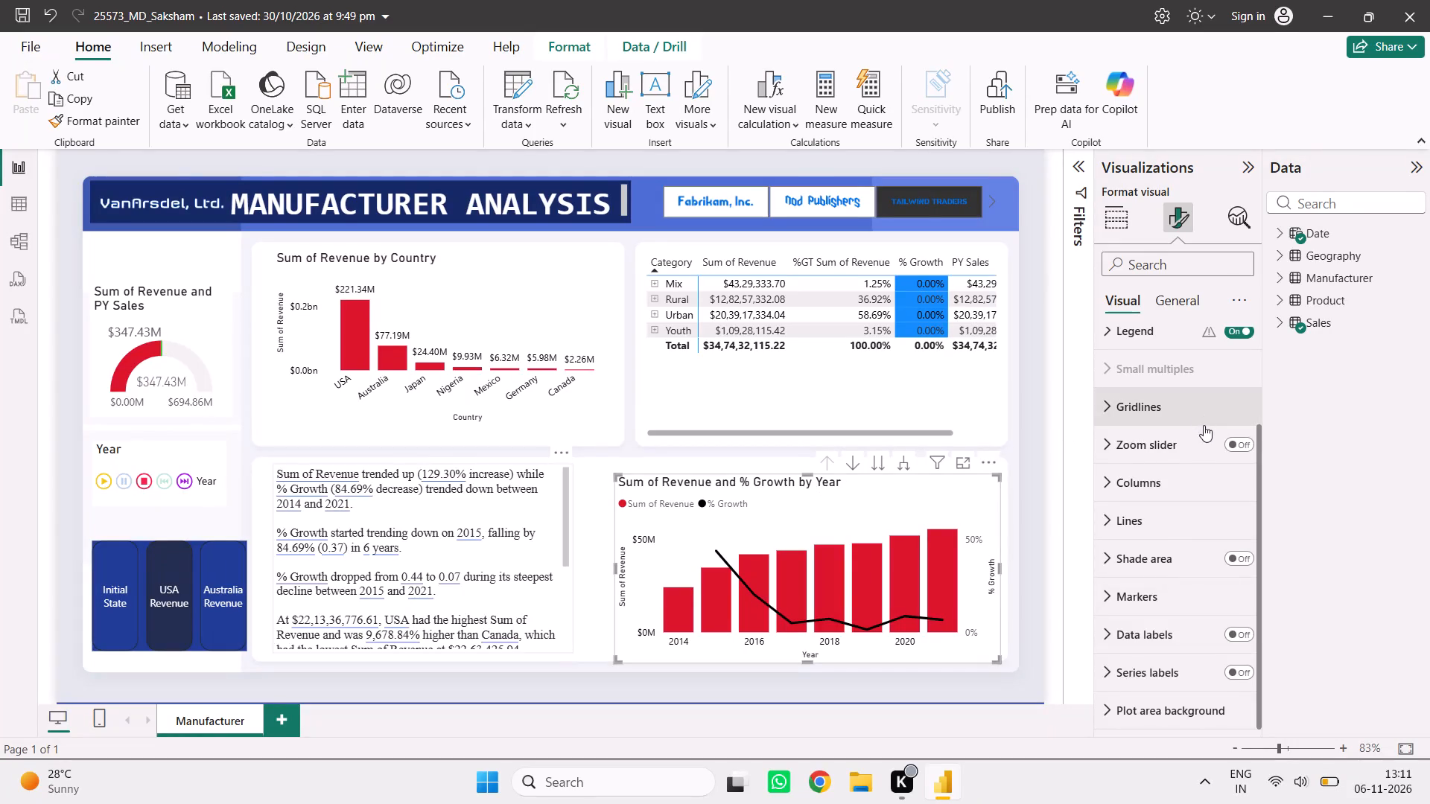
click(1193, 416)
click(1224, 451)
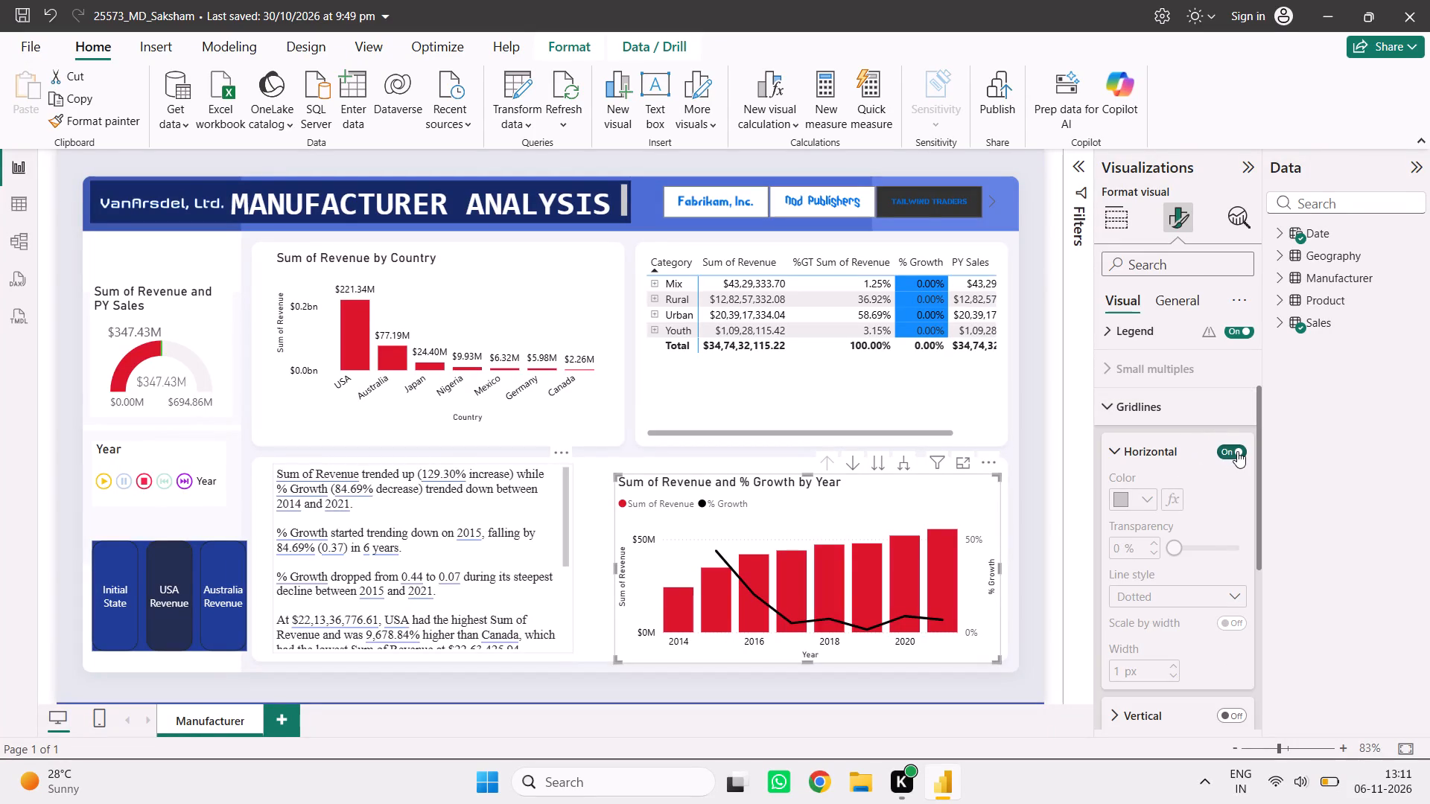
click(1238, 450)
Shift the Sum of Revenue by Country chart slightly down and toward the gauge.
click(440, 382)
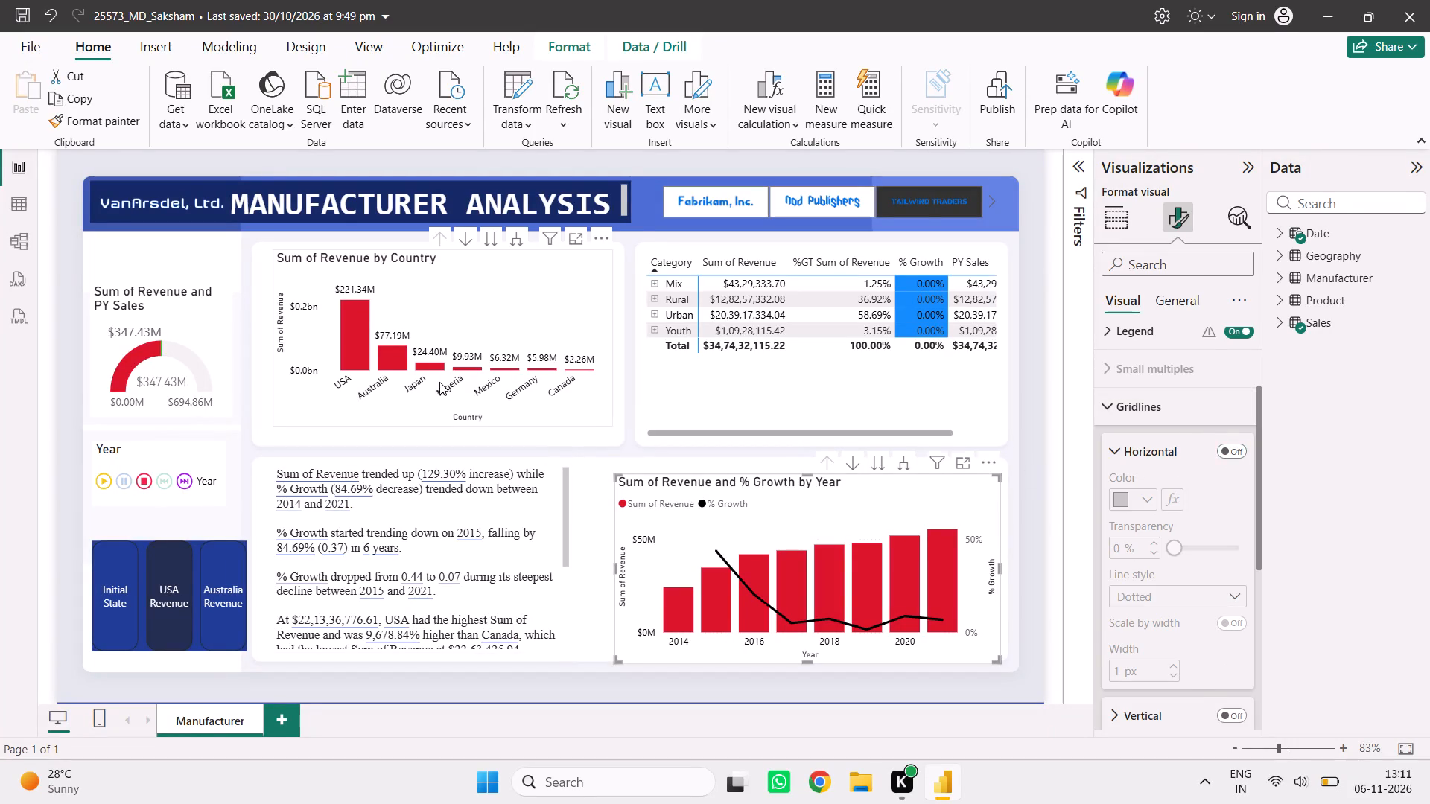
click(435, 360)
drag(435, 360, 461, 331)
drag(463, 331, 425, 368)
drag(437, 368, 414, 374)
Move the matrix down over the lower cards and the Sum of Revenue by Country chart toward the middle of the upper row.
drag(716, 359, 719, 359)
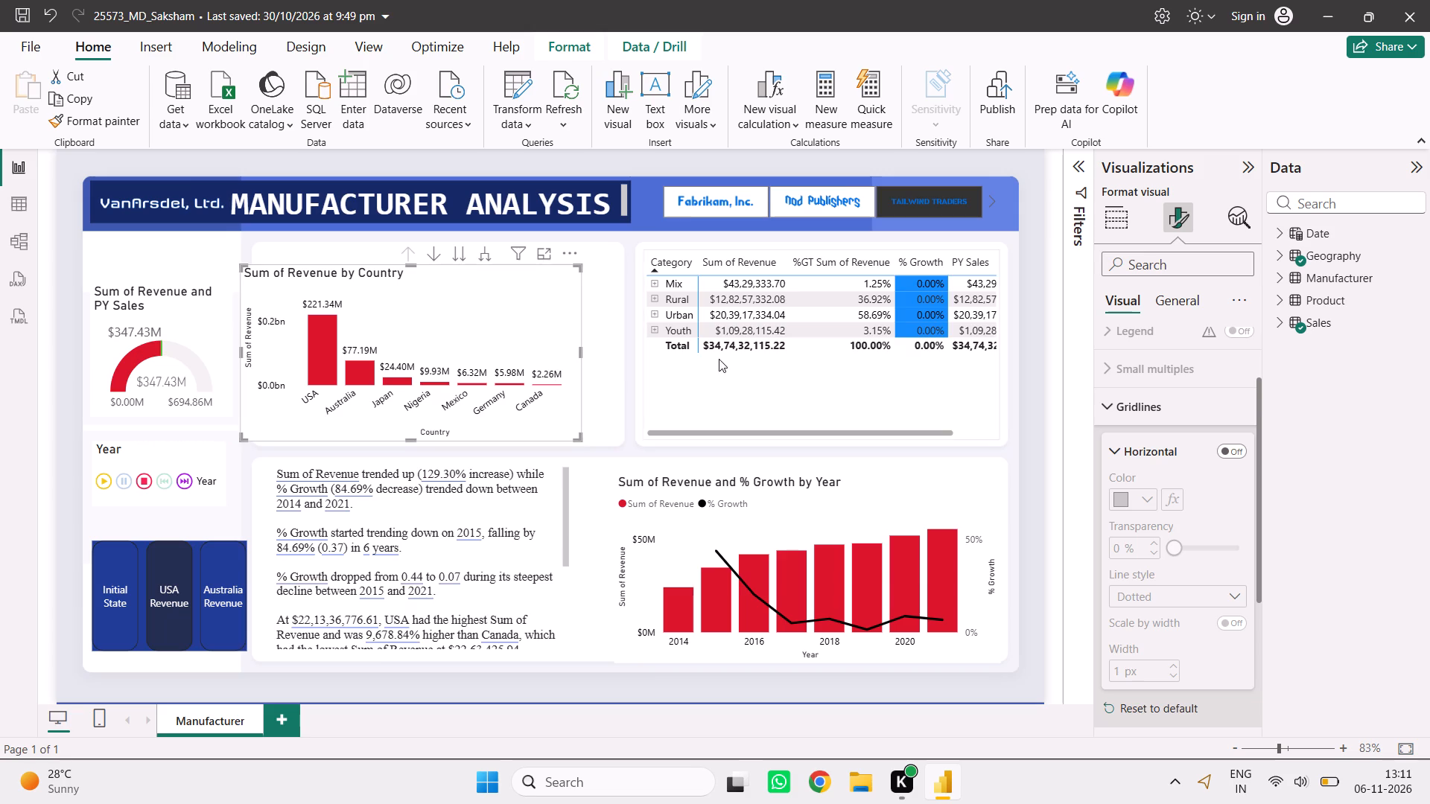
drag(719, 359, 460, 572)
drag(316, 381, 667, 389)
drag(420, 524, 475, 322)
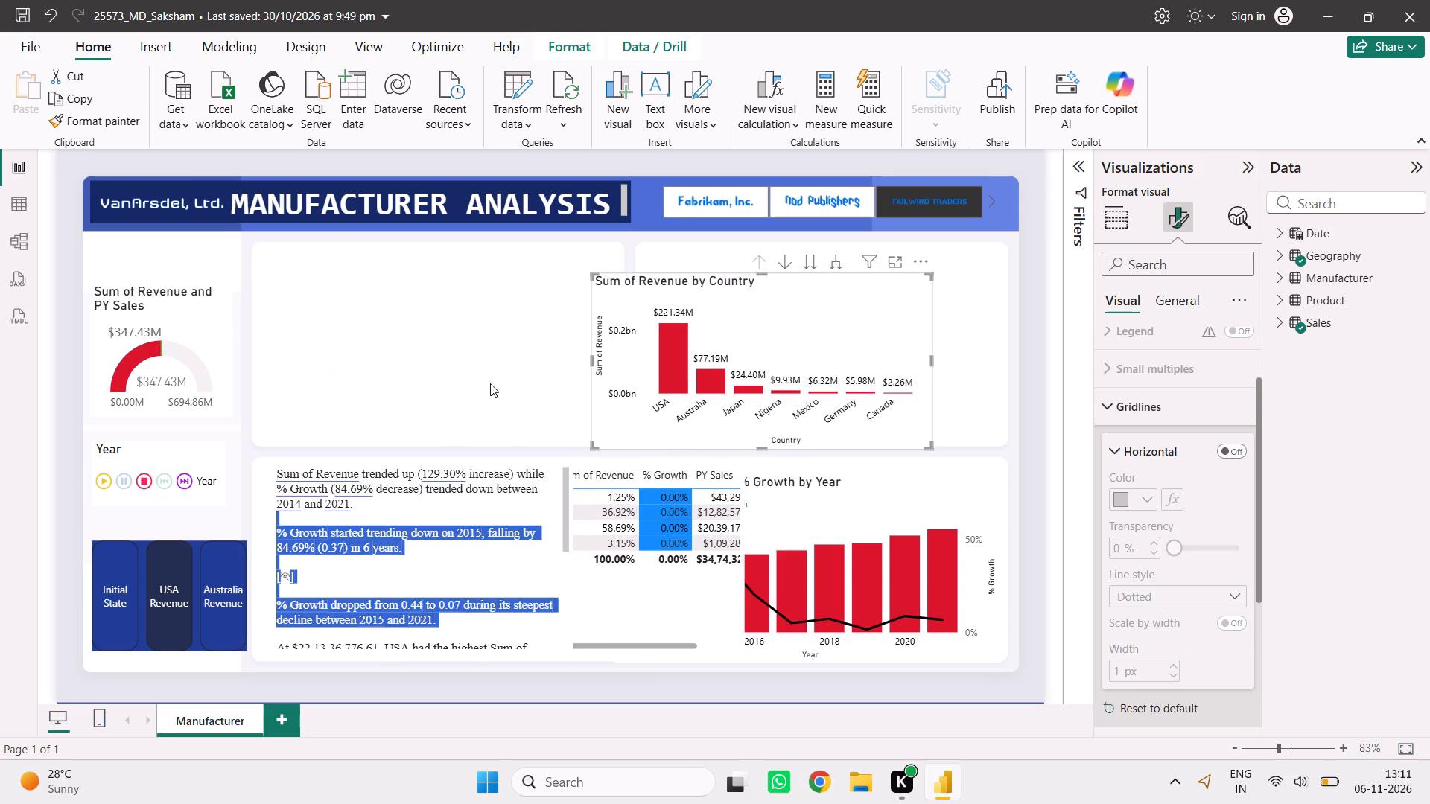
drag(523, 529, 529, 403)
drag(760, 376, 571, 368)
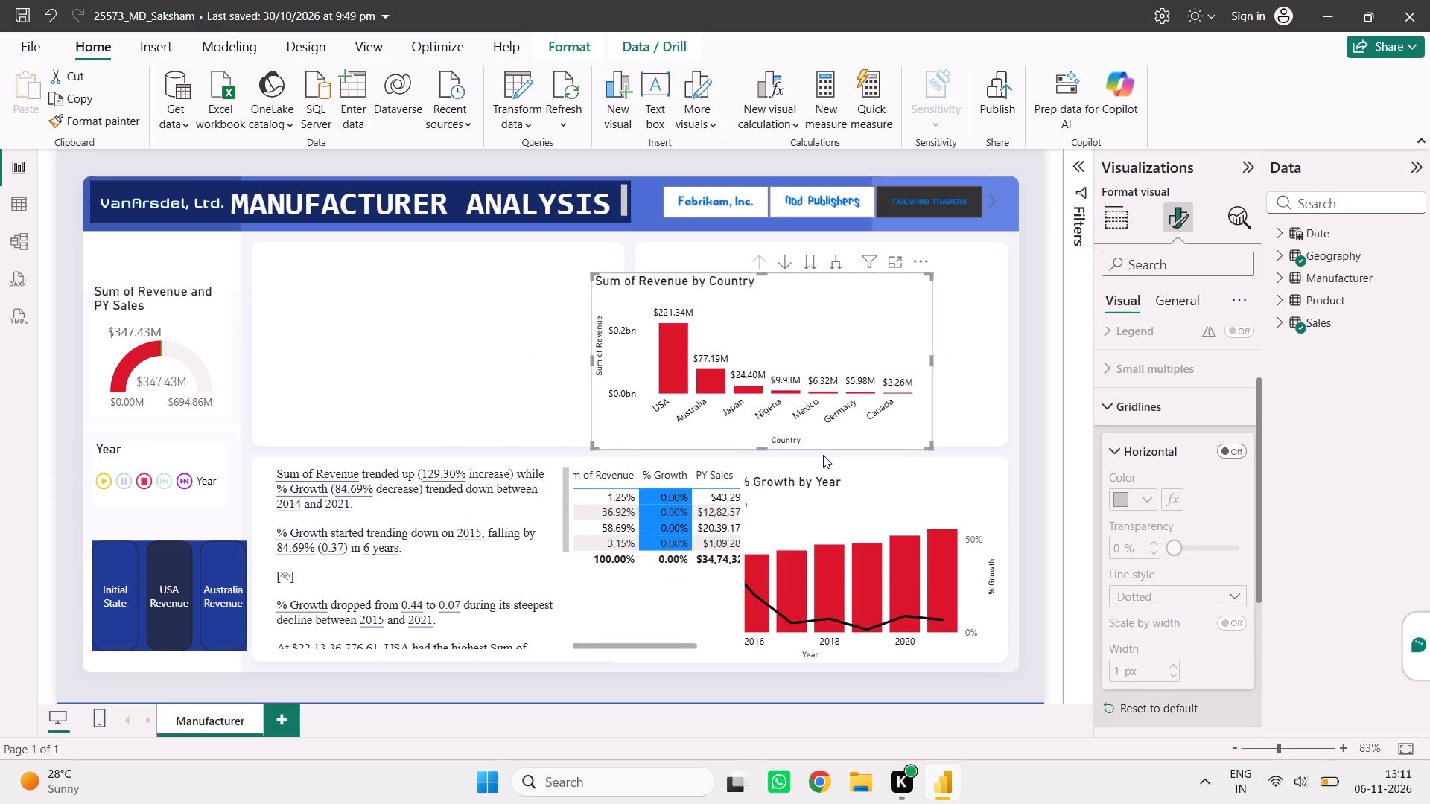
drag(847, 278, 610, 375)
Move the matrix back to the upper-right card and place the Sum of Revenue and % Growth by Year chart directly beneath its rows.
drag(836, 534, 831, 383)
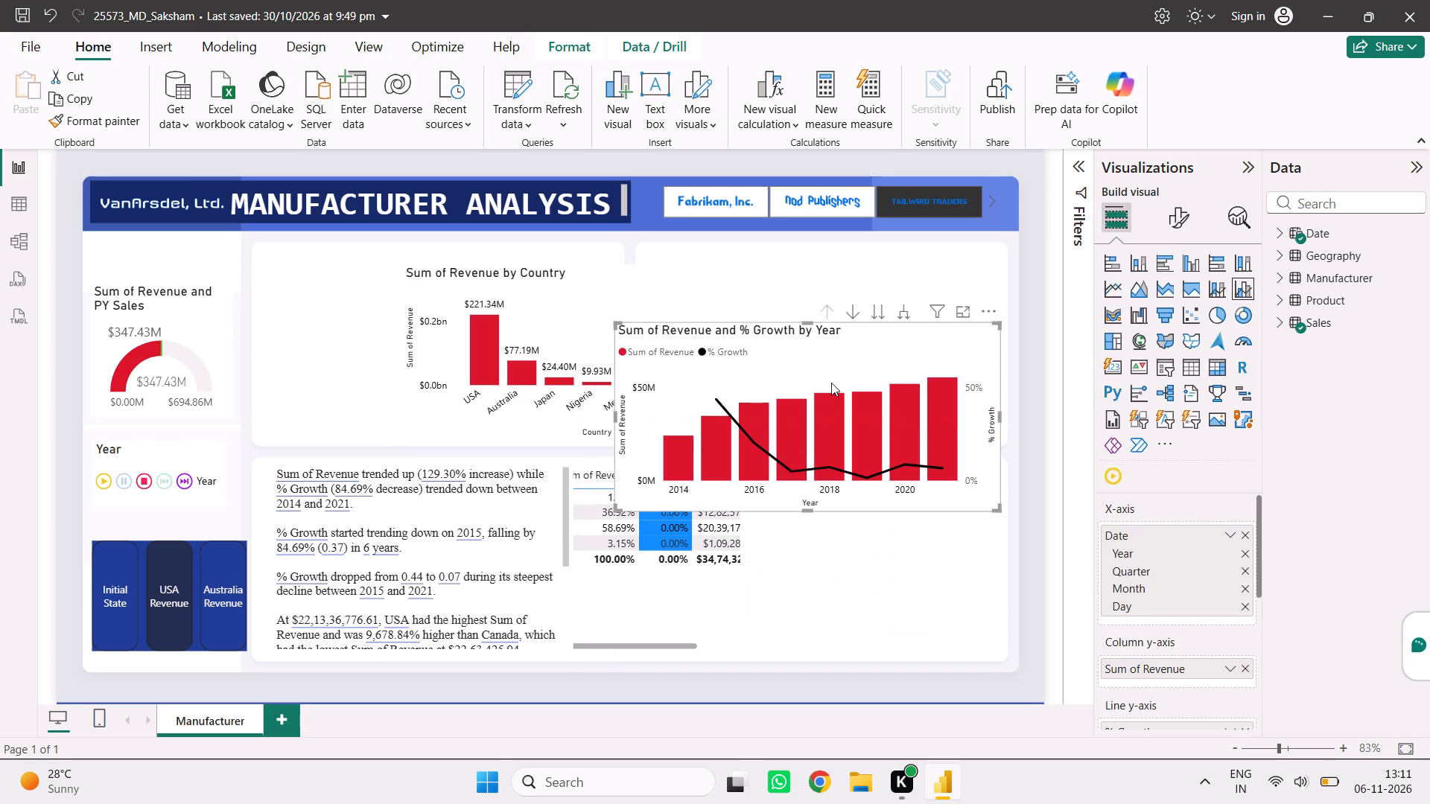
drag(640, 541, 770, 576)
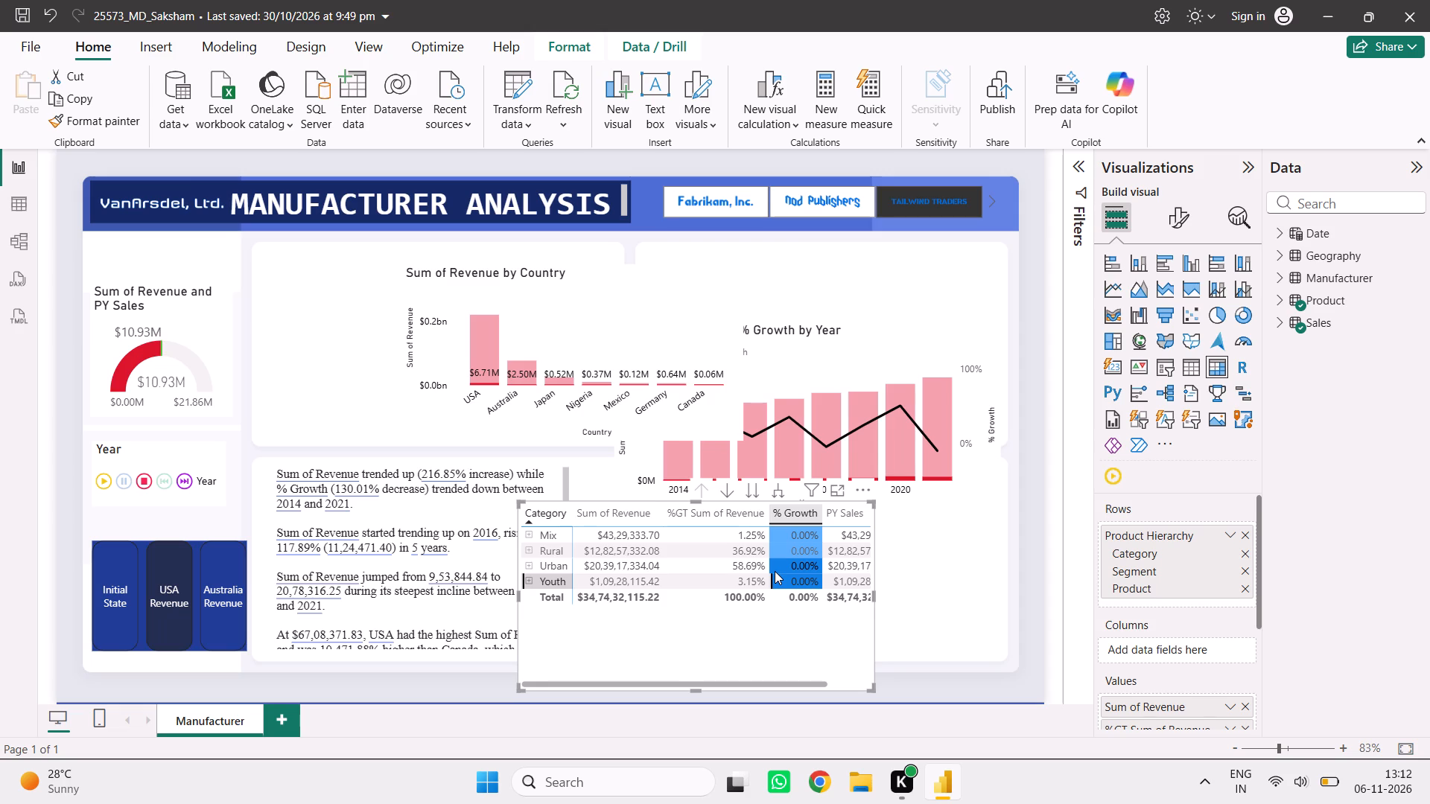
drag(681, 583, 709, 468)
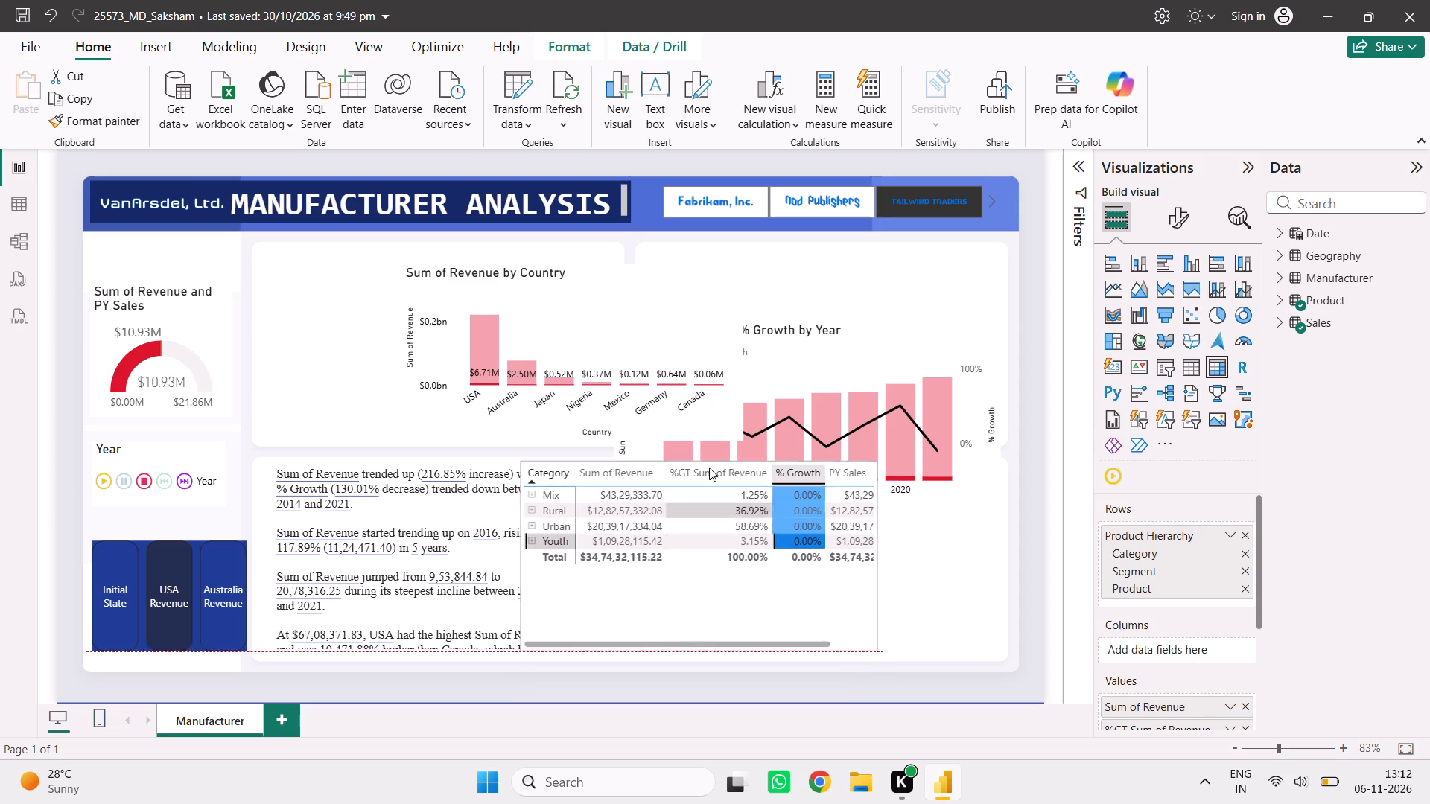
drag(709, 468, 819, 359)
drag(831, 469, 856, 523)
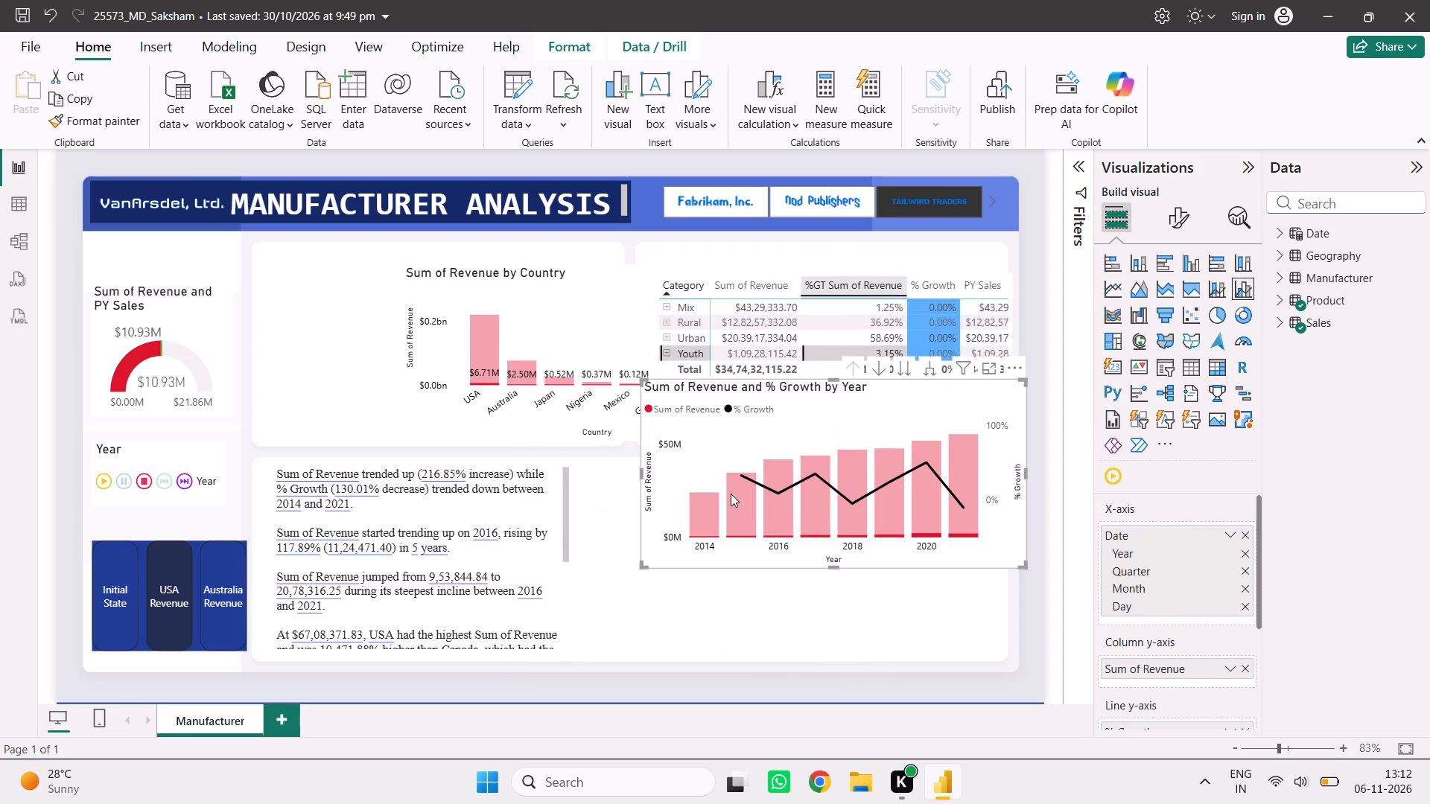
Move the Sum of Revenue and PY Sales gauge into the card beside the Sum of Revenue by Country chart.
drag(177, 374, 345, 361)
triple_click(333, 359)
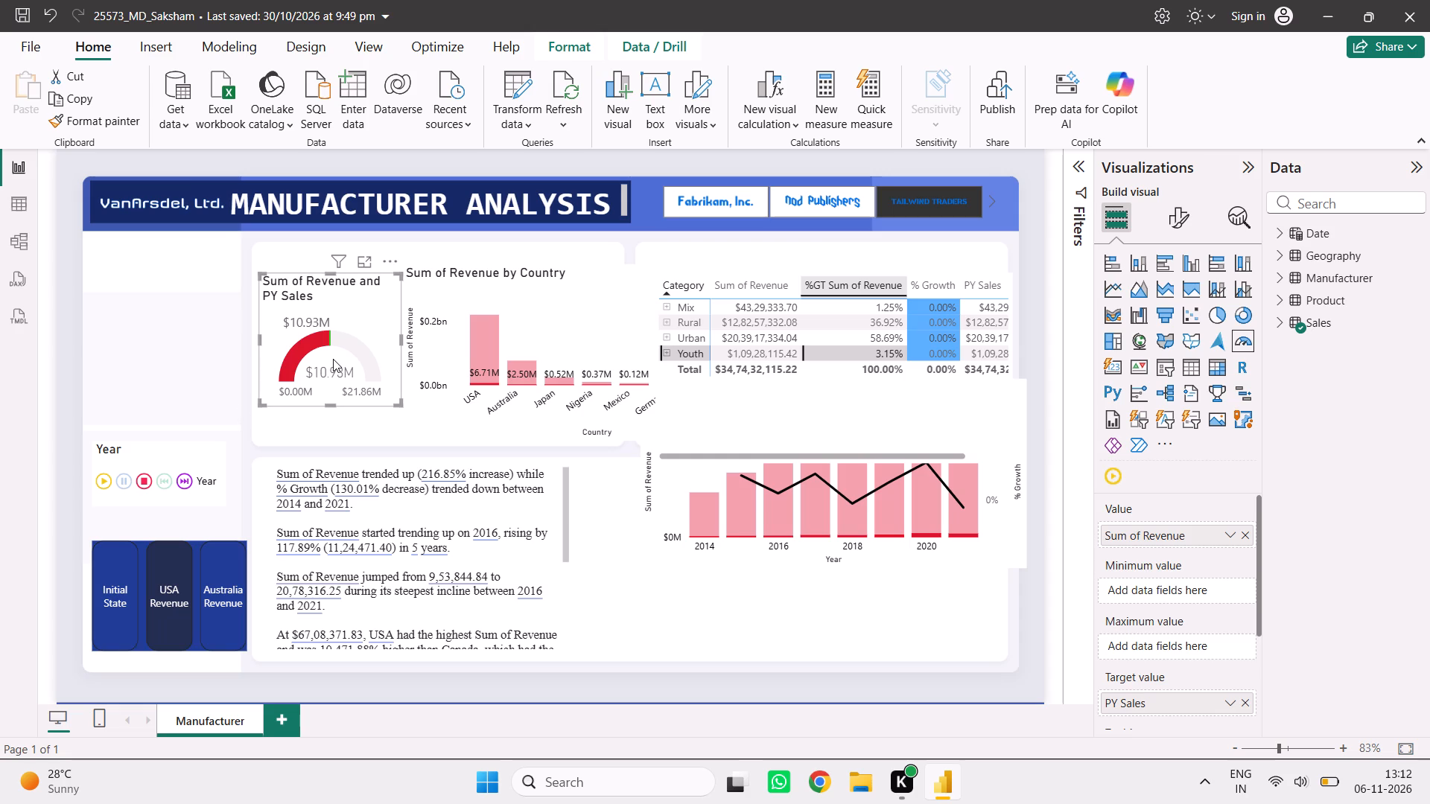
Filter the report to Fabrikam, Inc. with the logo slicer.
click(775, 206)
click(731, 202)
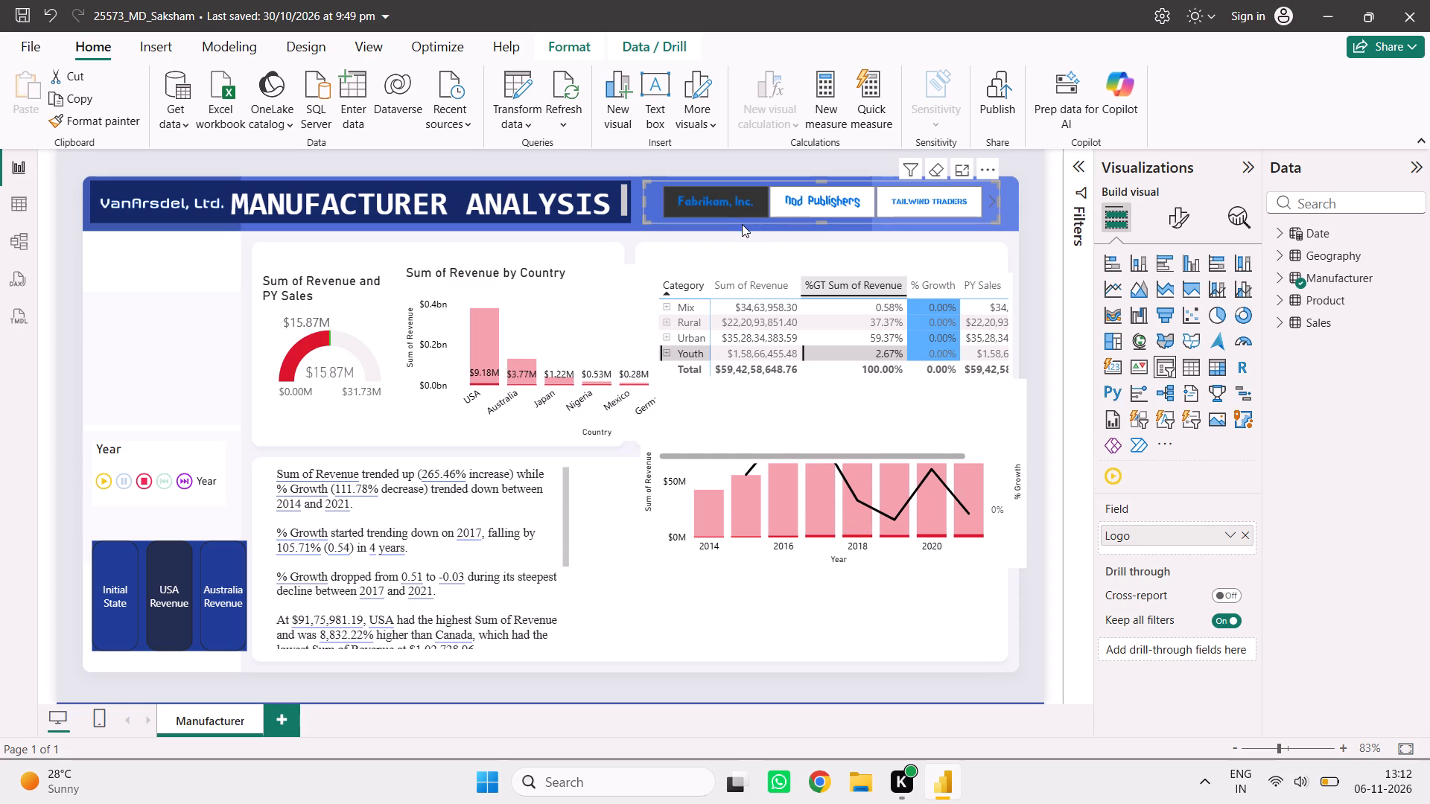
Move the matrix up to the top of the upper-right card, just below the logo slicer.
drag(872, 343, 891, 314)
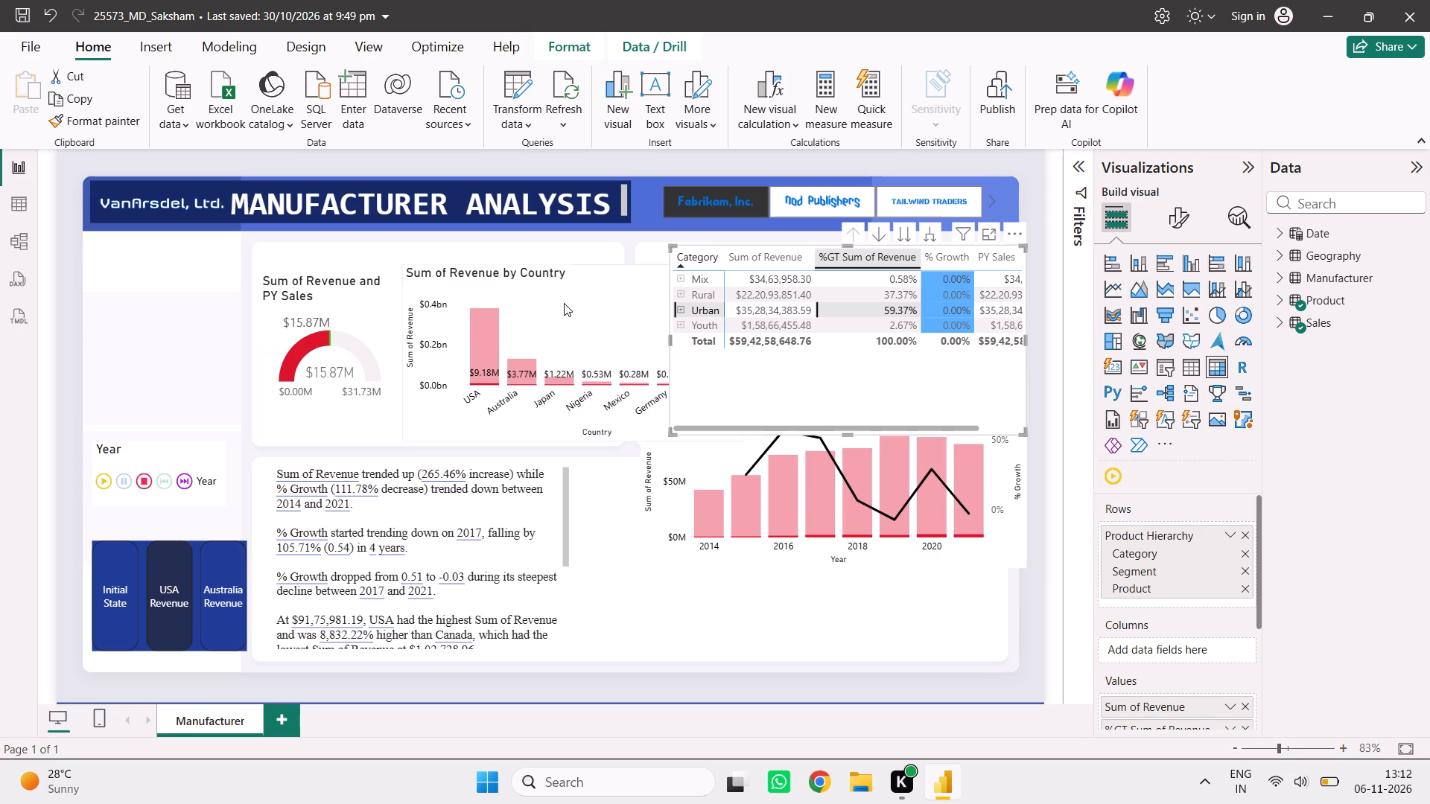
Move the Sum of Revenue and PY Sales gauge back to its place above the Year play control.
drag(372, 328, 165, 320)
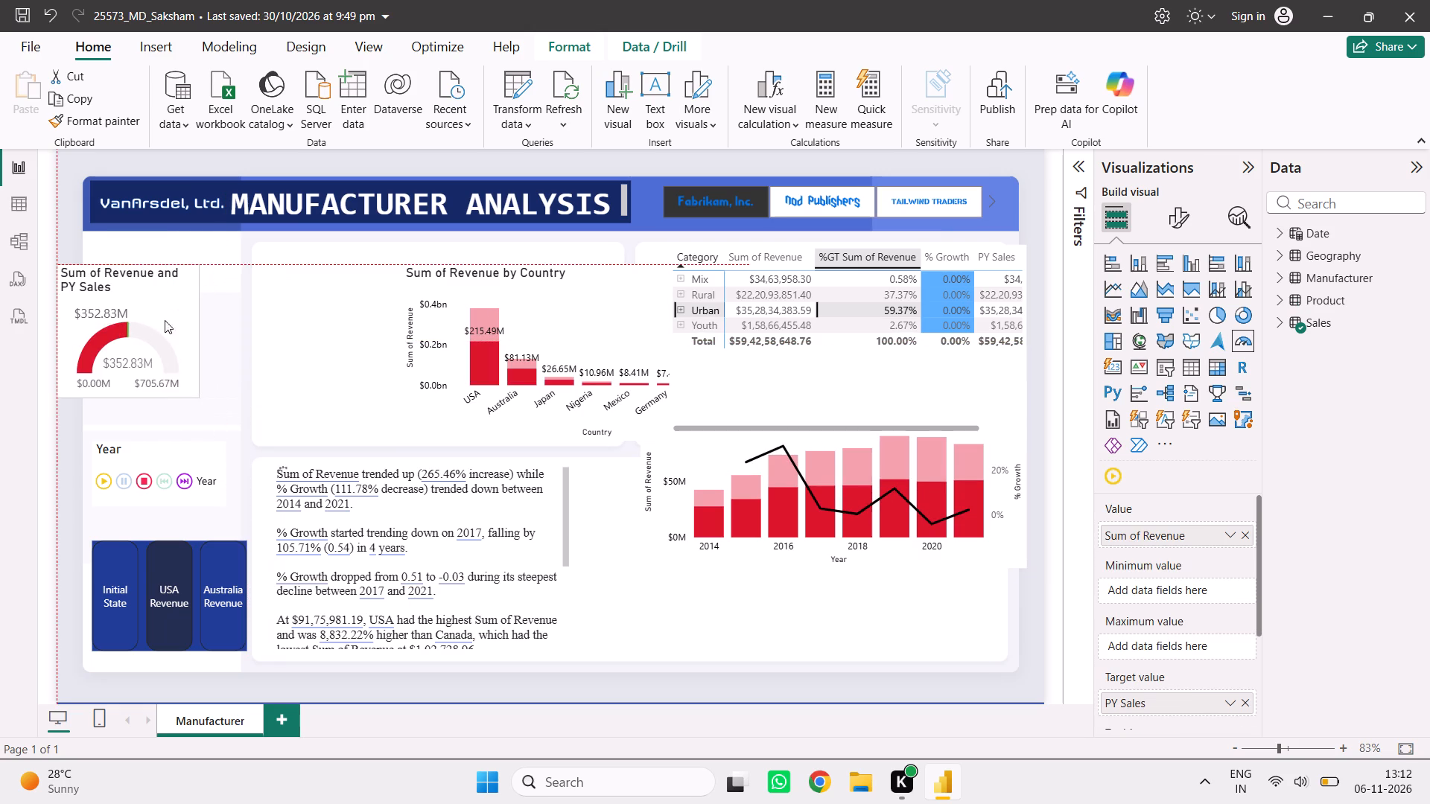
drag(165, 320, 209, 340)
Move the Sum of Revenue by Country chart back into its card, aligned with the narrative text below.
drag(547, 307, 413, 293)
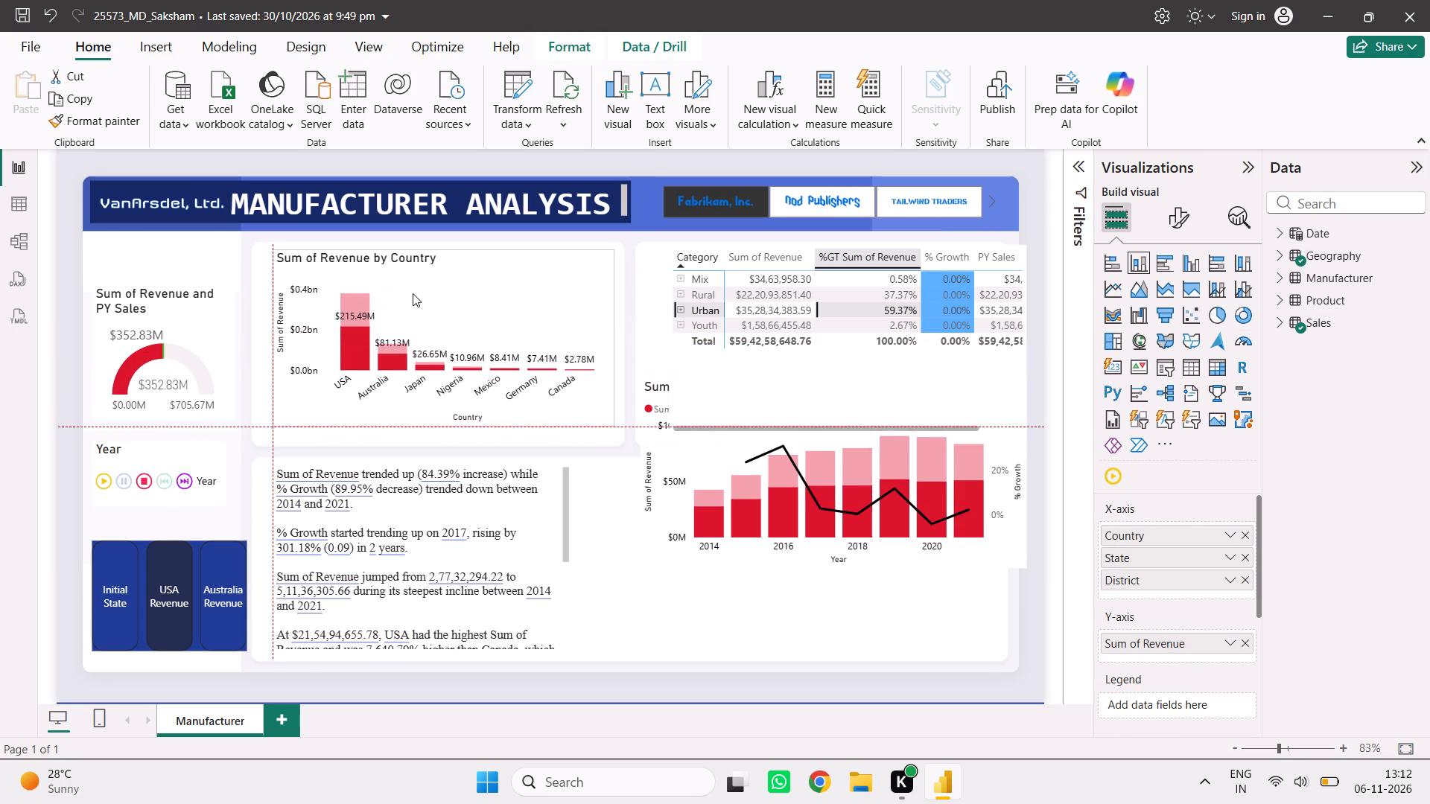
Move the Sum of Revenue and % Growth by Year chart down into the lower-right card, beside the narrative text.
drag(413, 293, 415, 294)
drag(789, 517, 802, 564)
click(801, 572)
drag(862, 468, 820, 533)
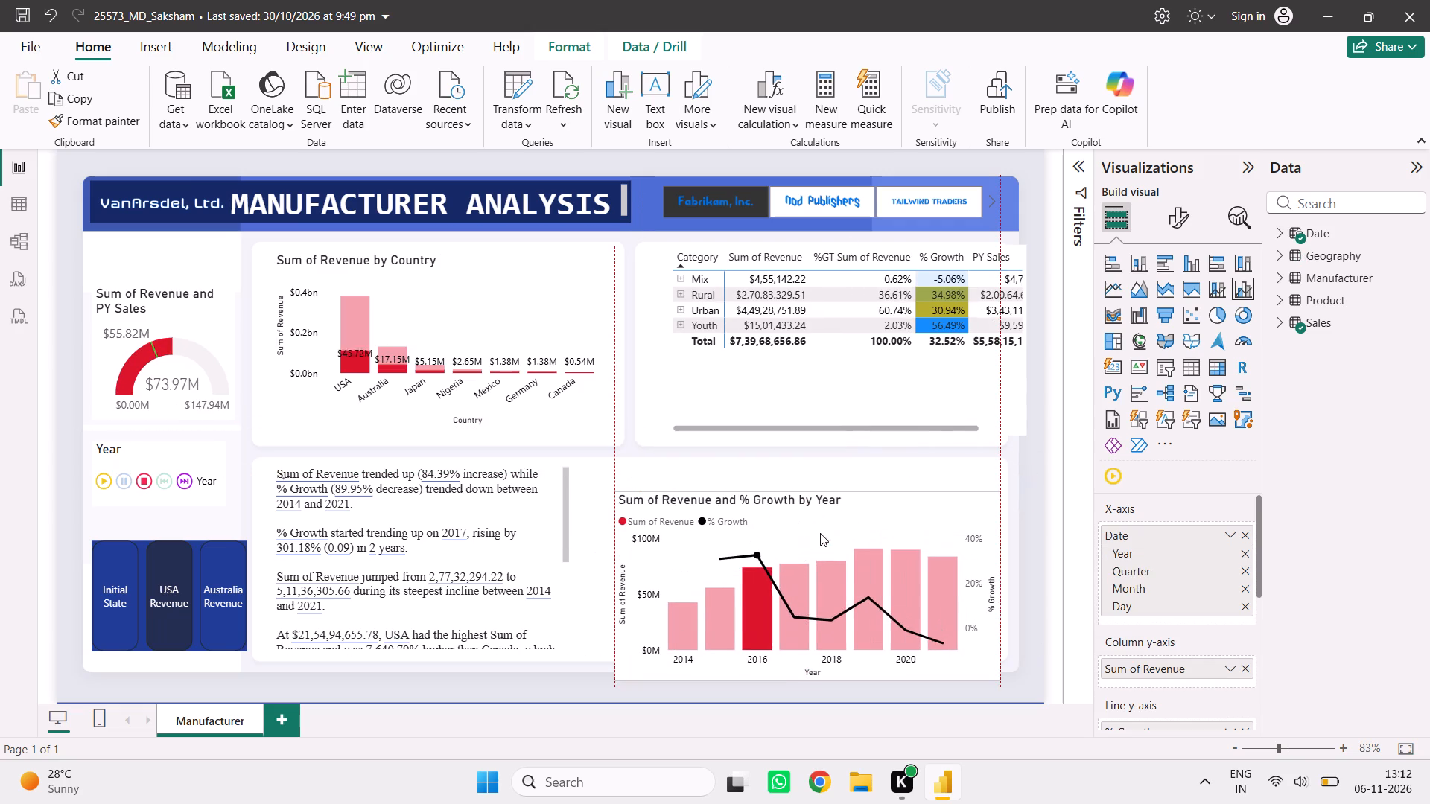
drag(820, 533, 815, 502)
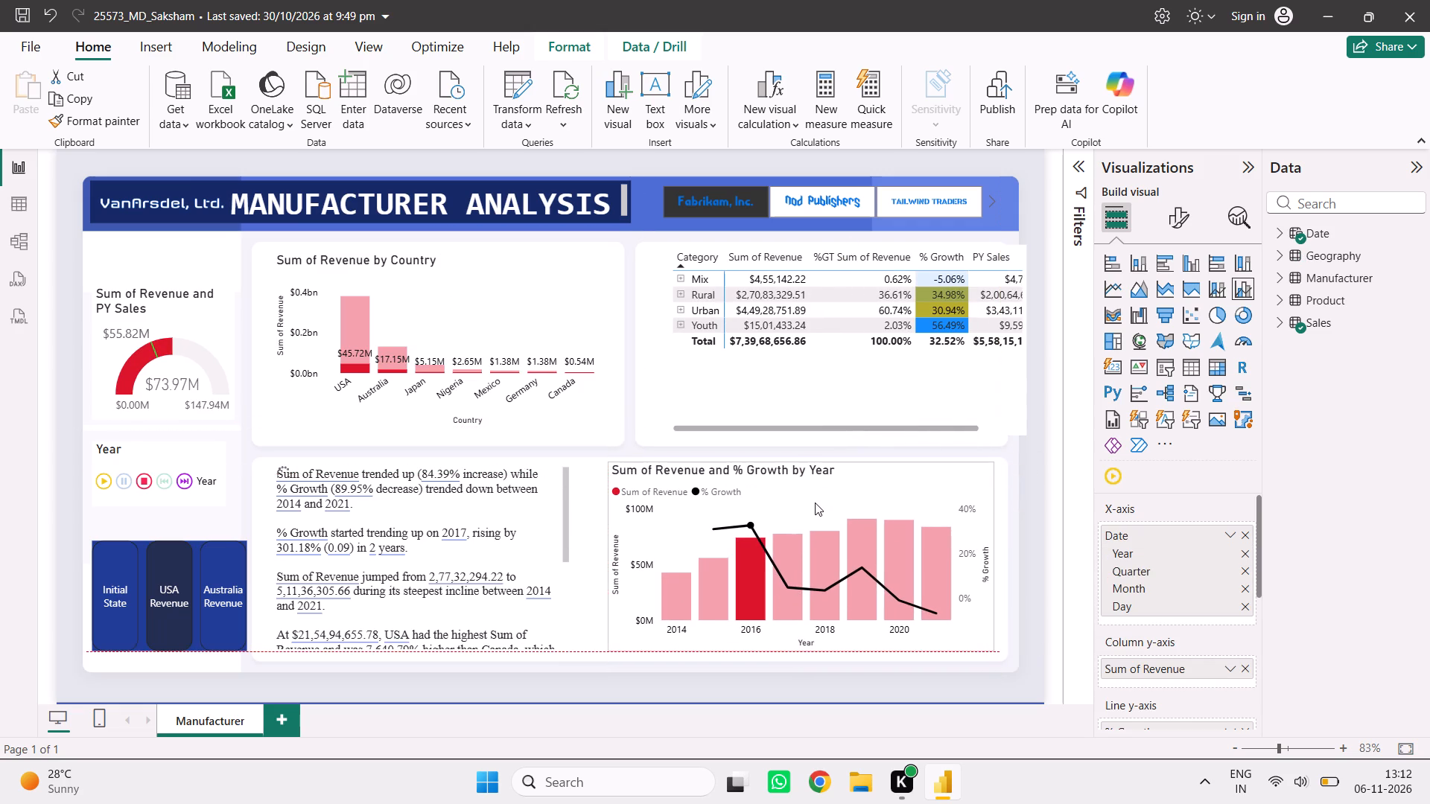
drag(815, 502, 814, 502)
click(1029, 530)
Shift the category matrix left so it fits inside the upper-right card.
drag(918, 380, 886, 380)
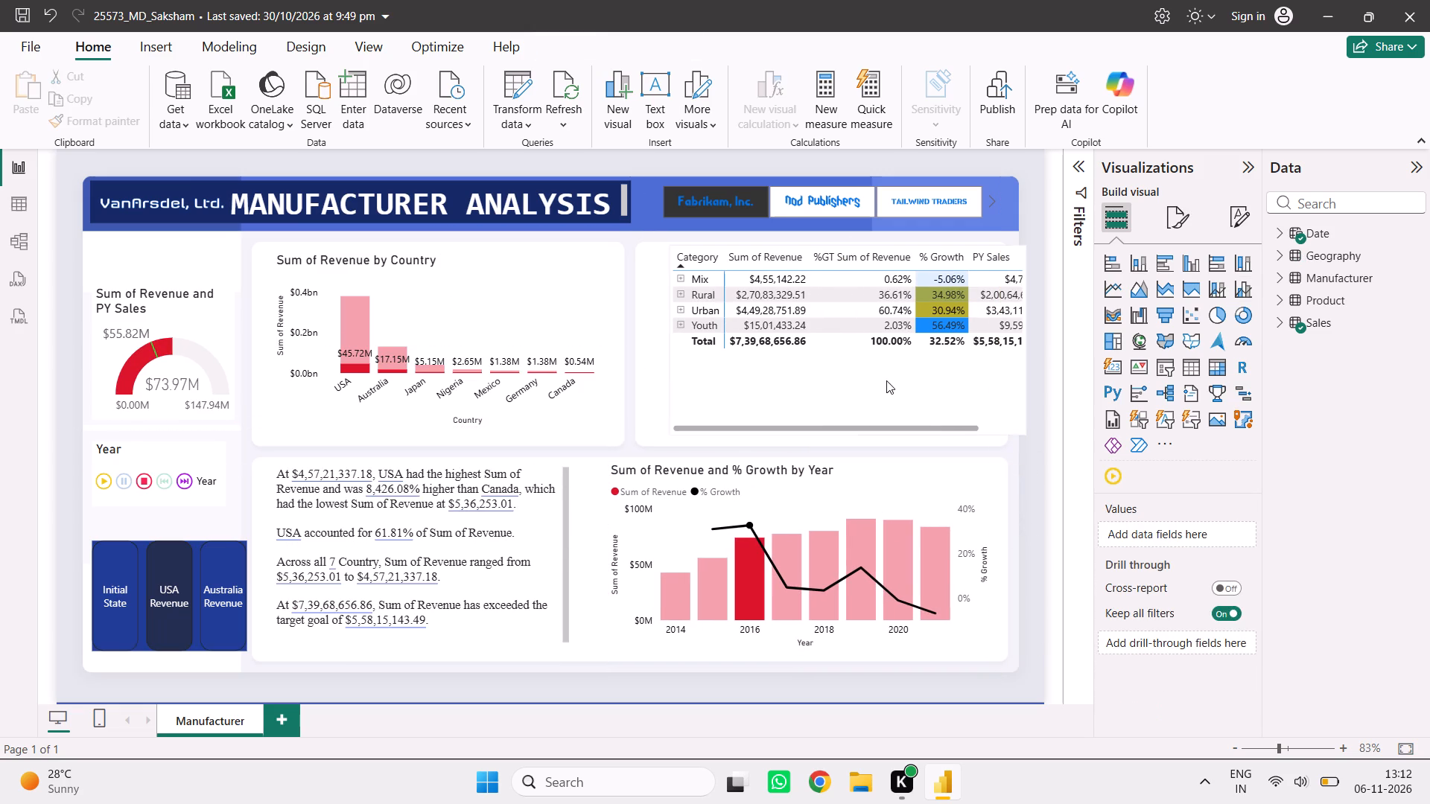
drag(886, 380, 895, 383)
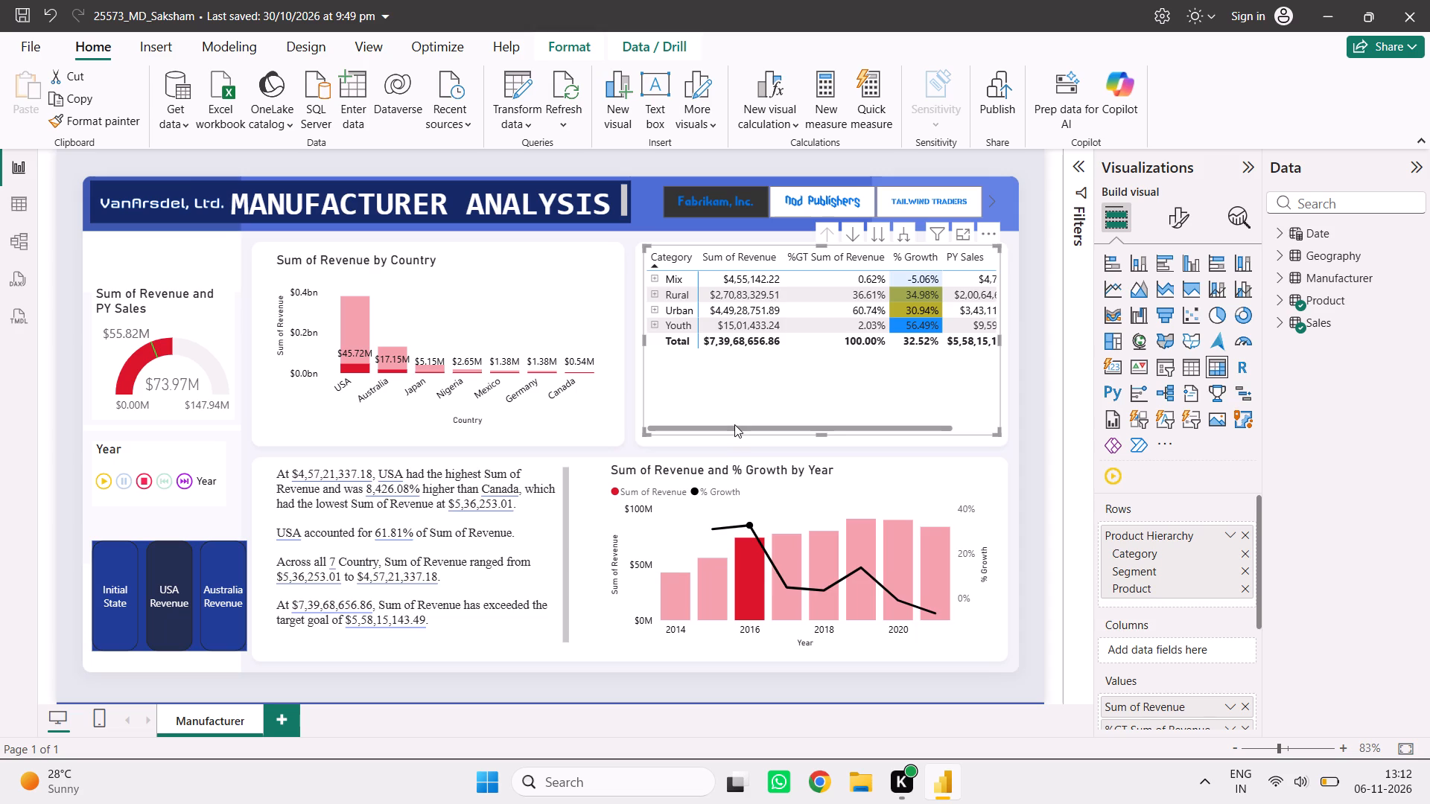
Look through the narrative text box below the country chart down to its last paragraph.
click(550, 325)
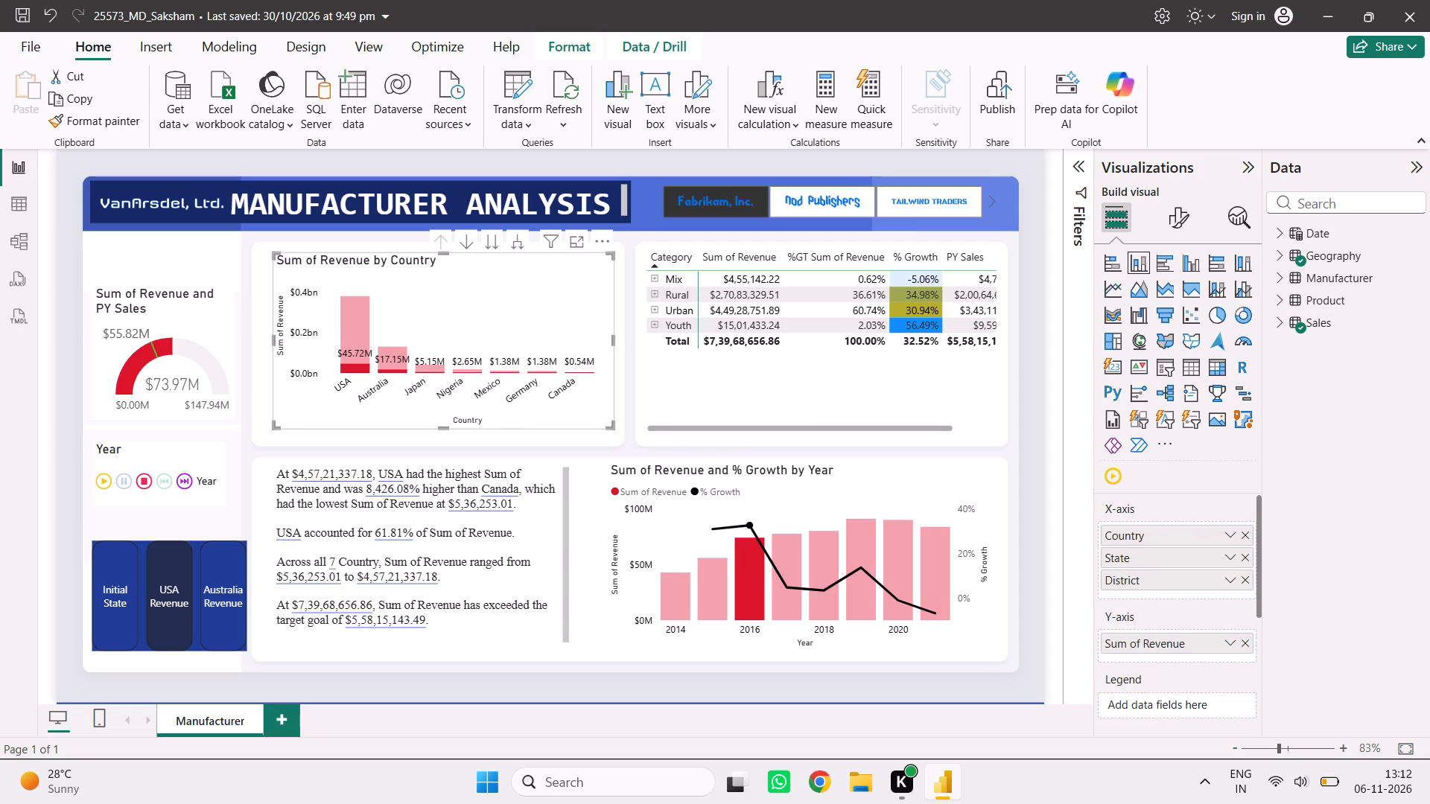
click(548, 532)
triple_click(515, 539)
click(515, 539)
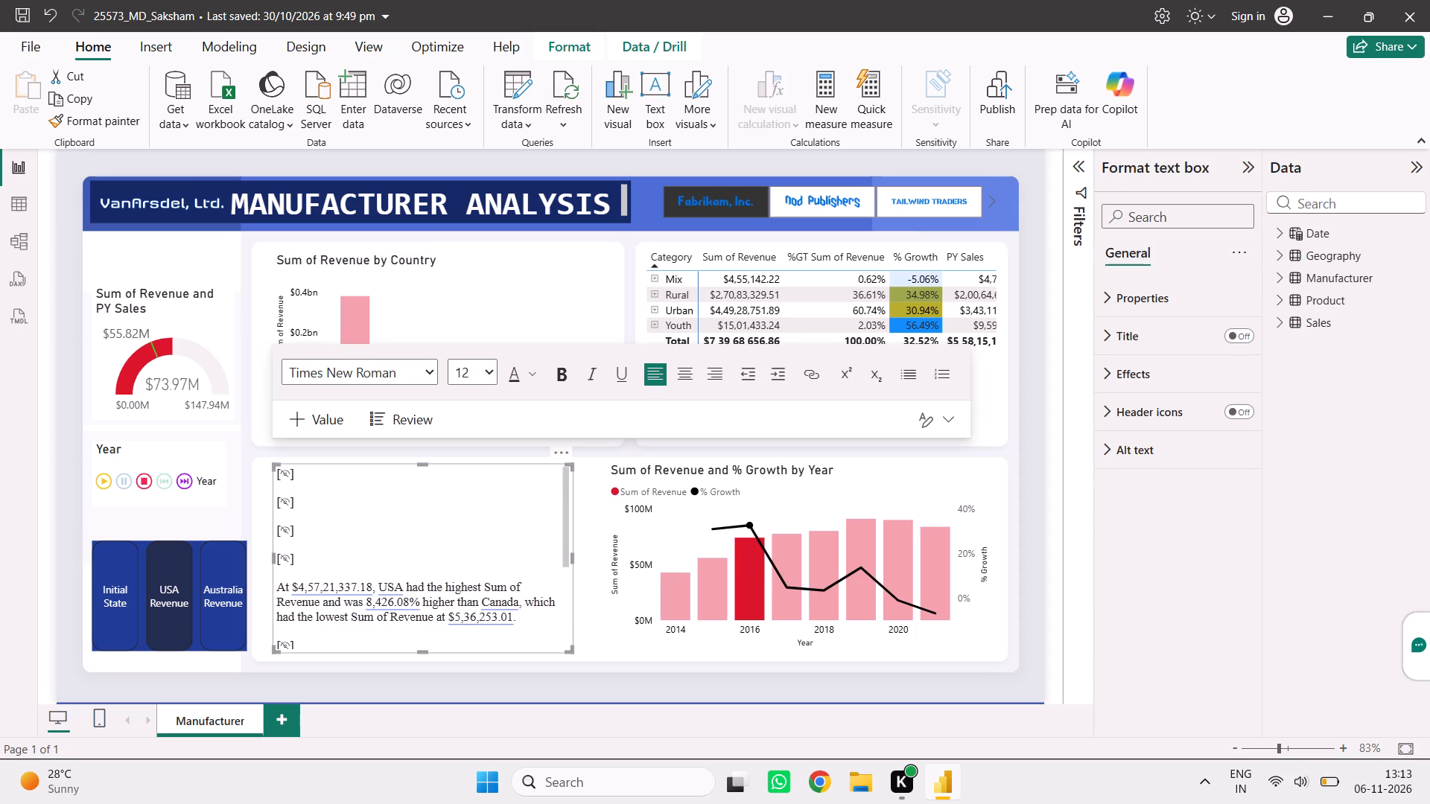
scroll(506, 521, down, 10)
triple_click(495, 551)
double_click(495, 551)
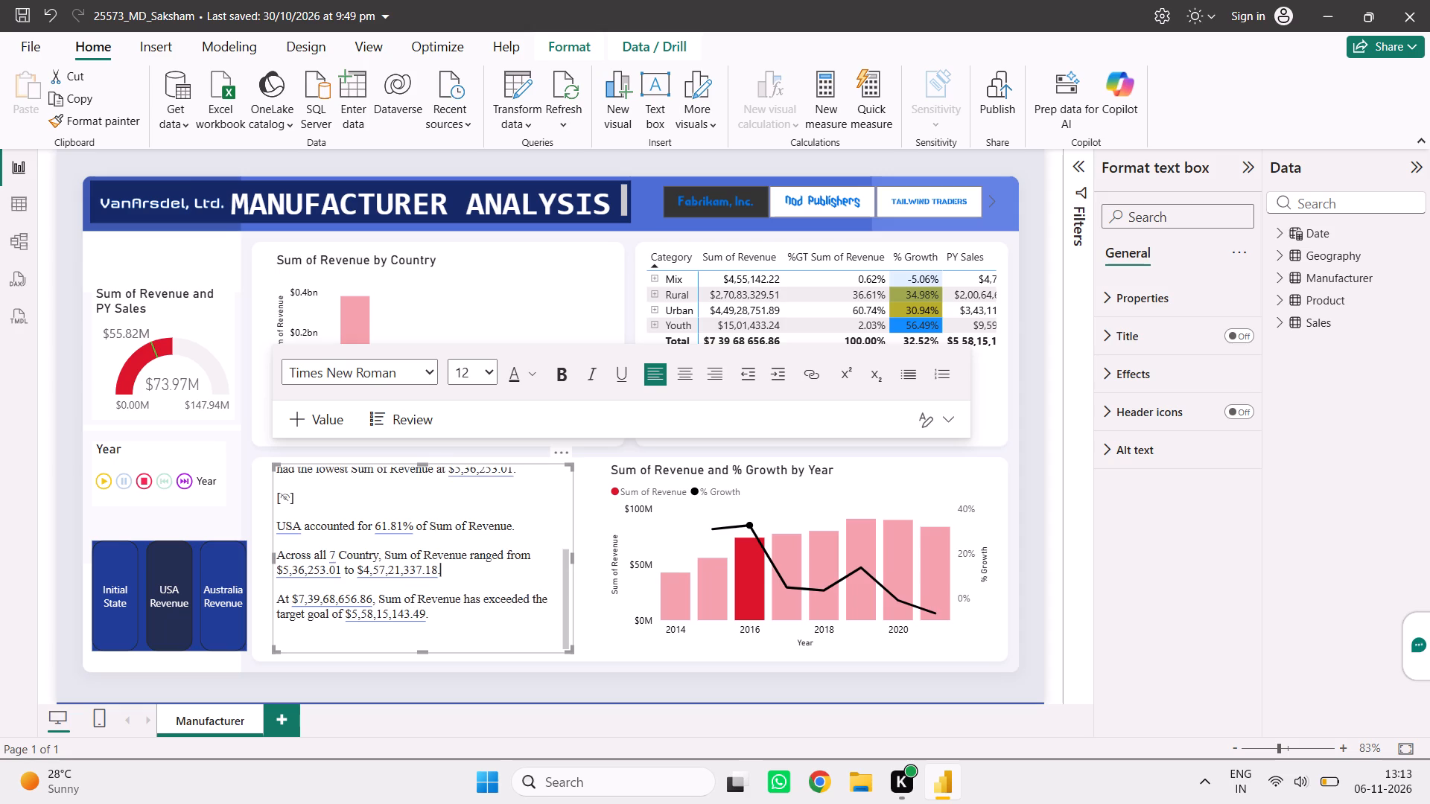
click(750, 447)
click(1040, 499)
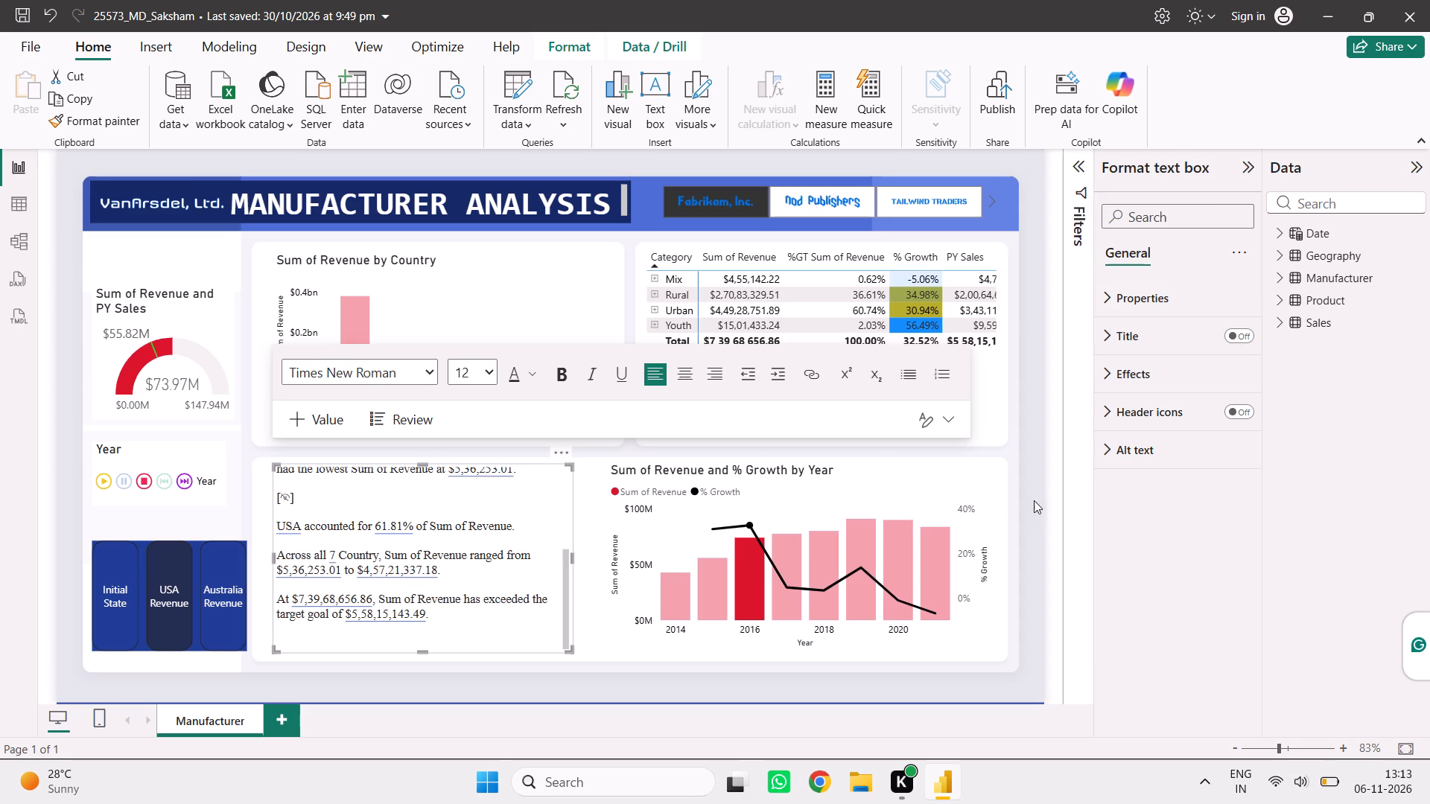
click(1029, 502)
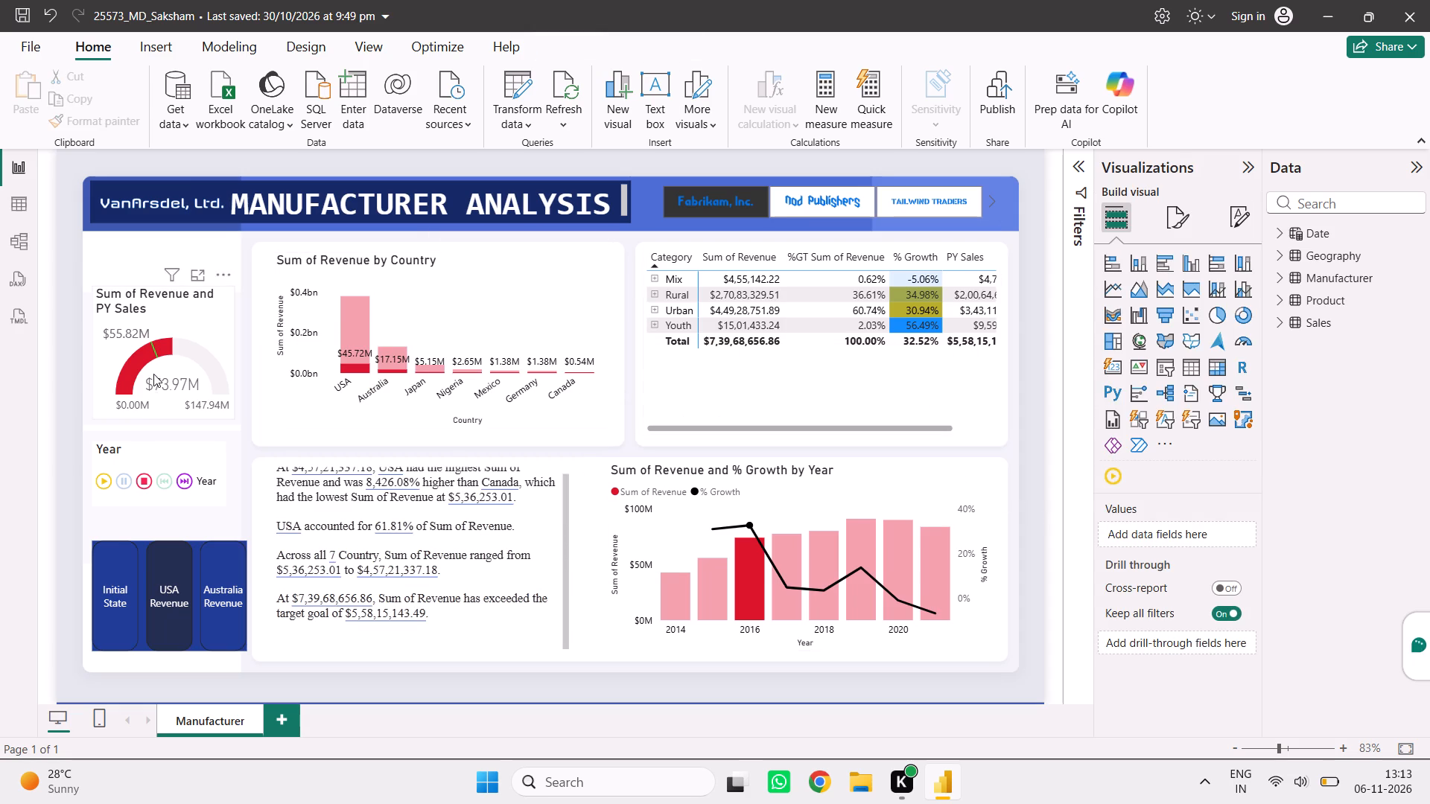
Apply the Australia Revenue bookmark from the bookmark navigator.
click(185, 539)
click(191, 584)
click(252, 588)
click(239, 588)
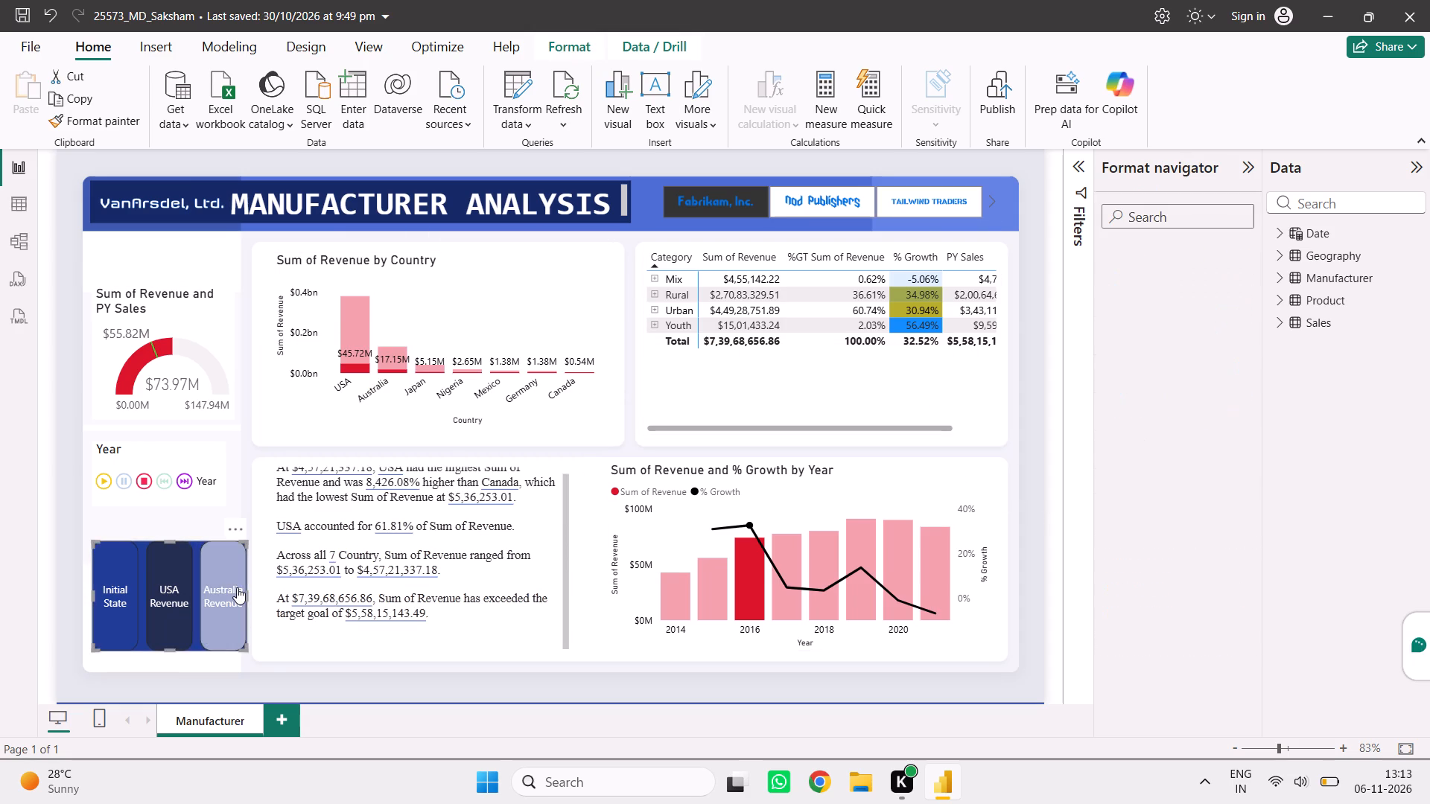
click(663, 217)
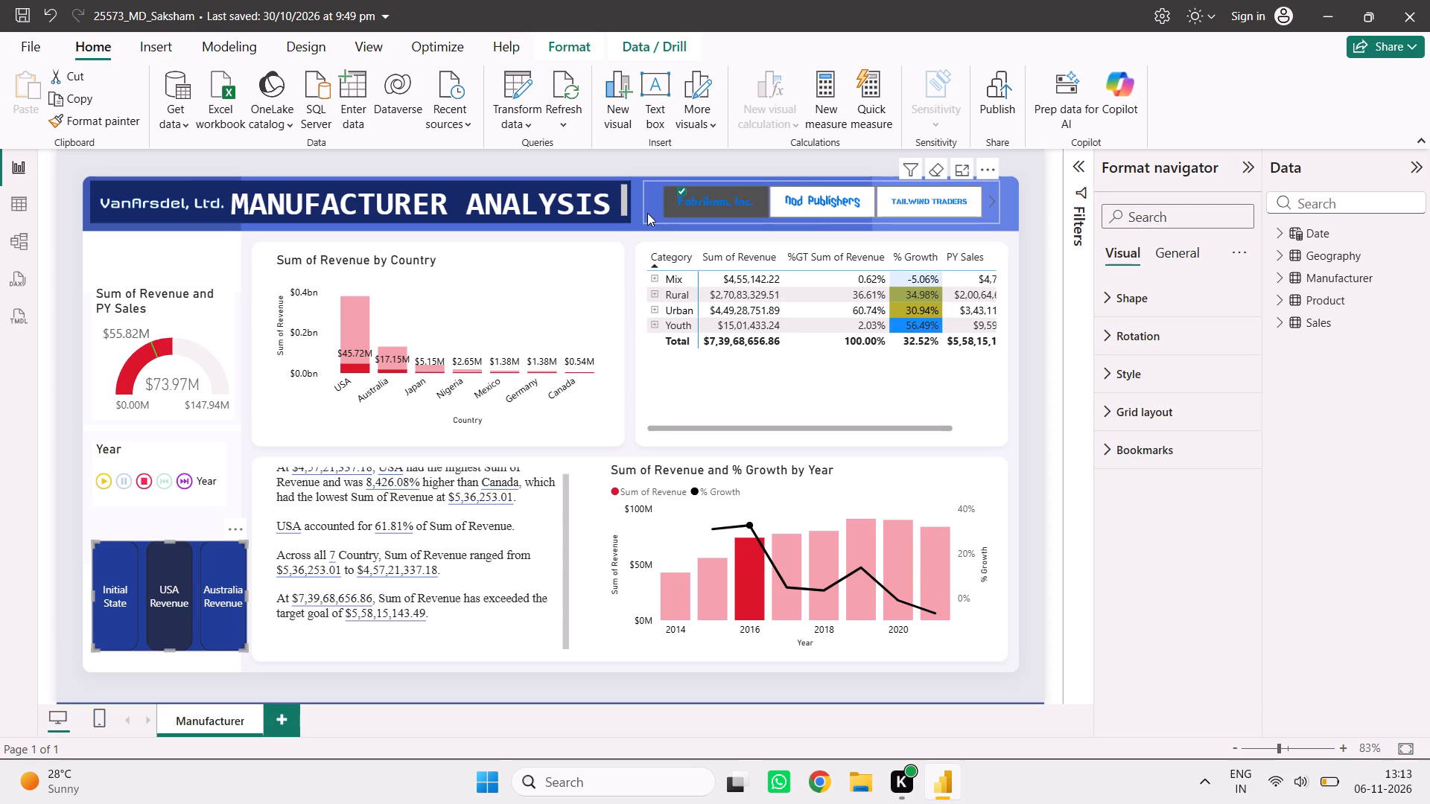
click(640, 209)
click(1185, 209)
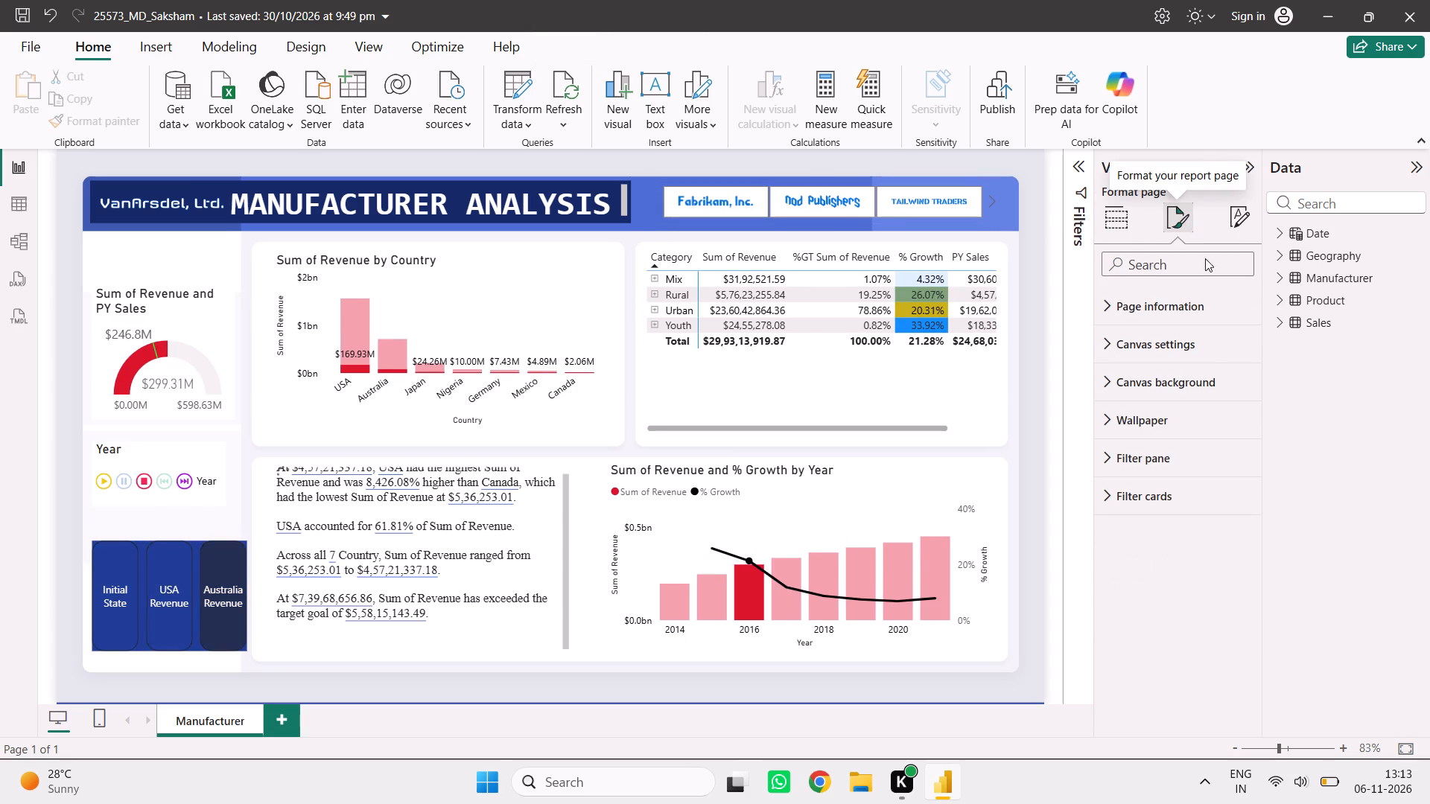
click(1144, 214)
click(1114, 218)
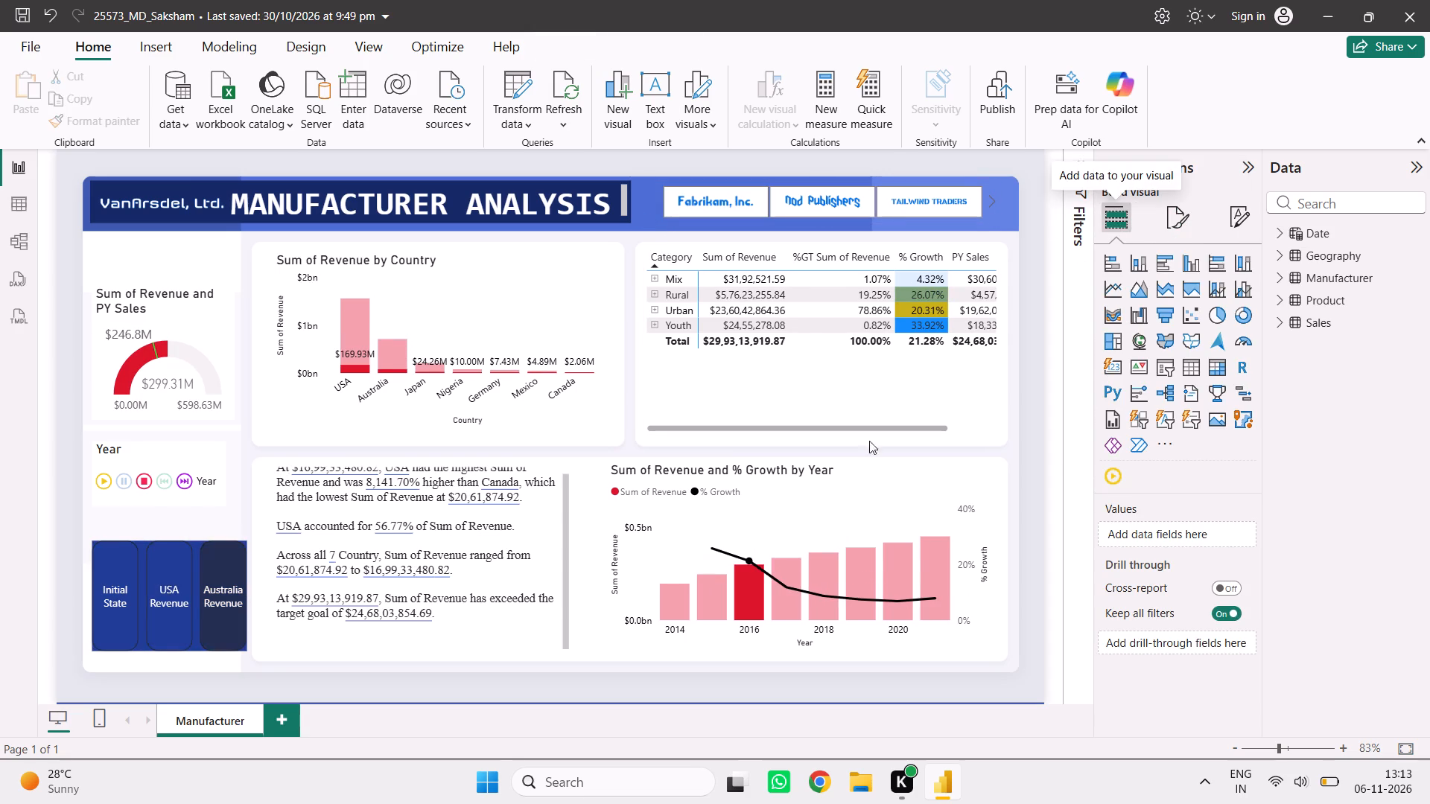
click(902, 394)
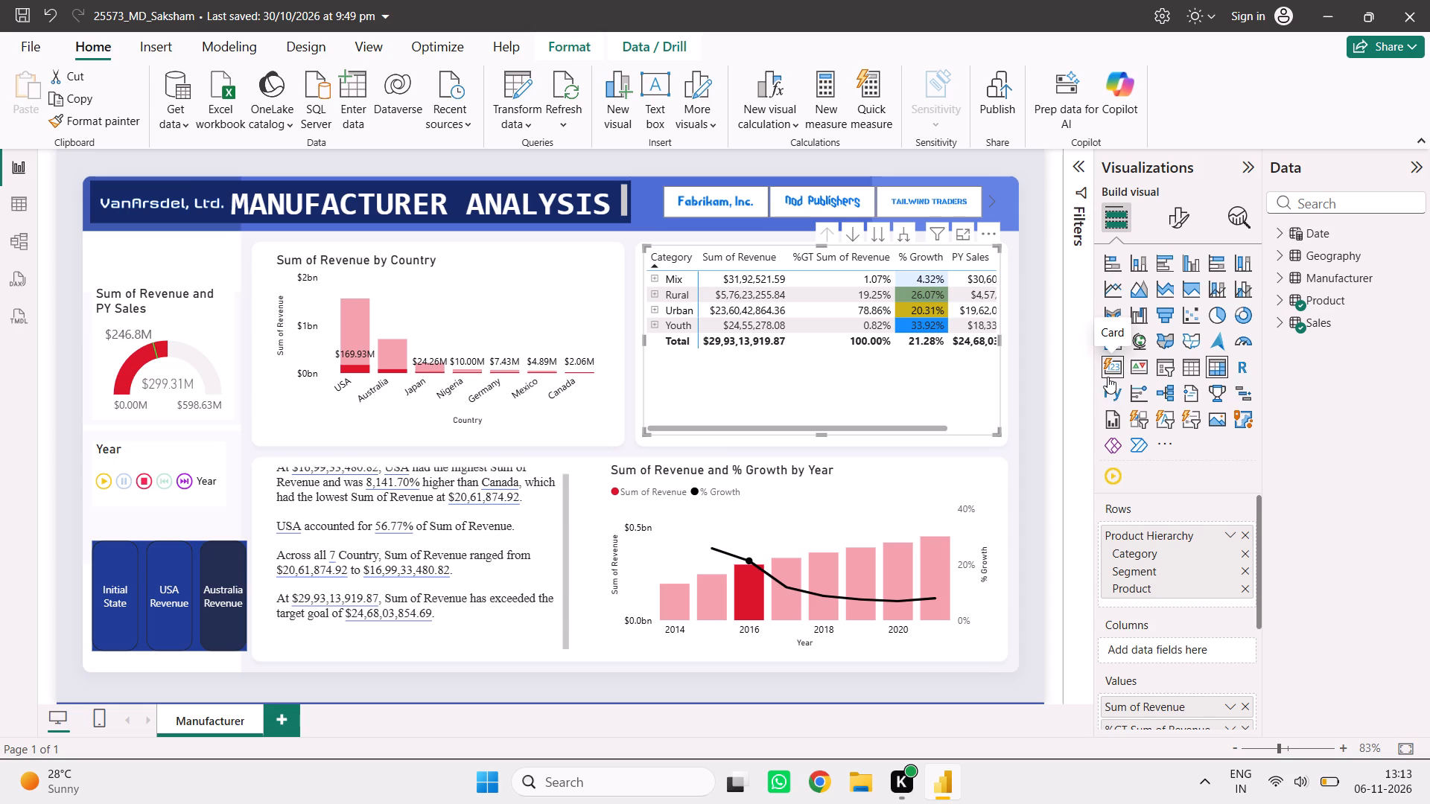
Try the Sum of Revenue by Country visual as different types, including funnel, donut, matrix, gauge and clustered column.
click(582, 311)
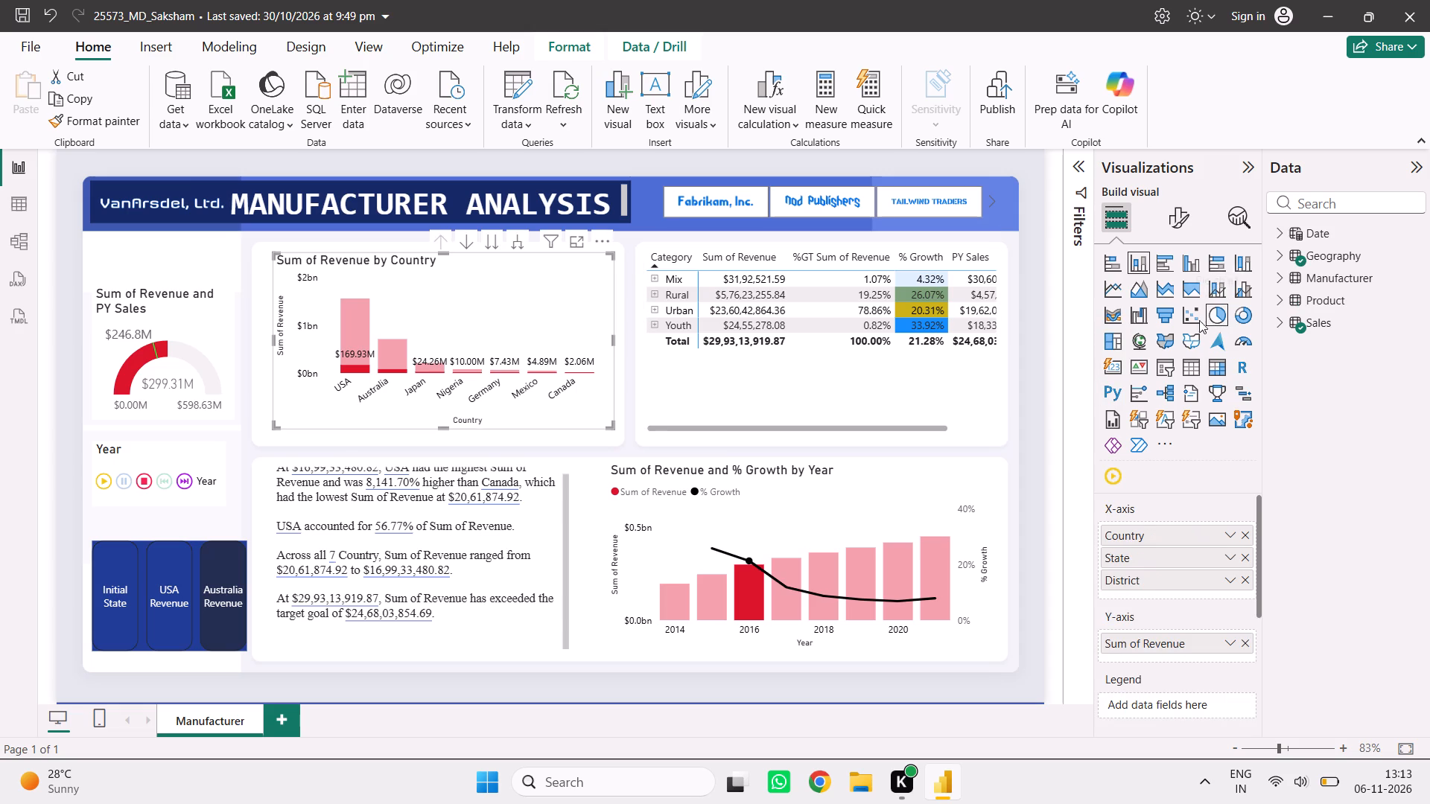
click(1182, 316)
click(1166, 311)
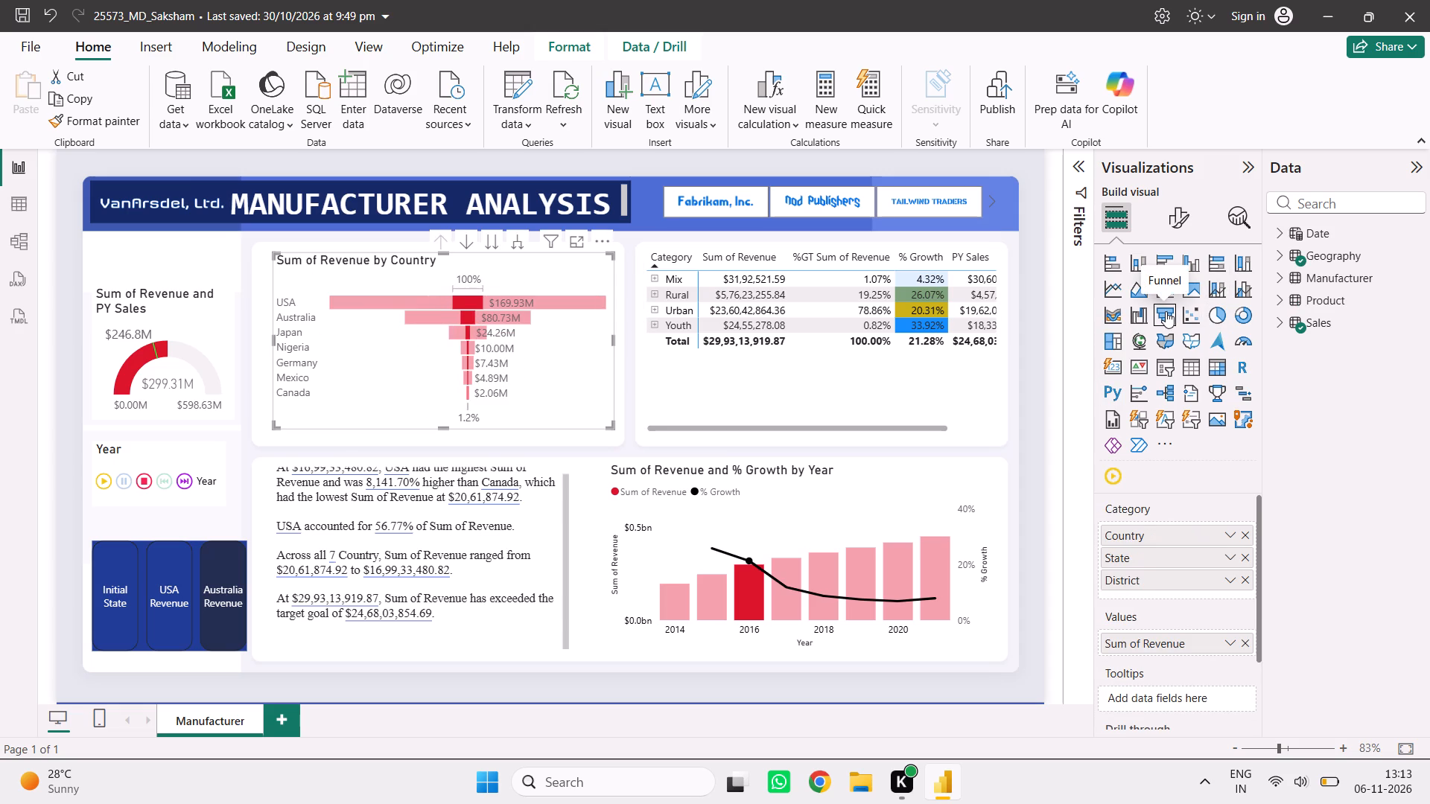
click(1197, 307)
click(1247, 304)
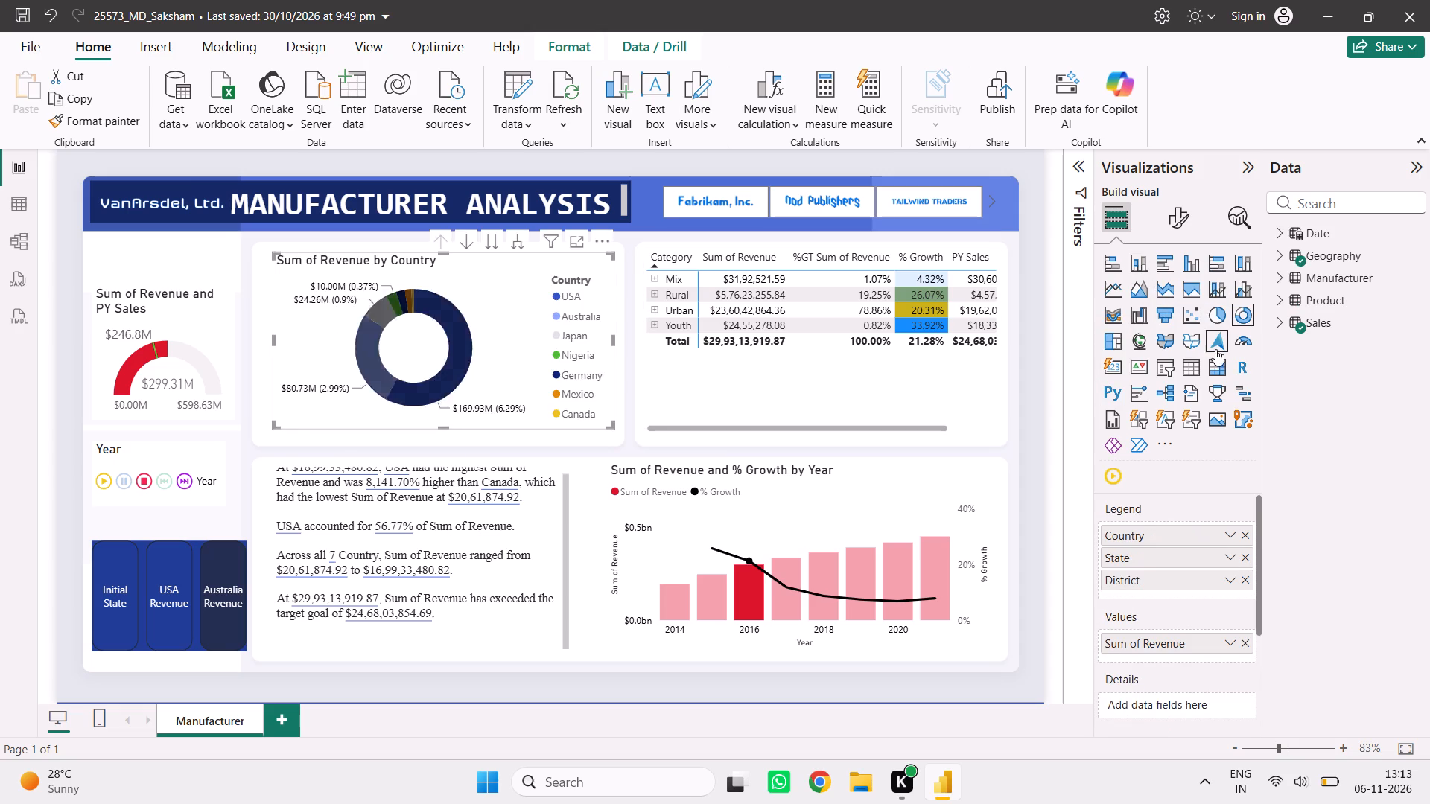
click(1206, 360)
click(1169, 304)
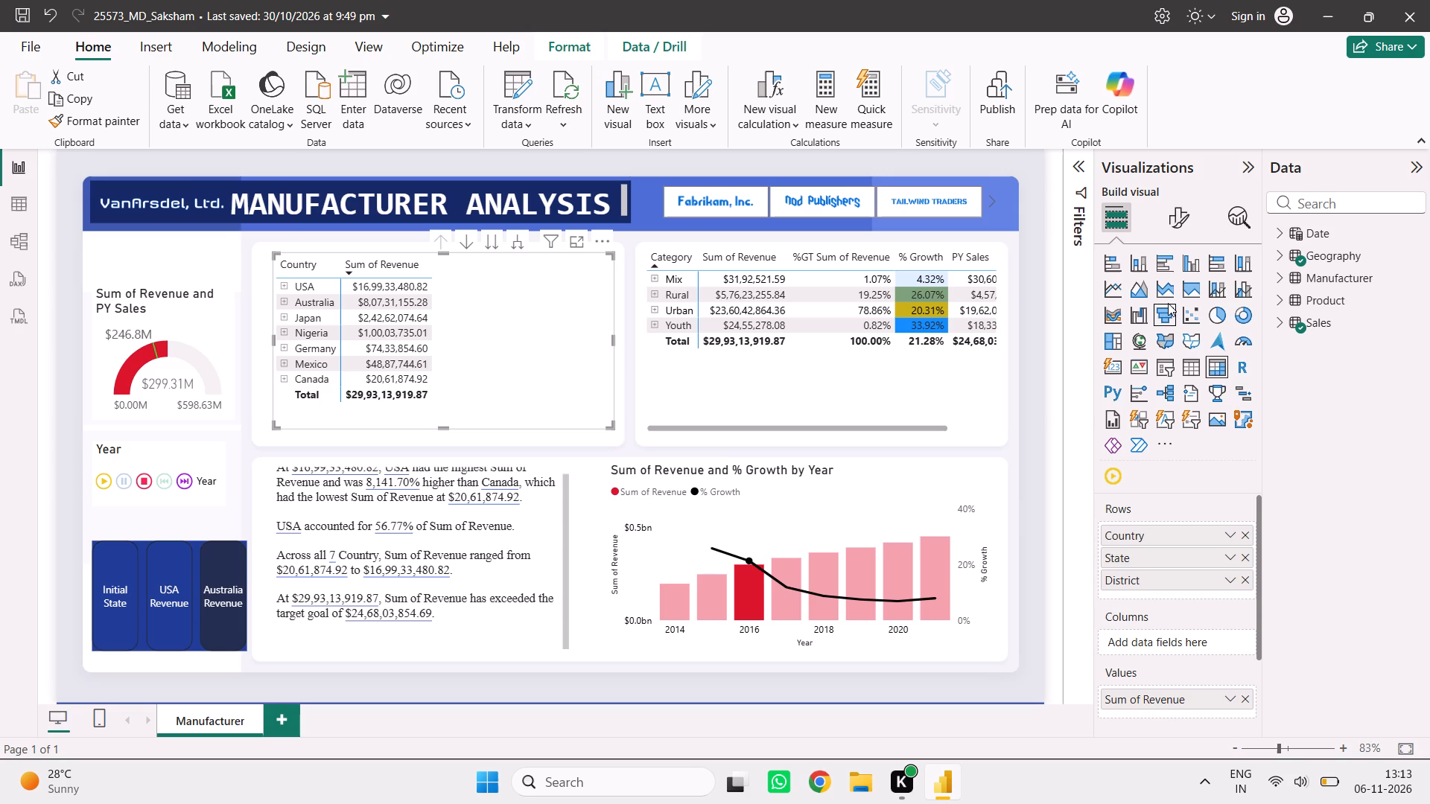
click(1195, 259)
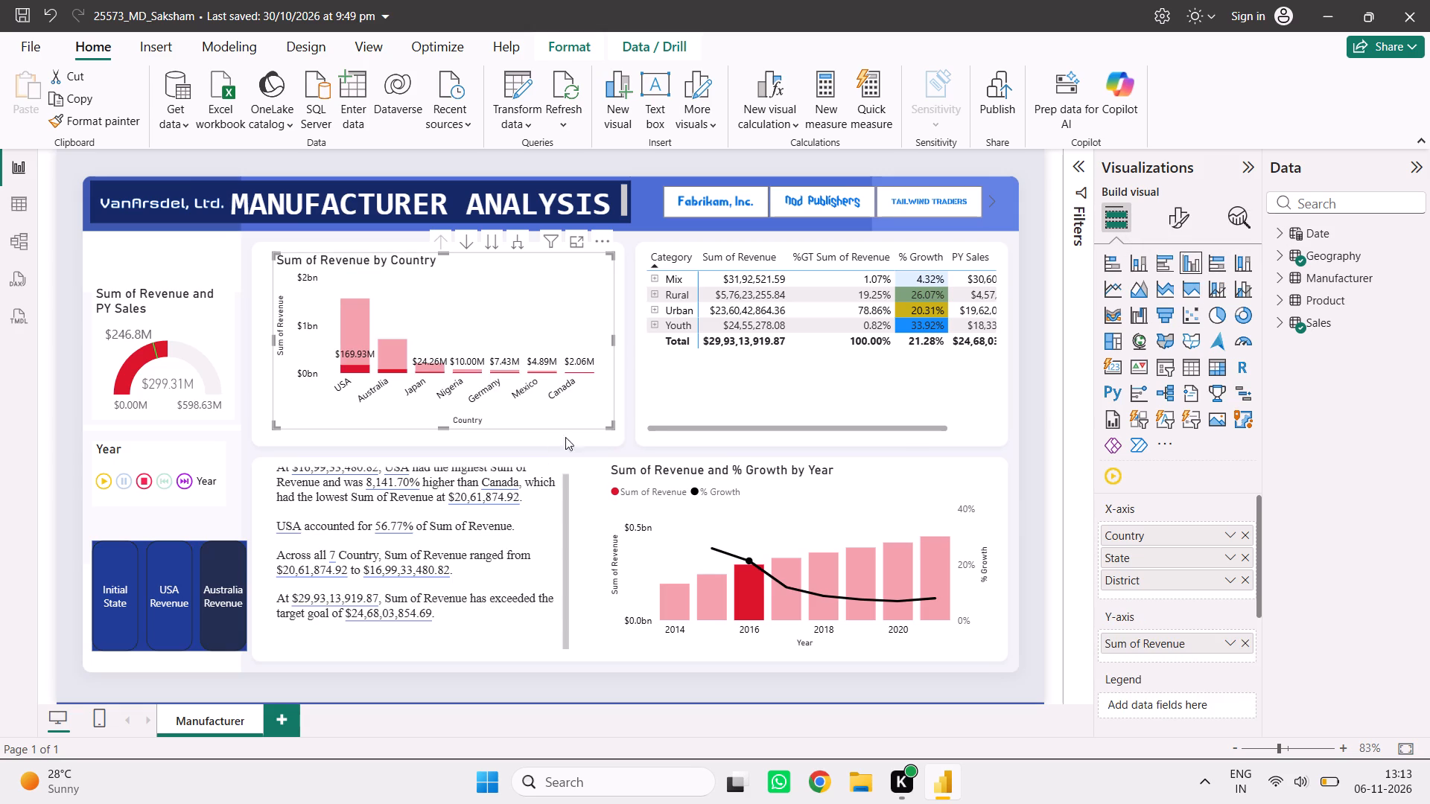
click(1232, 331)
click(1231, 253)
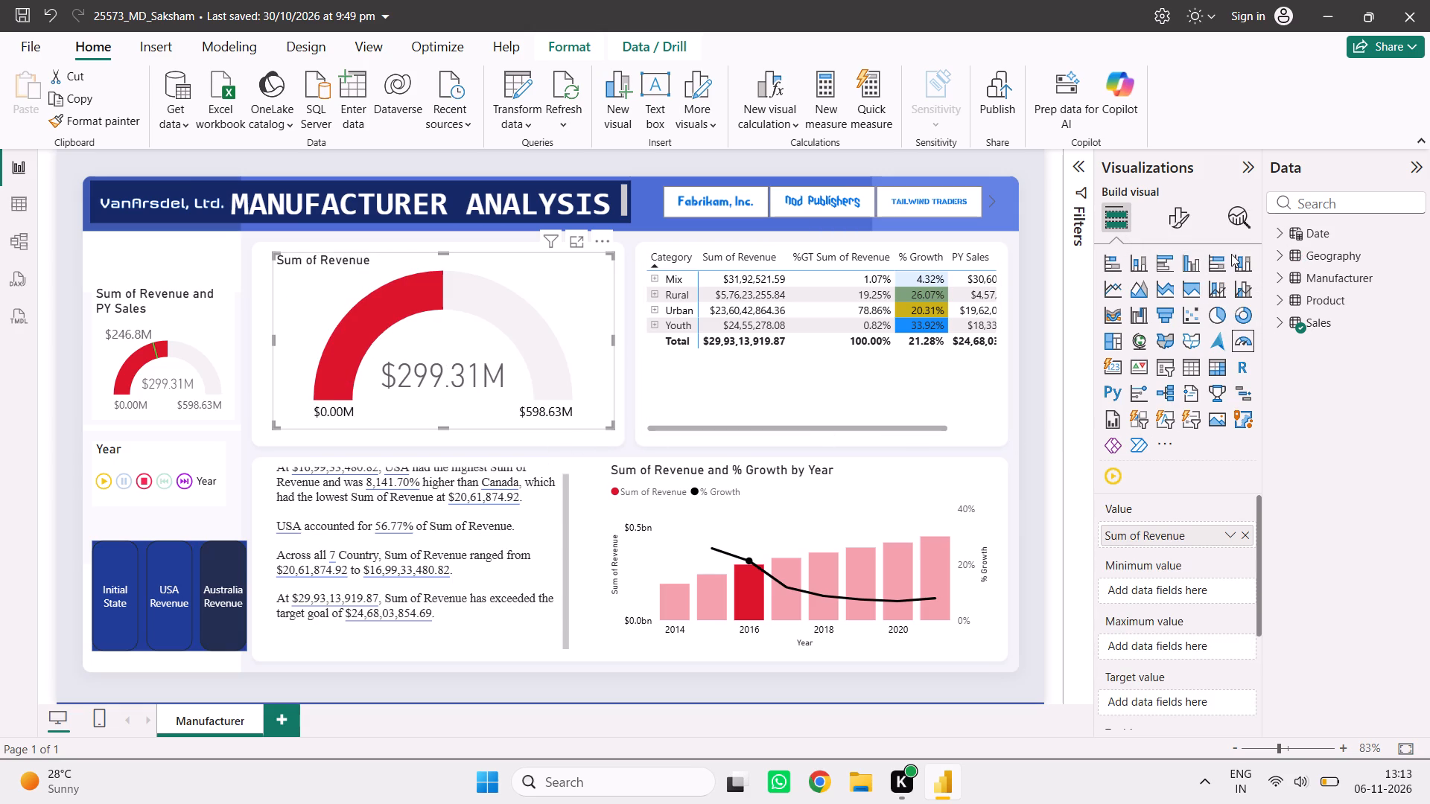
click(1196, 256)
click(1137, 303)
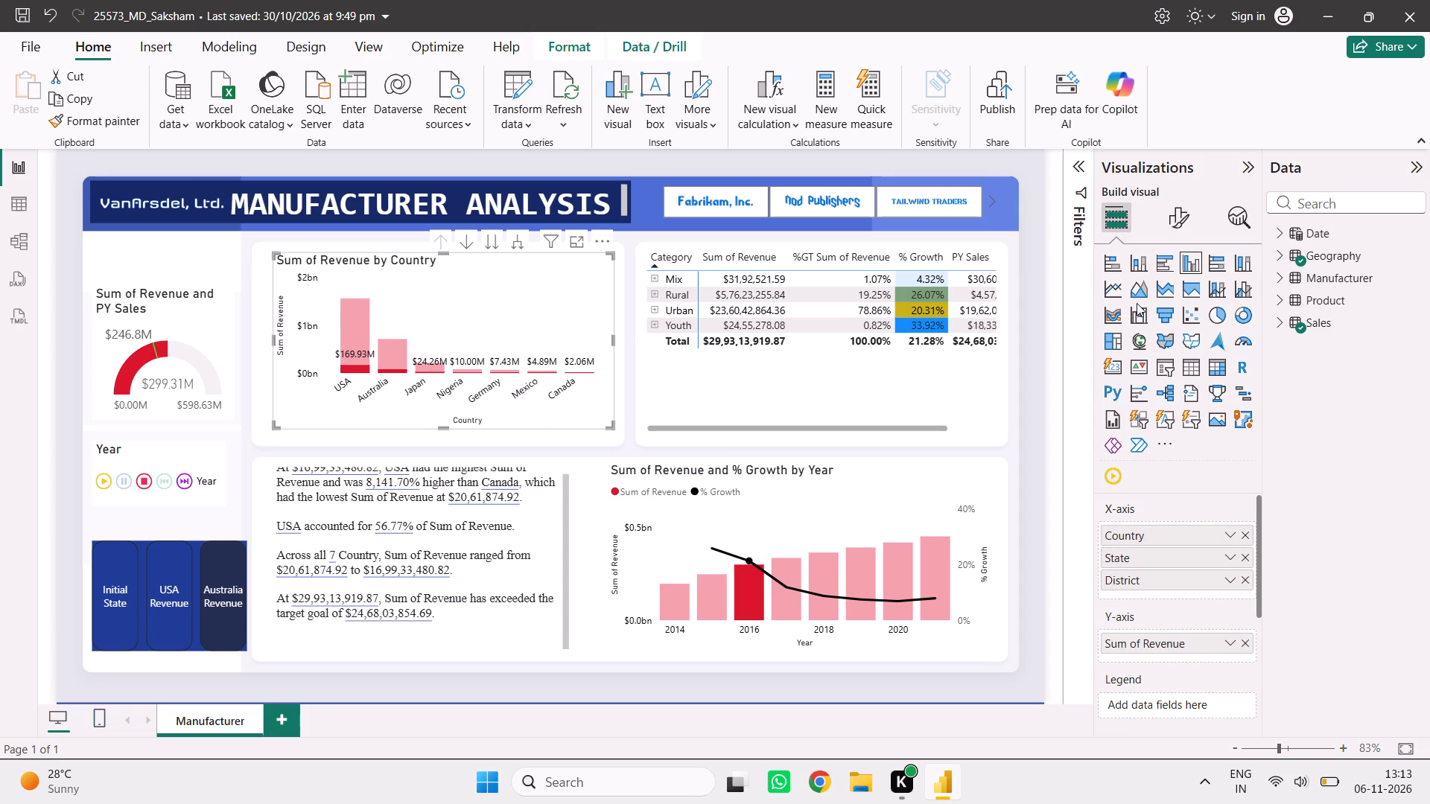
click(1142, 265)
Change the Sum of Revenue by Country visual to a stacked bar chart.
click(1102, 262)
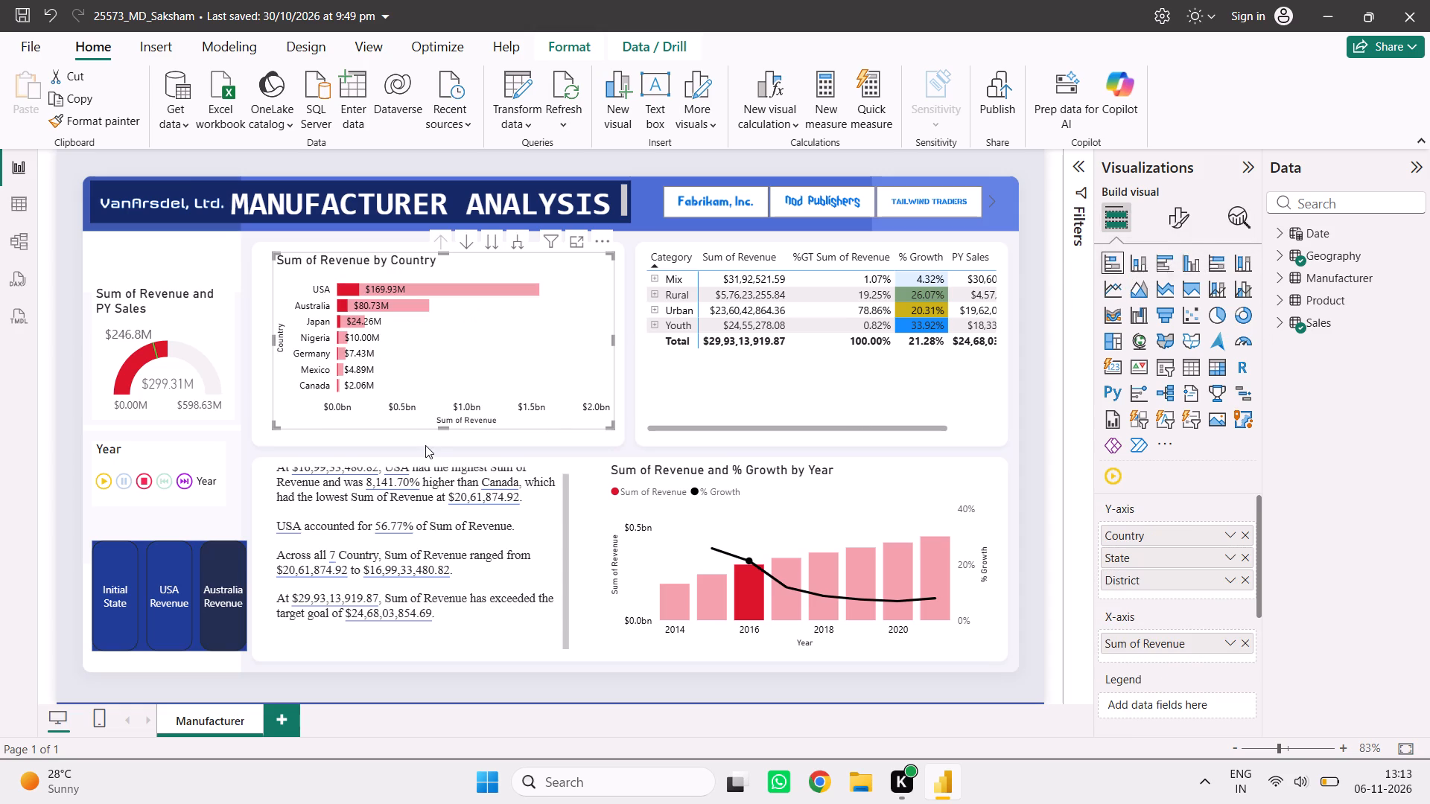
Run the Year play control through the years and pause it at 2020.
click(147, 481)
click(107, 479)
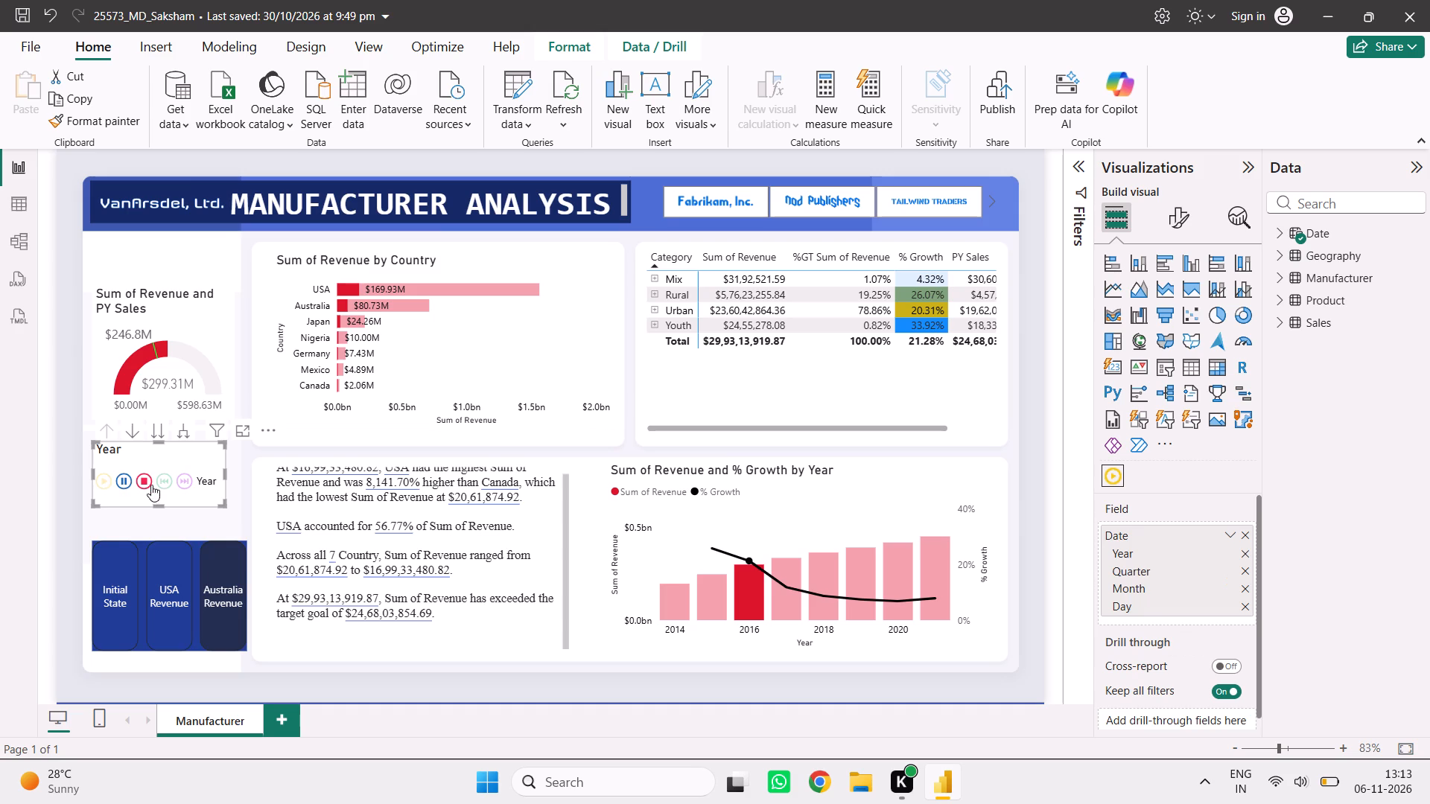
click(104, 482)
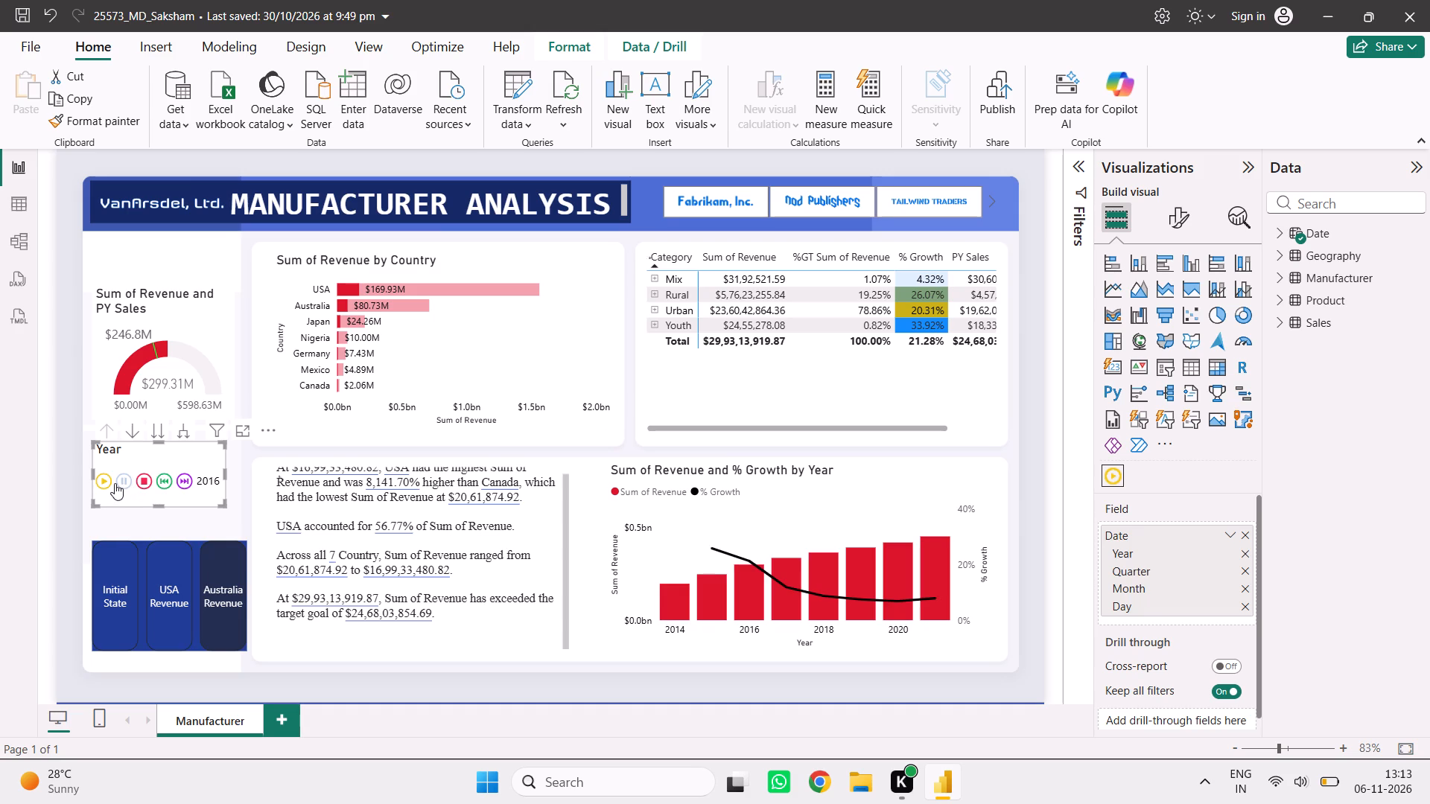
click(102, 485)
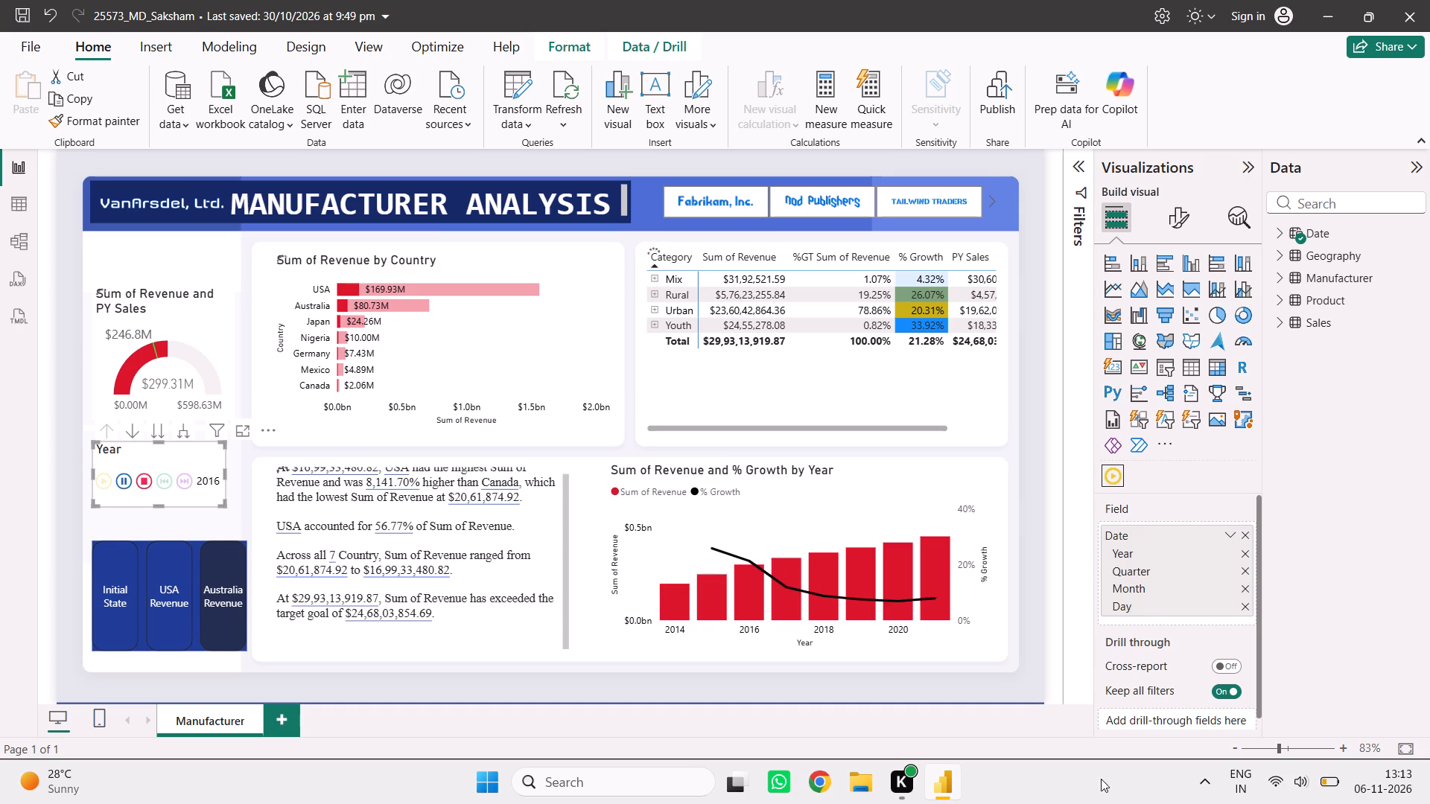
click(108, 481)
click(121, 482)
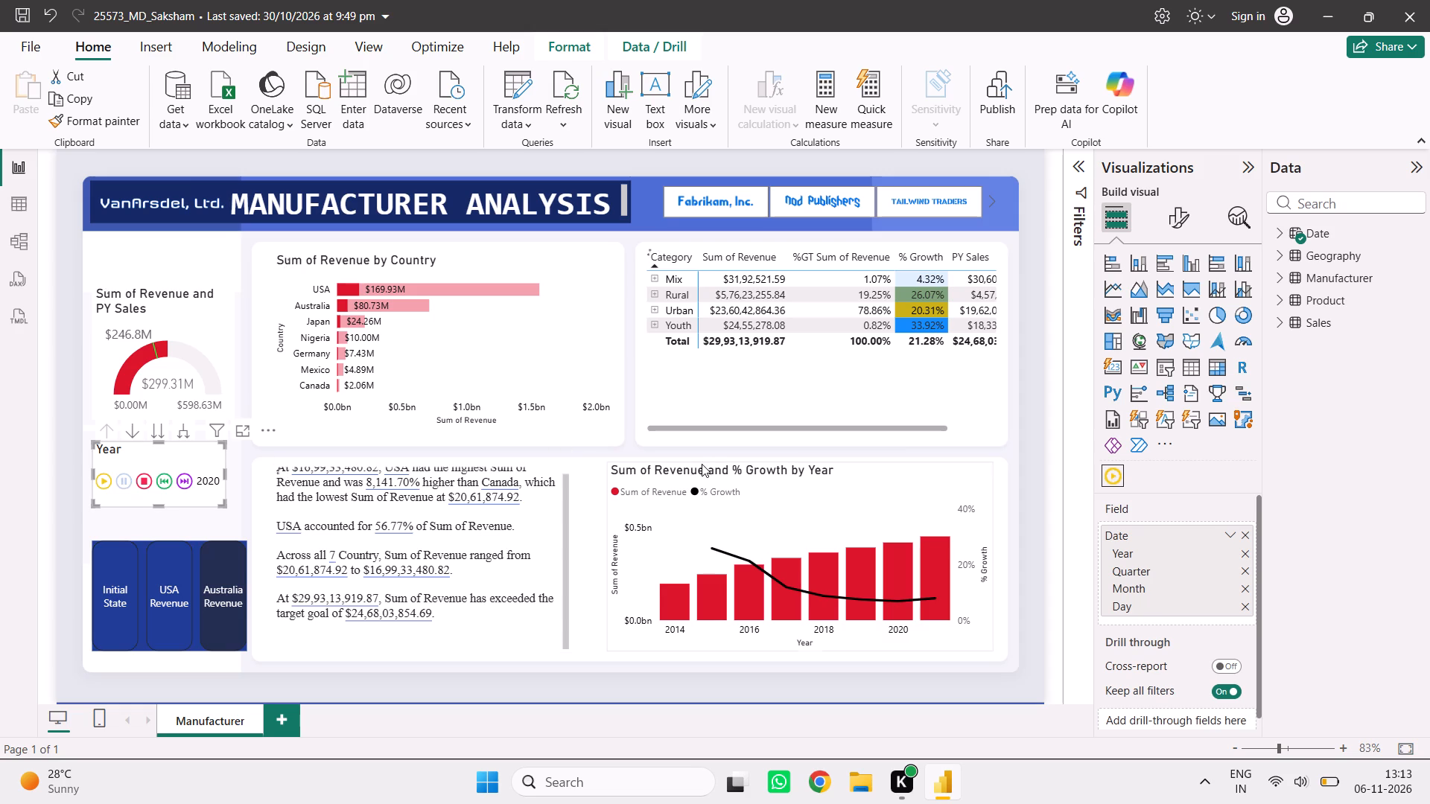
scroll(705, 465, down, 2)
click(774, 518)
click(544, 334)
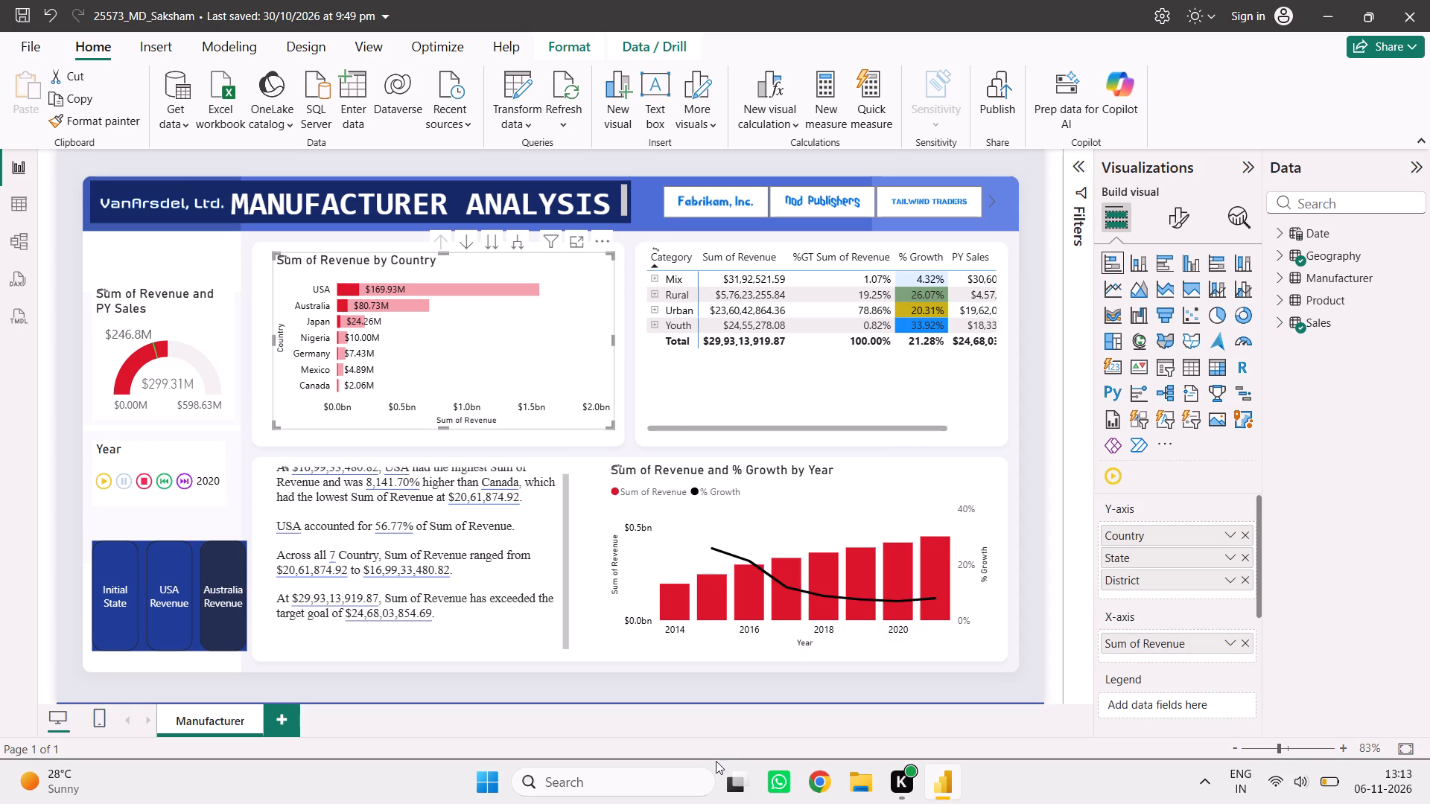
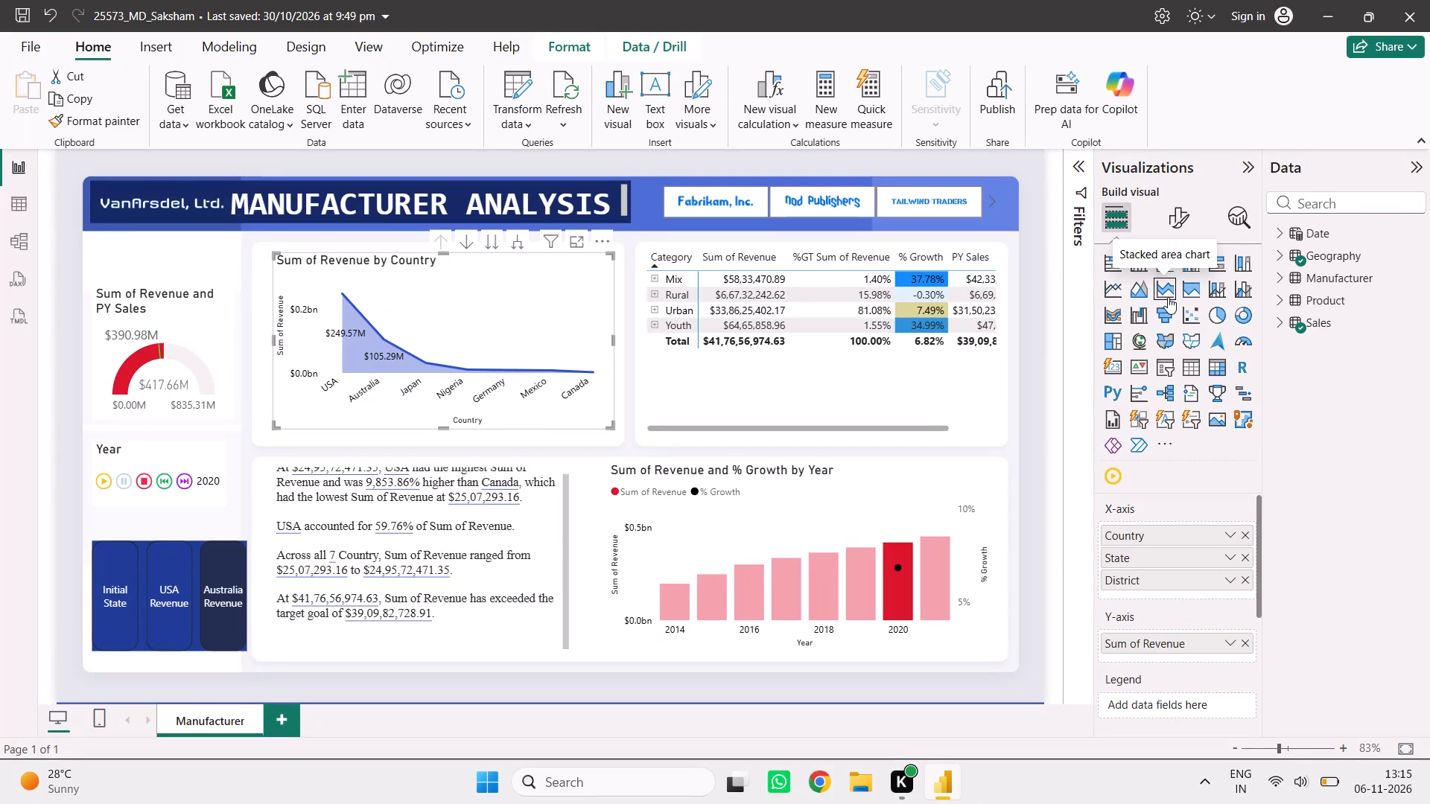
Change the Sum of Revenue by Country visual to a pie chart.
click(1217, 304)
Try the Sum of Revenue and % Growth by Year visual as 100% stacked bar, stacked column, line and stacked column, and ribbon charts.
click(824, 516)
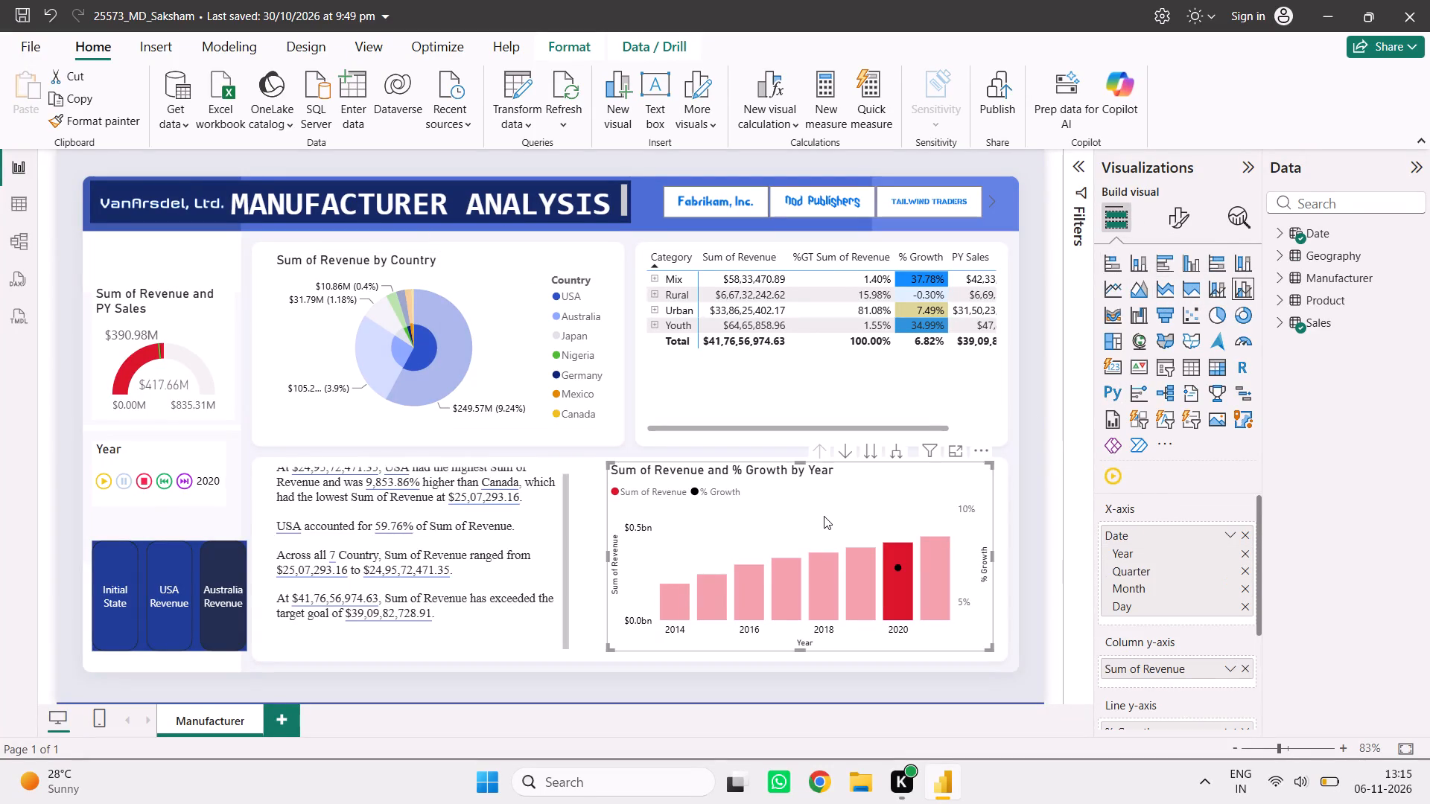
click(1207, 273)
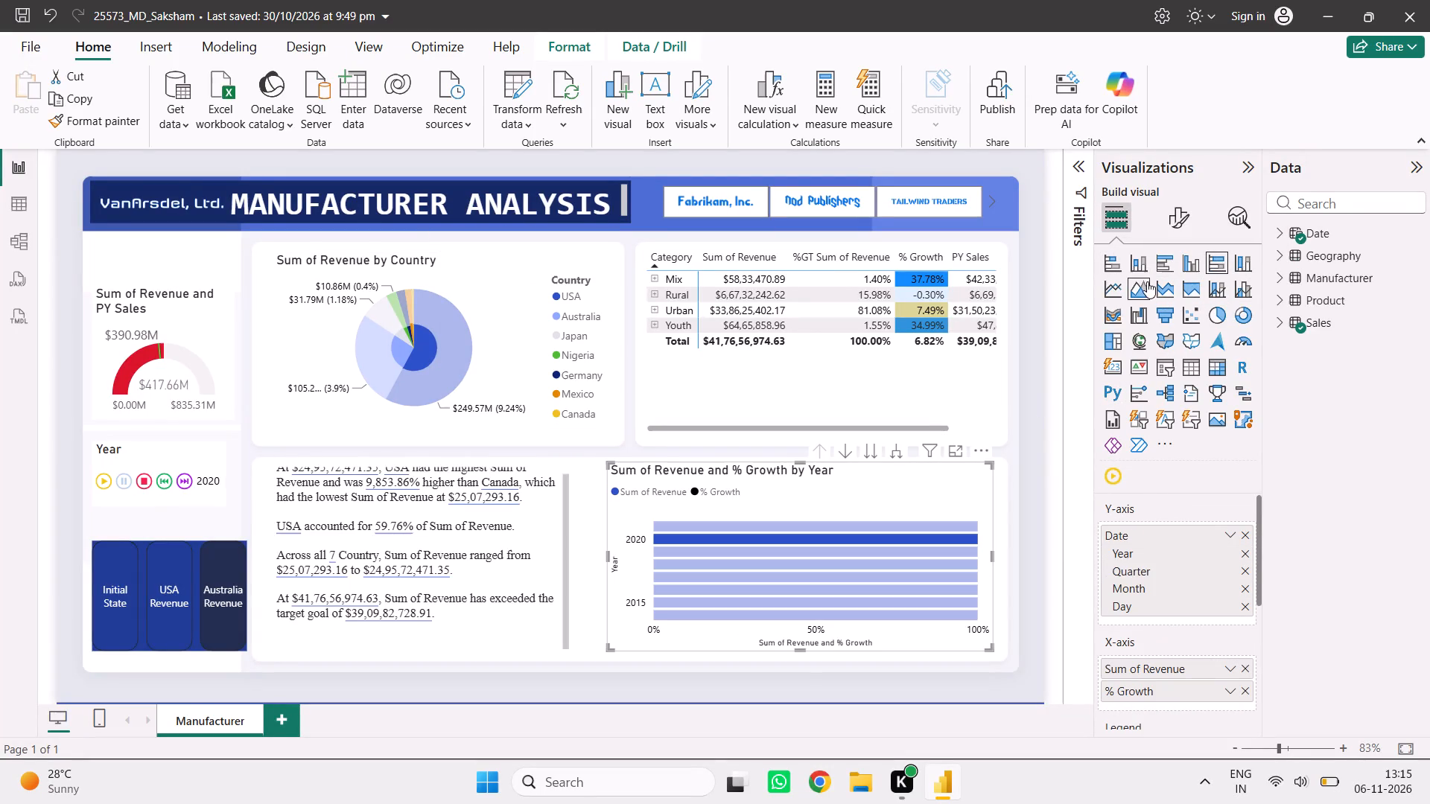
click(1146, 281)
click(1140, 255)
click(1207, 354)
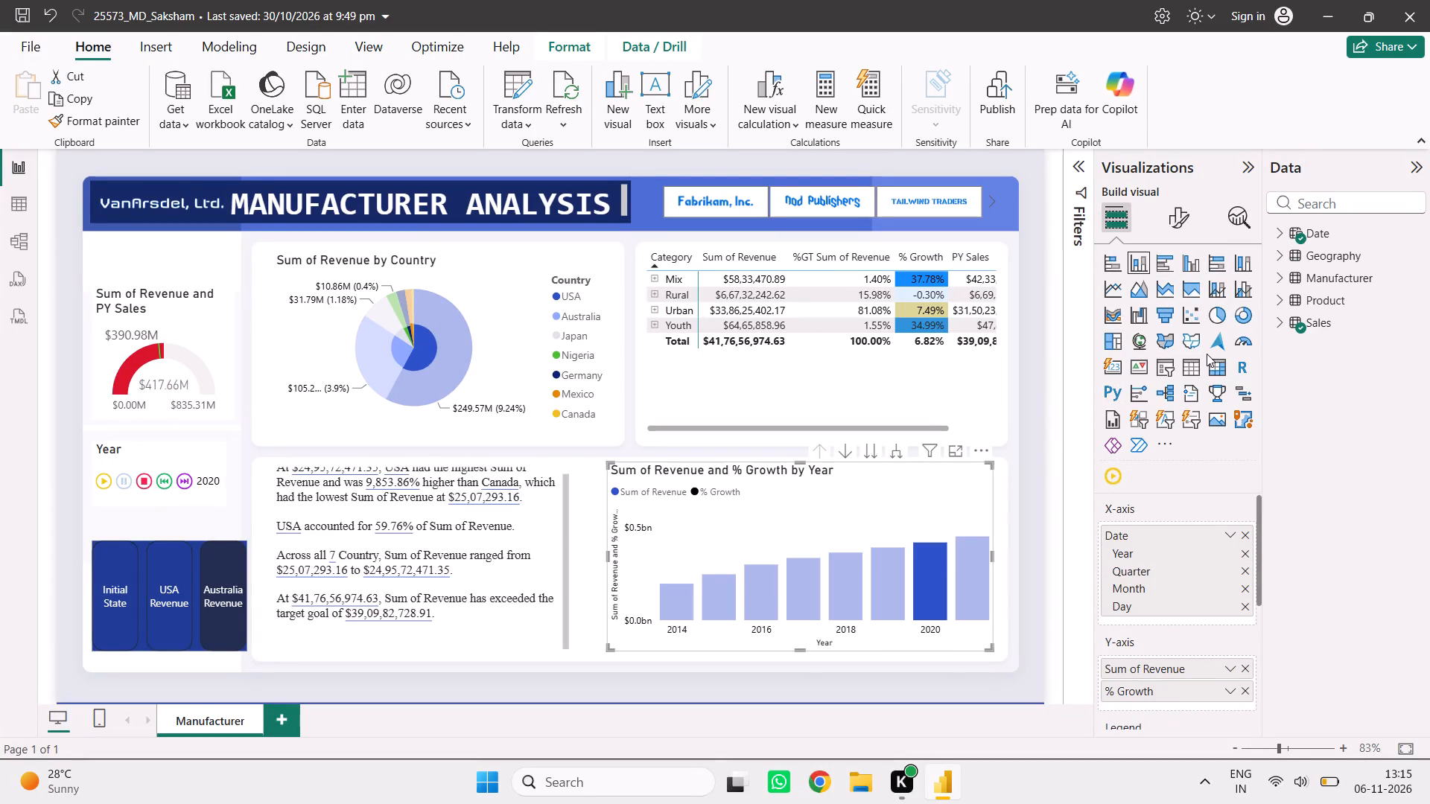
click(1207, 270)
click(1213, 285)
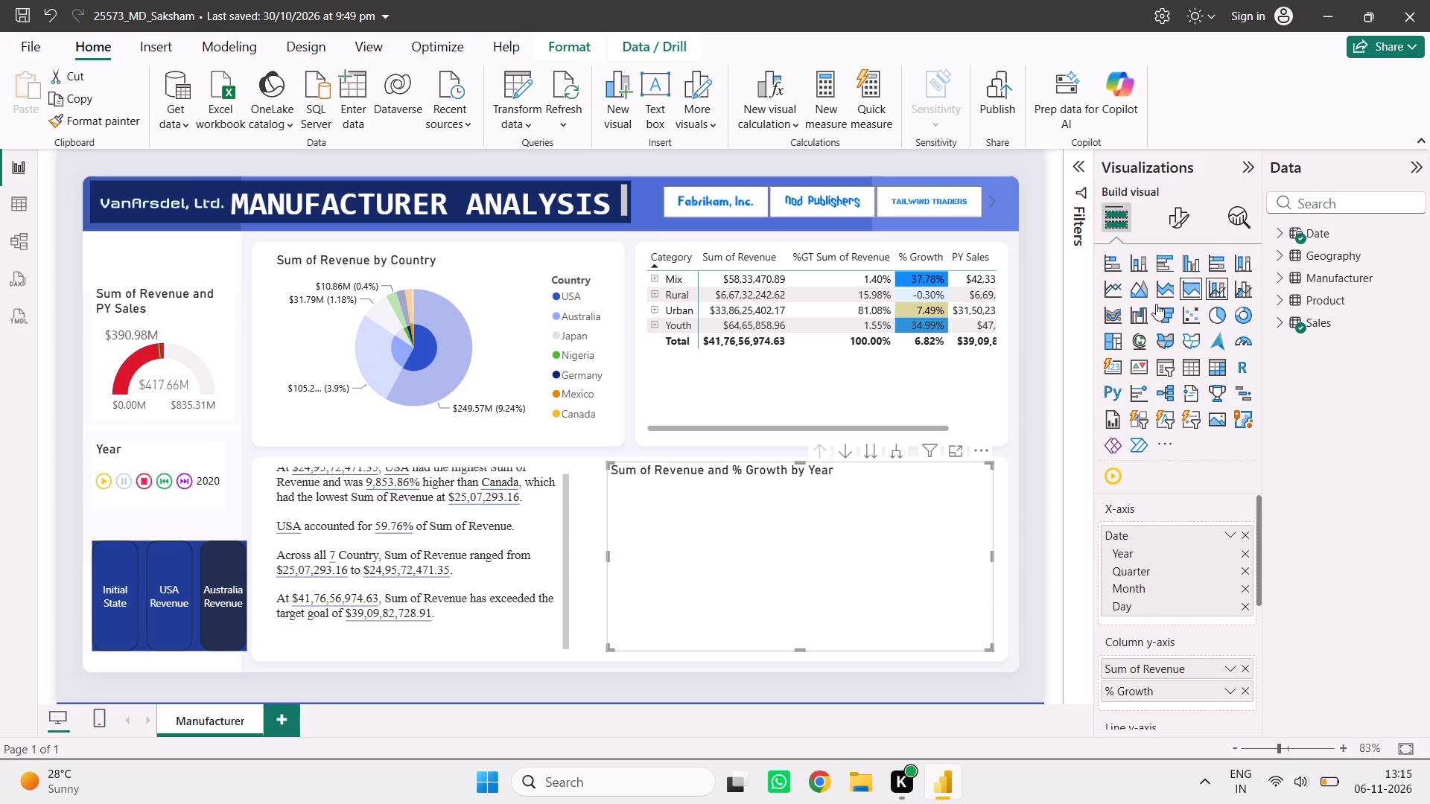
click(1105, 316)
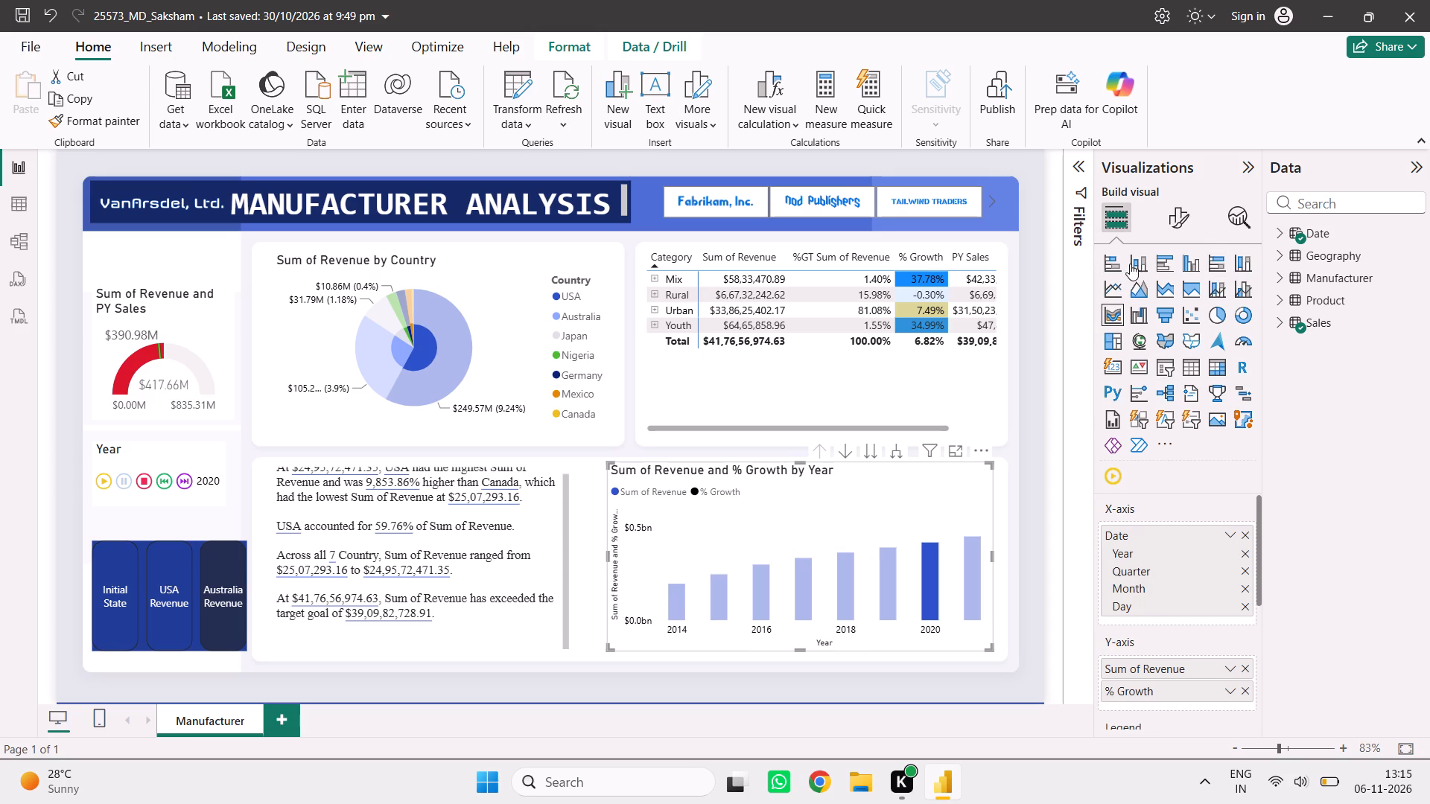
Look through the formatting options of the Sum of Revenue and % Growth by Year ribbon chart.
click(1174, 211)
scroll(1201, 449, down, 5)
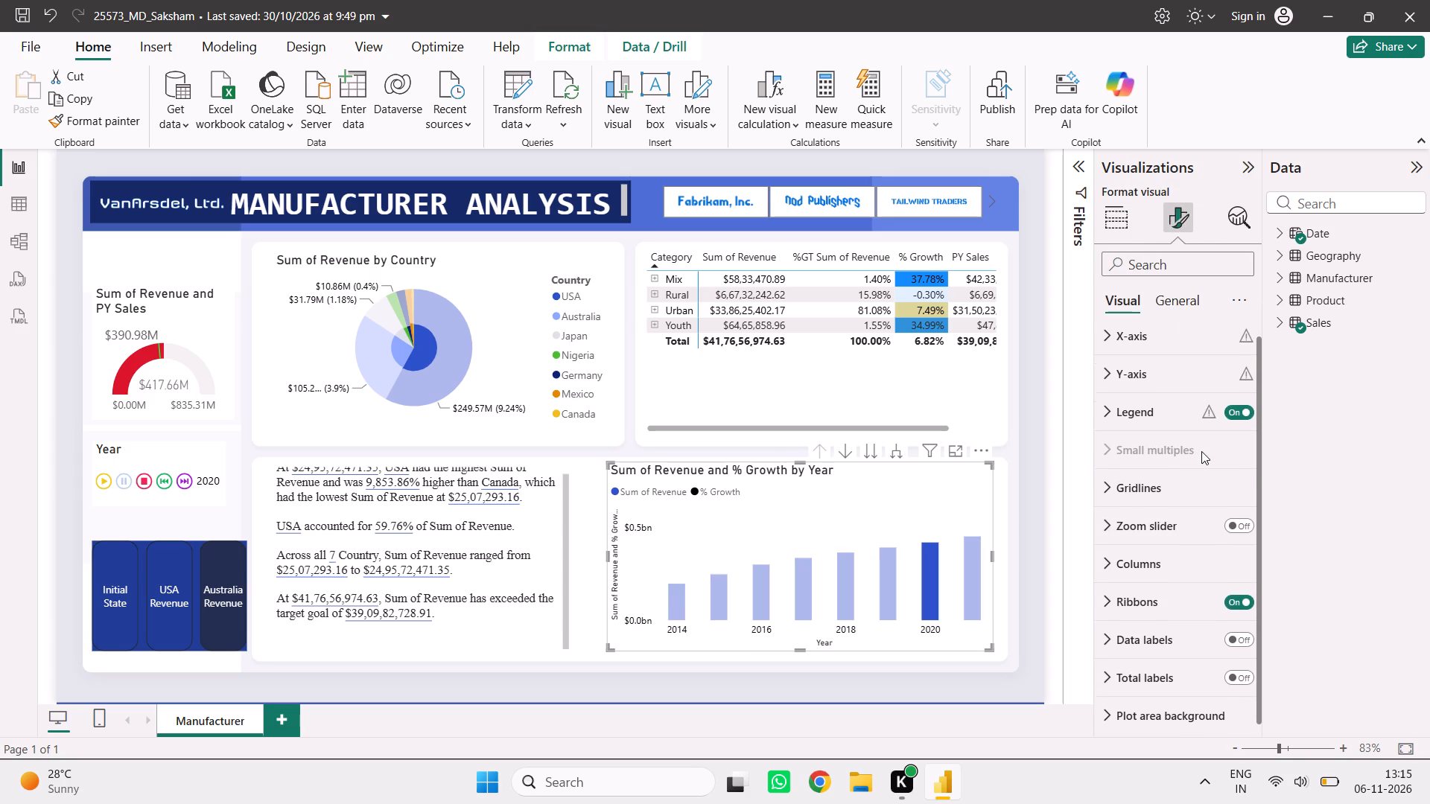
scroll(1201, 451, down, 5)
scroll(1109, 406, up, 5)
click(1106, 352)
click(1106, 352)
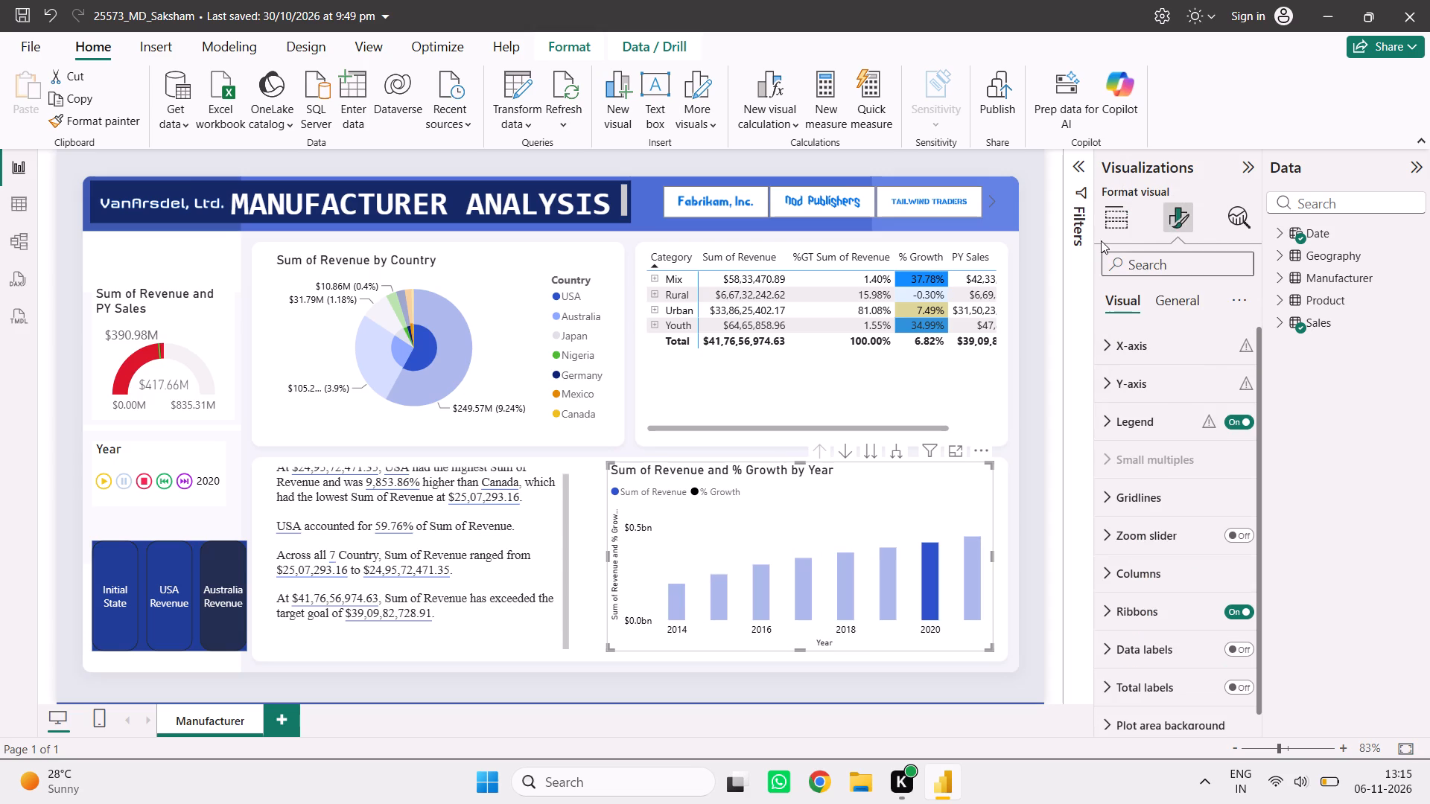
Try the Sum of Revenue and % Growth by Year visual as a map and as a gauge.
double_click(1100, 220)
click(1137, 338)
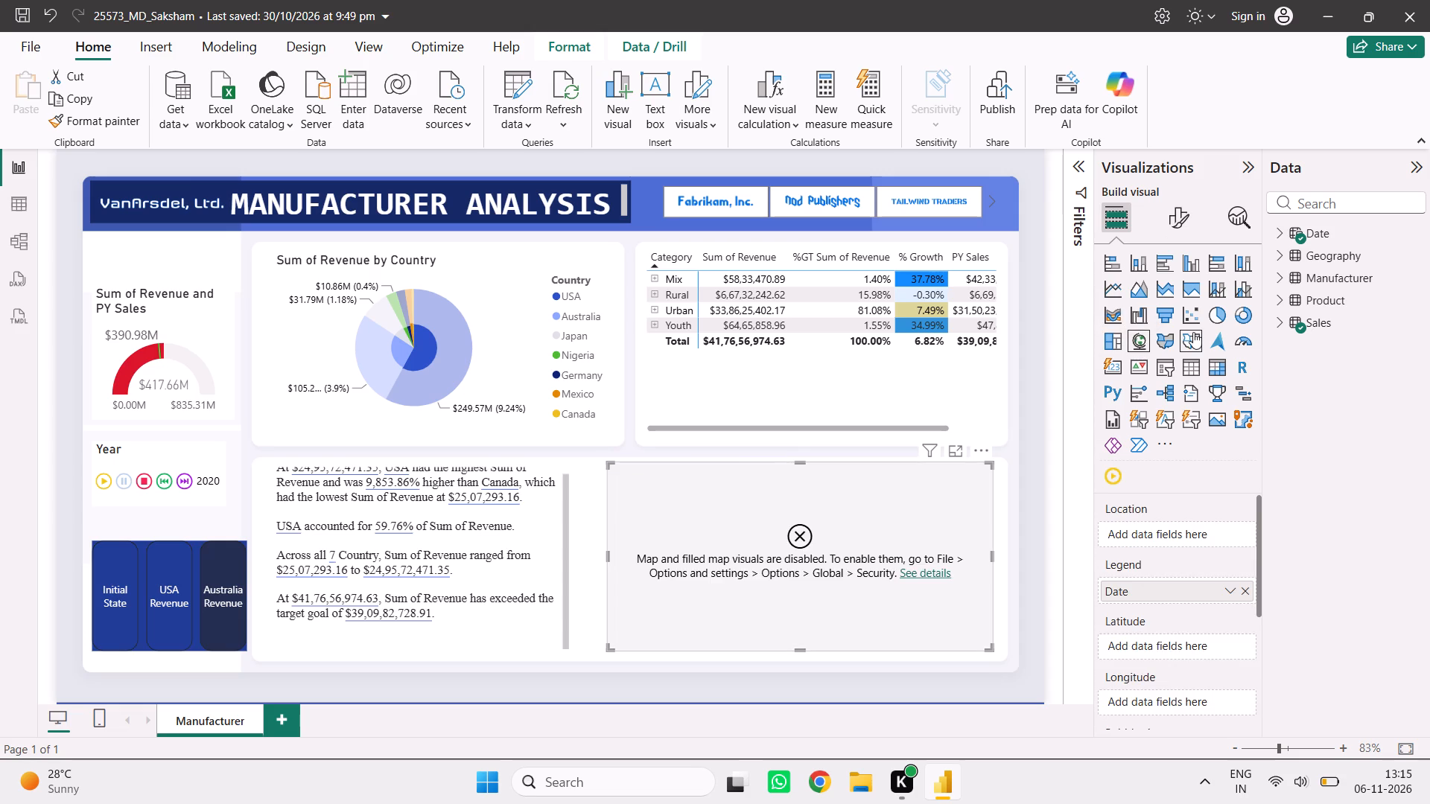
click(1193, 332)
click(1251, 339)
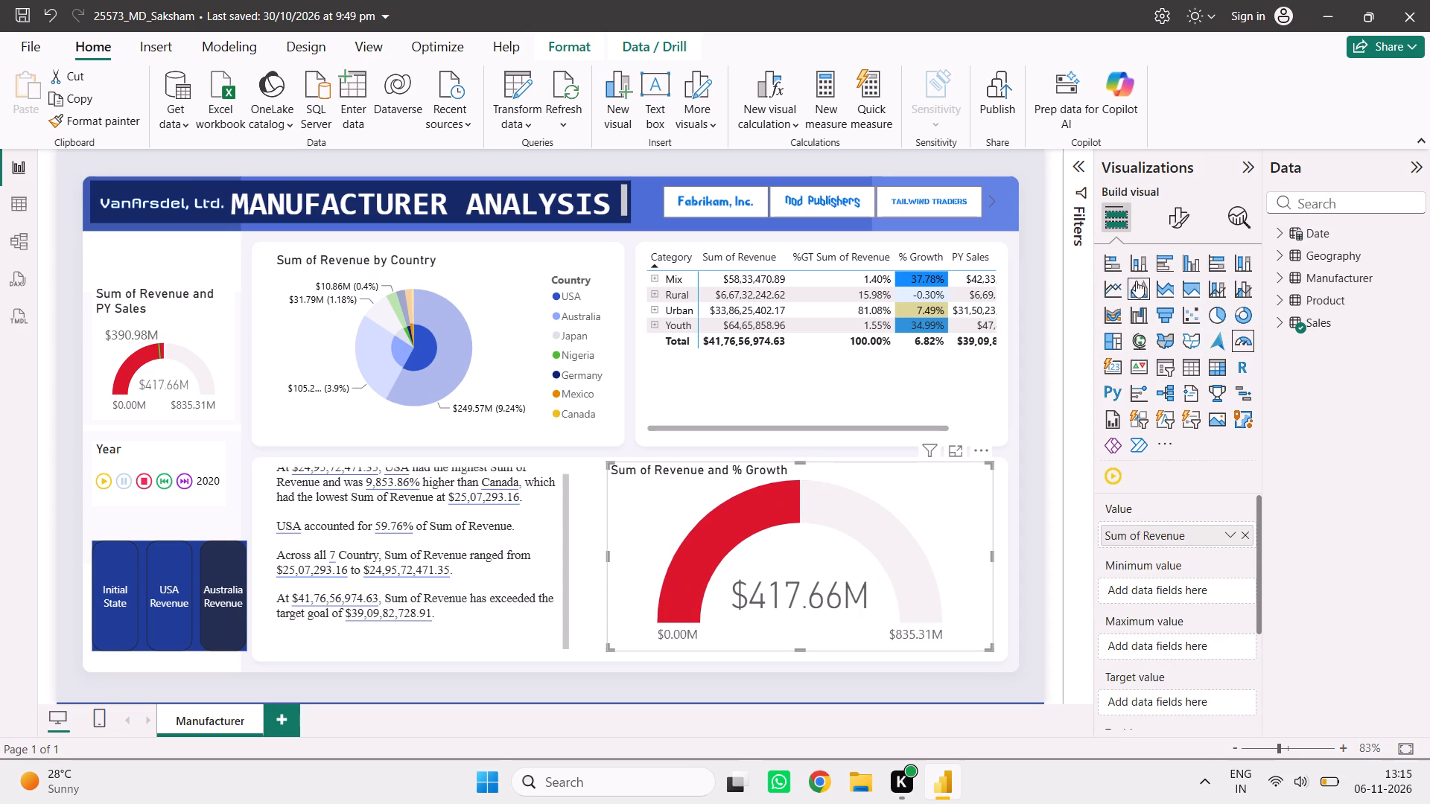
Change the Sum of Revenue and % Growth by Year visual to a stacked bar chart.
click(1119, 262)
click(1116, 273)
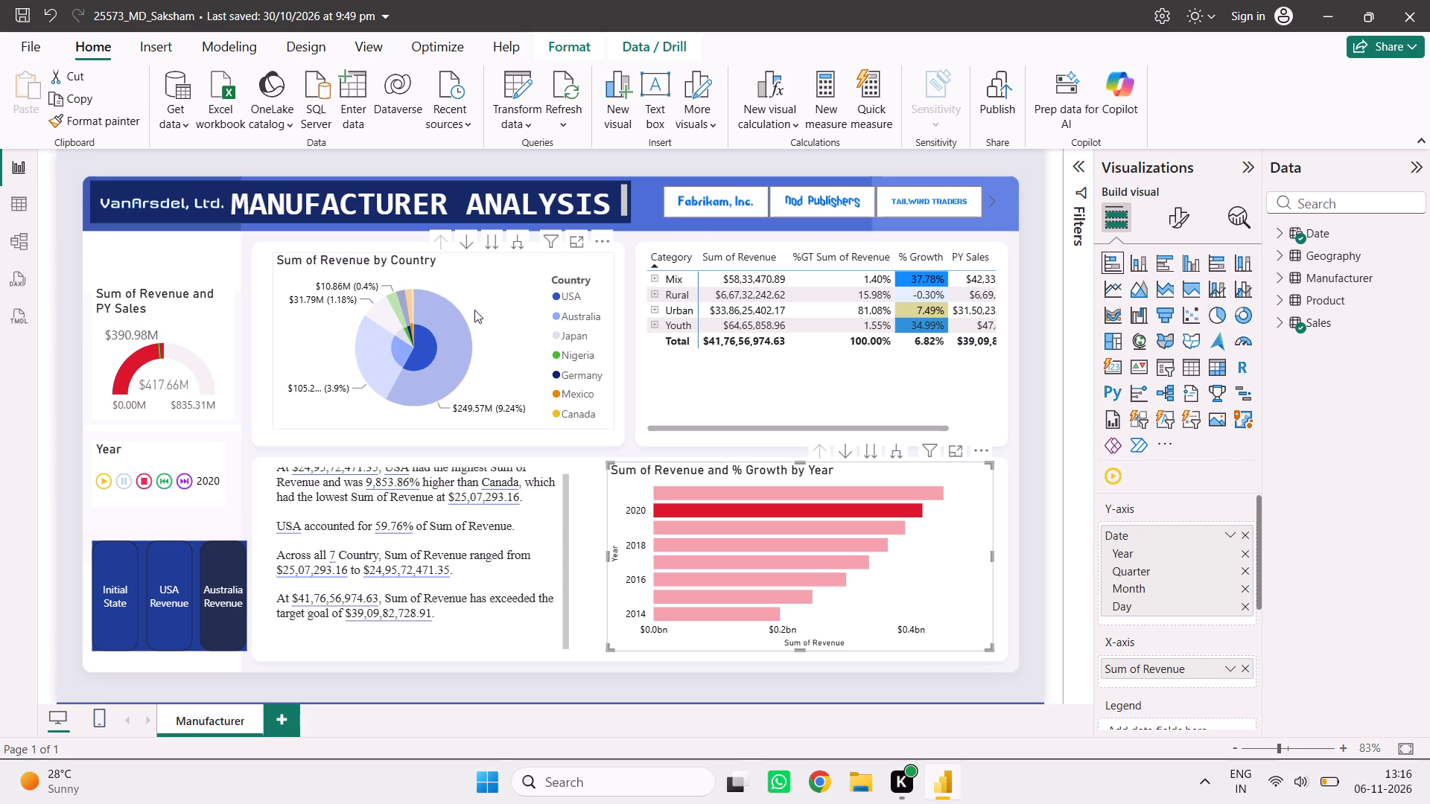
Move the Sum of Revenue and PY Sales gauge up to just below the page's title banner, aligned with the Year control beneath it.
click(206, 344)
drag(206, 343, 214, 293)
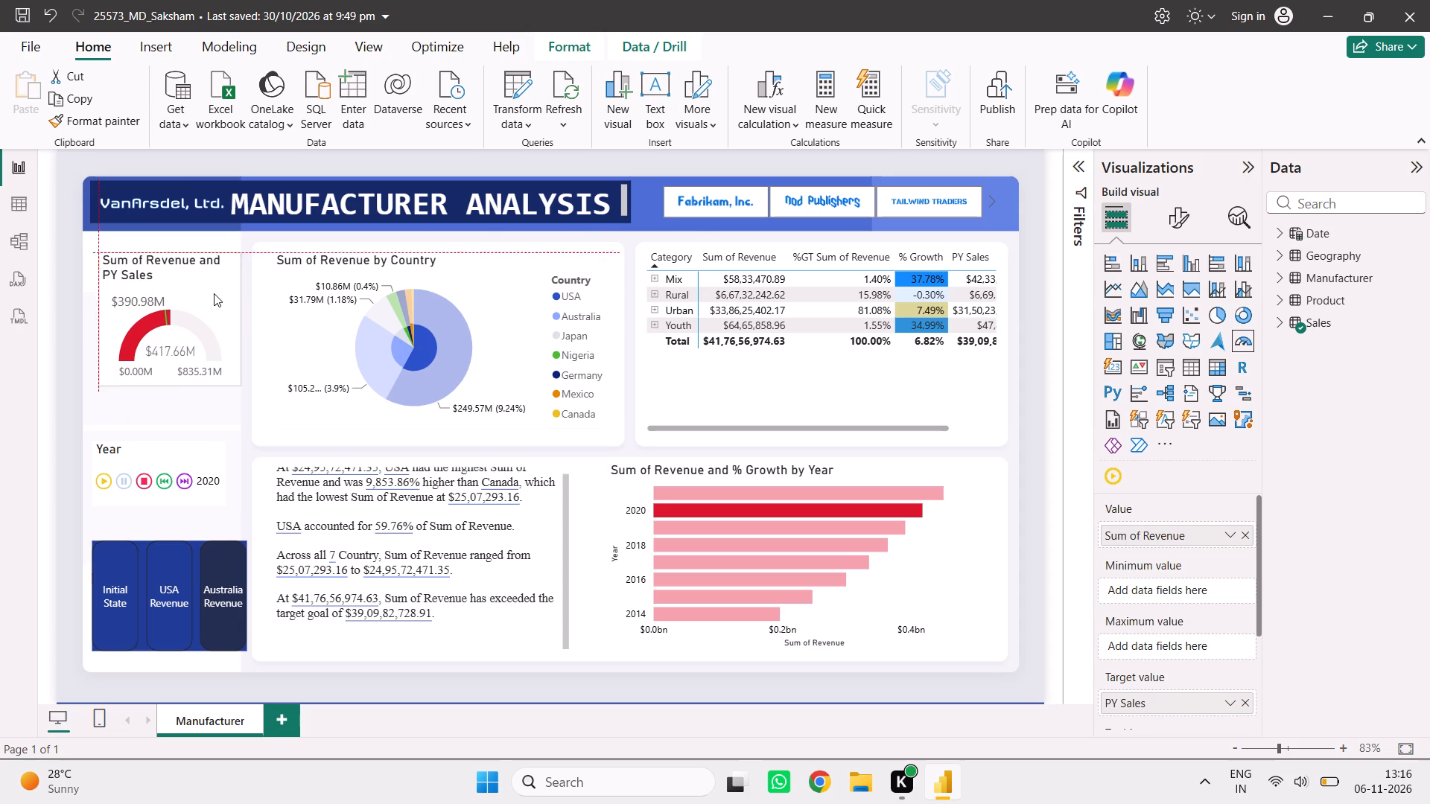
drag(214, 293, 211, 293)
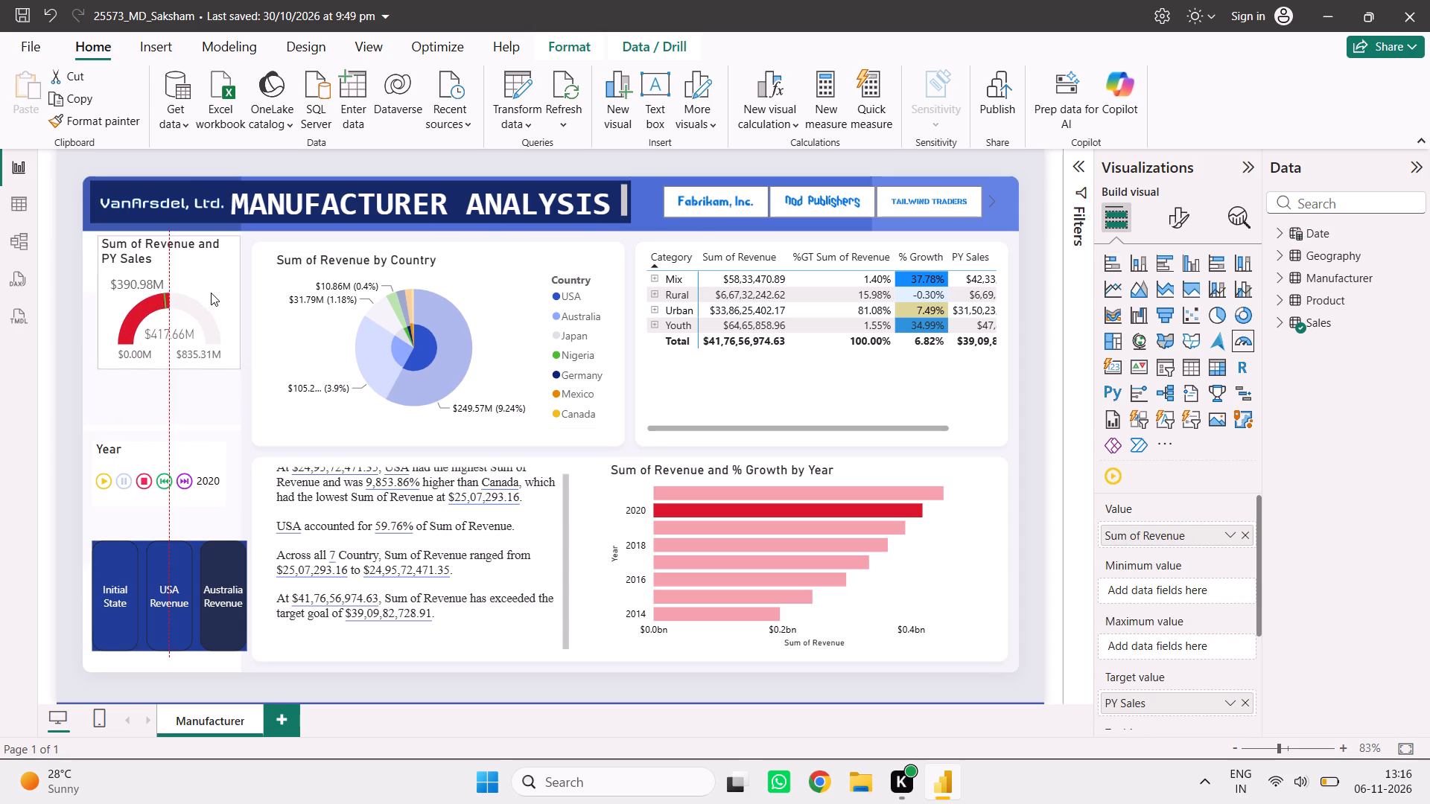
drag(211, 293, 209, 292)
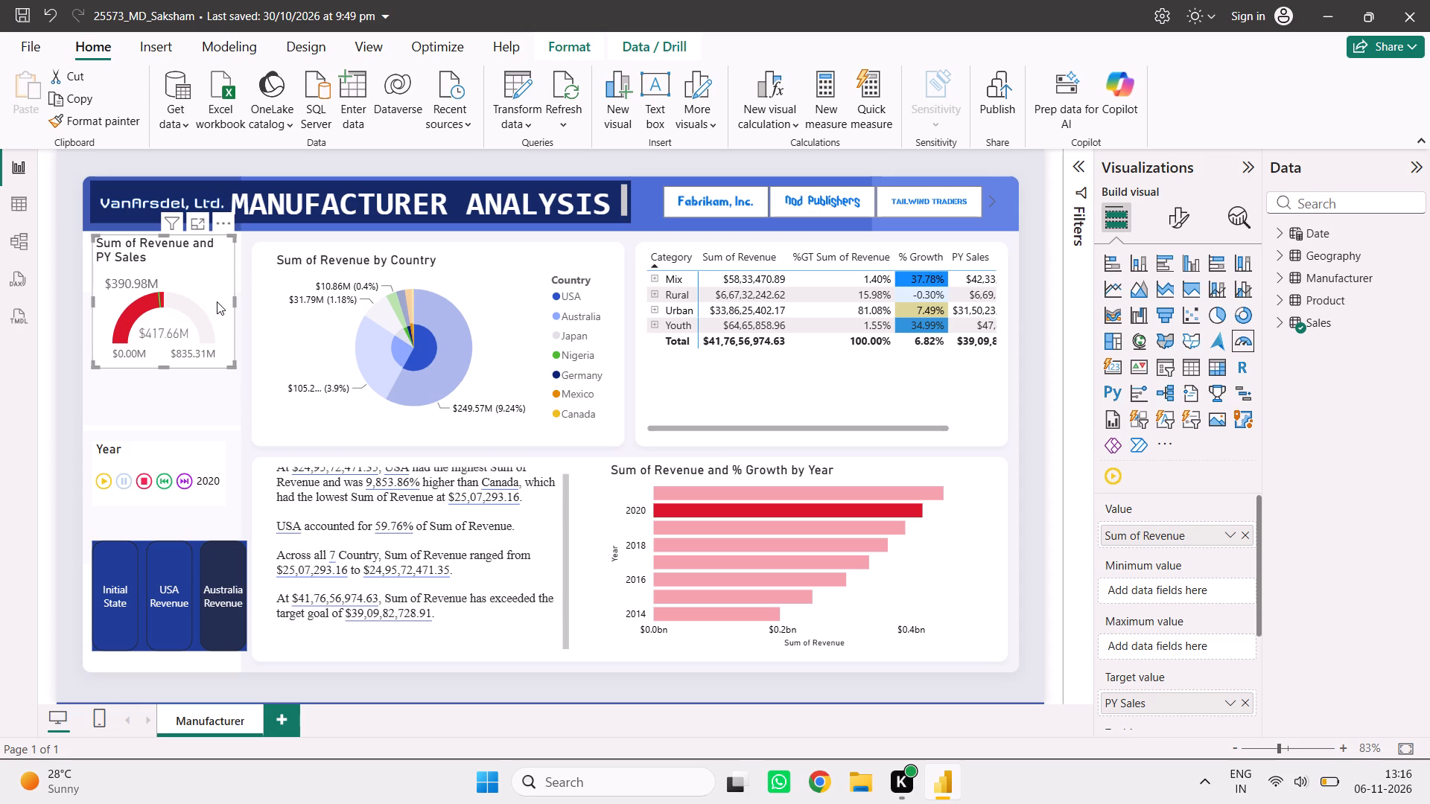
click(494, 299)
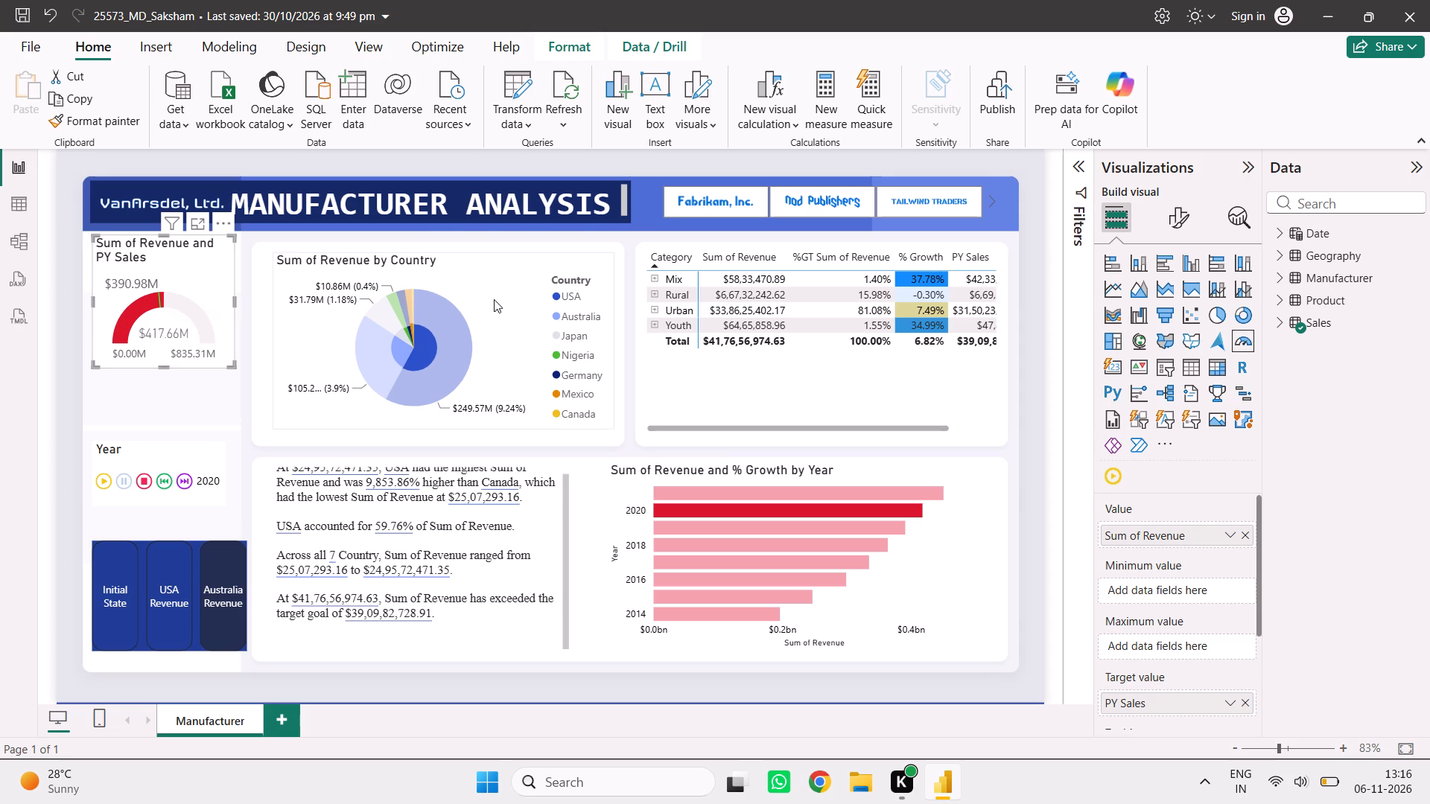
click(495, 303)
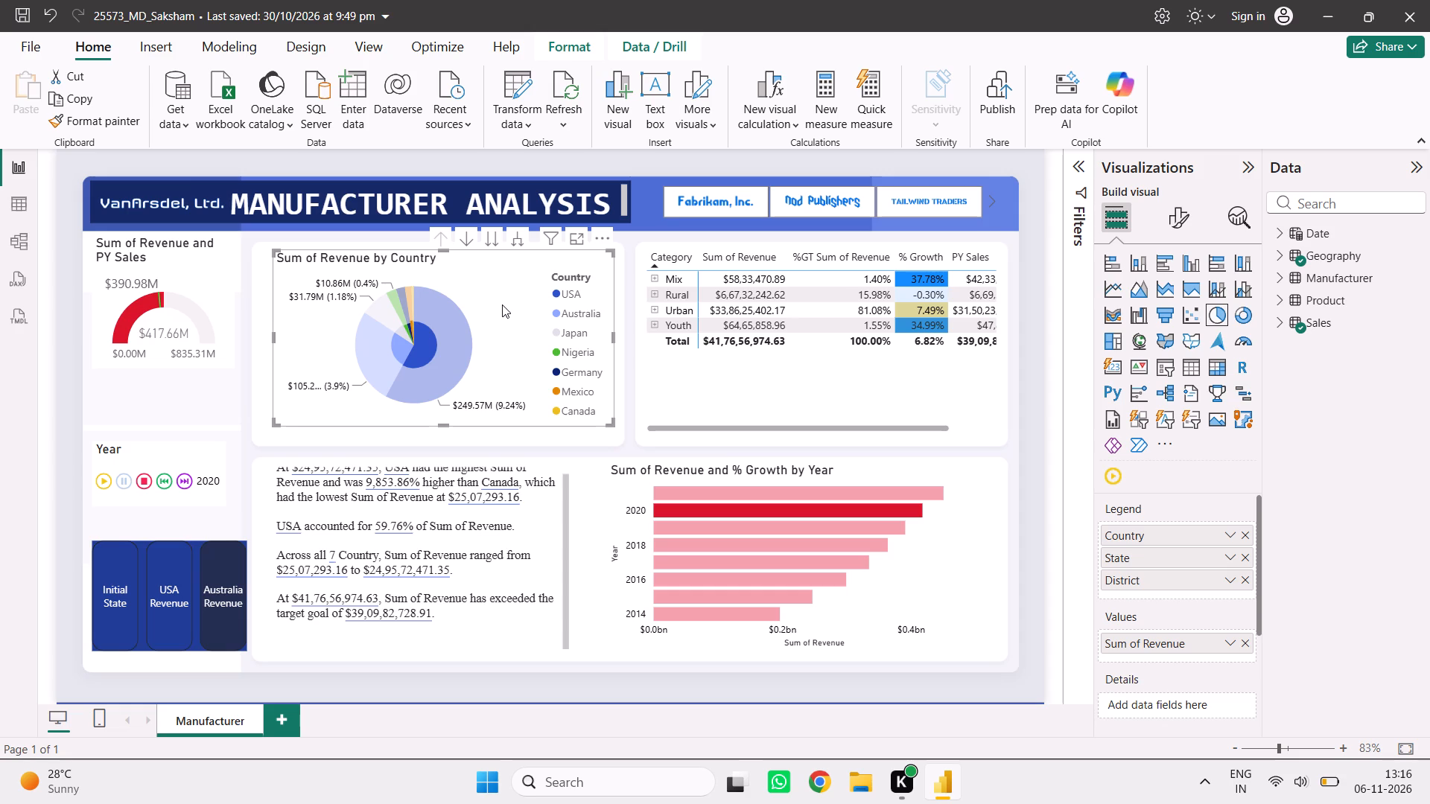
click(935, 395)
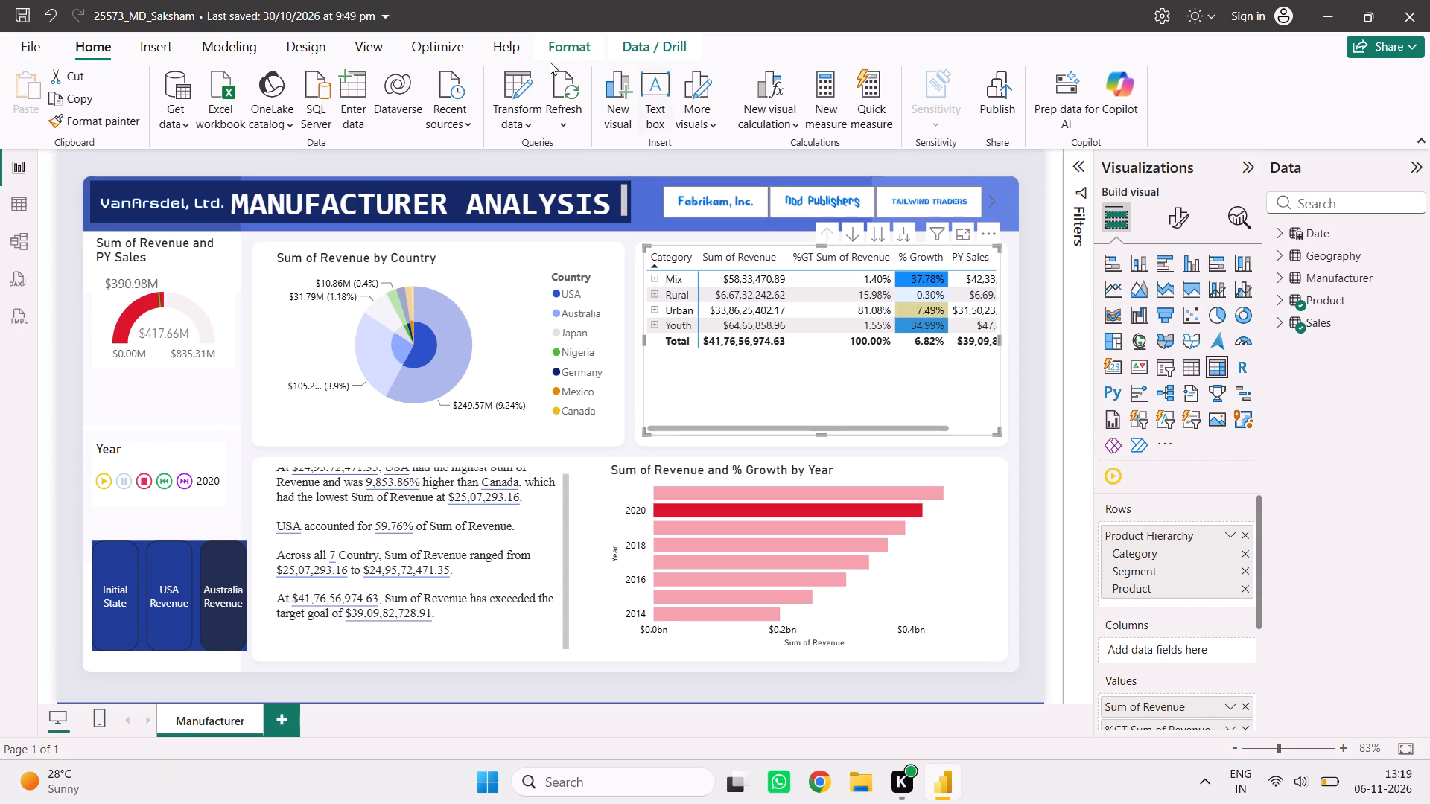
Filter the report page to Fabrikam, Inc. with the manufacturer logo slicer.
click(716, 202)
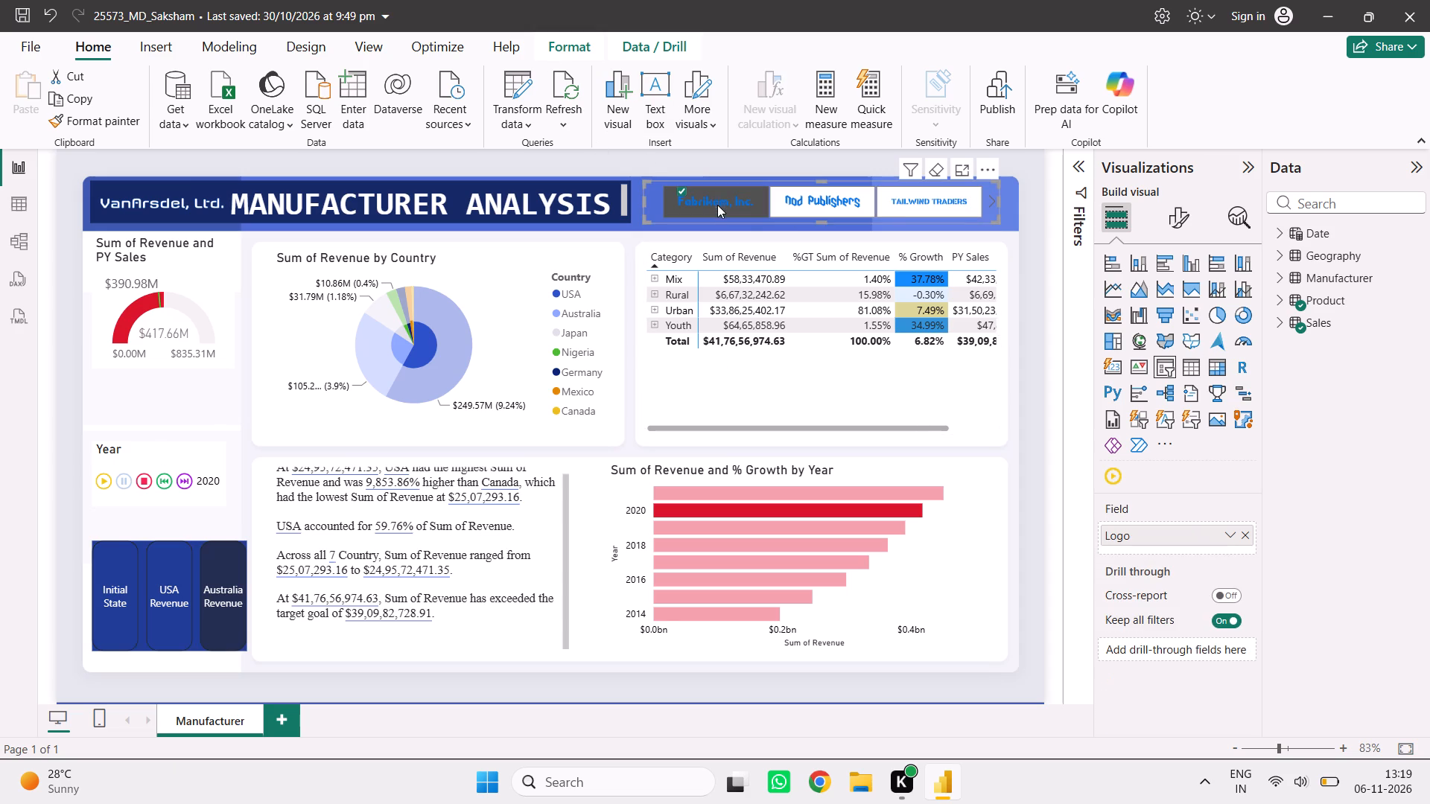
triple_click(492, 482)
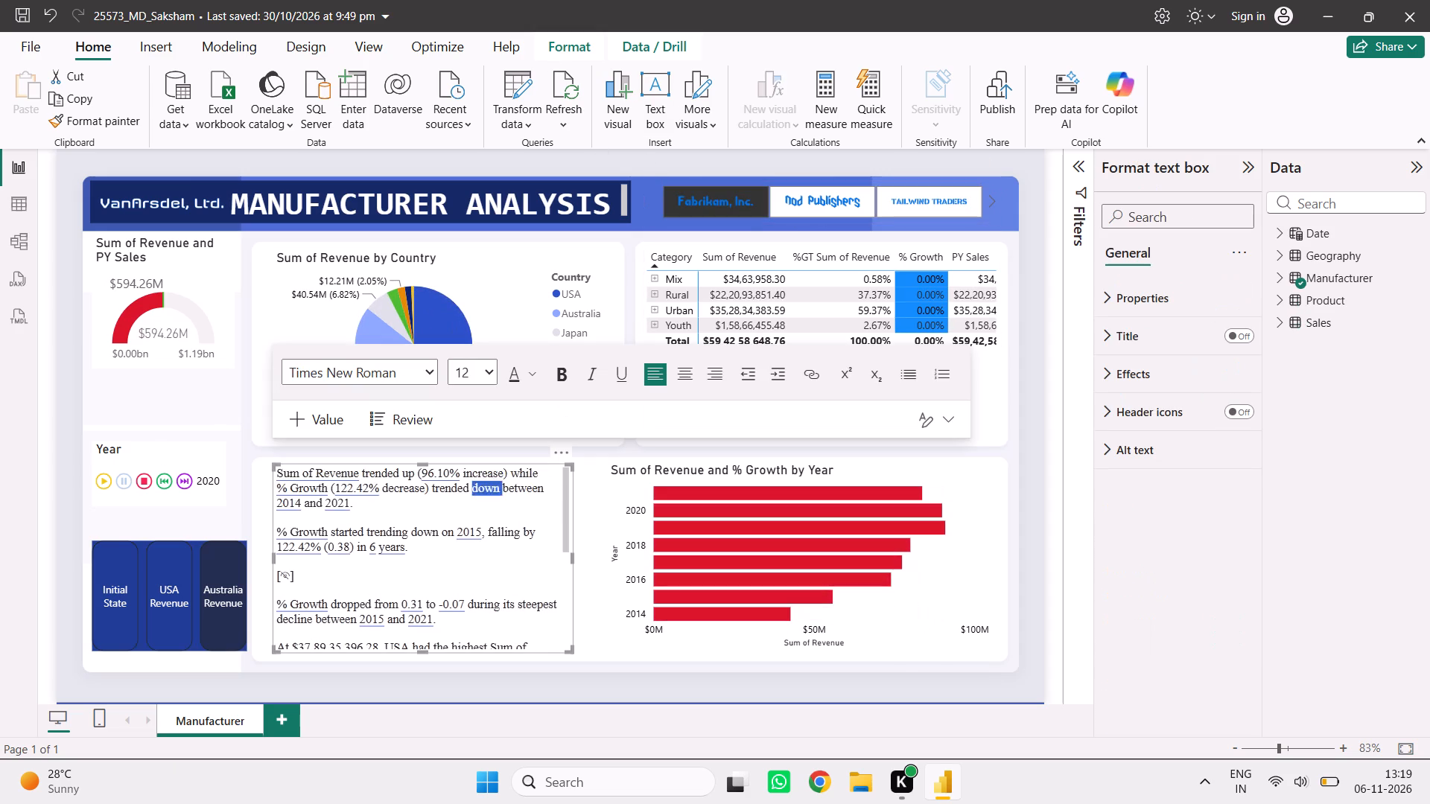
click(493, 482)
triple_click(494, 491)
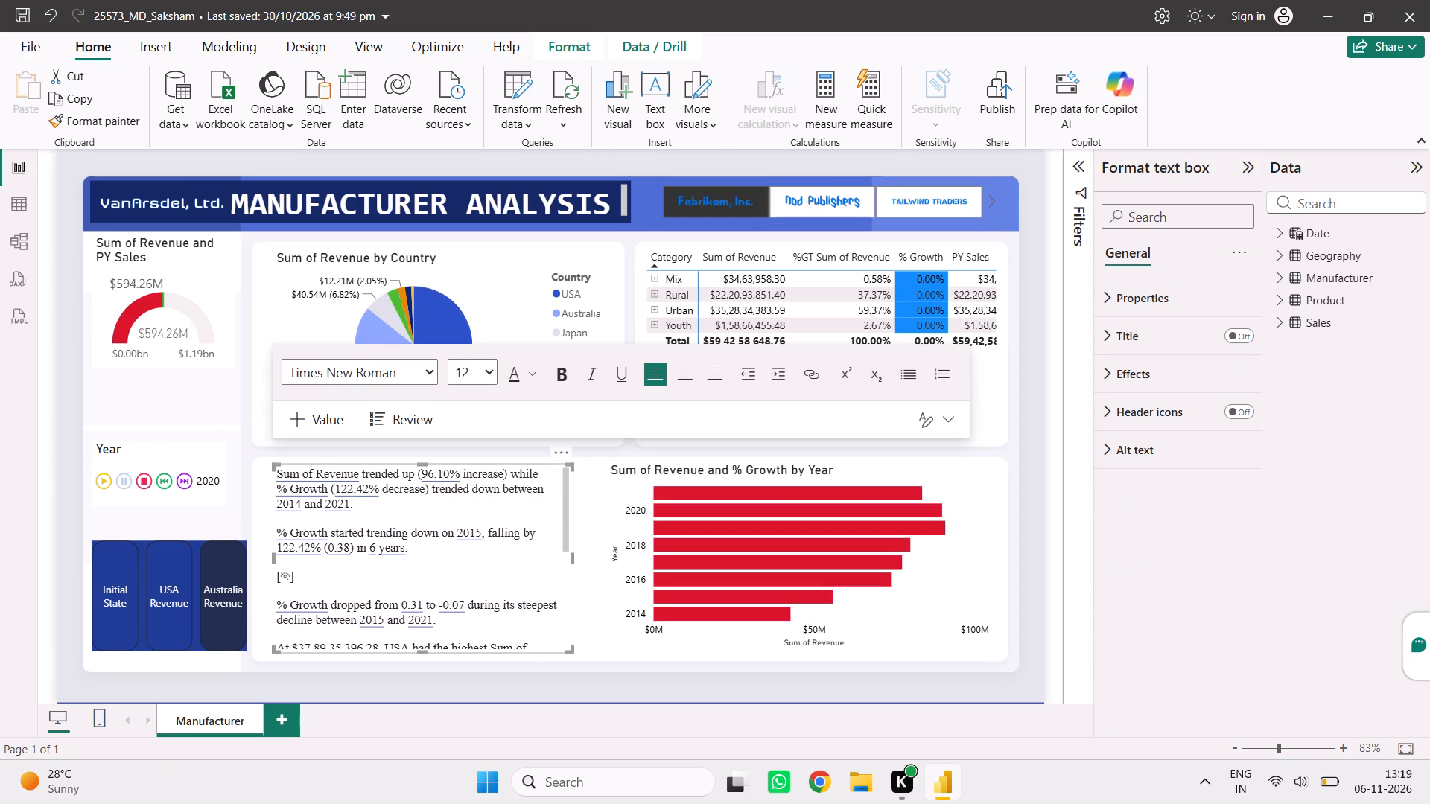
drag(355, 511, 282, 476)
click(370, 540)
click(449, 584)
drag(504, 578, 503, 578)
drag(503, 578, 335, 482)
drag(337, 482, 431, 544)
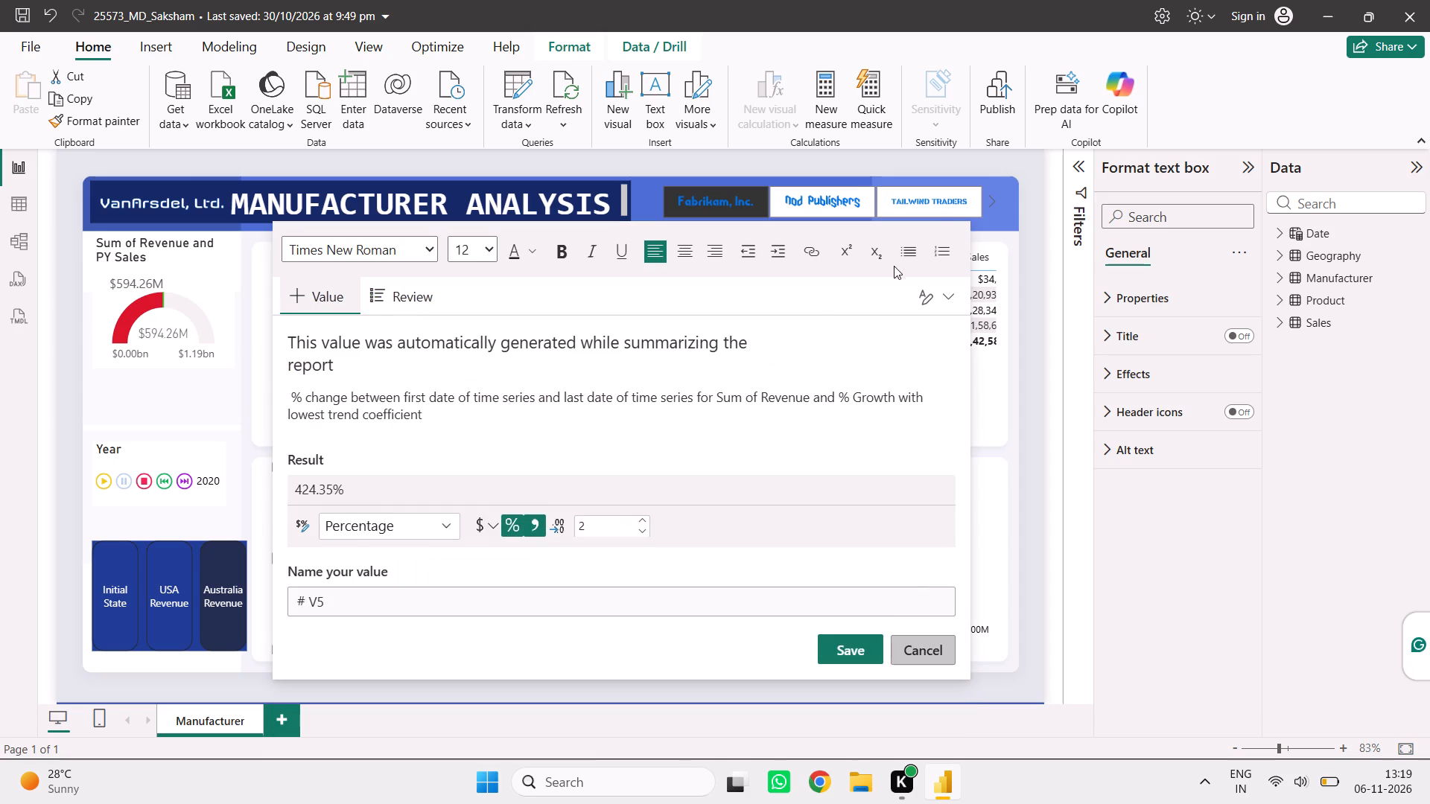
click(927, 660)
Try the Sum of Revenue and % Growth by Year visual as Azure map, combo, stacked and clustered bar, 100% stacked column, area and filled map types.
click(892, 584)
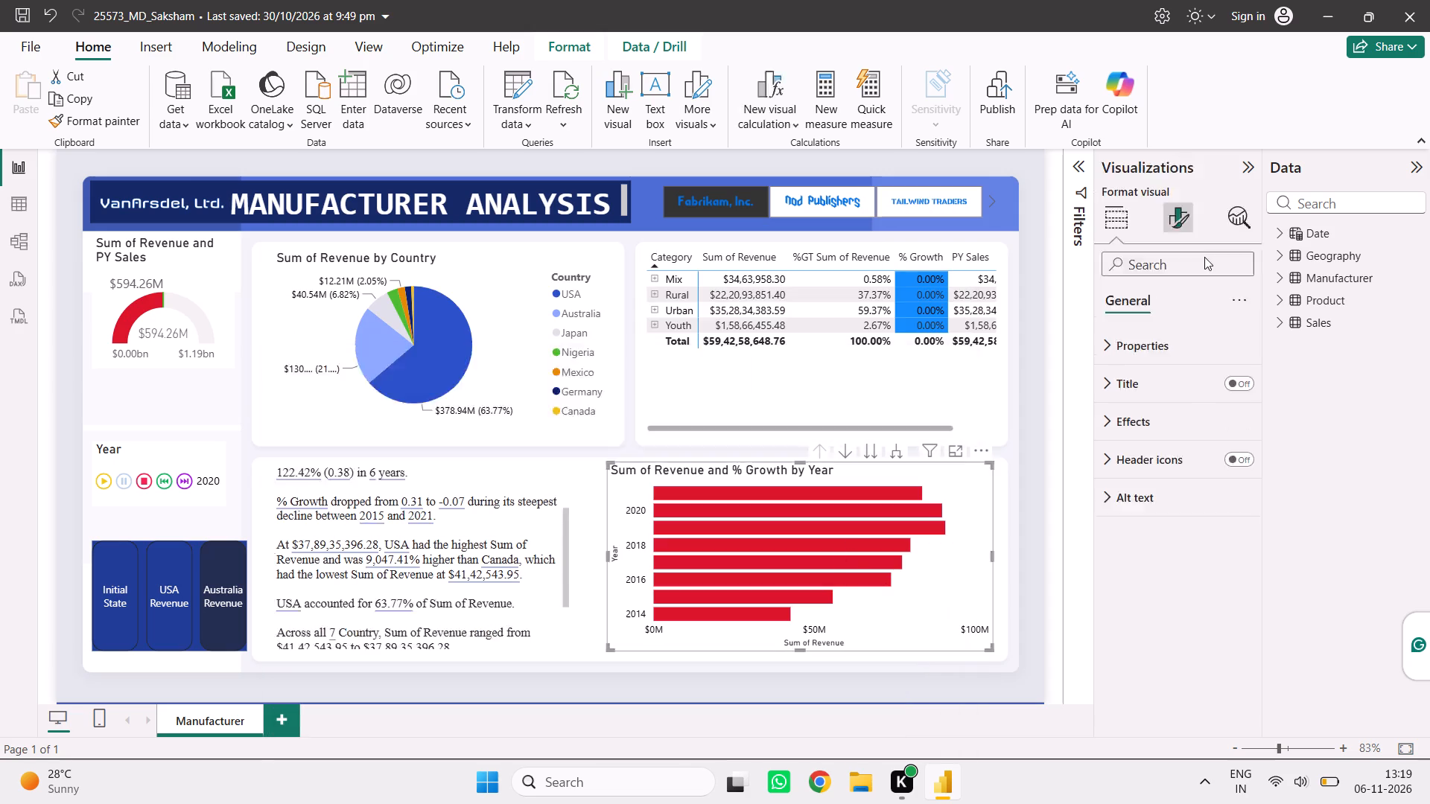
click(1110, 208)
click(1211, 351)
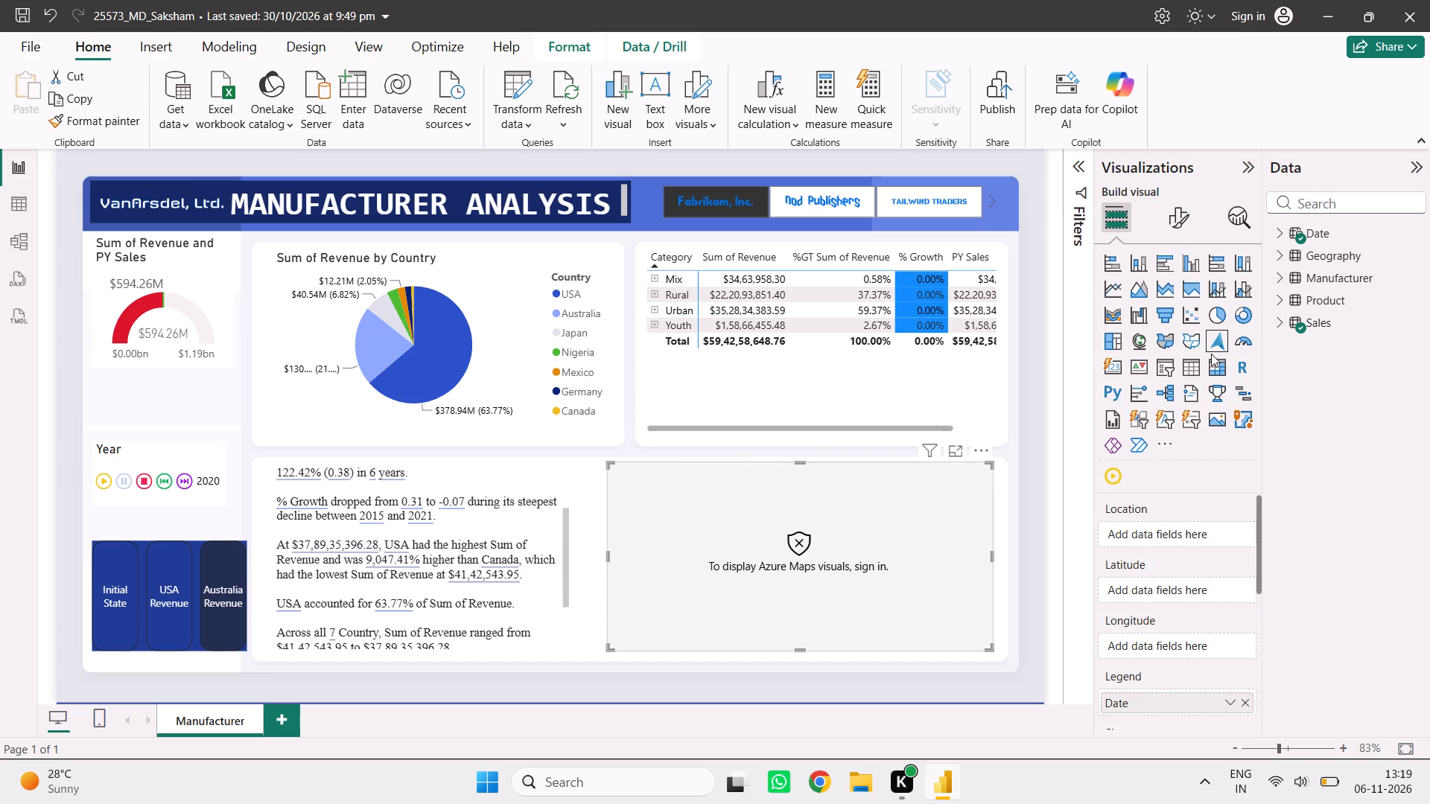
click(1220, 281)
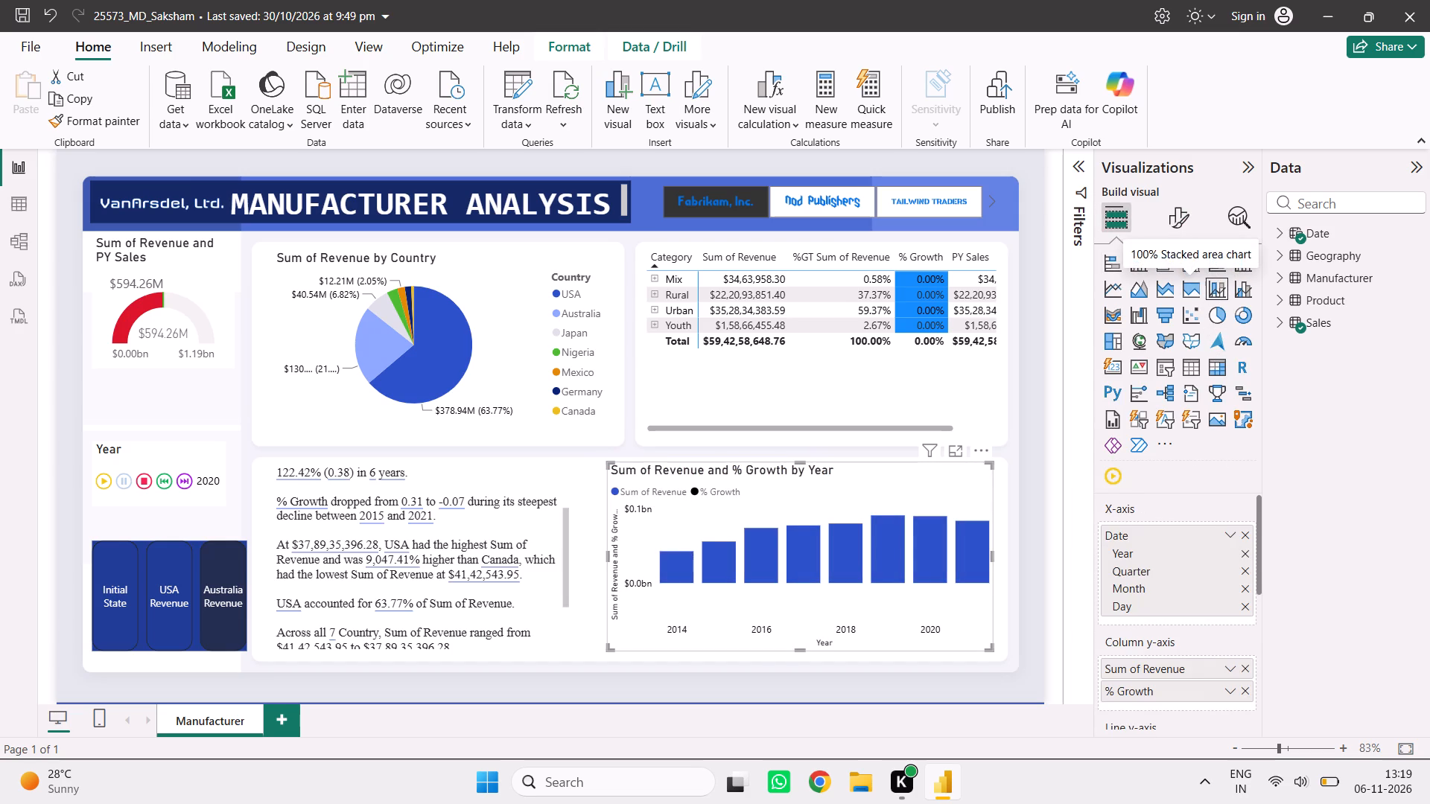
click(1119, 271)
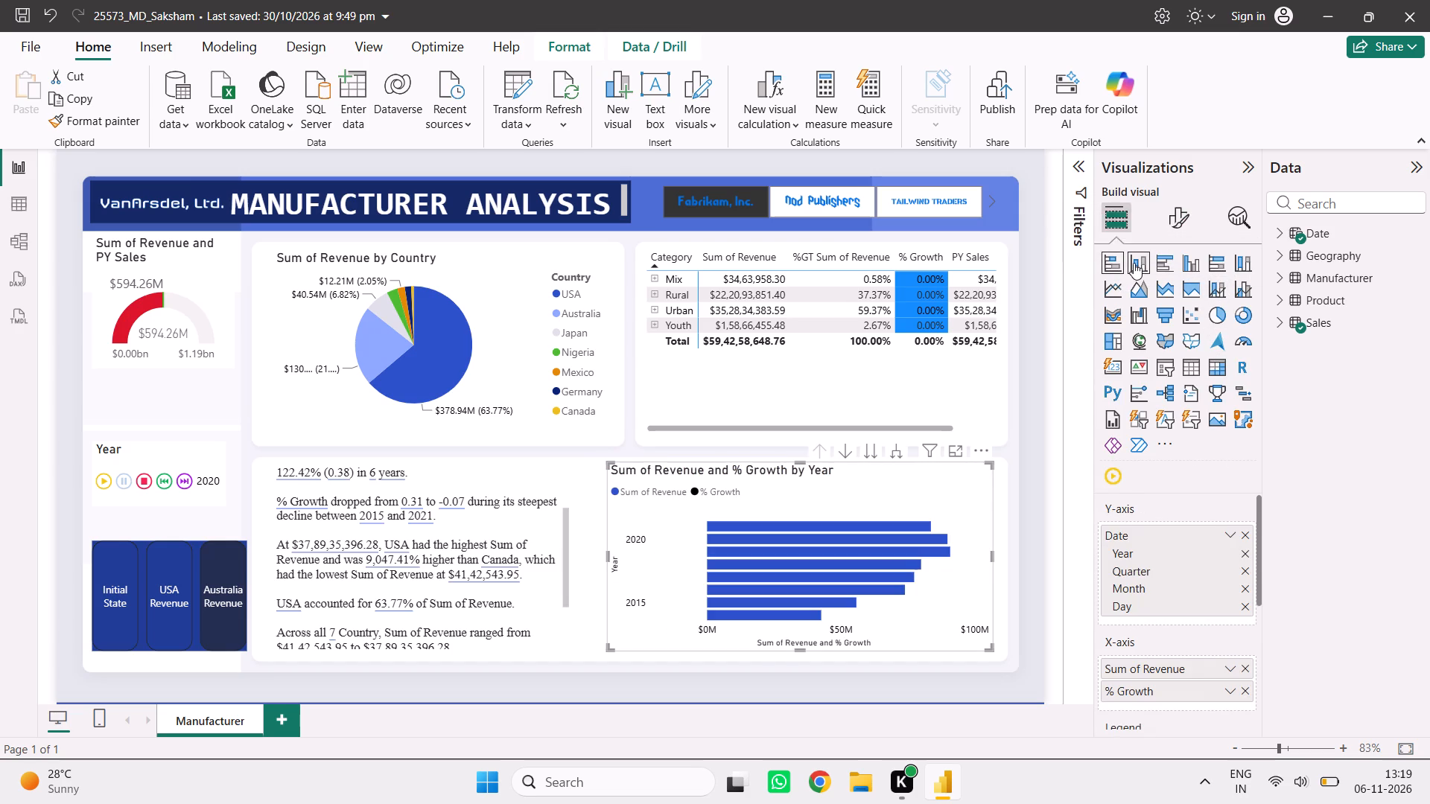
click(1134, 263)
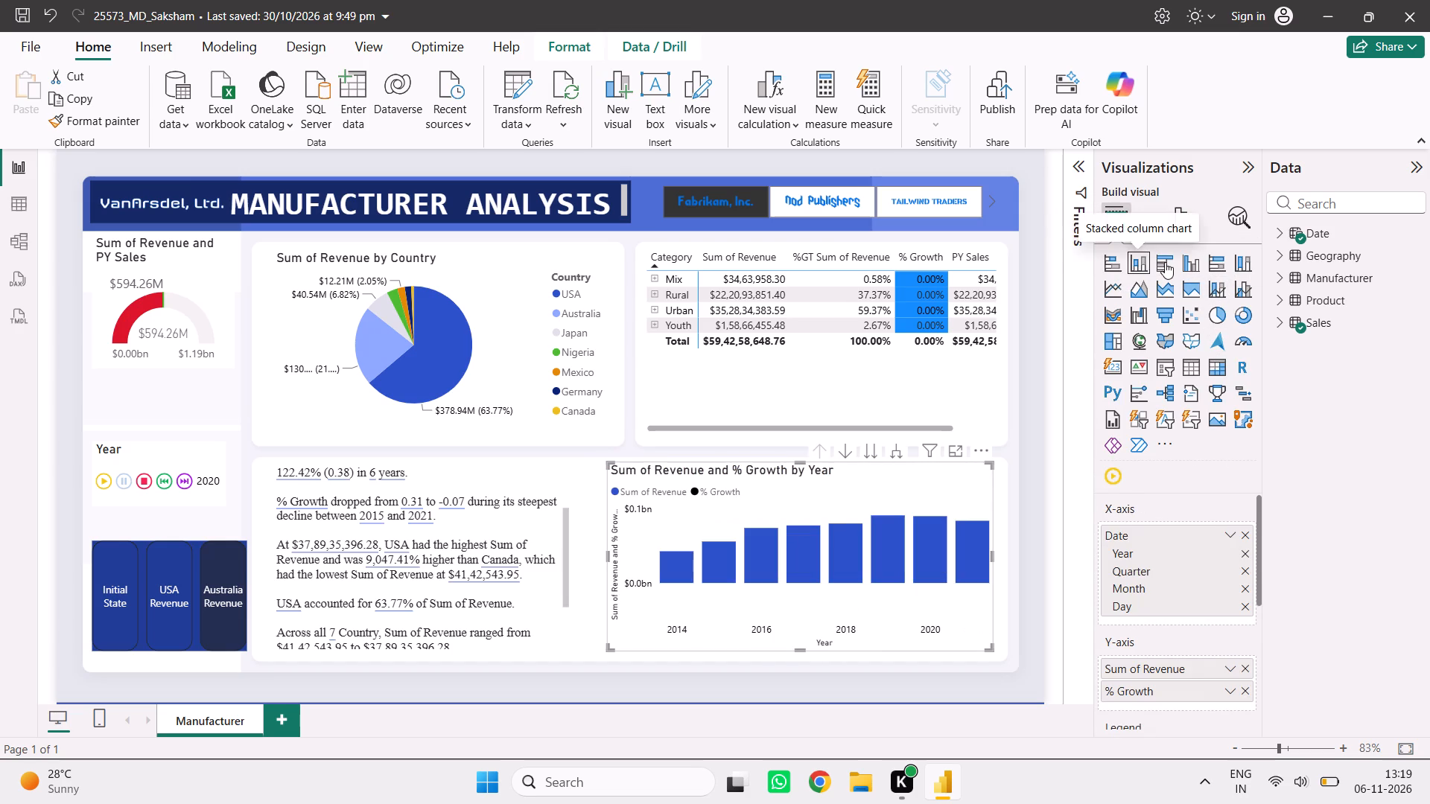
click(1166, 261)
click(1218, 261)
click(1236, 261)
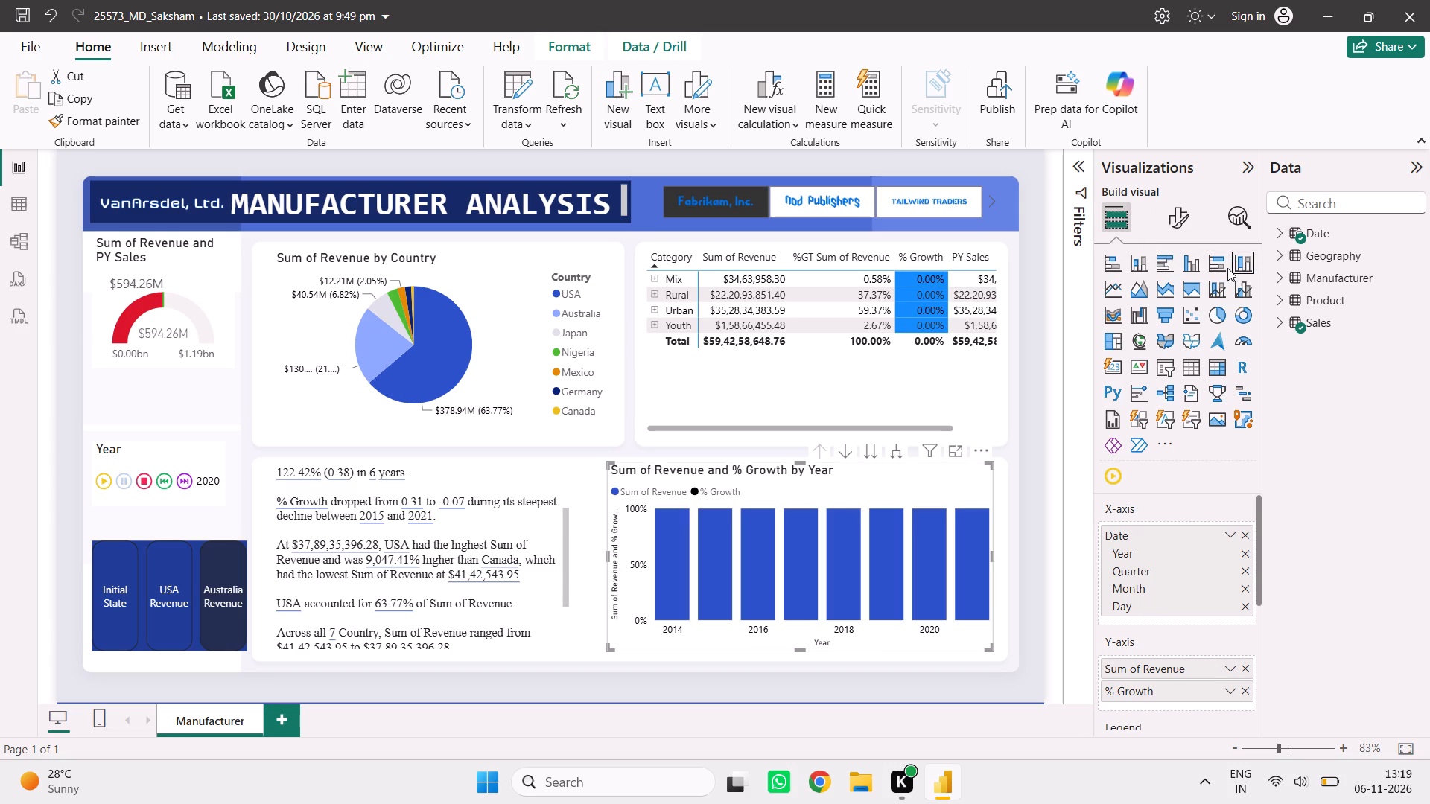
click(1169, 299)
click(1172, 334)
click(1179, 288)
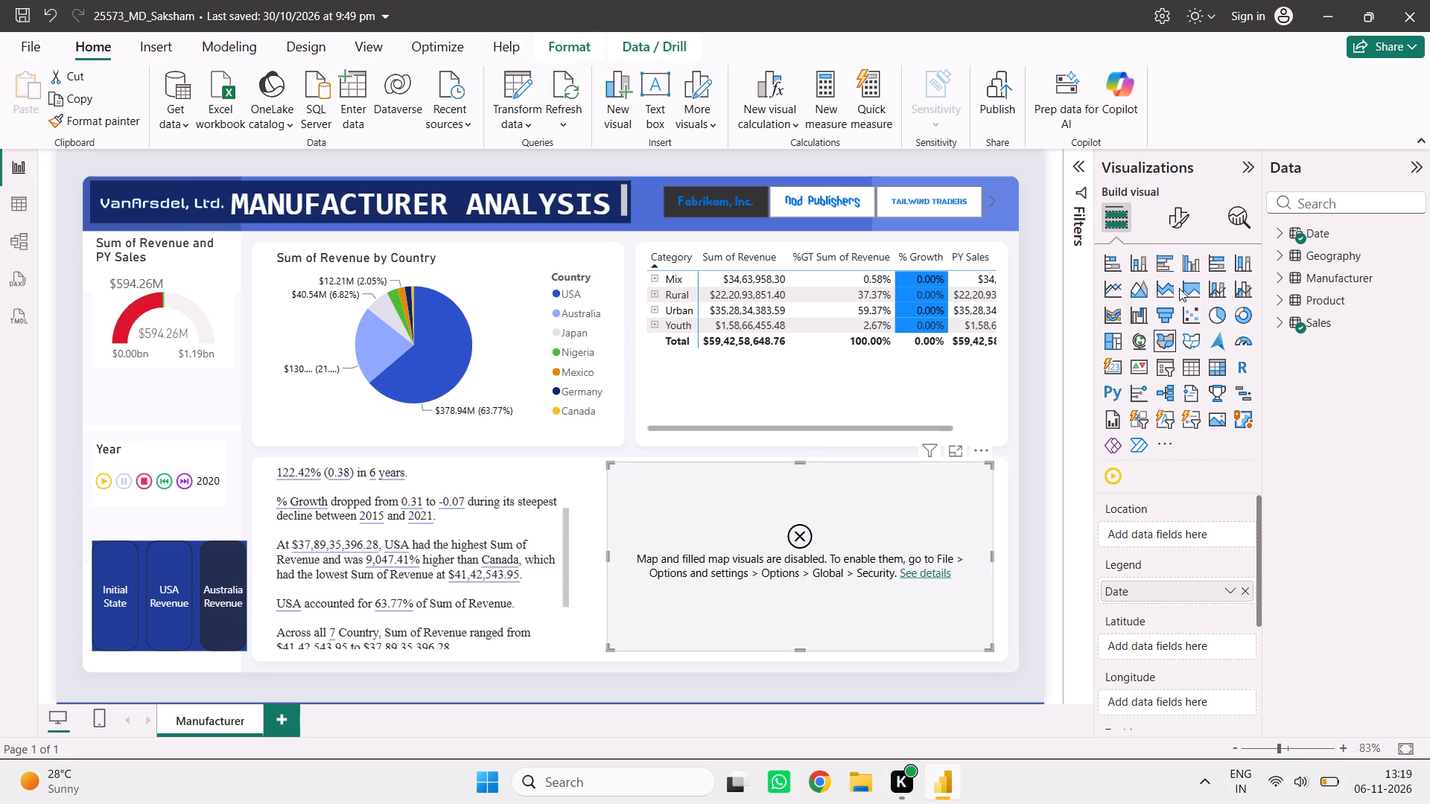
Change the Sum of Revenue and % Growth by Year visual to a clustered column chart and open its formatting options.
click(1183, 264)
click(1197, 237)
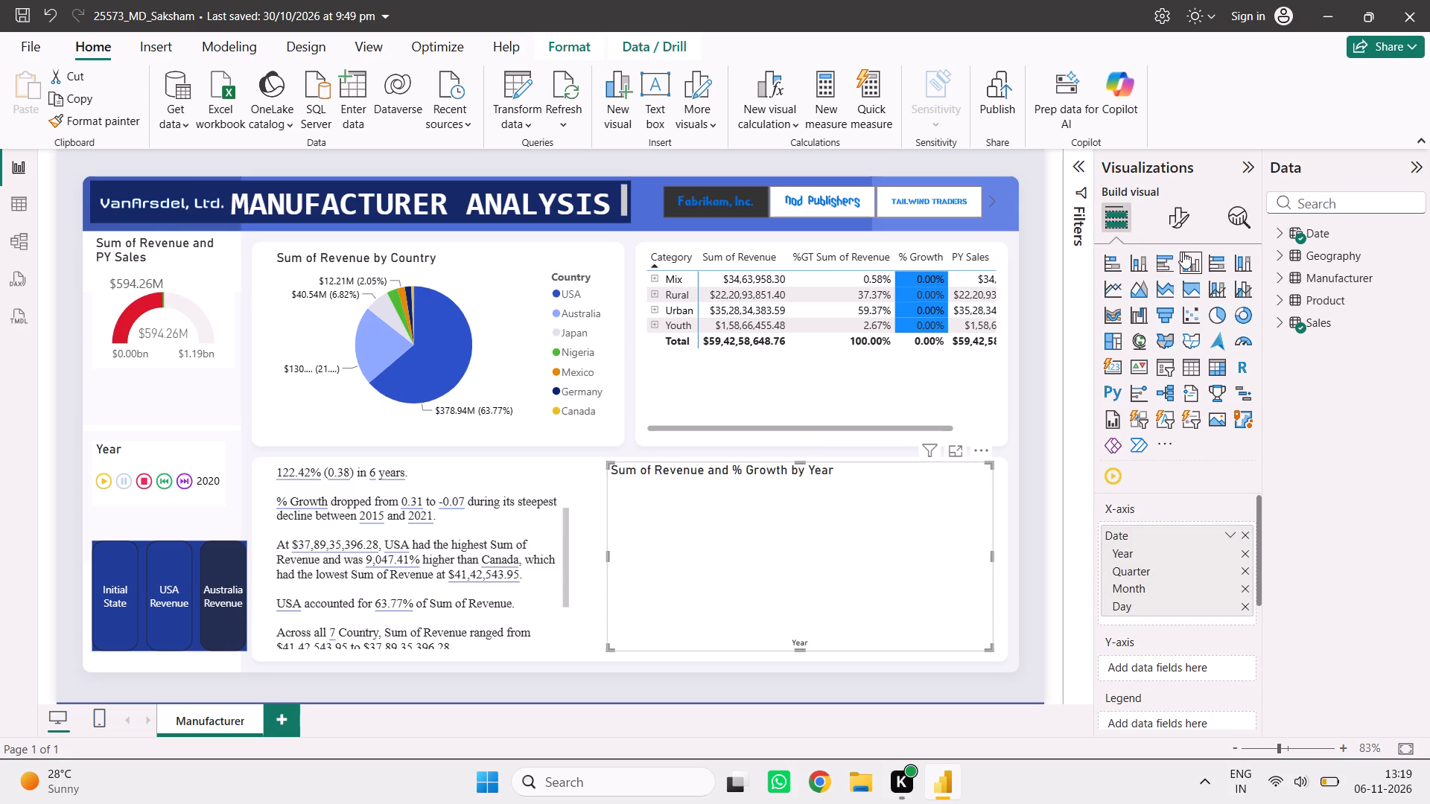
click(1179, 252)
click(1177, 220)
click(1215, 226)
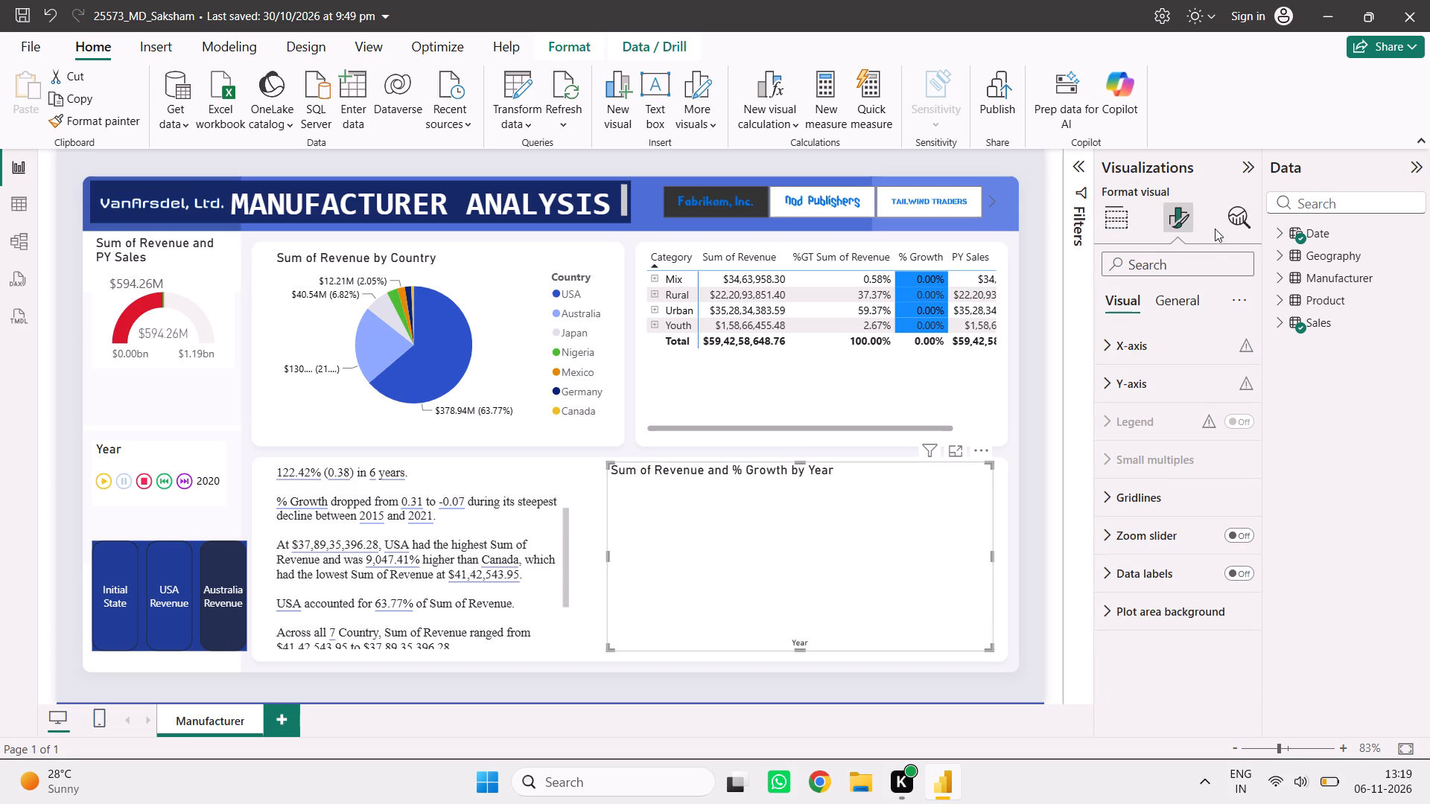
Change the Category revenue matrix to a 100% stacked area chart.
click(943, 351)
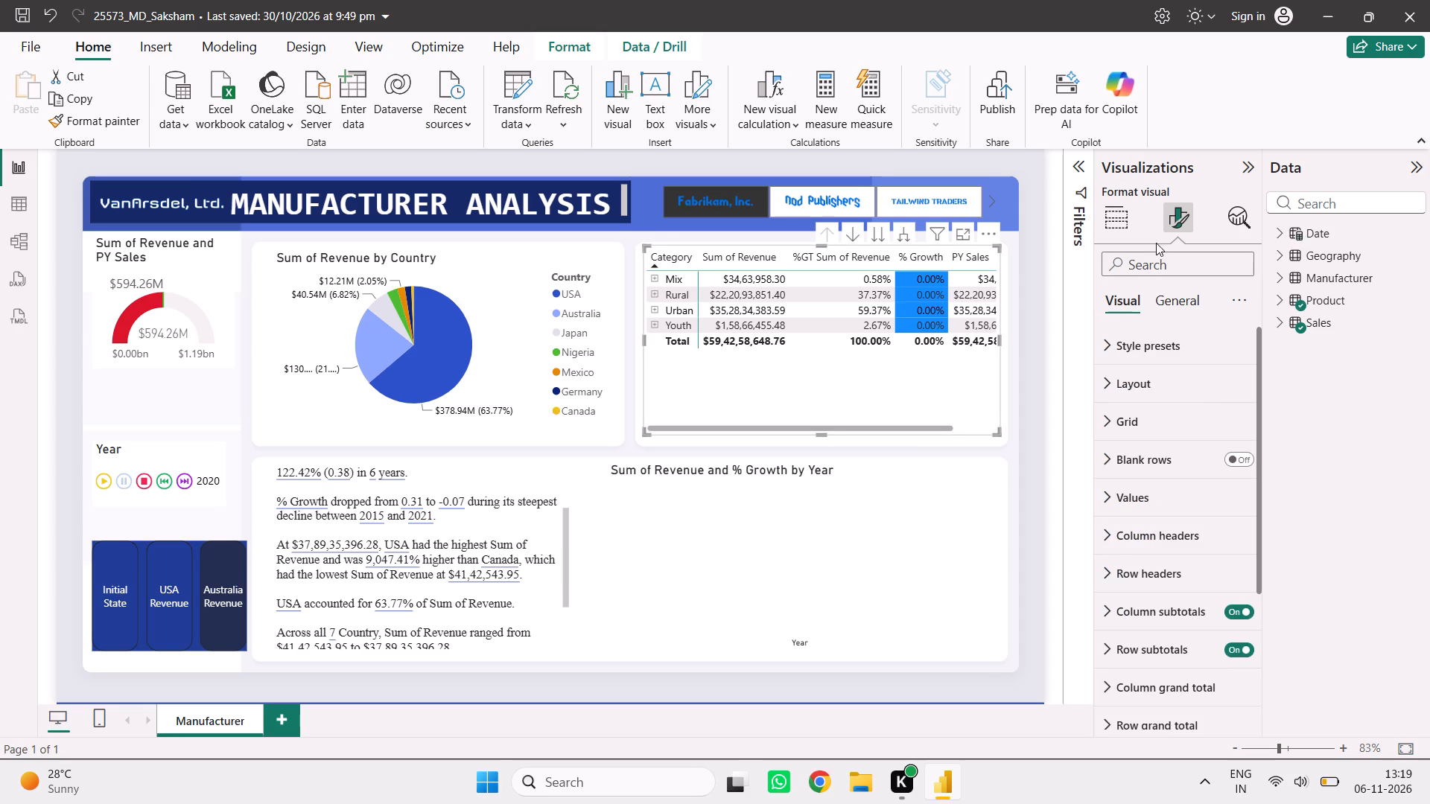
click(1126, 220)
click(1204, 298)
click(1189, 288)
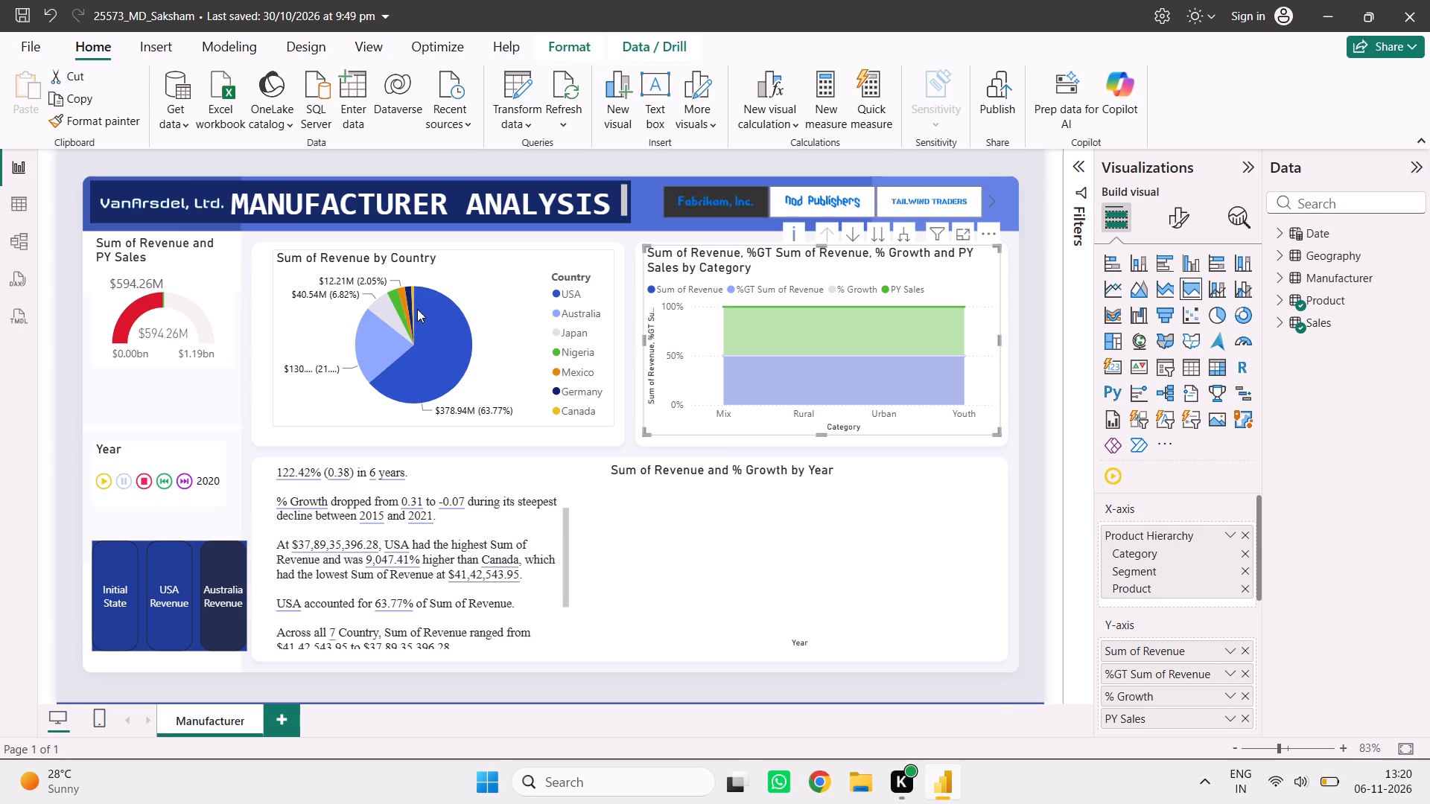
Shift the Sum of Revenue by Country pie chart slightly right and up within its card.
drag(450, 273, 463, 269)
Change the Sum of Revenue and % Growth by Year visual to an area chart.
click(851, 603)
click(1212, 306)
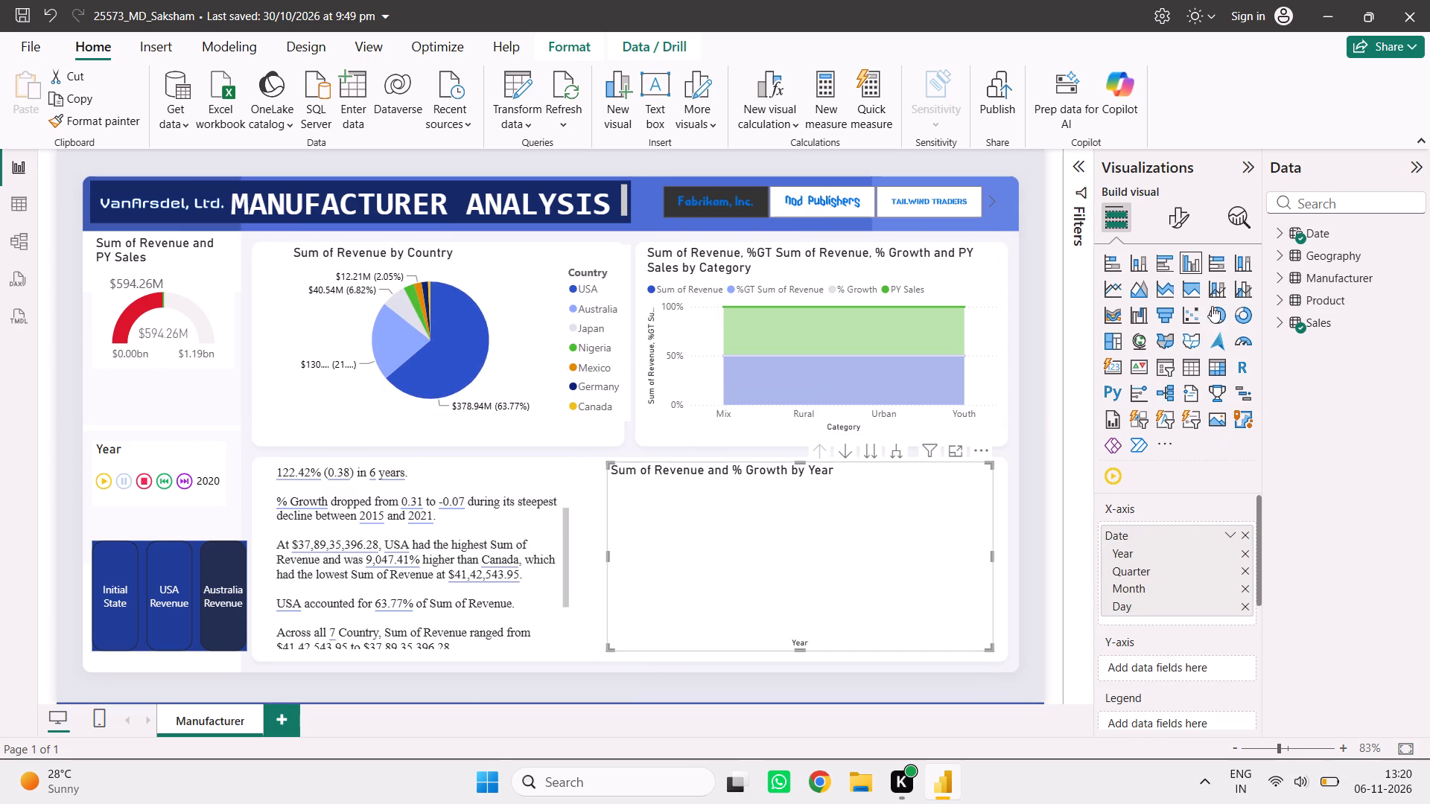
click(1132, 290)
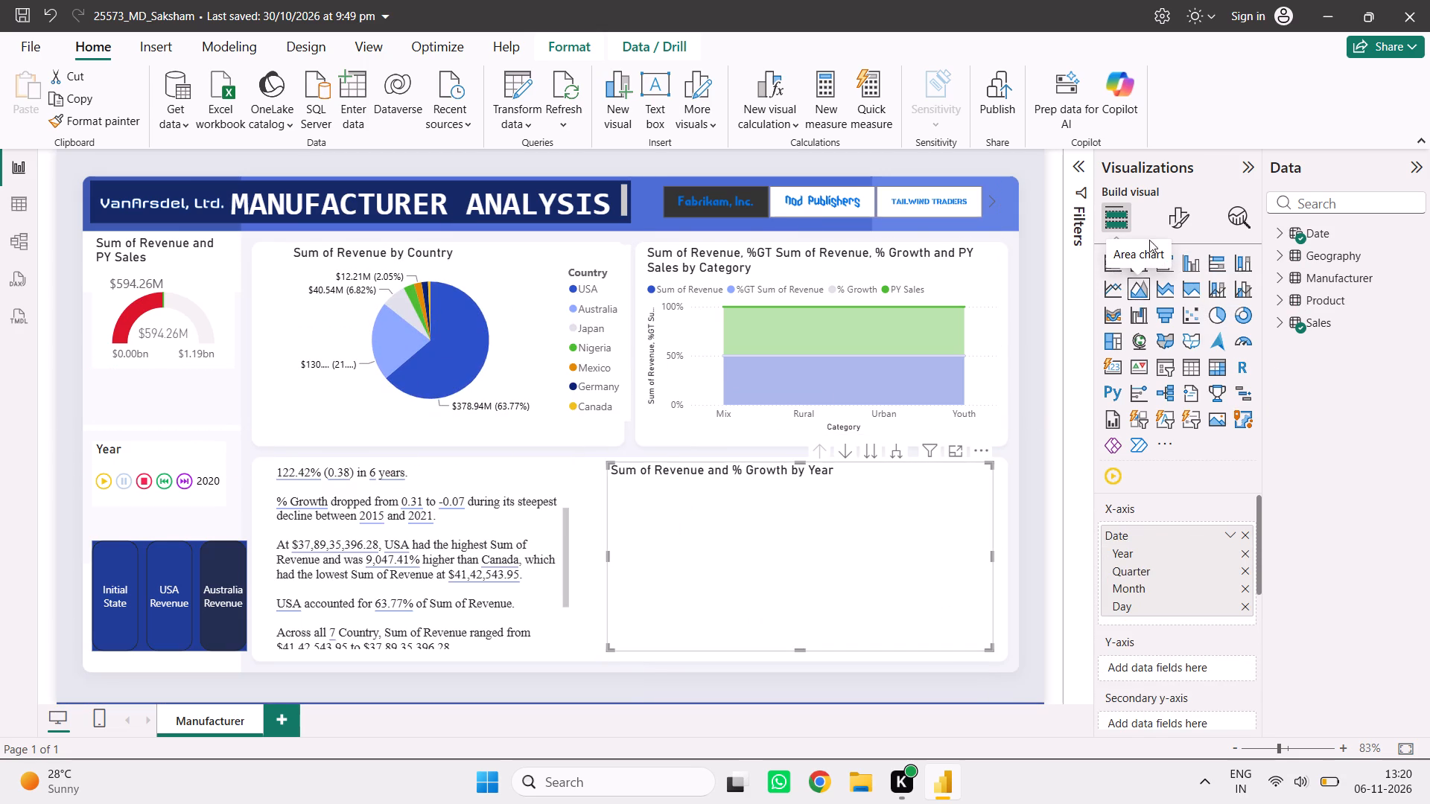
Change the Sum of Revenue and % Growth by Year visual to a stacked column chart.
click(1152, 234)
click(1147, 269)
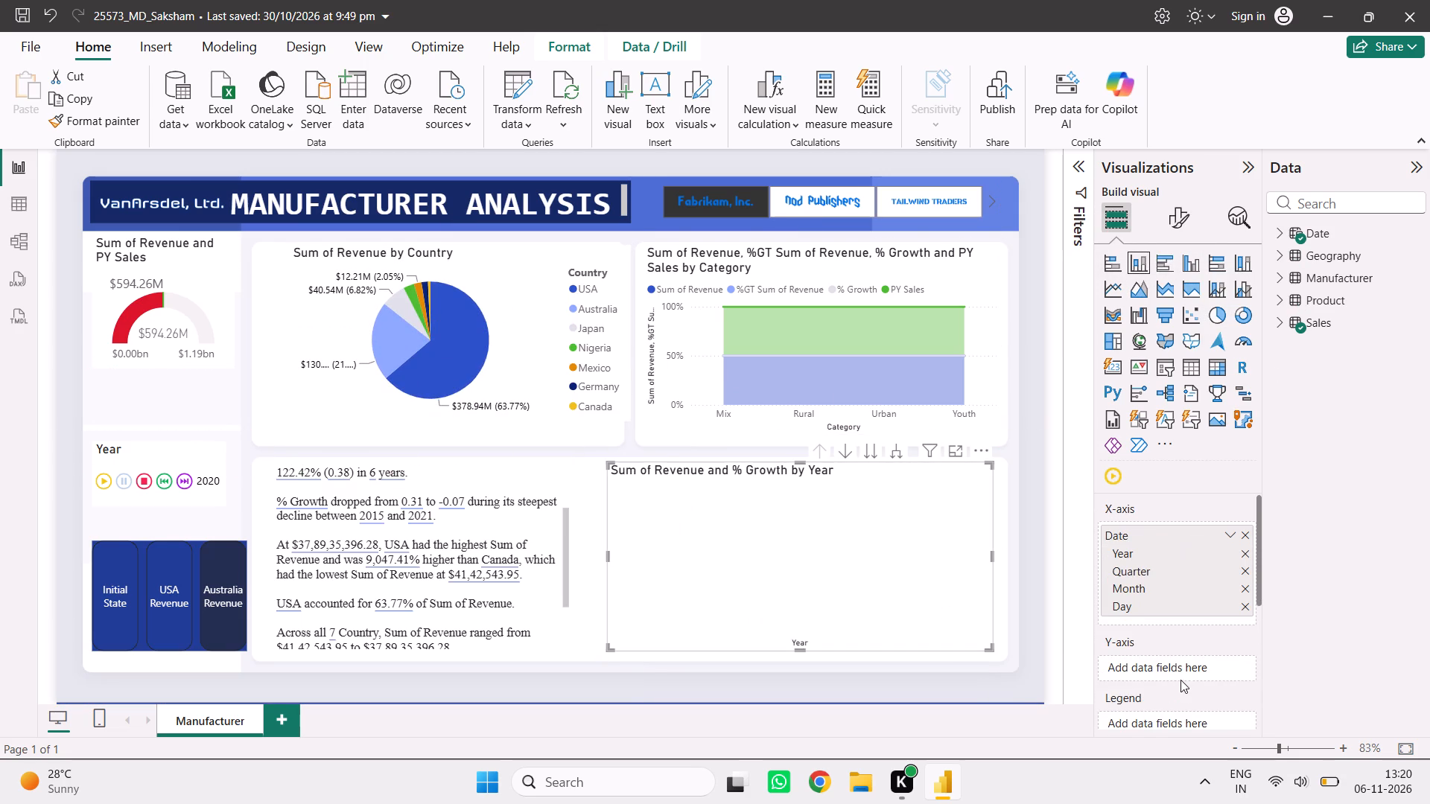
Add the Revenue field from the Sales table to the Y-axis of the Year stacked column chart.
scroll(1162, 645, down, 1)
scroll(1162, 635, up, 1)
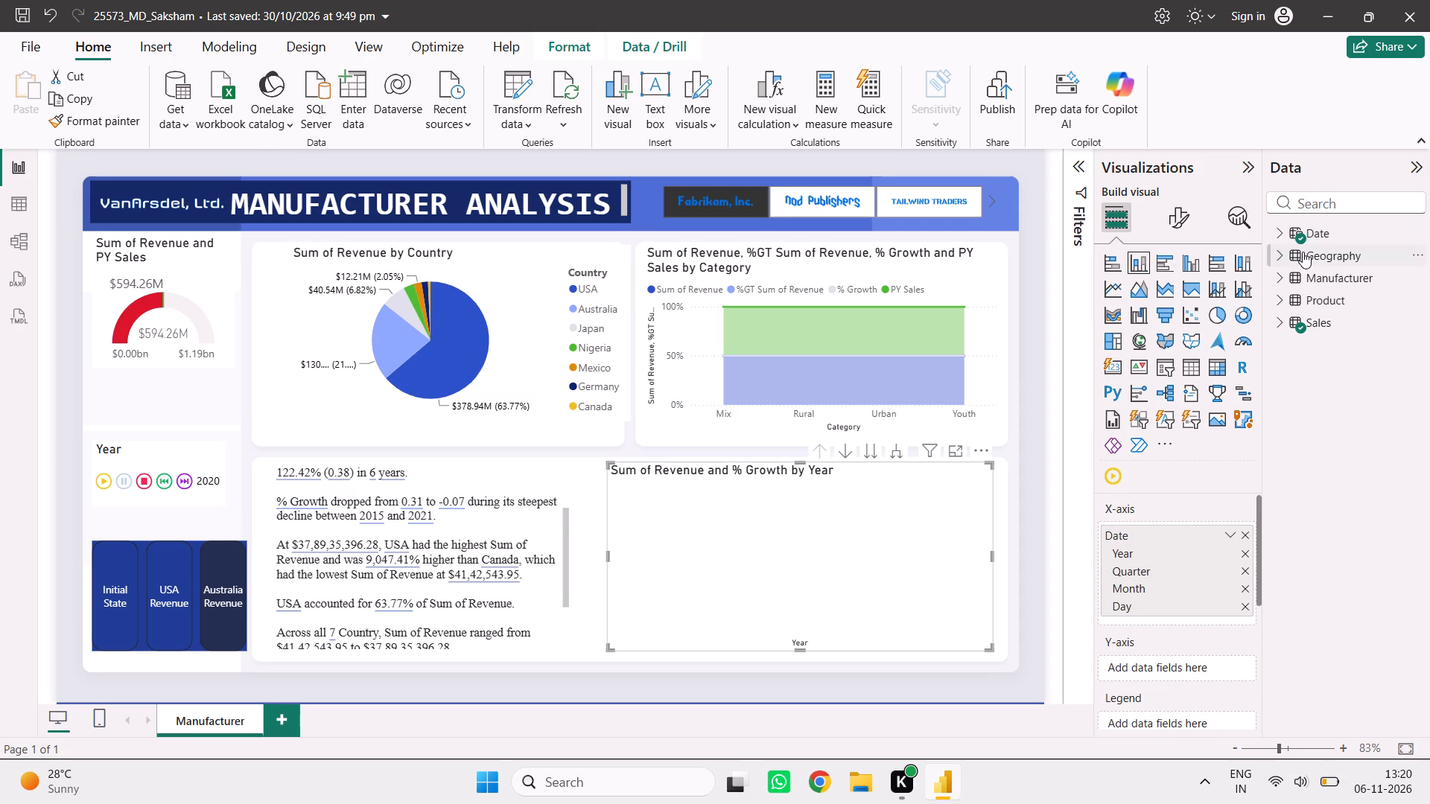
click(1303, 252)
click(1294, 316)
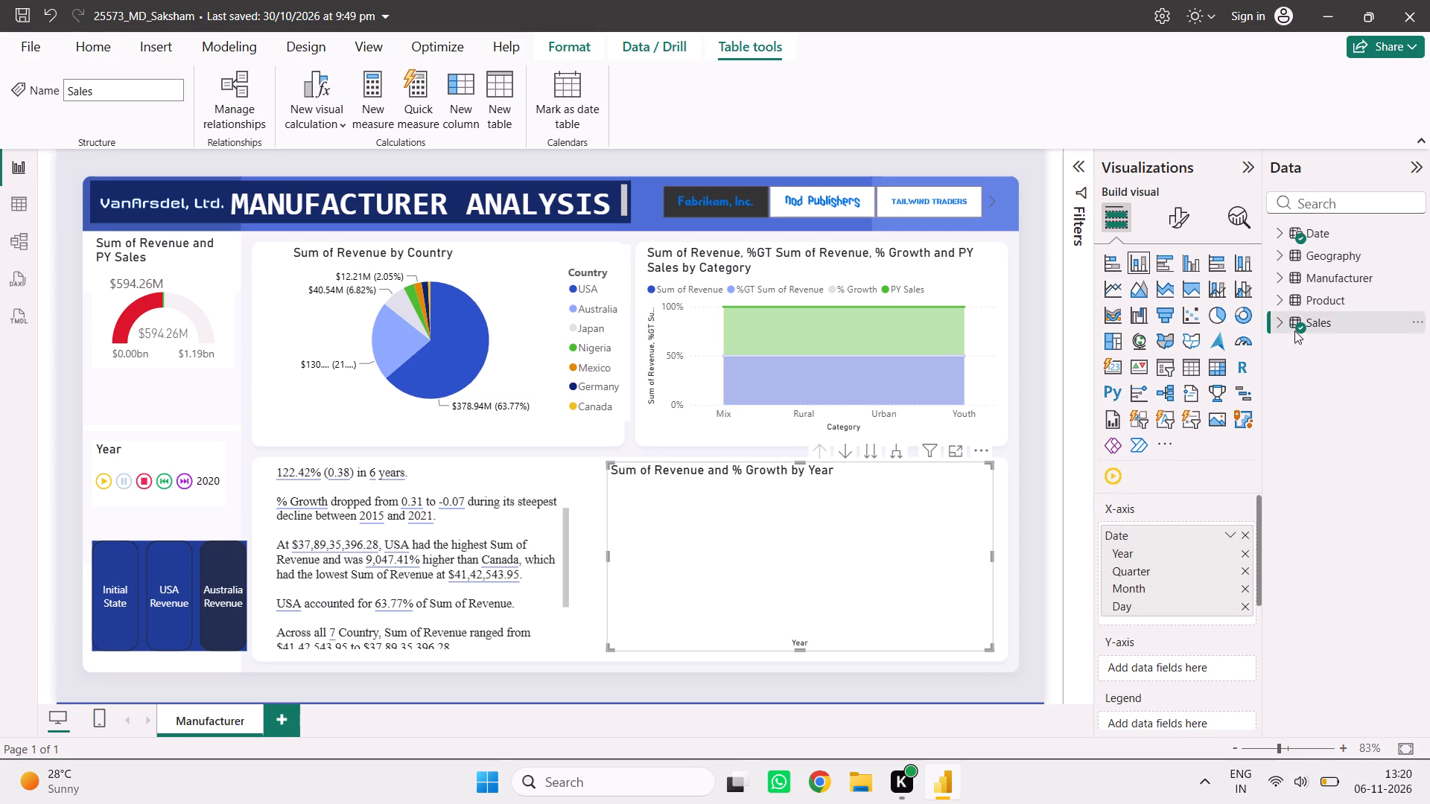
click(1271, 316)
drag(1351, 389, 1229, 599)
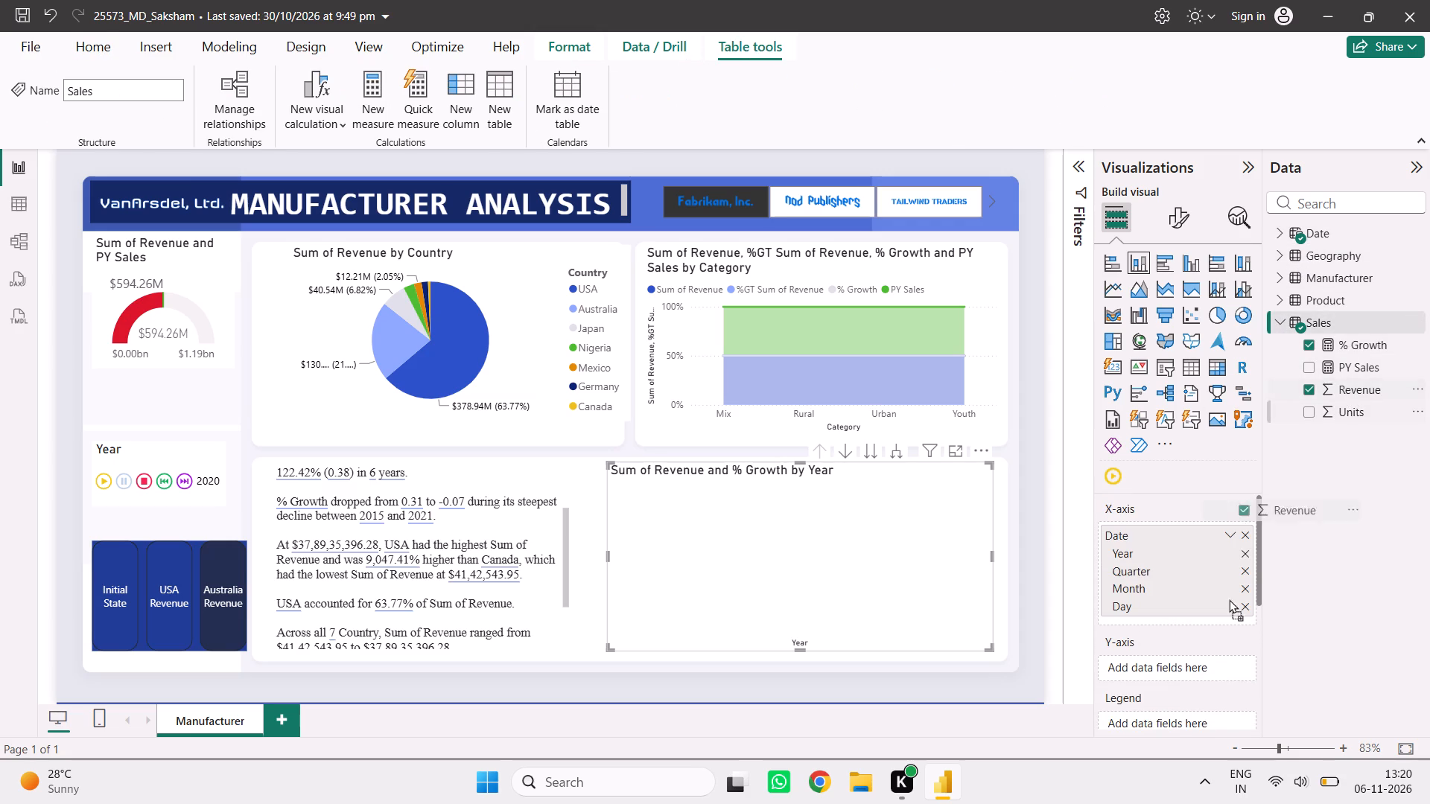
drag(1229, 599, 1163, 673)
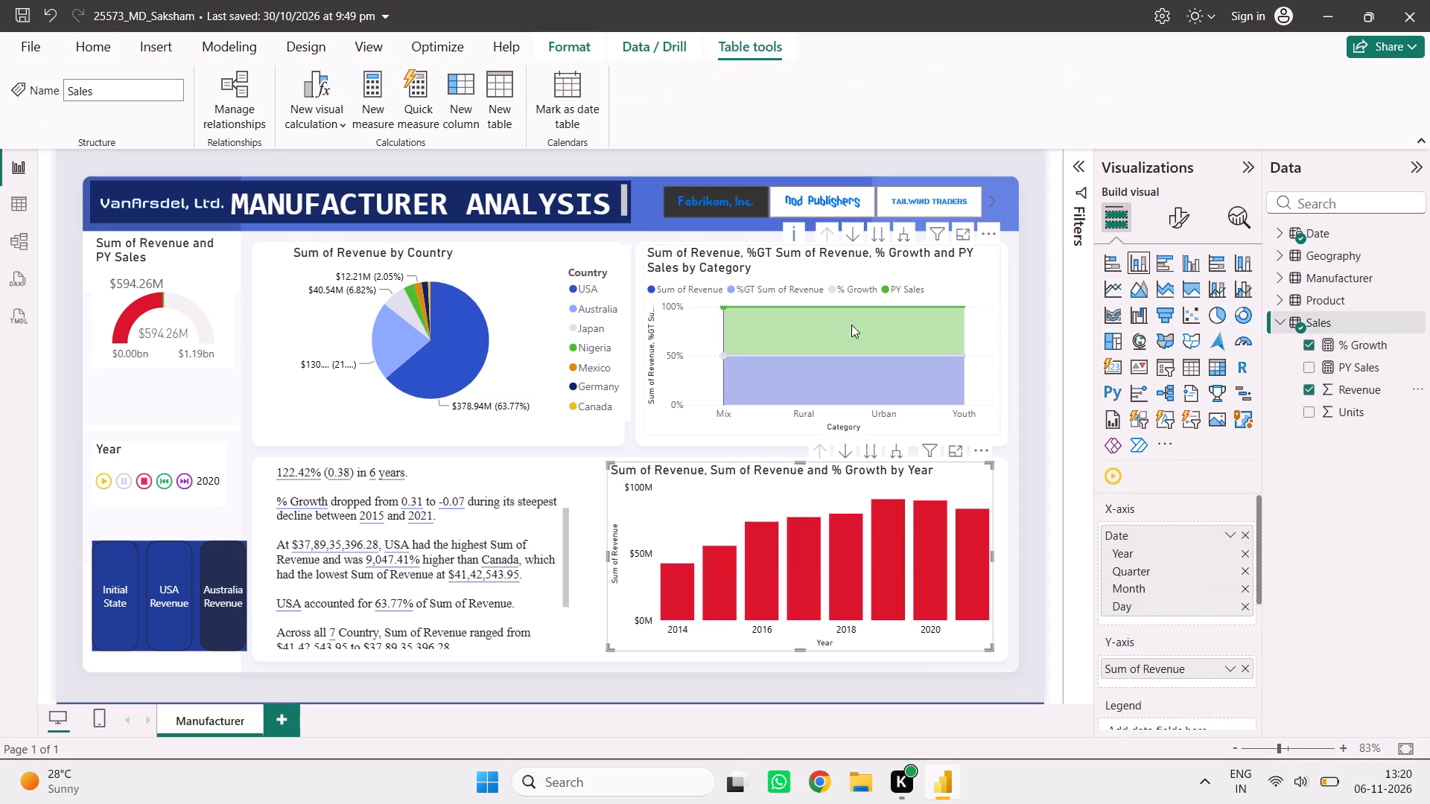
Change the 100% stacked area chart by Category to a line and clustered column chart.
click(808, 339)
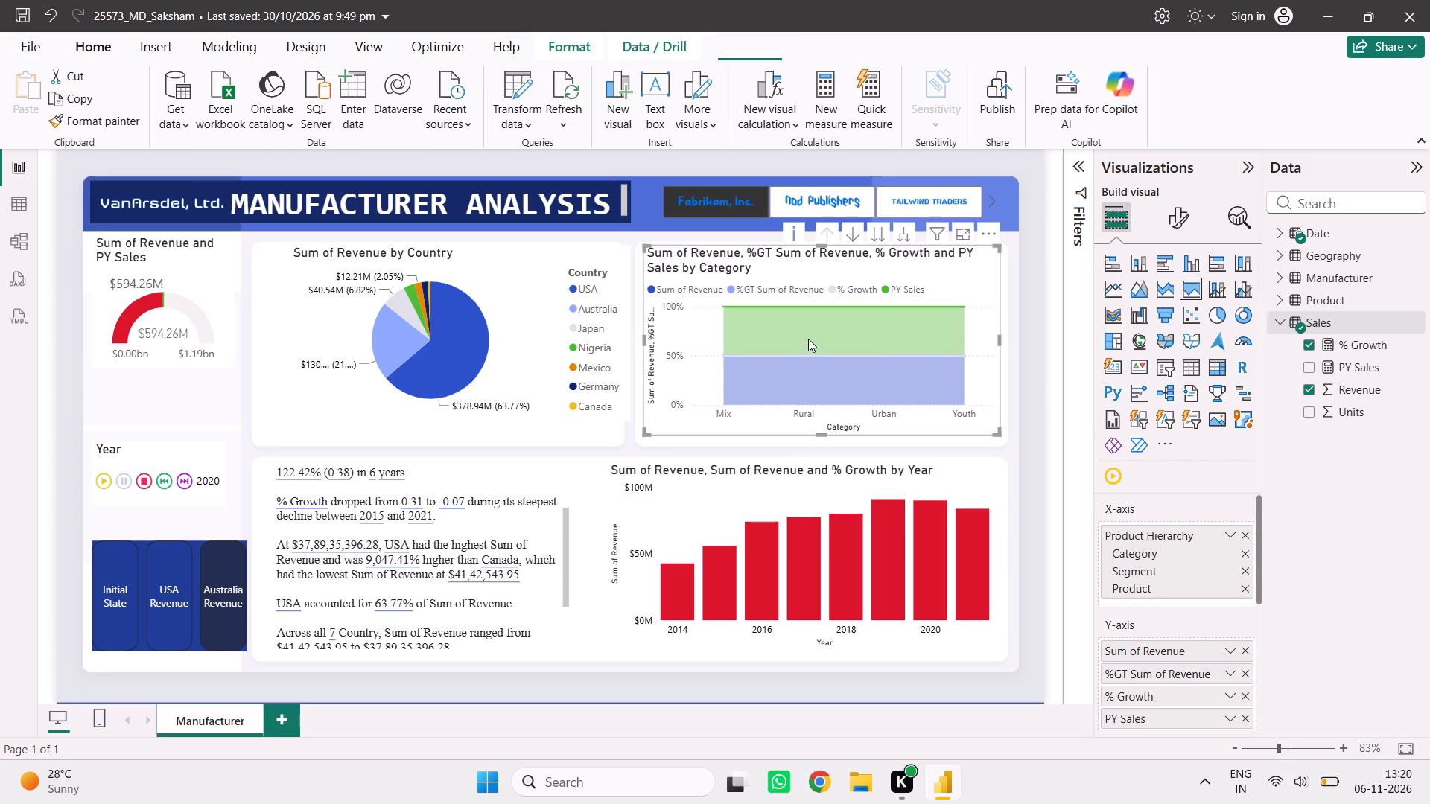
click(1245, 284)
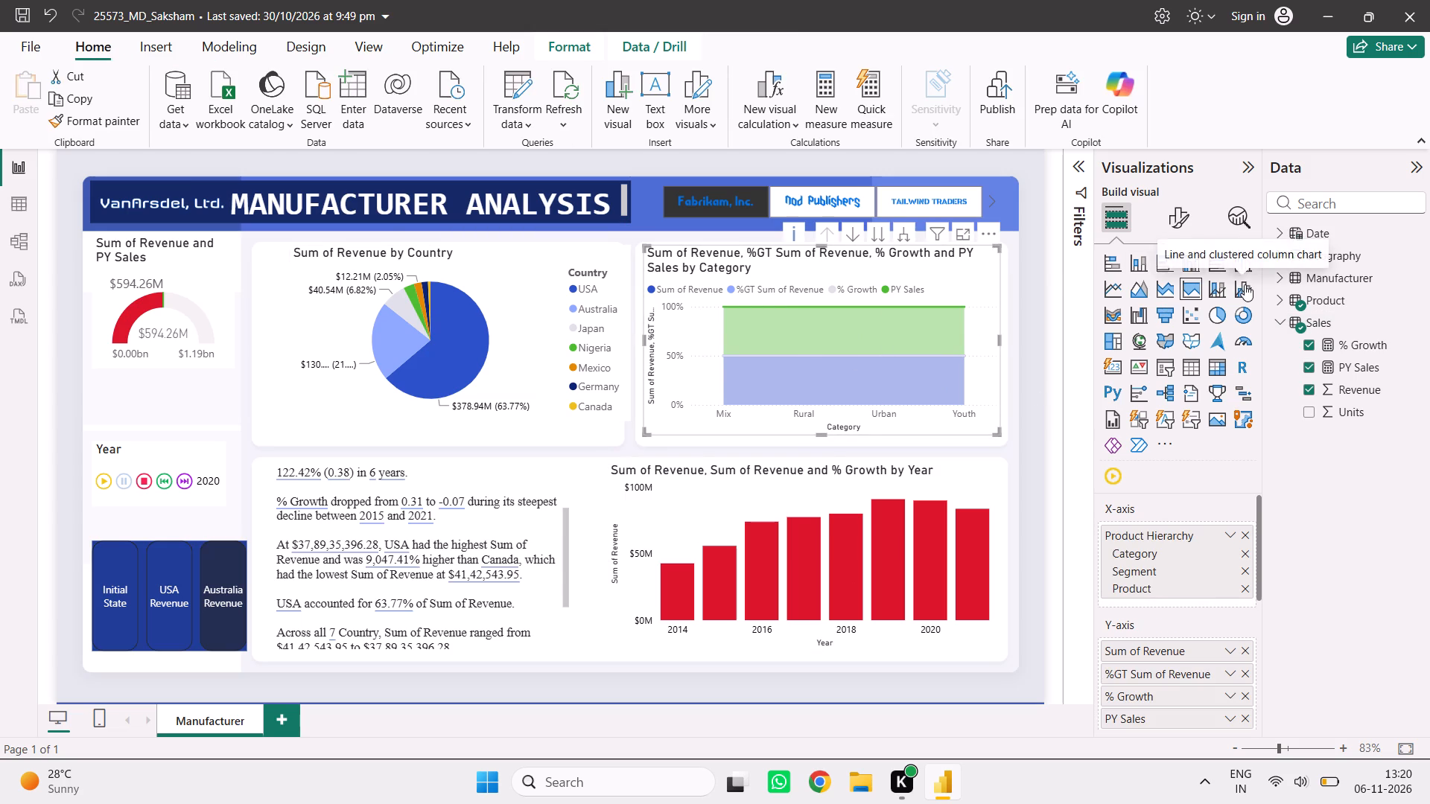
click(1244, 259)
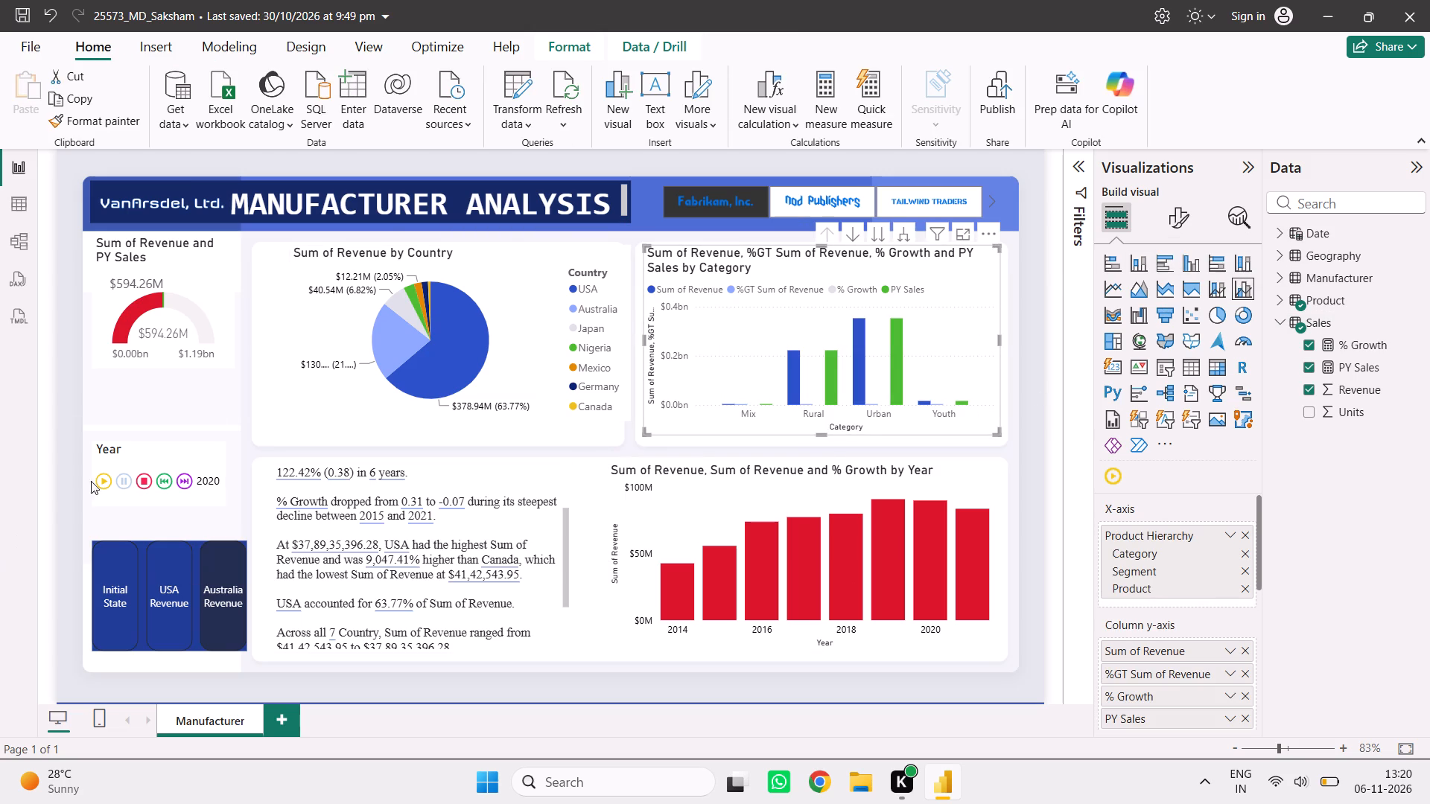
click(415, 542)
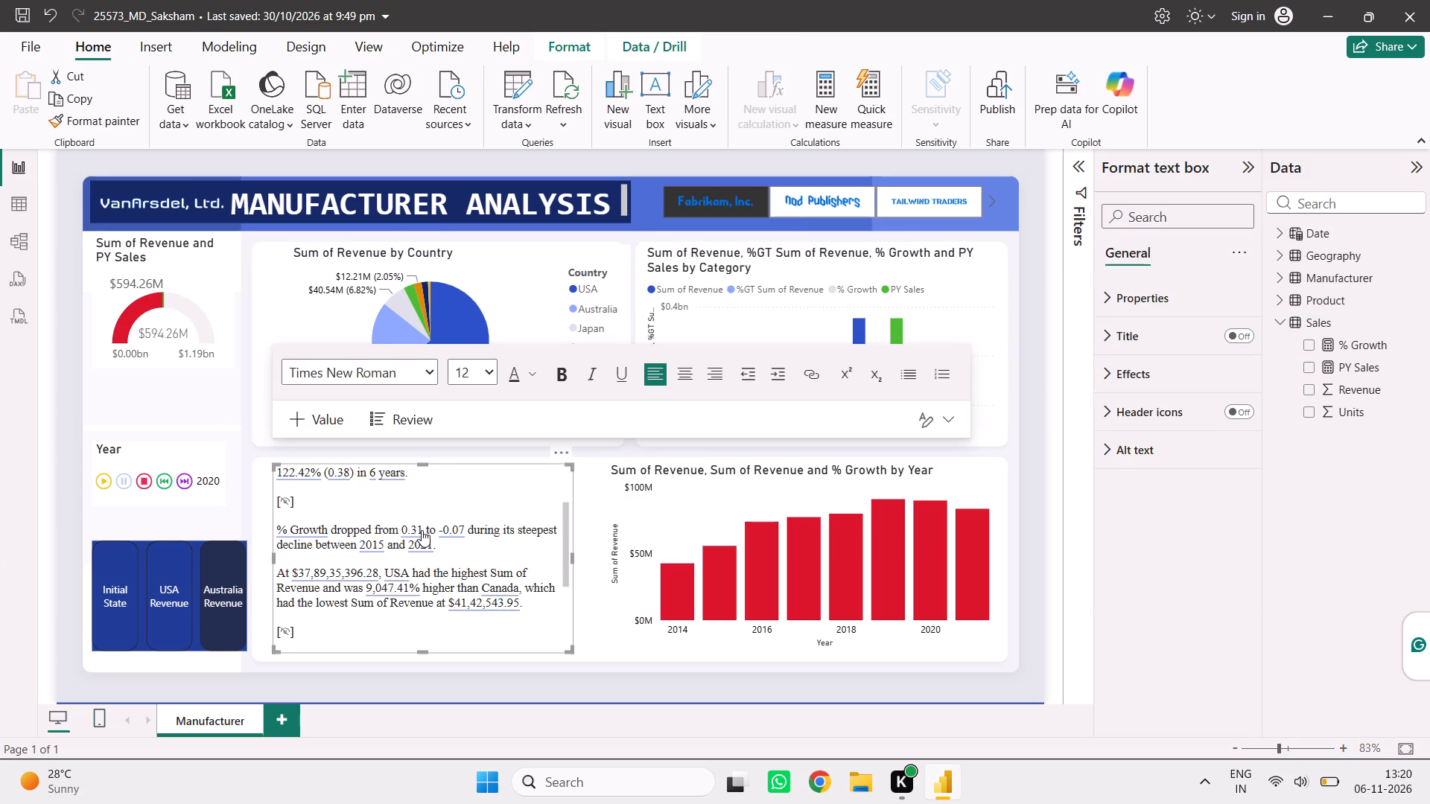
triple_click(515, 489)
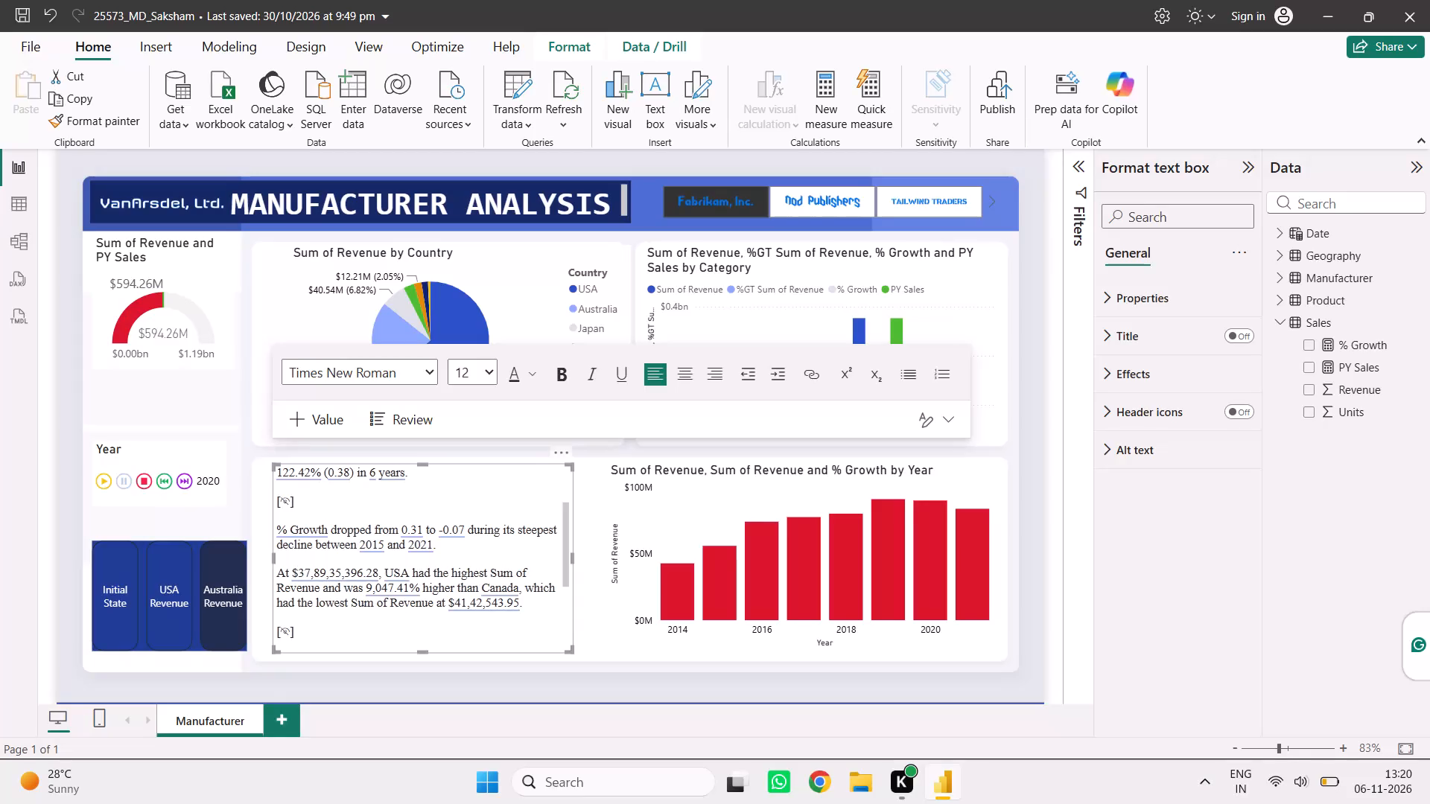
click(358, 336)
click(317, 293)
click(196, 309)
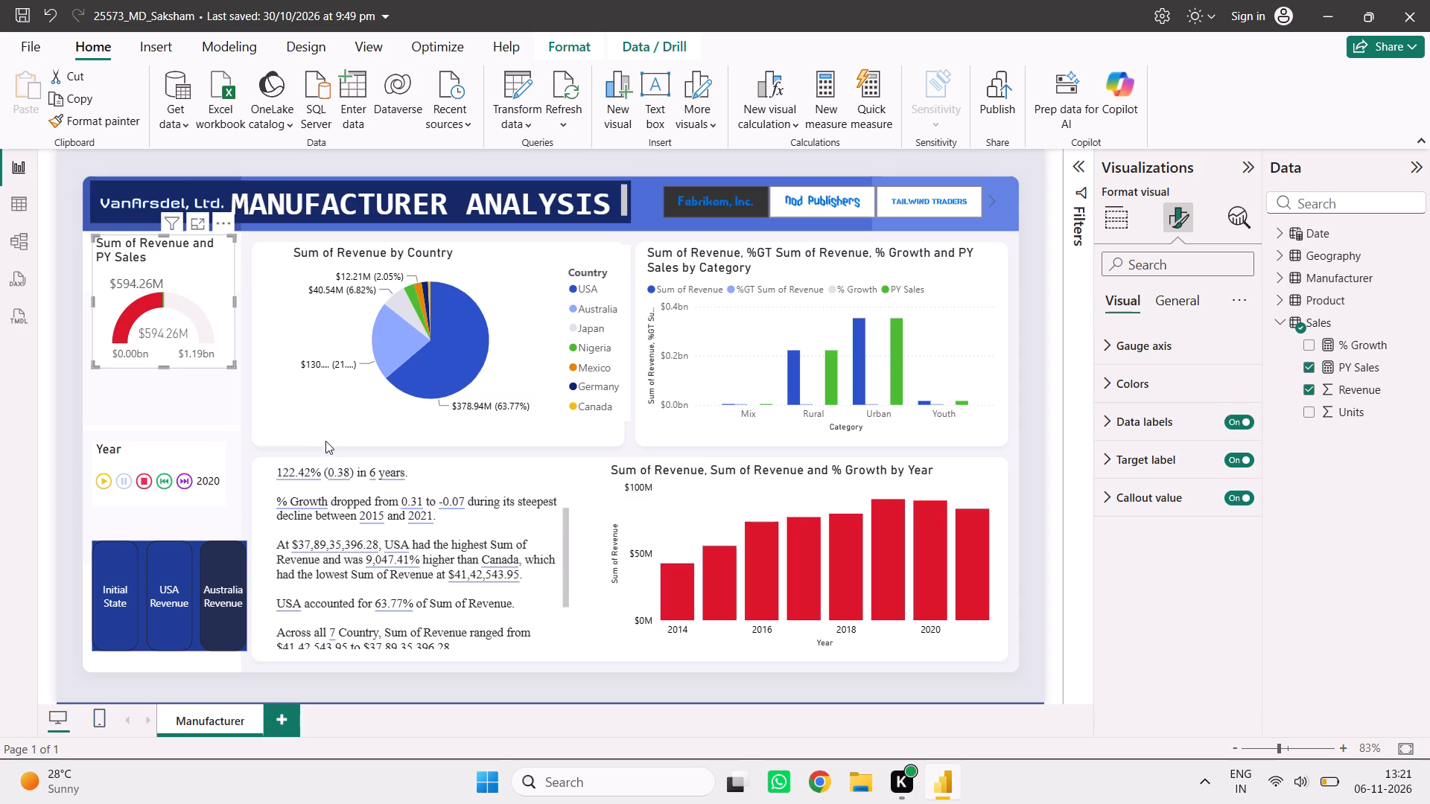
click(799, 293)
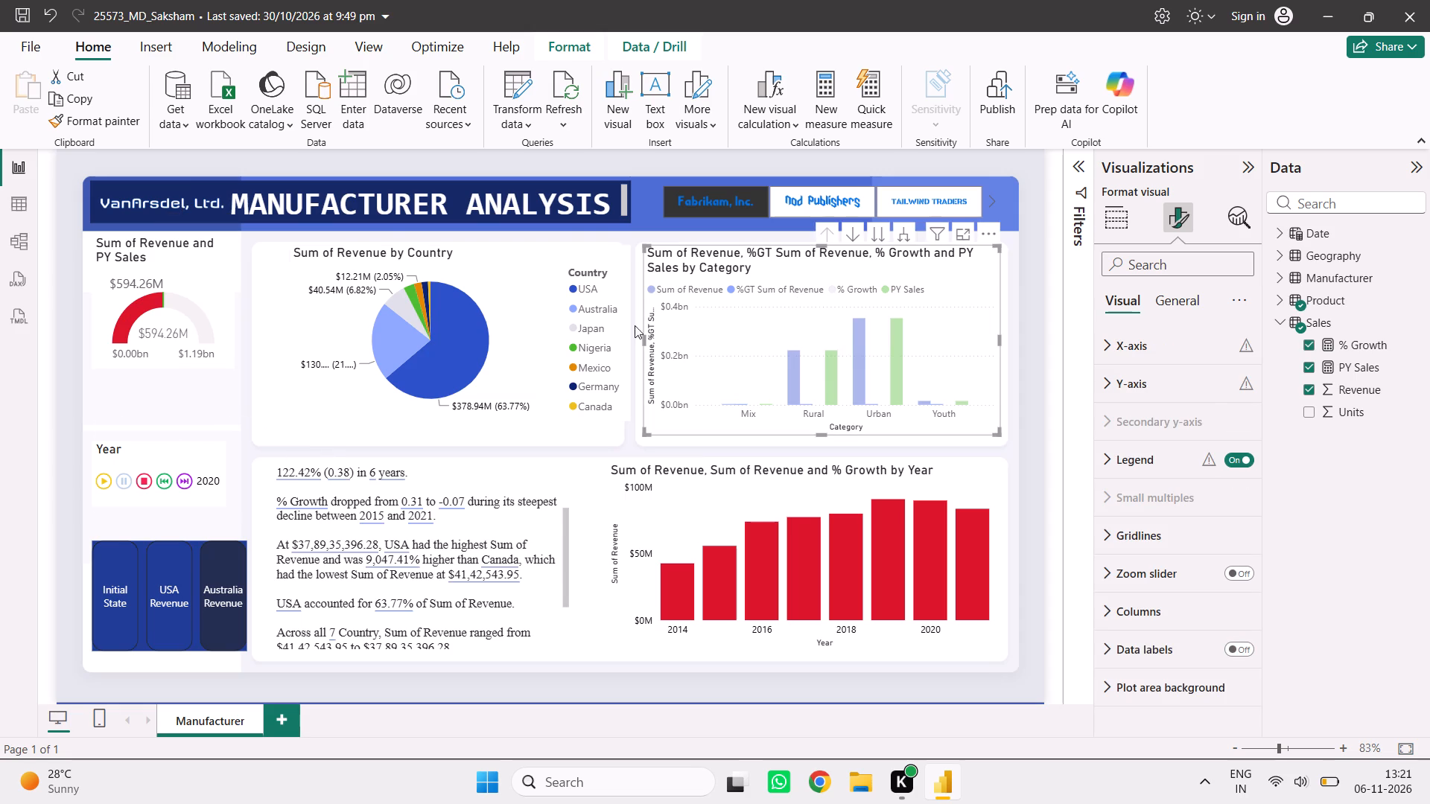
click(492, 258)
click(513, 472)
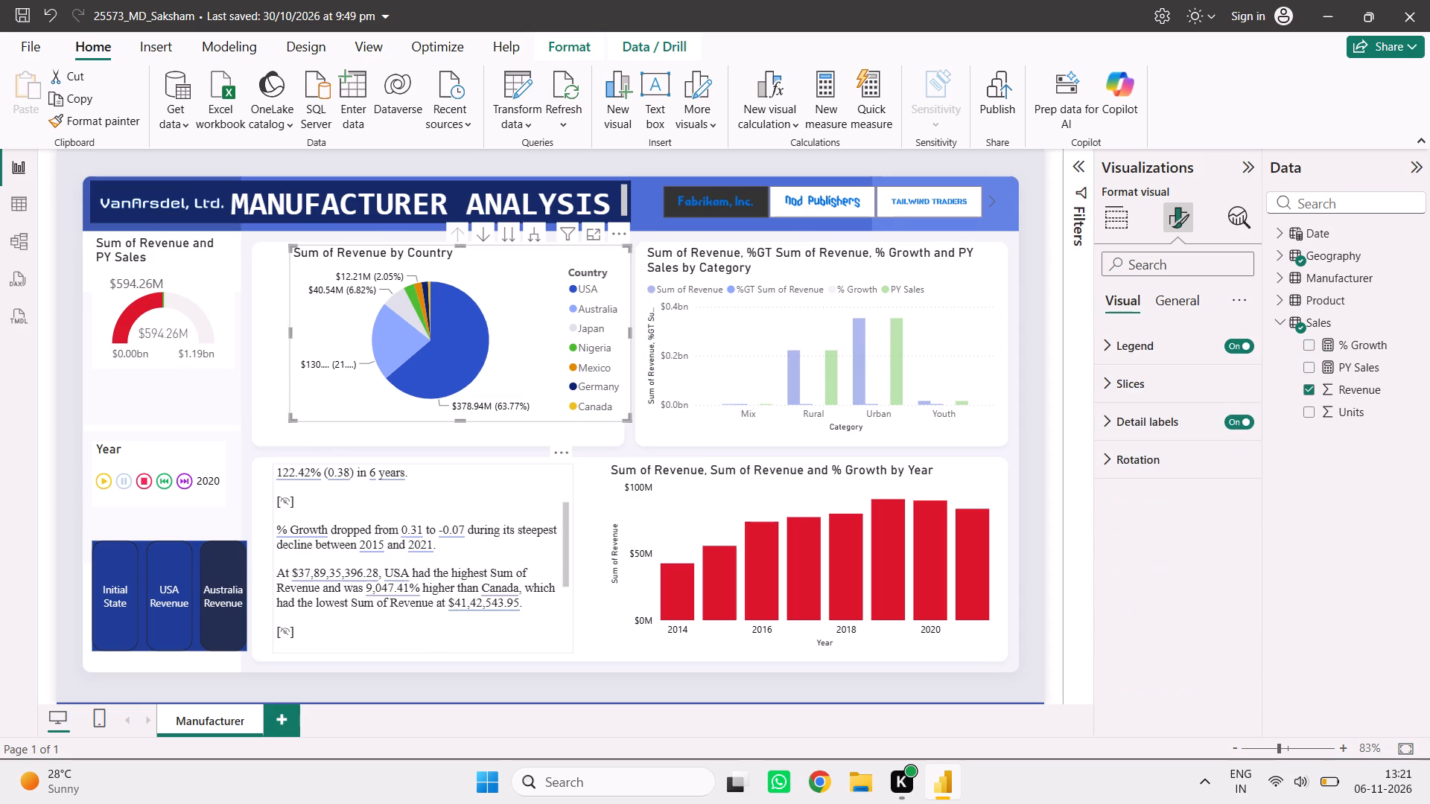
Shift the revenue by Year column chart slightly right and down within its card.
click(745, 484)
click(740, 495)
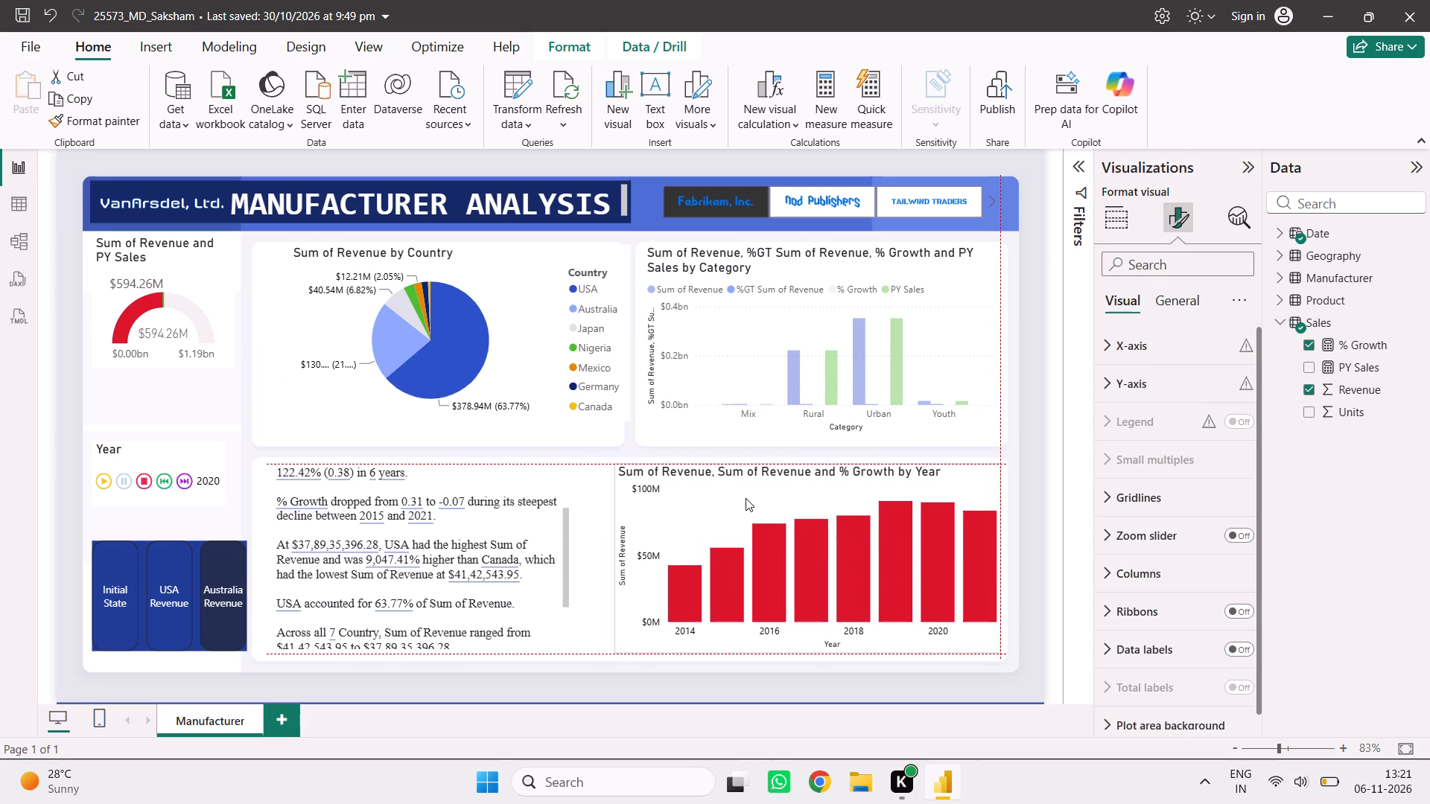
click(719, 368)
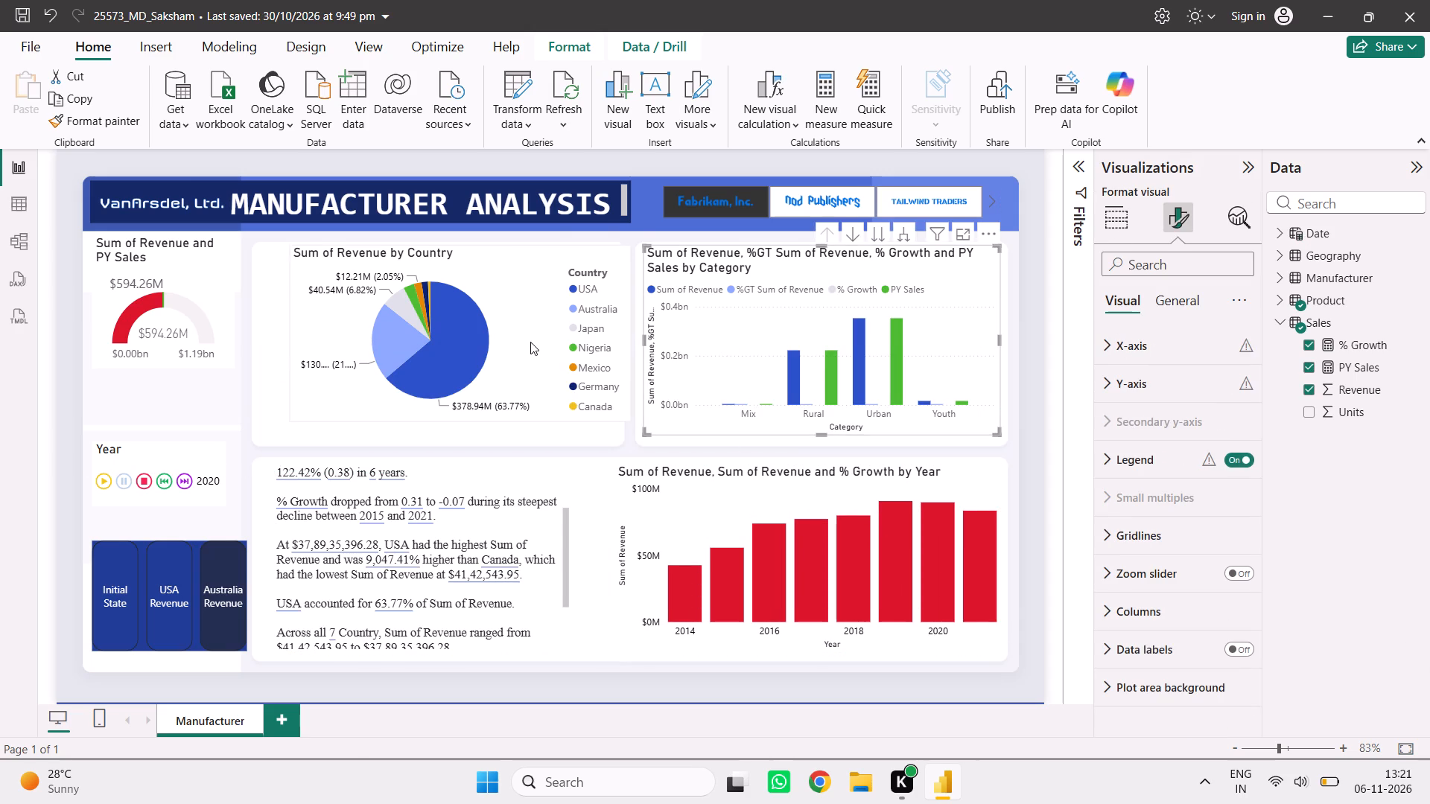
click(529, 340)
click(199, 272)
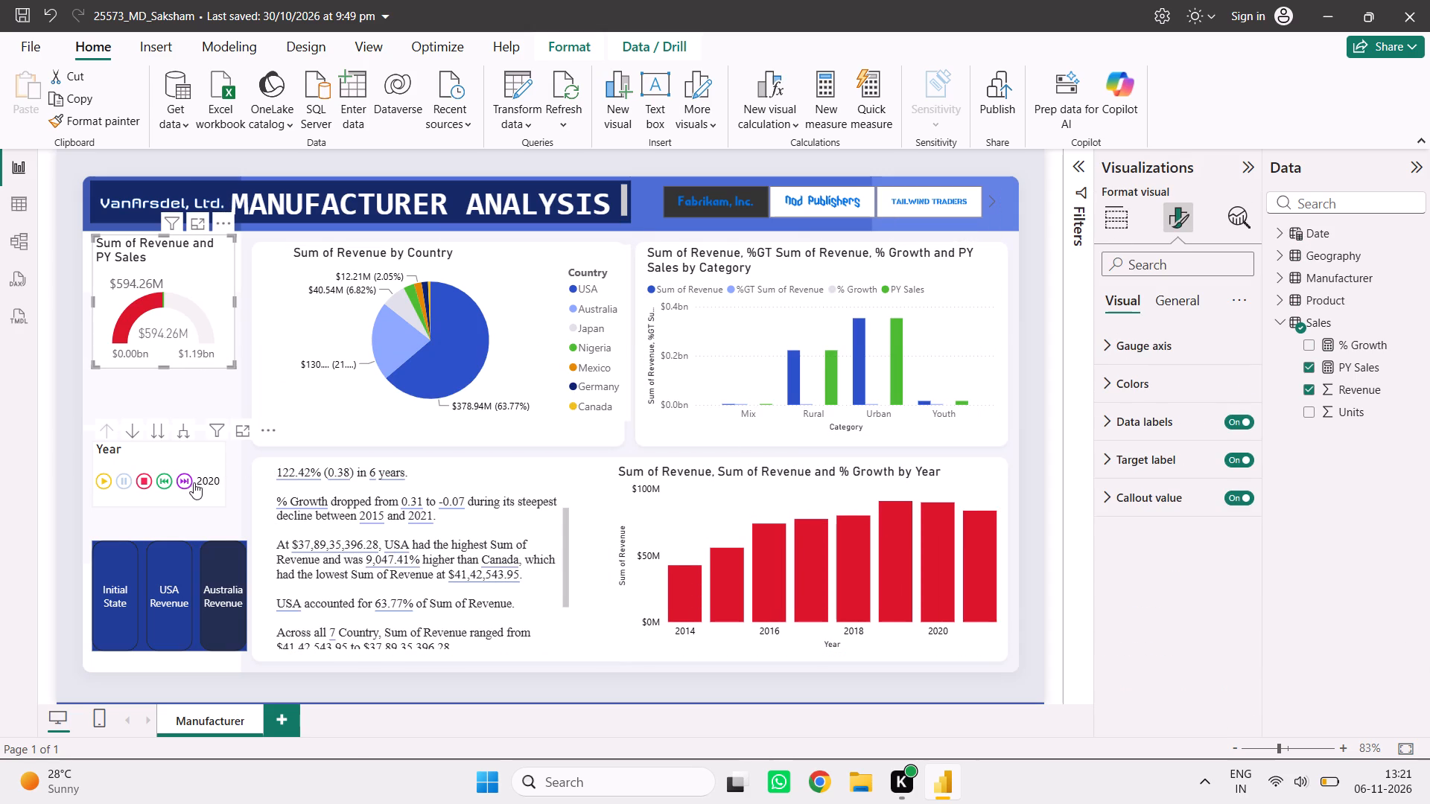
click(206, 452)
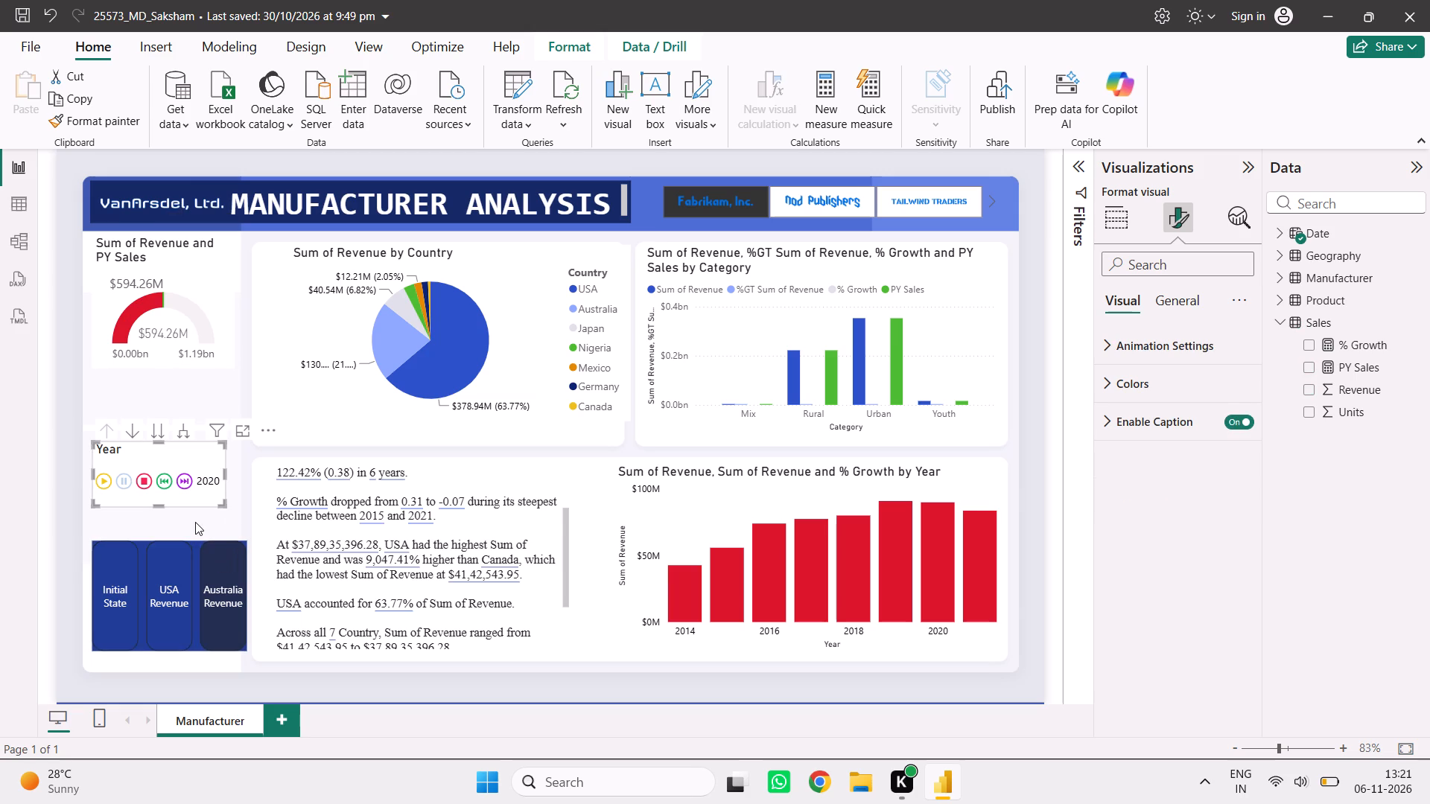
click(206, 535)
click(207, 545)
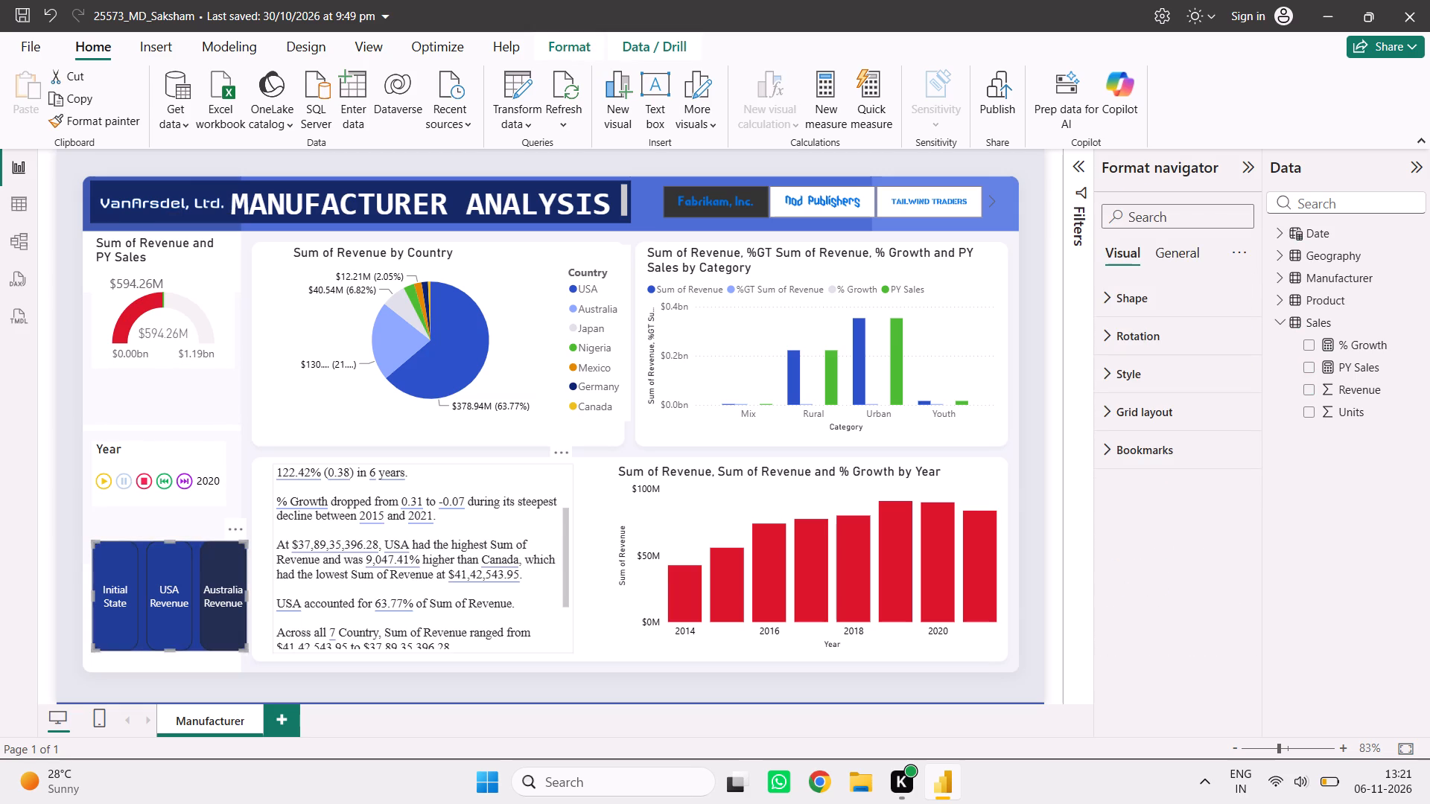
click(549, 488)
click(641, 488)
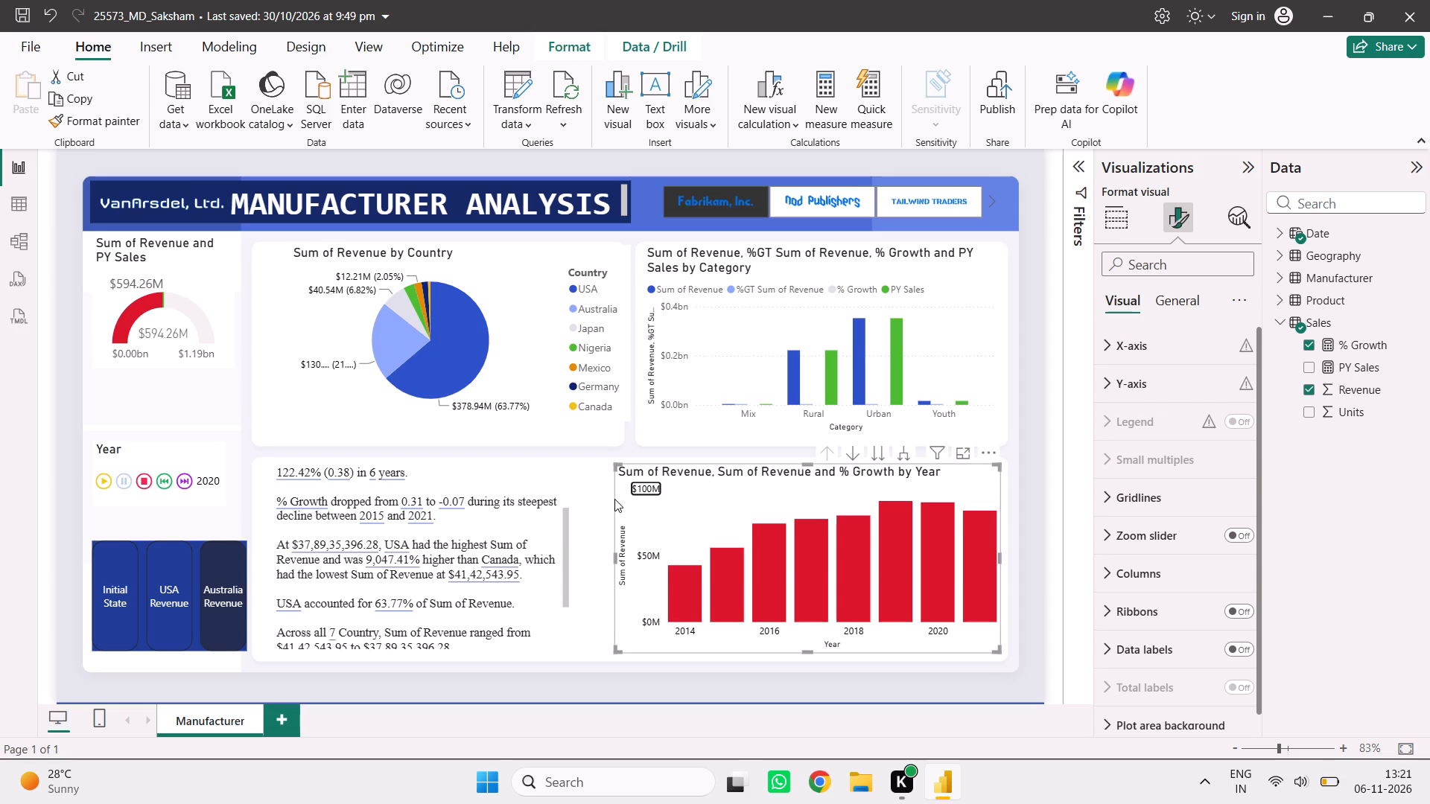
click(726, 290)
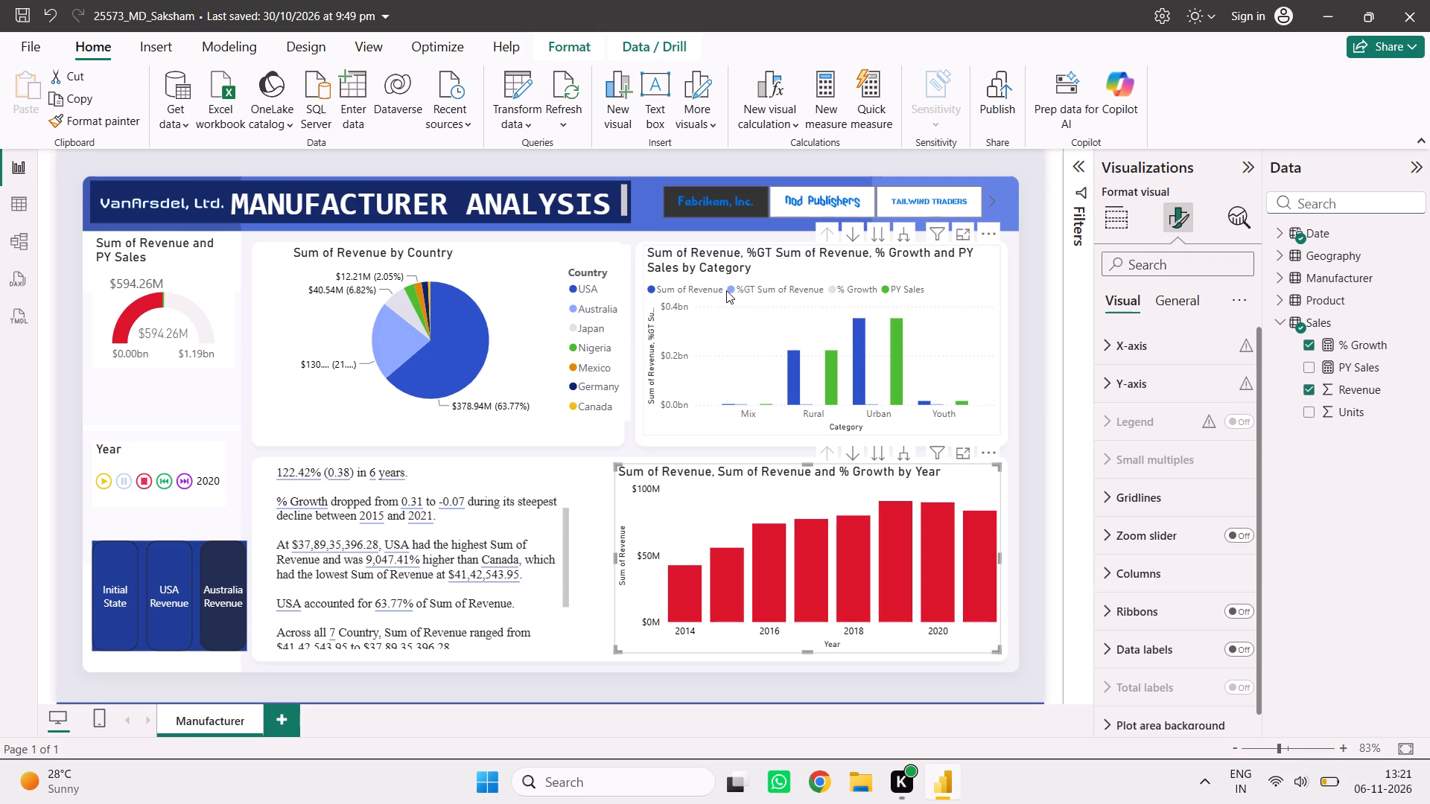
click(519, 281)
Nudge the Sum of Revenue and PY Sales gauge slightly down and extend its bottom edge to fill more of its card.
click(215, 261)
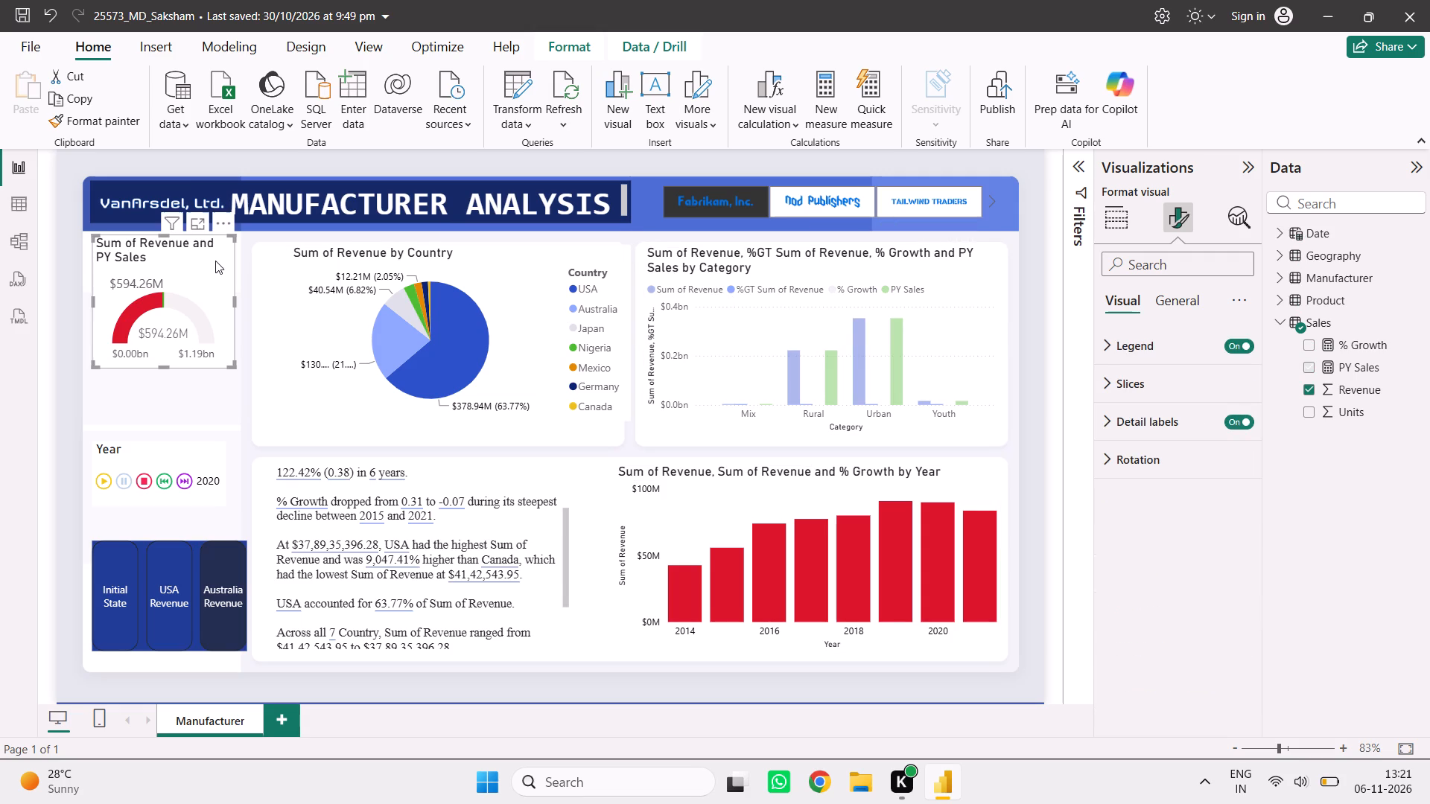
click(215, 283)
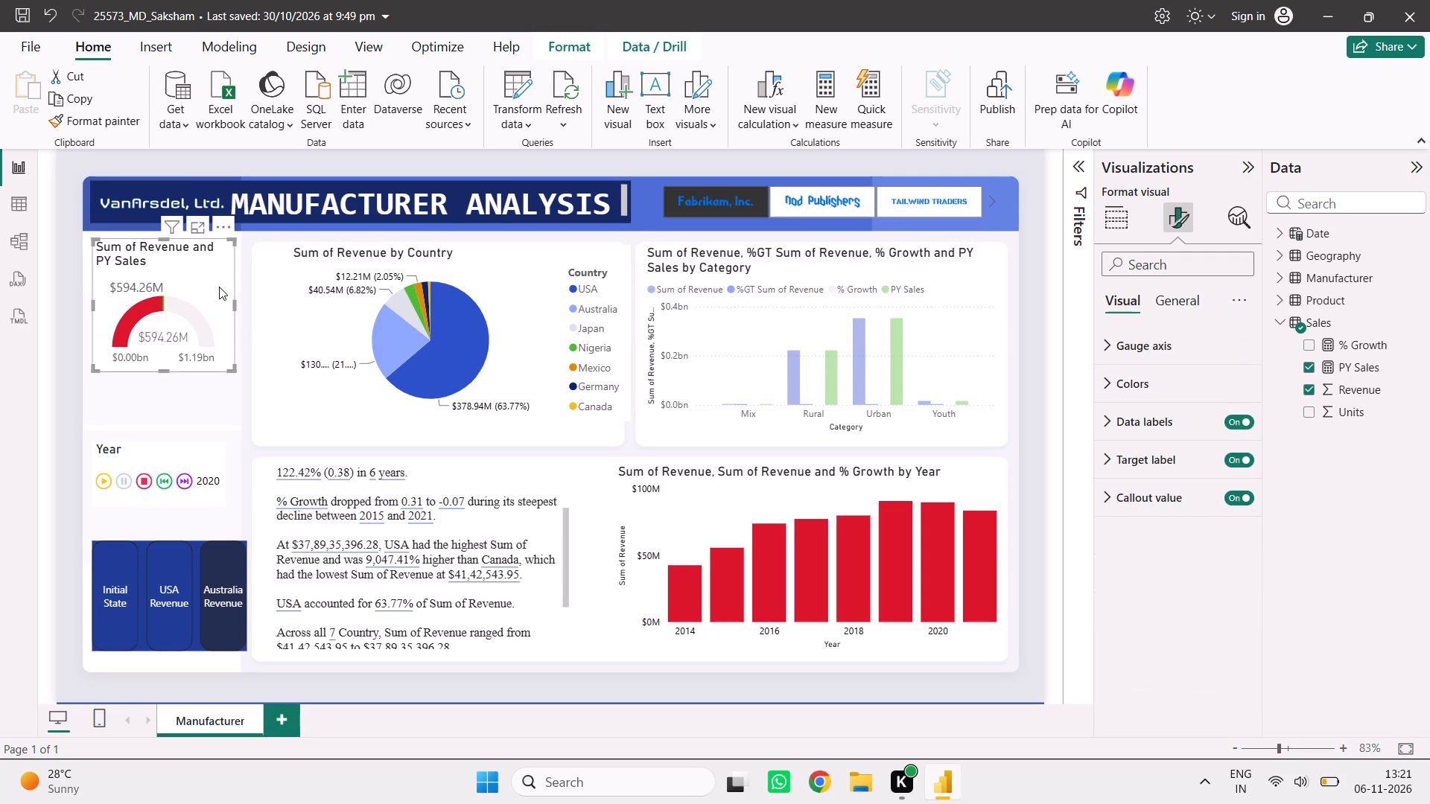
drag(168, 370, 166, 416)
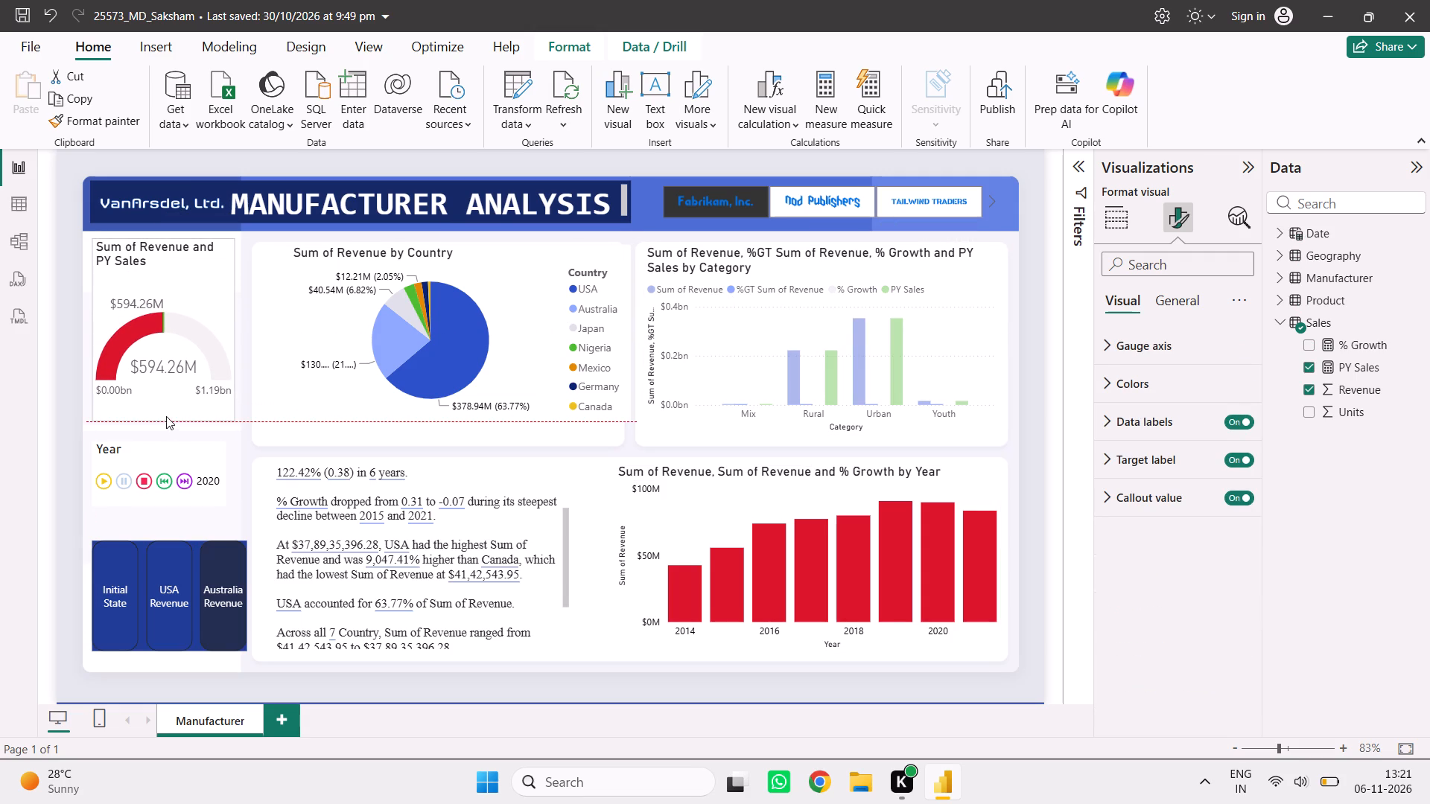
drag(166, 416, 172, 408)
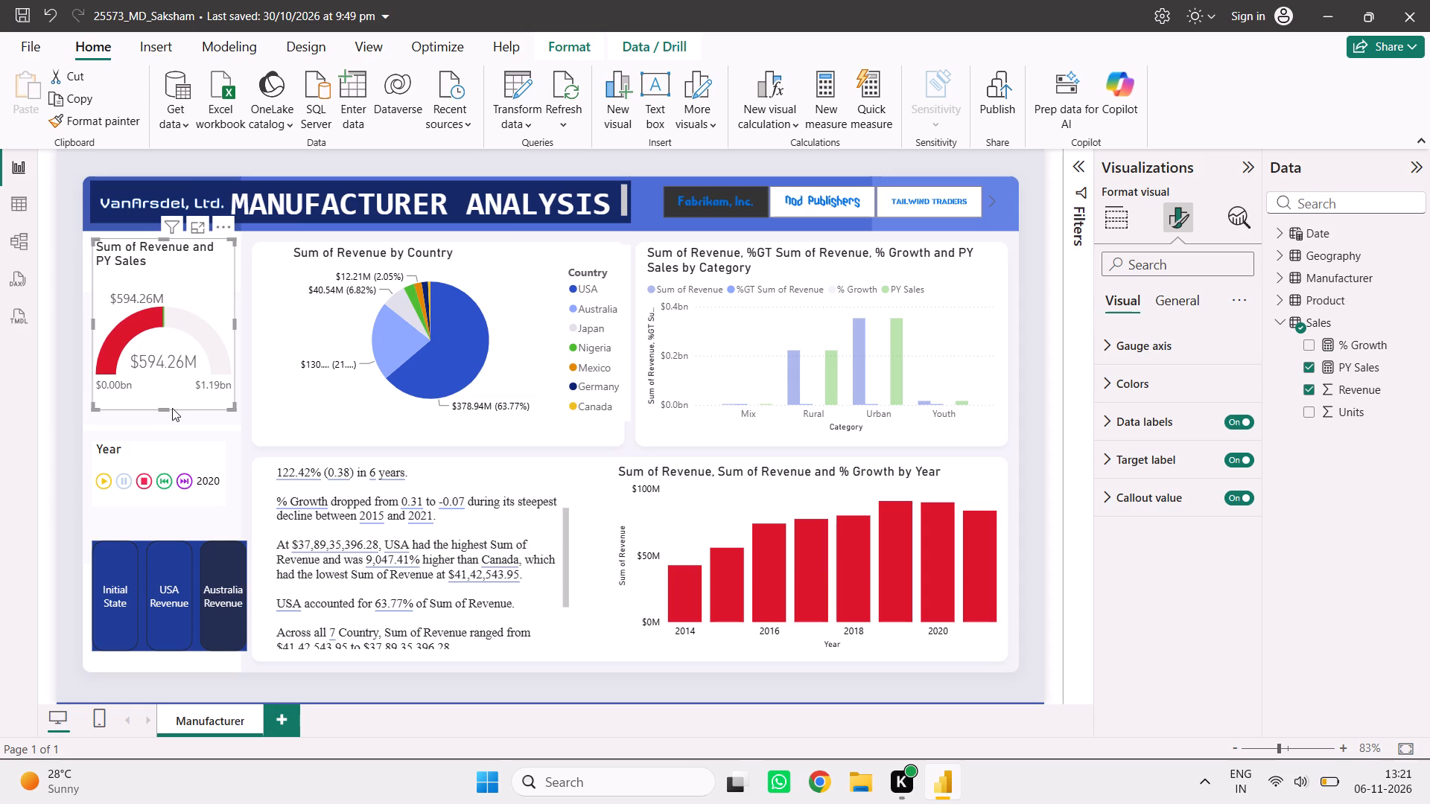
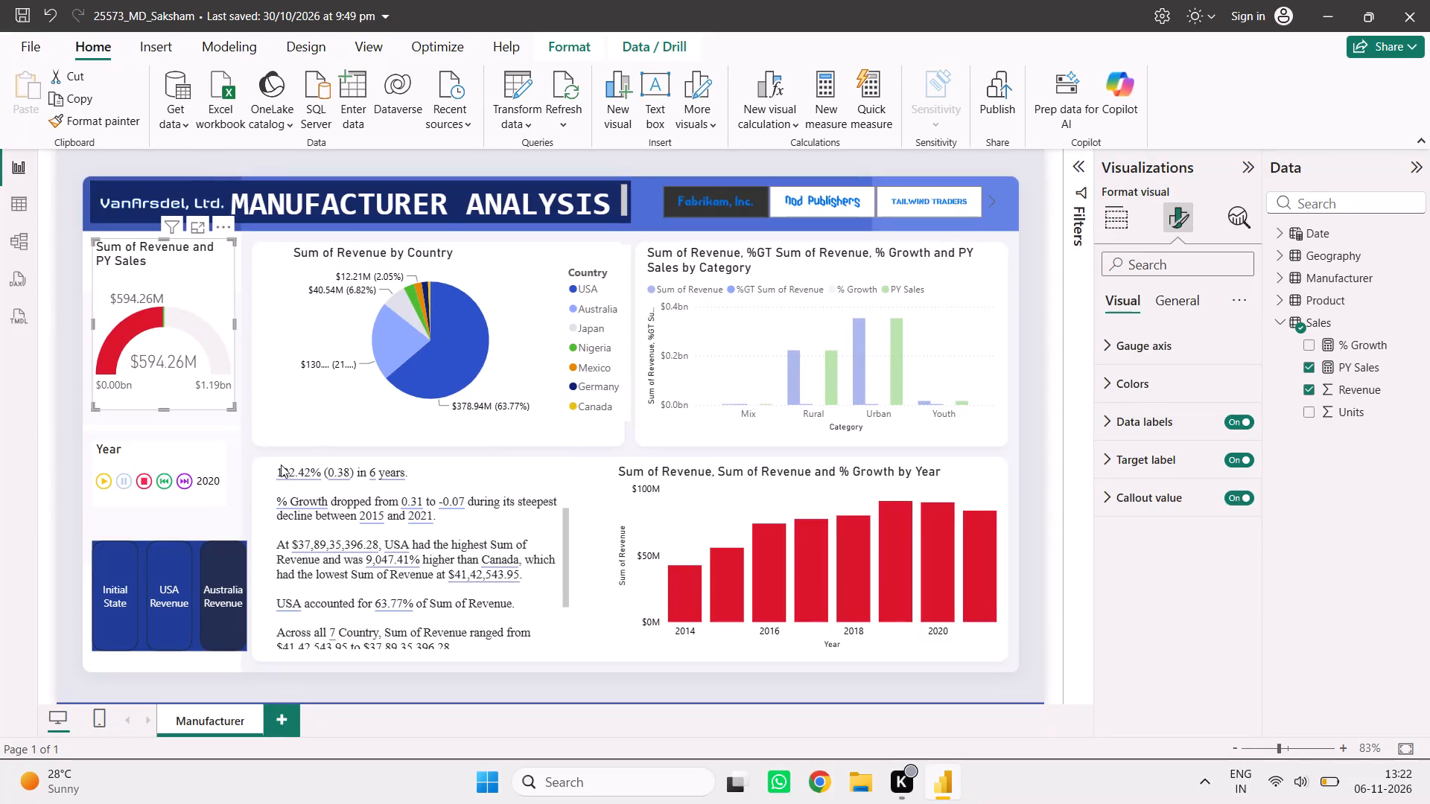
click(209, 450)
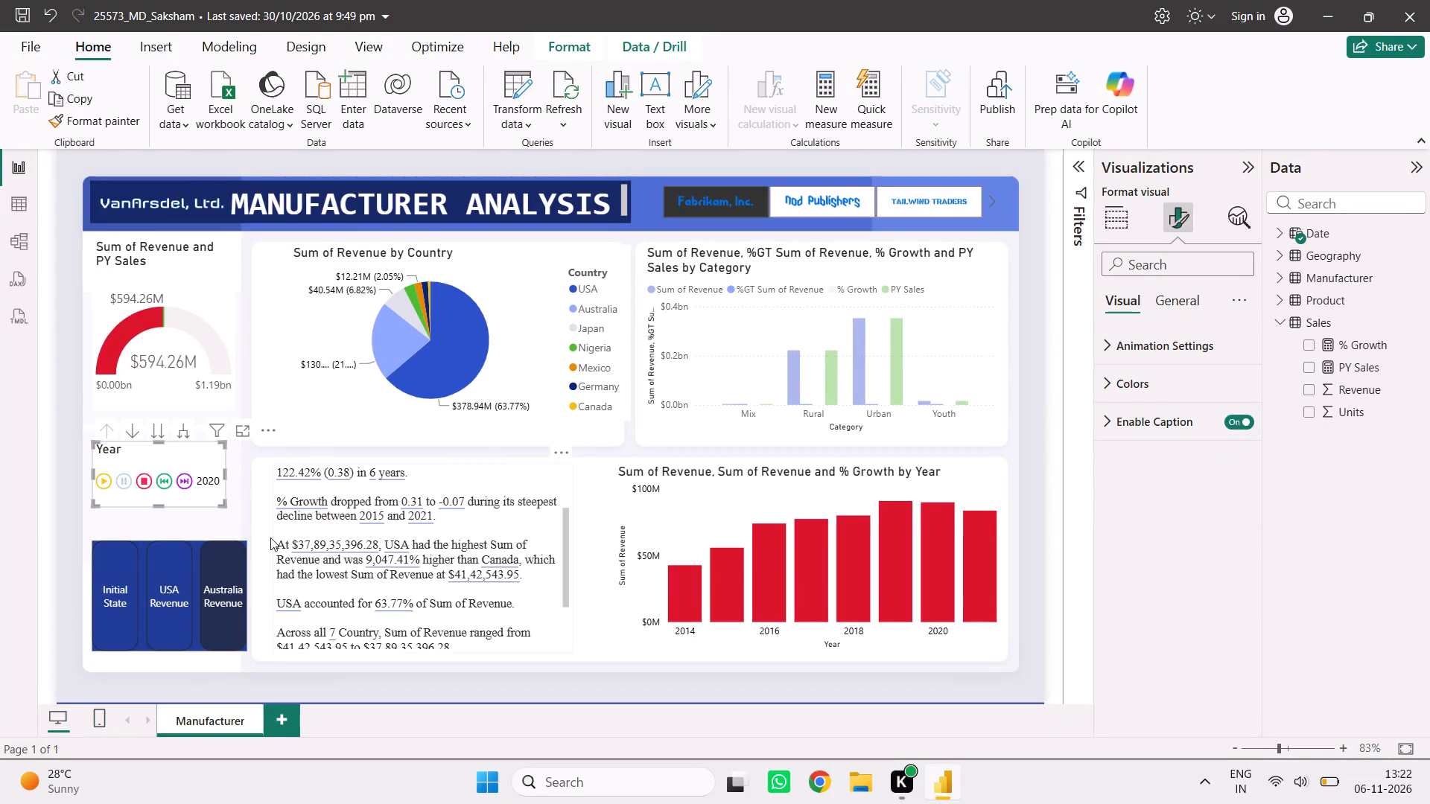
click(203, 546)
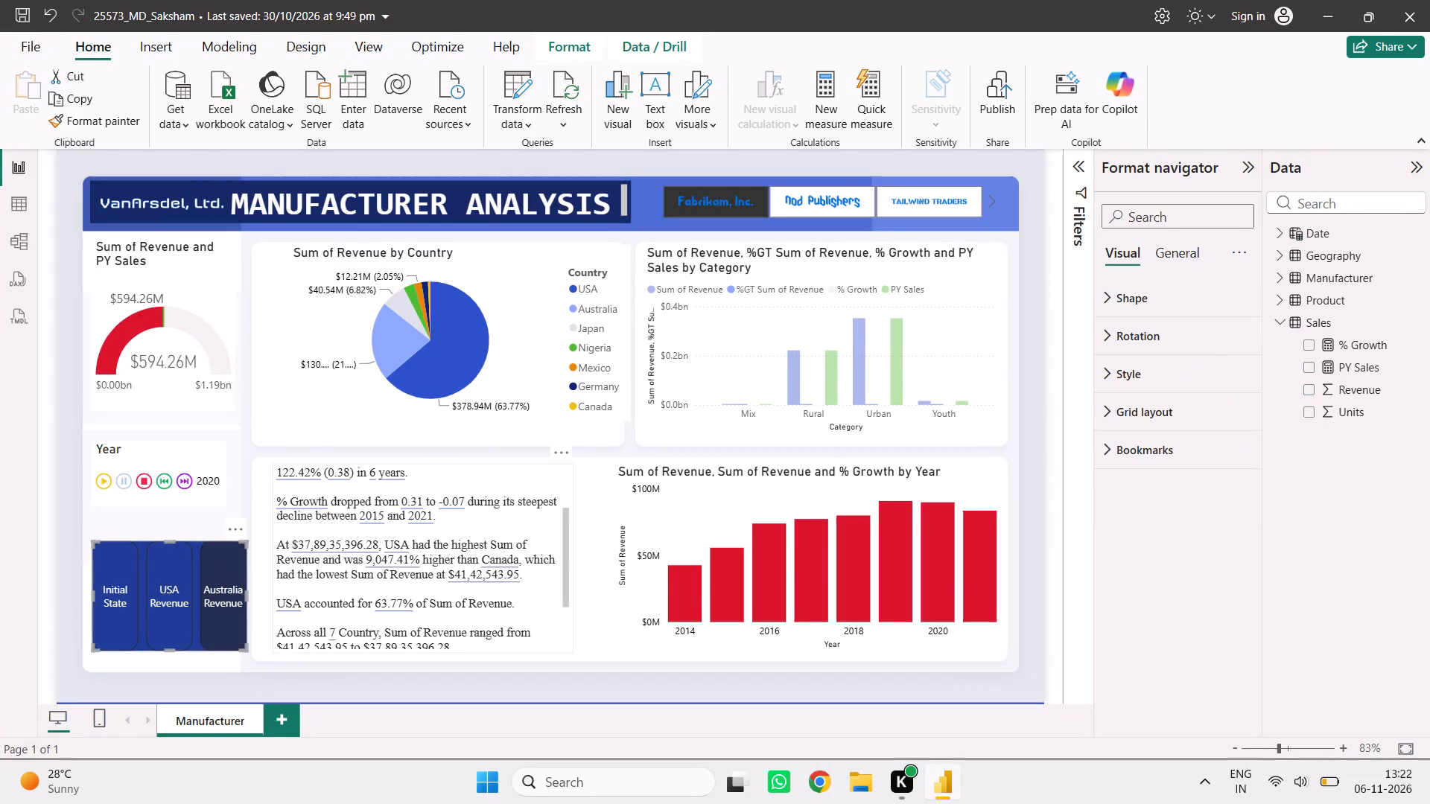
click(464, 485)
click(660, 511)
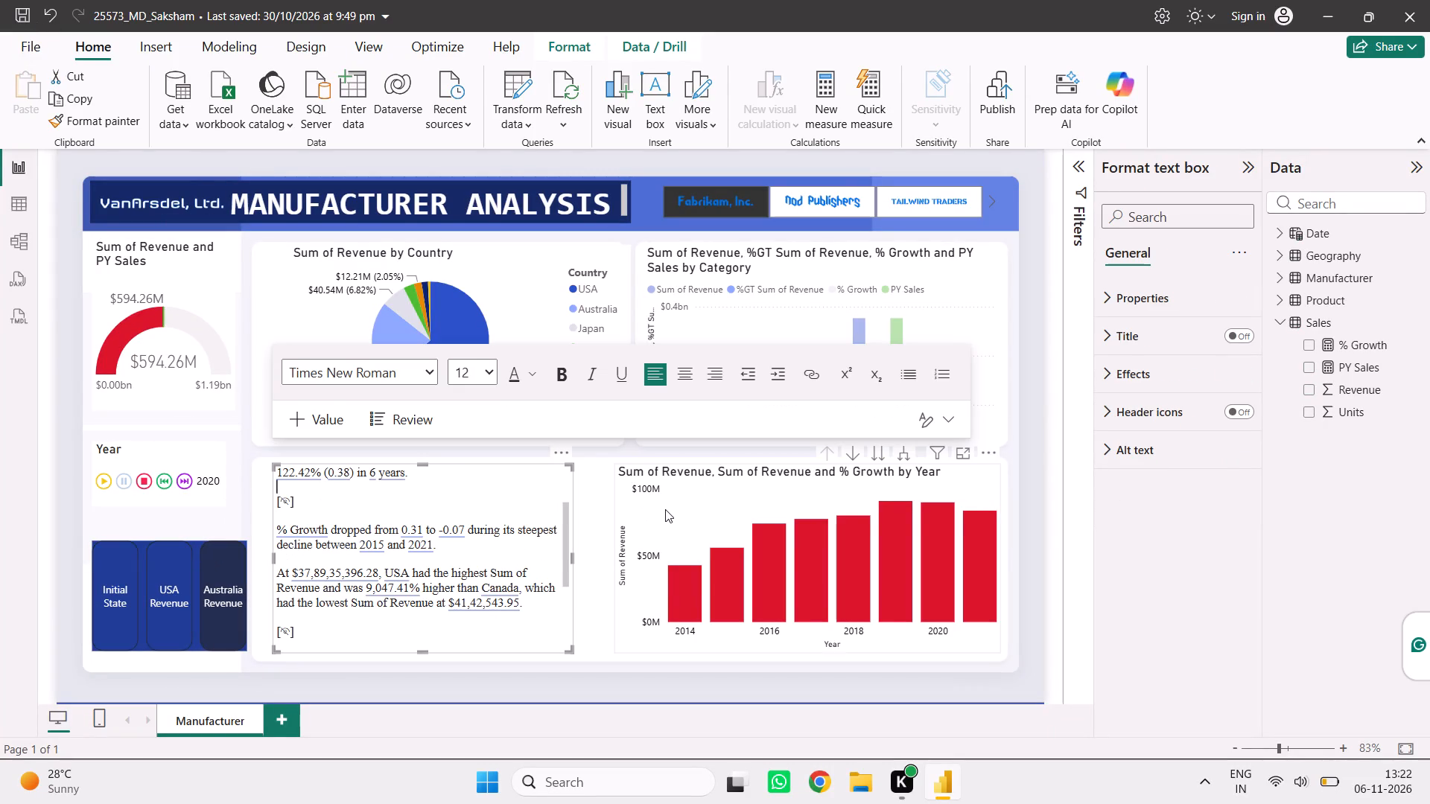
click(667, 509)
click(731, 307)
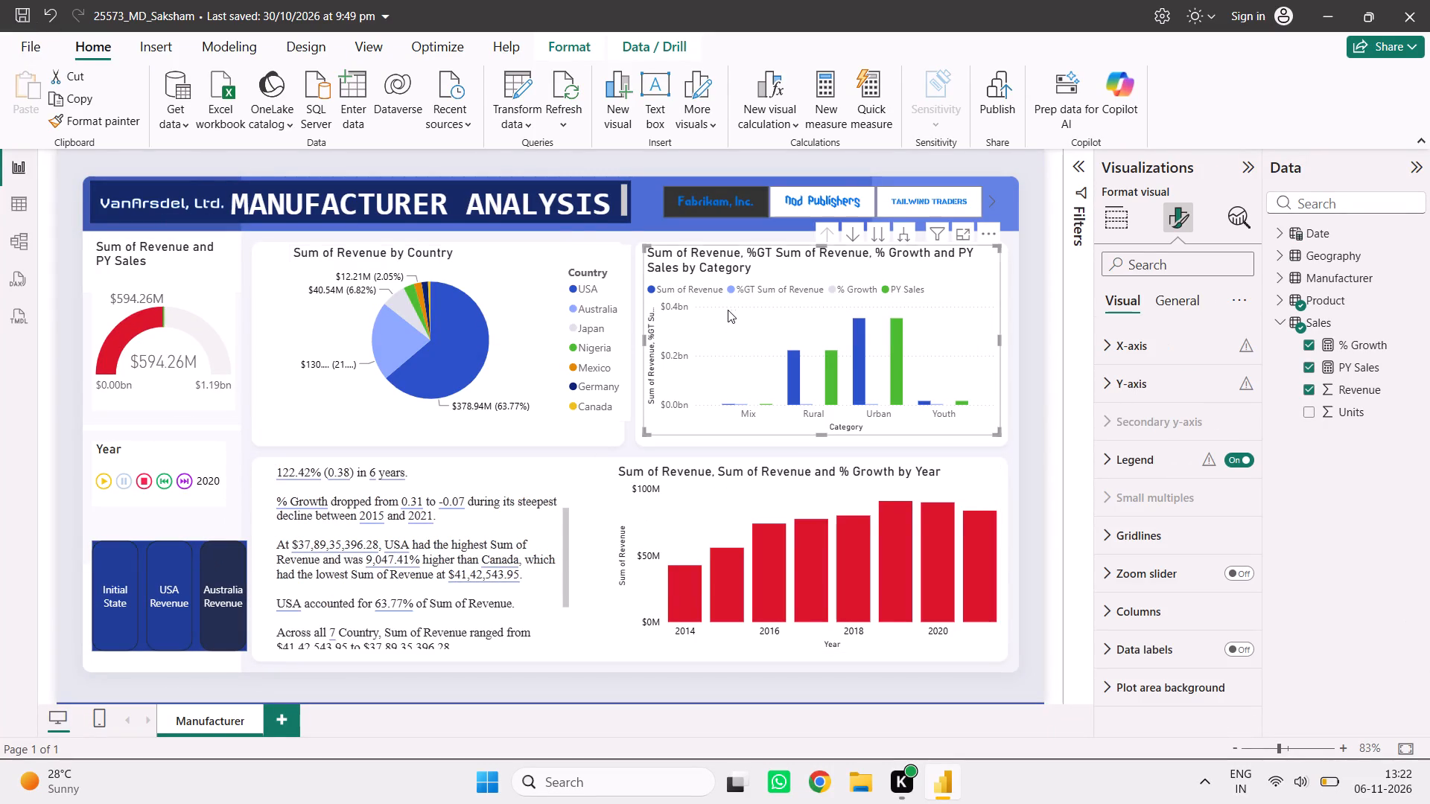
Cross-highlight the report by USA from the Sum of Revenue by Country pie chart, check the Year chart, and clear the highlight.
triple_click(482, 266)
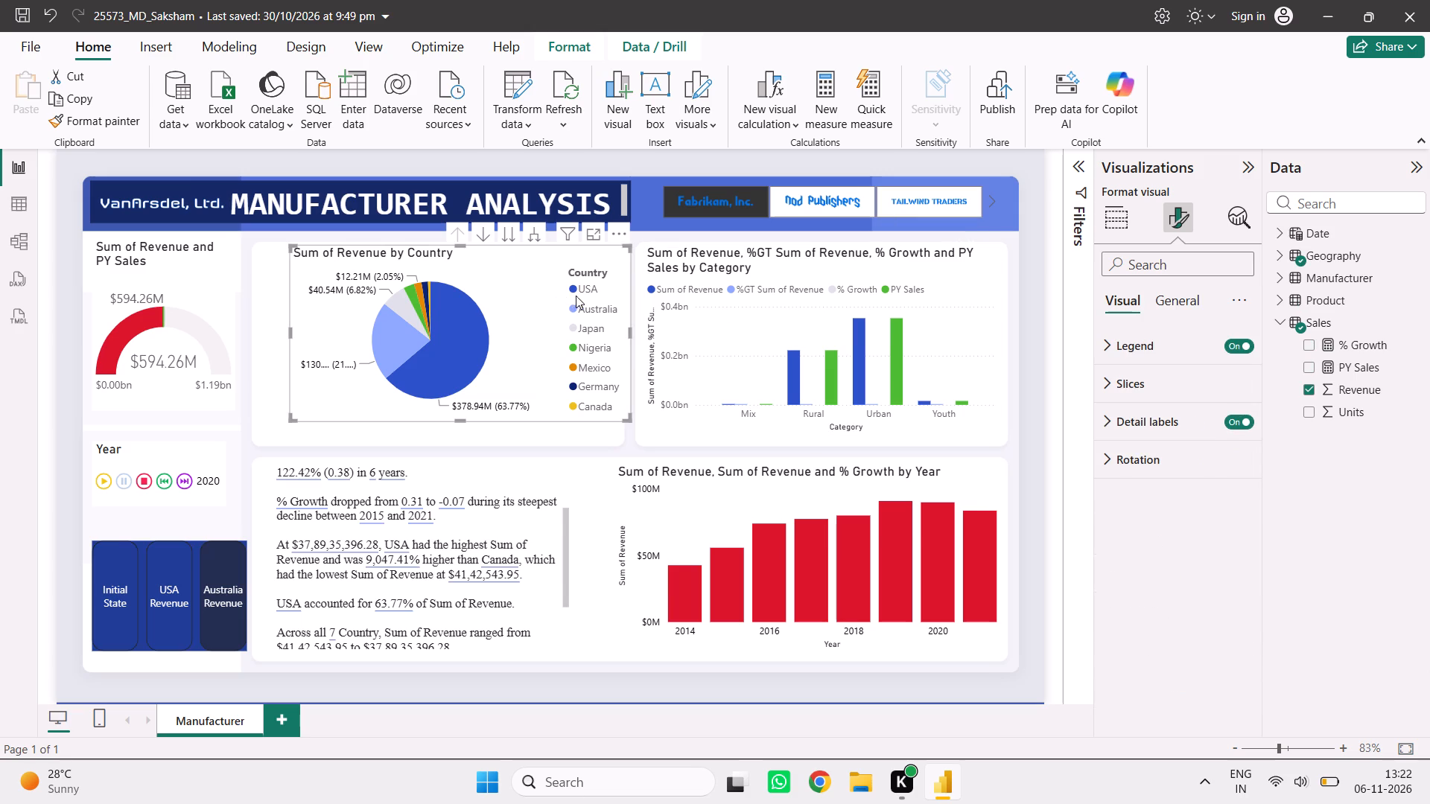
triple_click(593, 290)
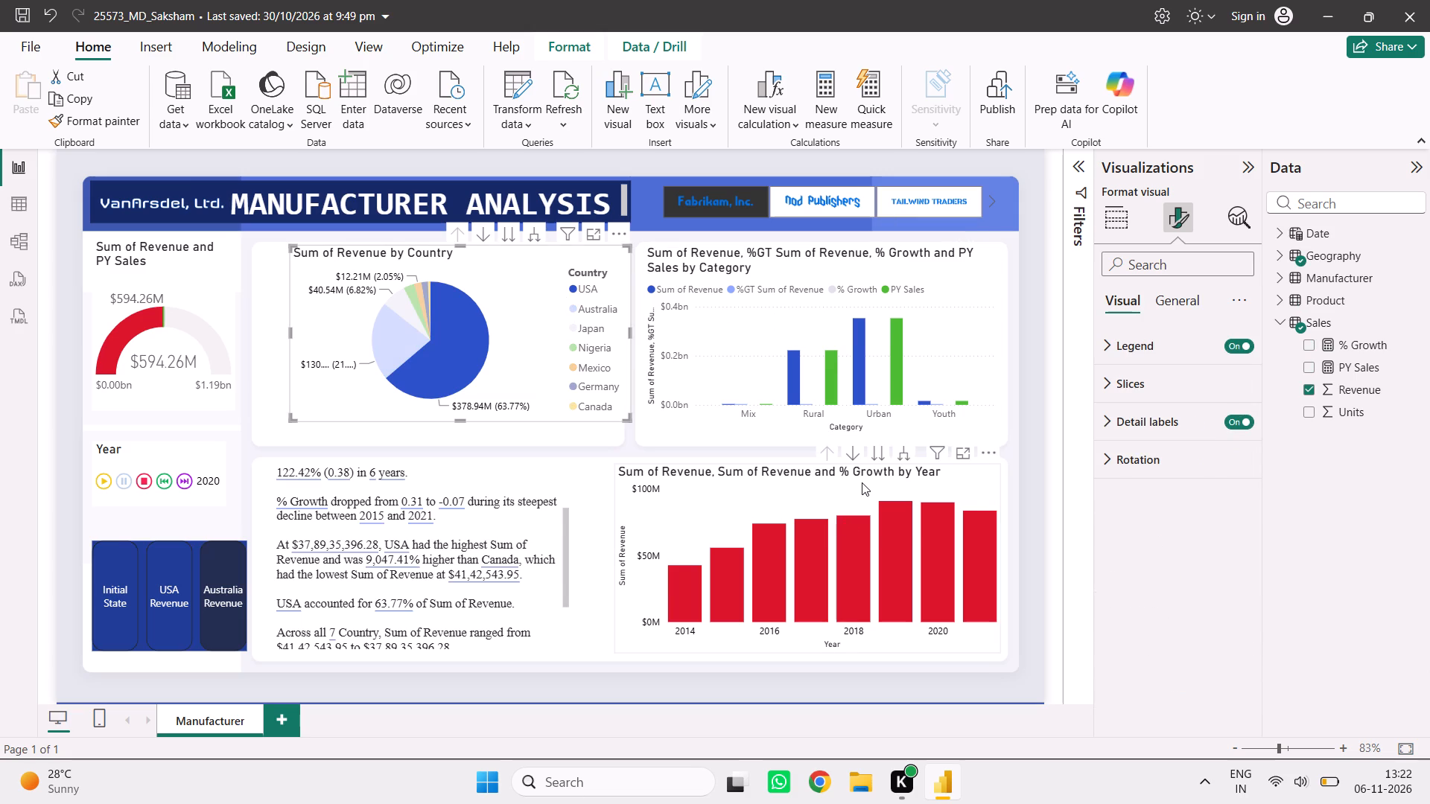
click(862, 482)
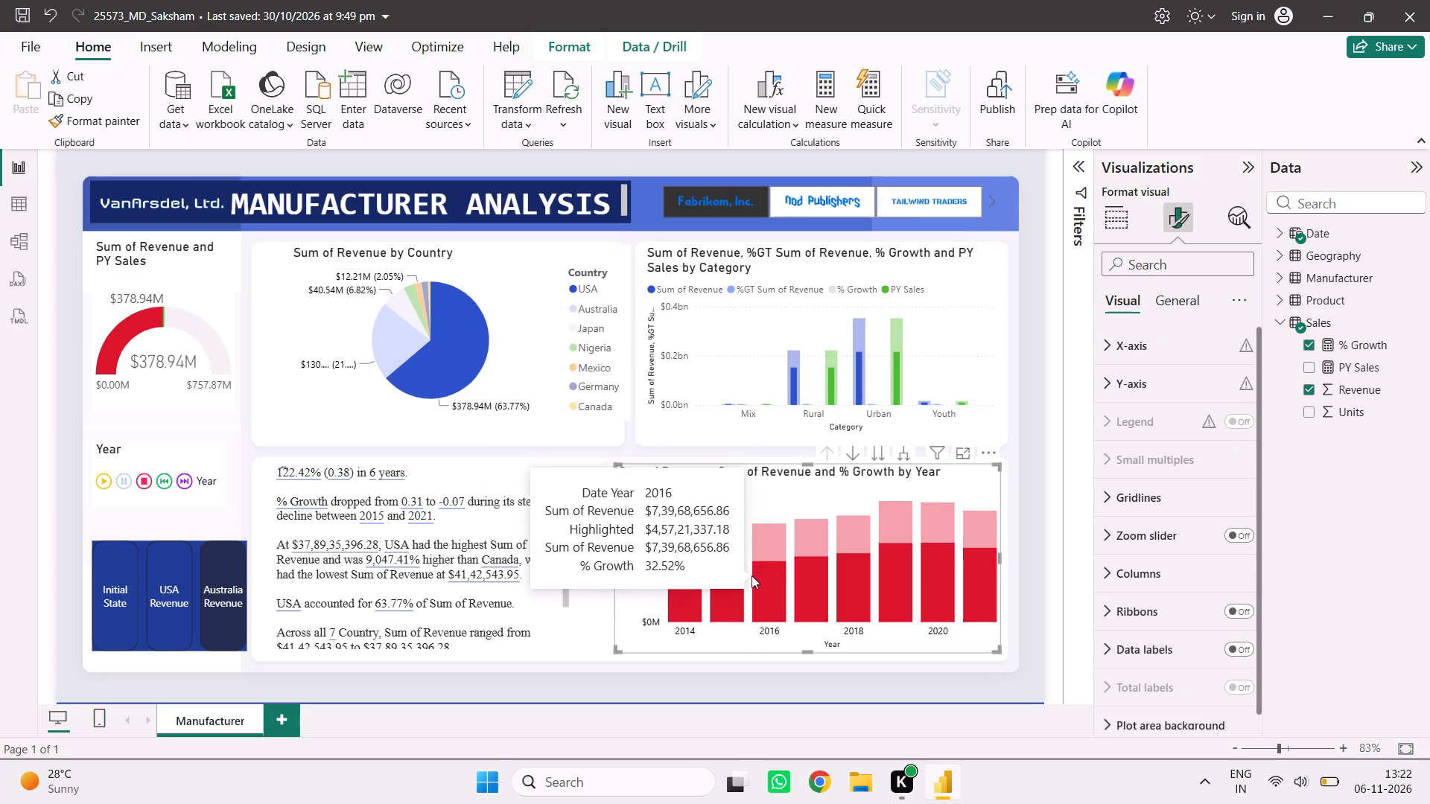
click(522, 363)
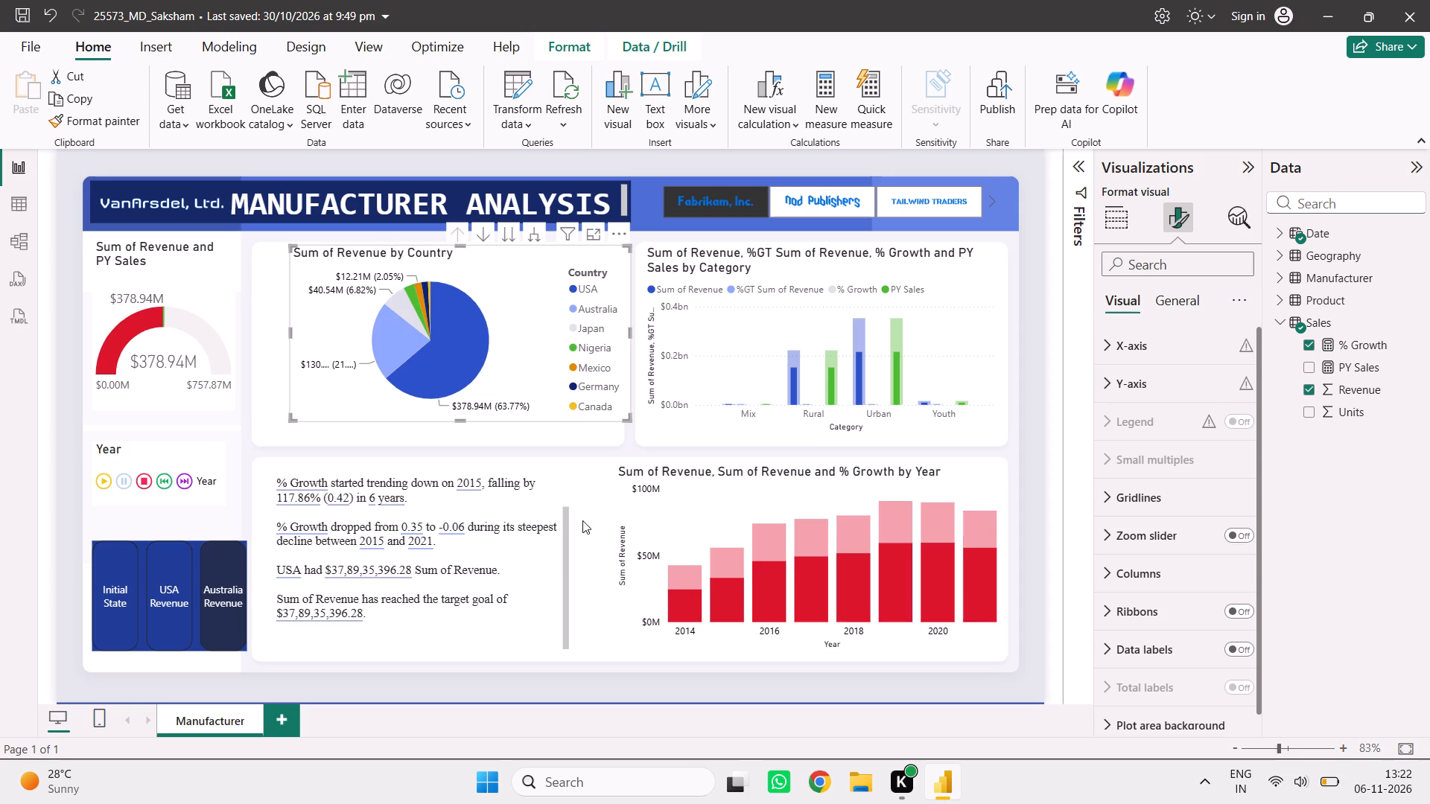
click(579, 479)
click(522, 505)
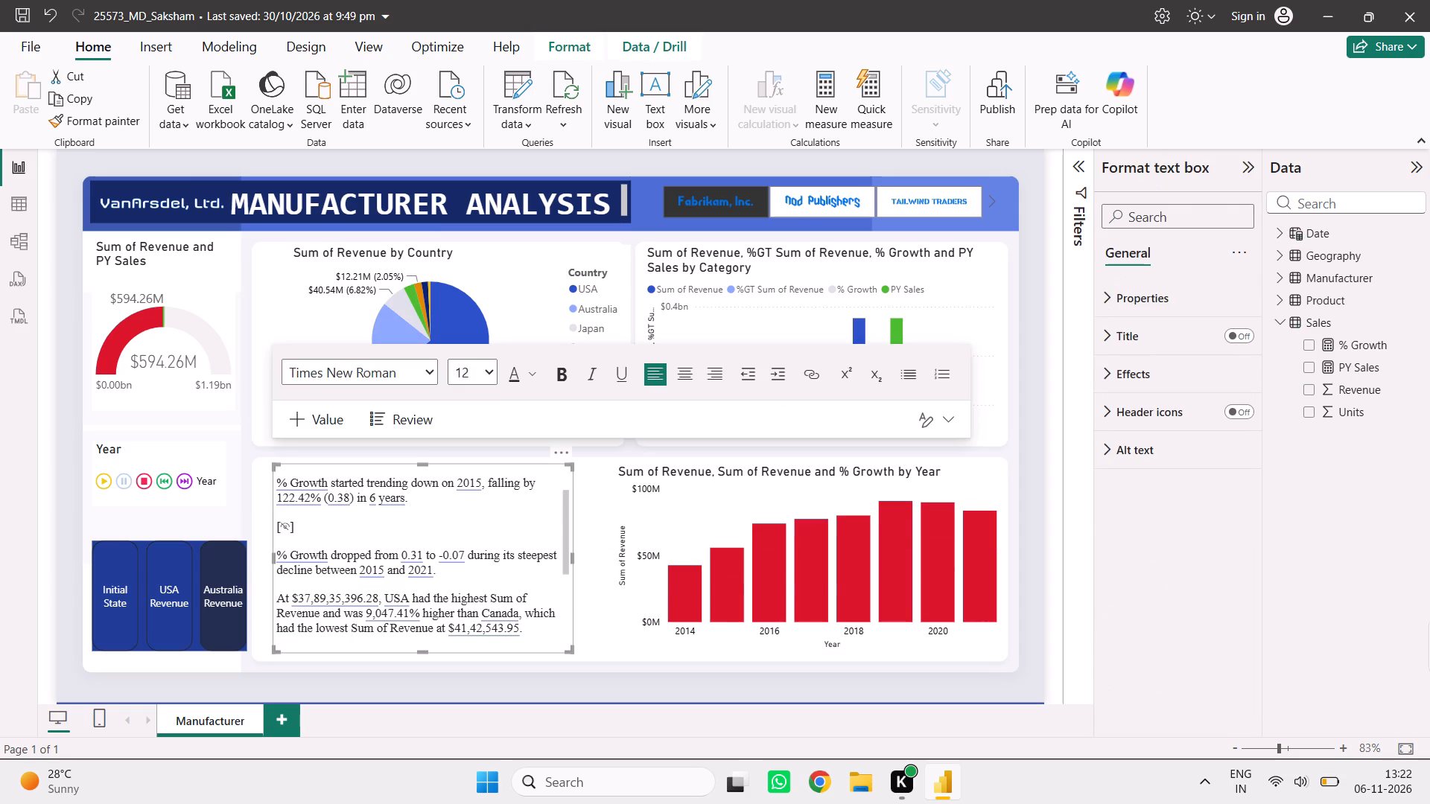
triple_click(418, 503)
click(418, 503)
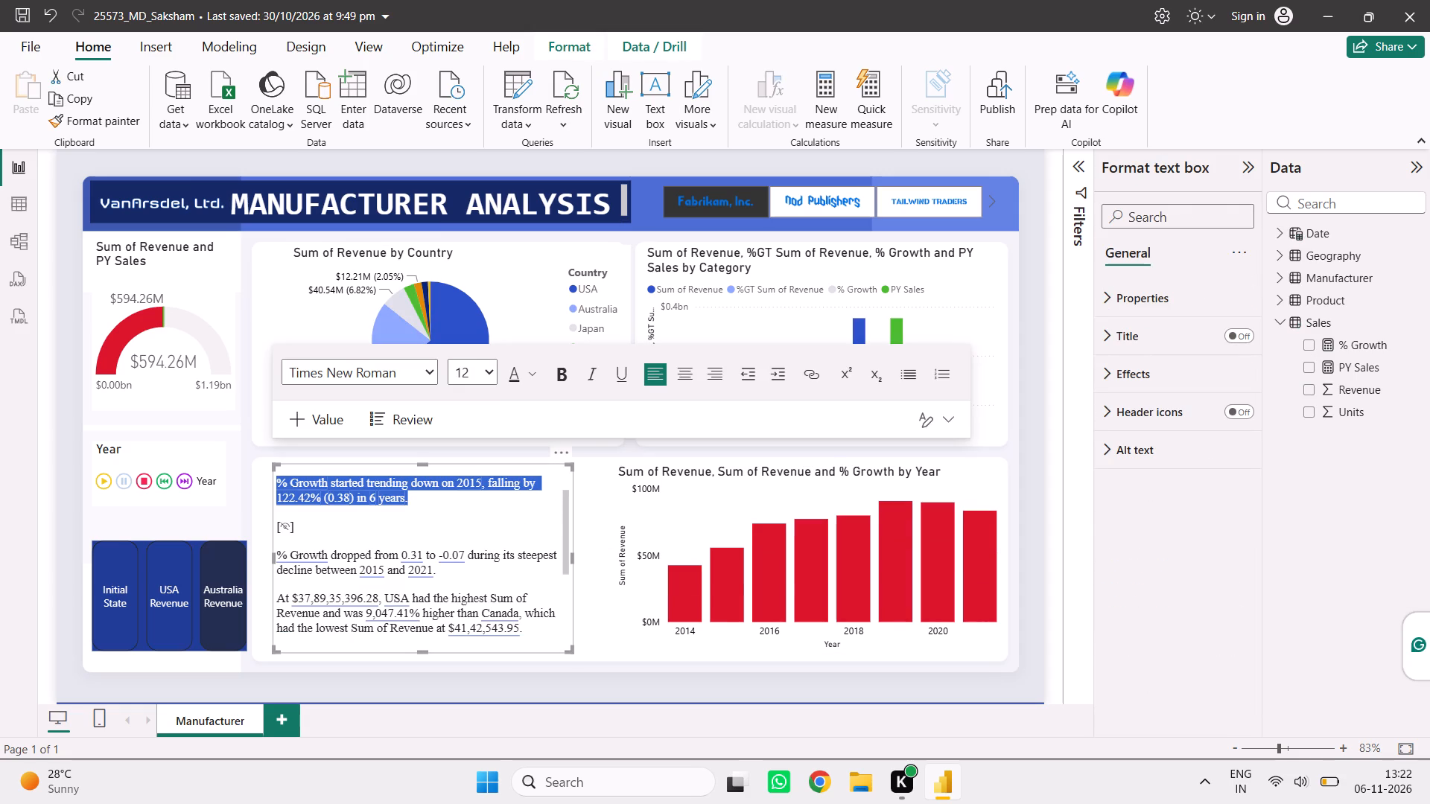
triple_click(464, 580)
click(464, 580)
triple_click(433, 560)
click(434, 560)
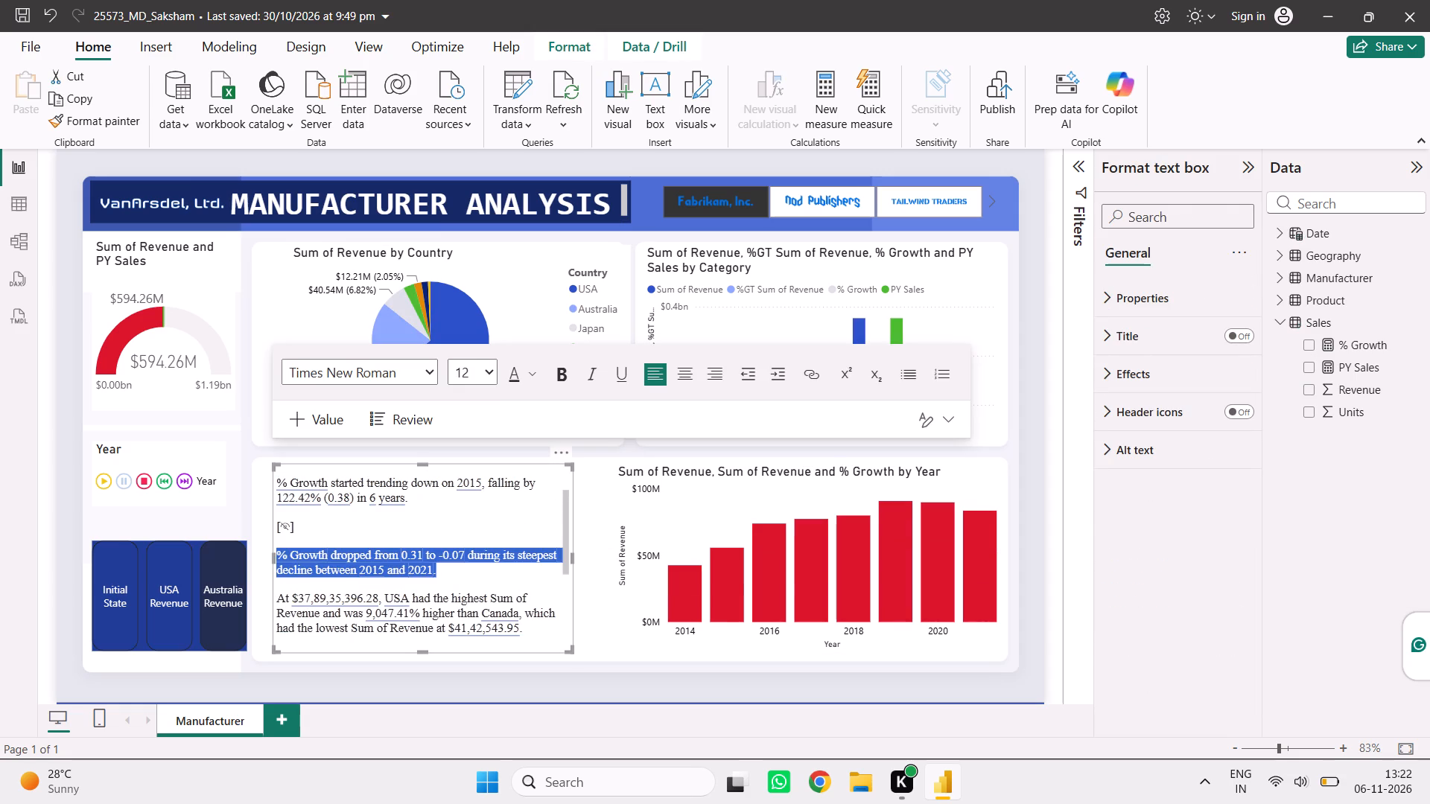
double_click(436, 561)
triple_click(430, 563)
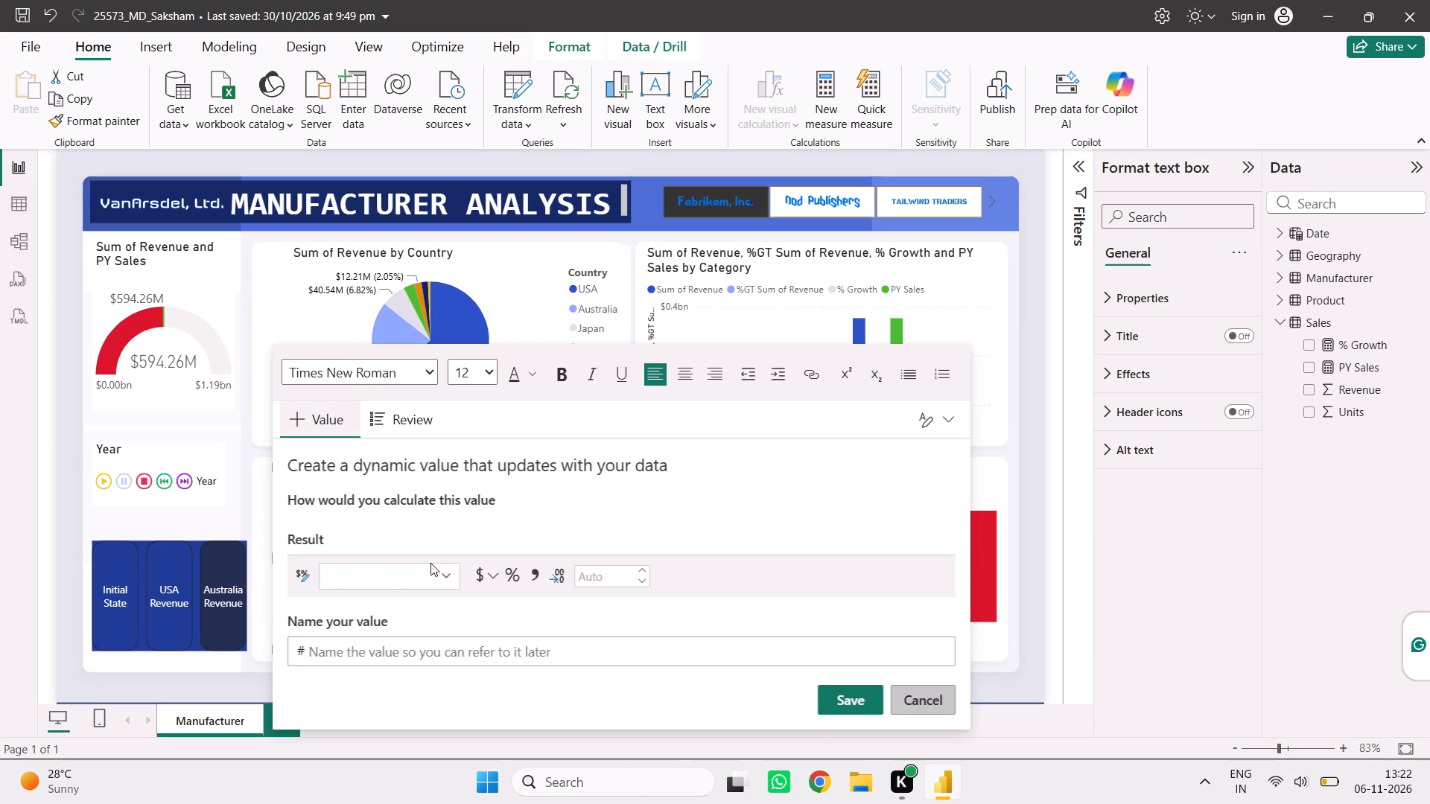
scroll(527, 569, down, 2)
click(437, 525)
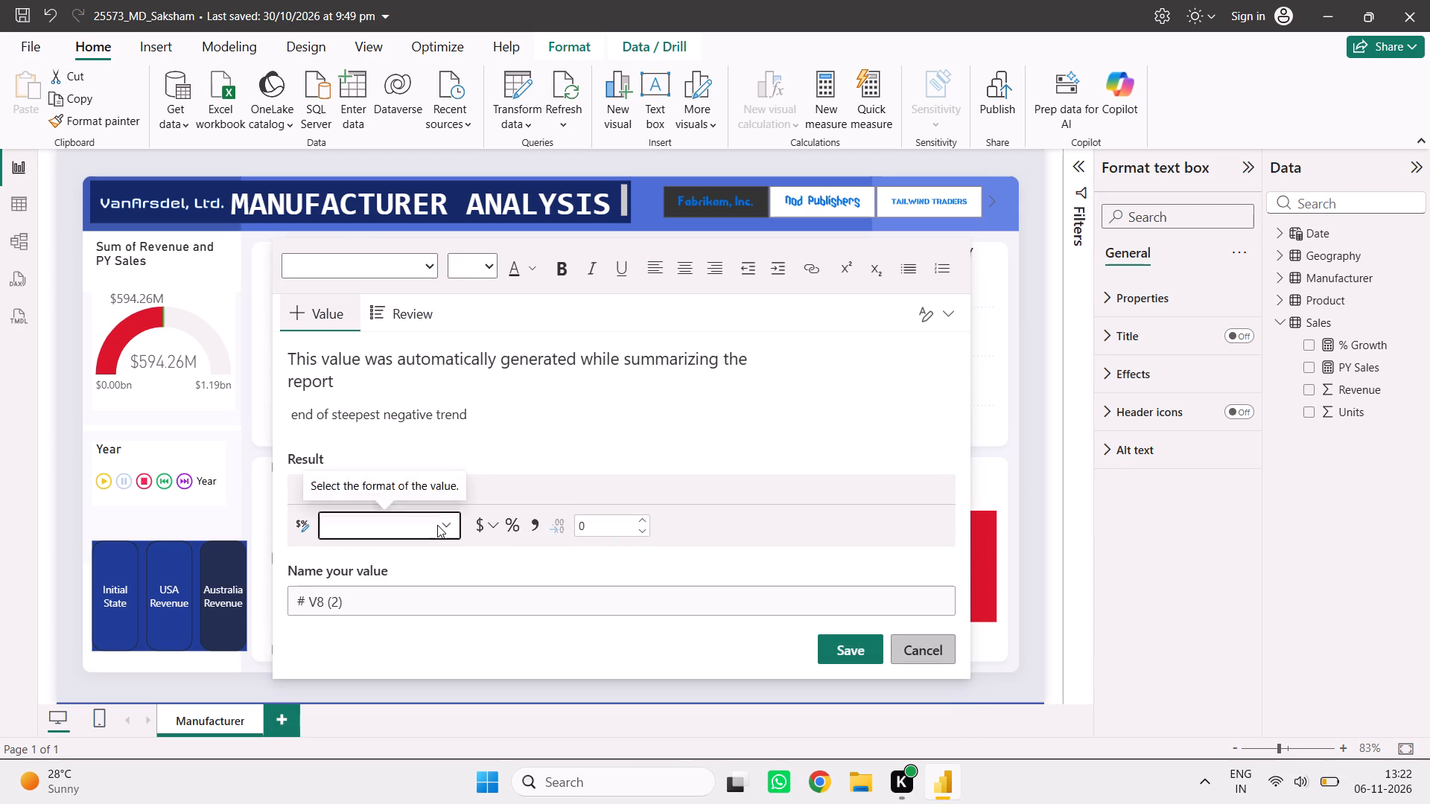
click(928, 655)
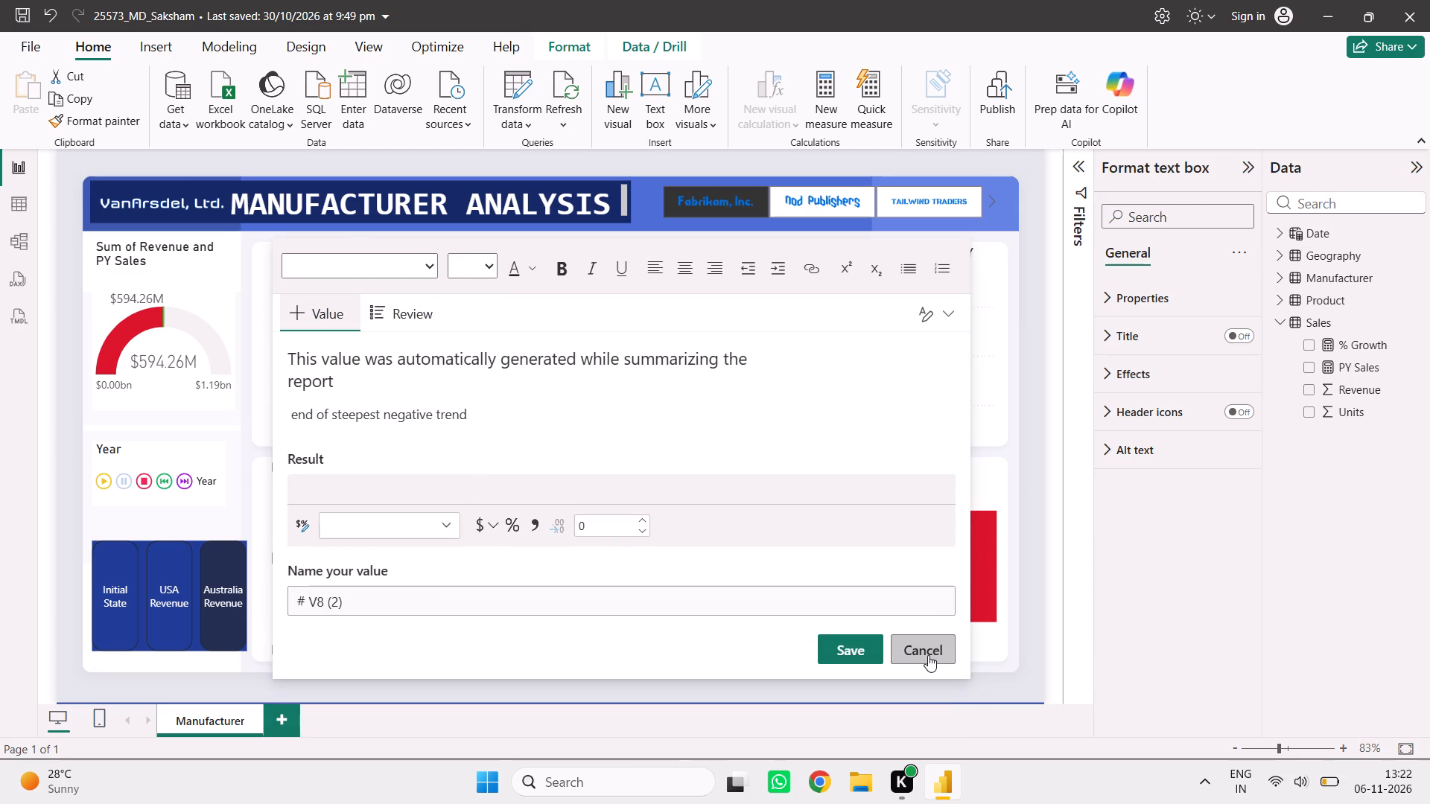
Shift the Category clustered column chart slightly left within its card.
click(929, 255)
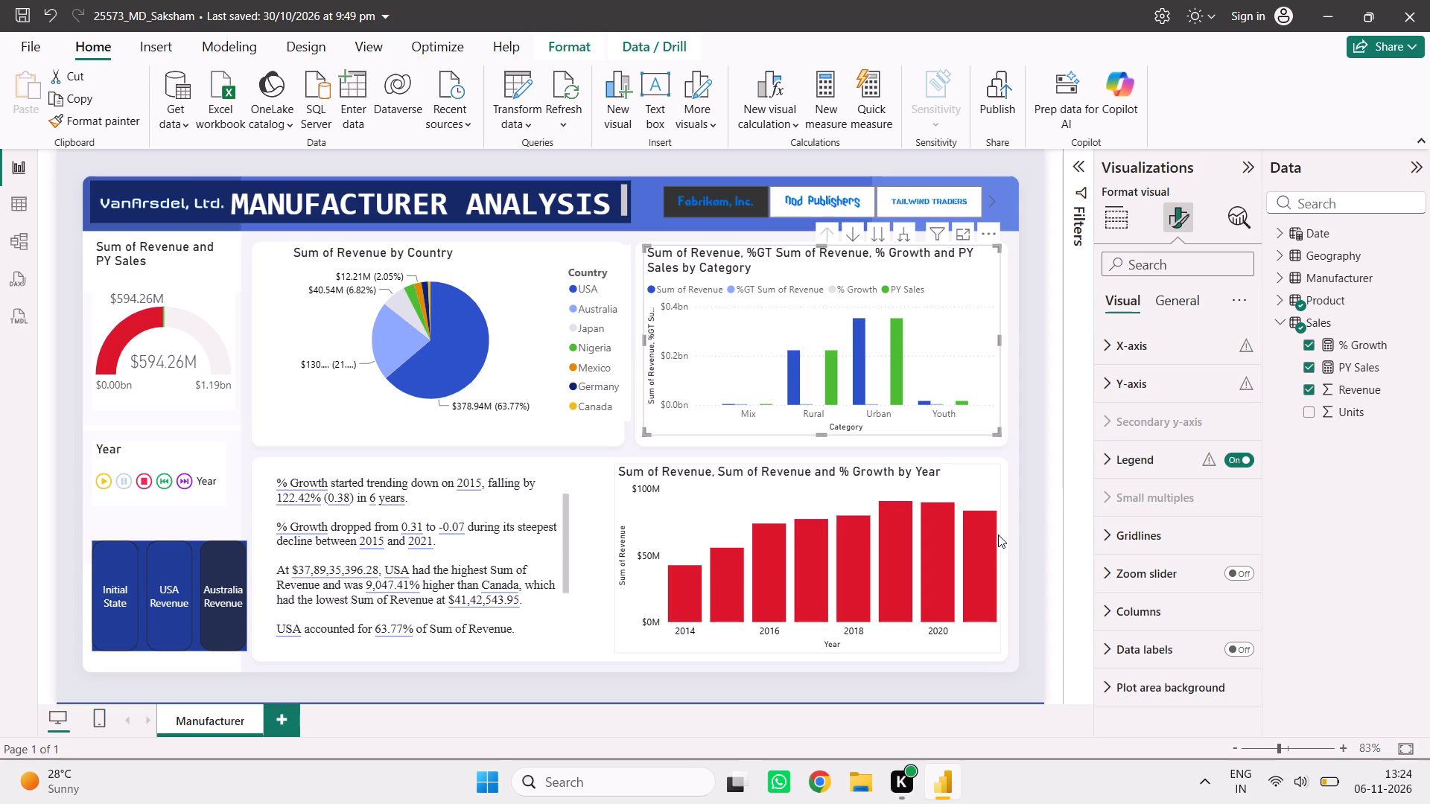
click(881, 292)
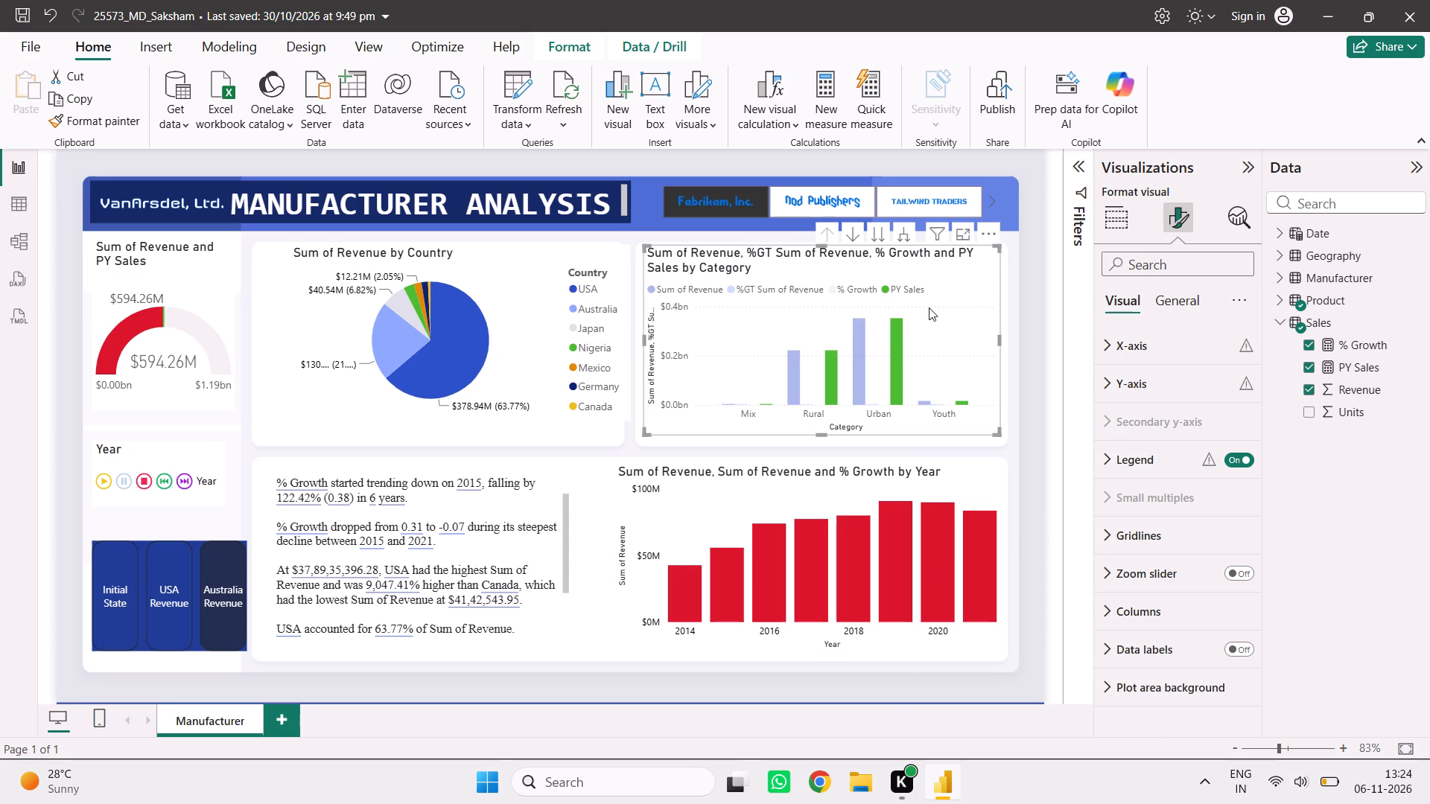
drag(929, 301, 918, 299)
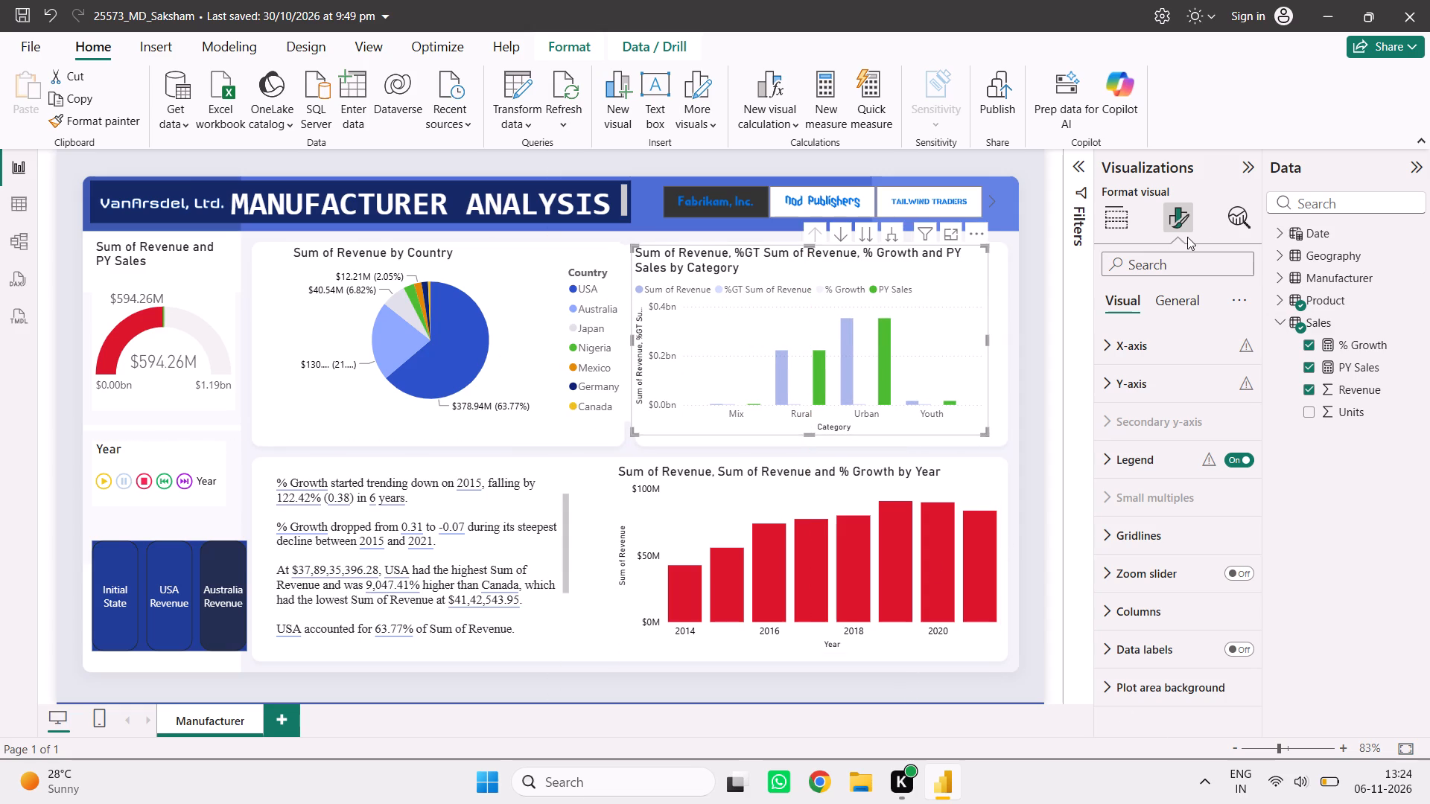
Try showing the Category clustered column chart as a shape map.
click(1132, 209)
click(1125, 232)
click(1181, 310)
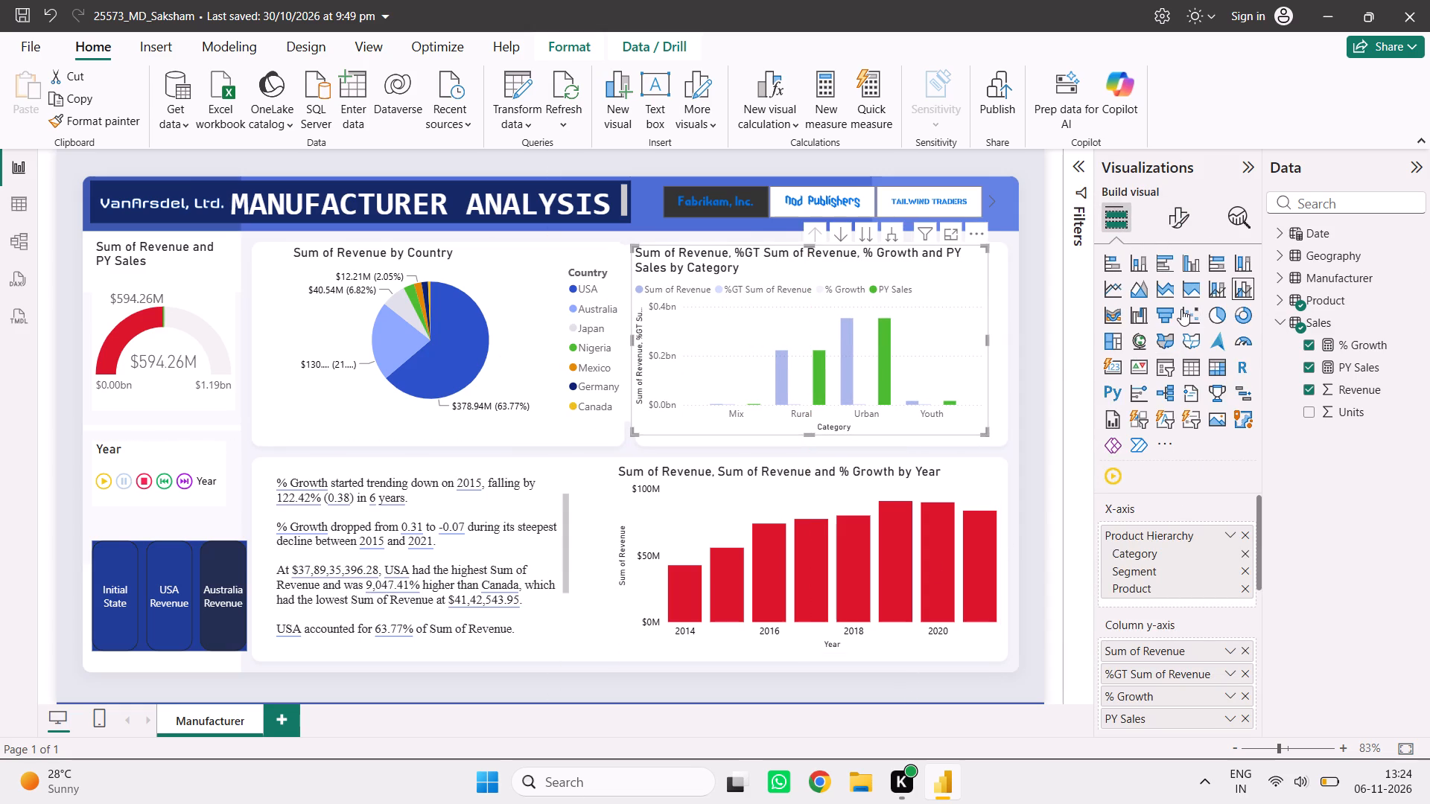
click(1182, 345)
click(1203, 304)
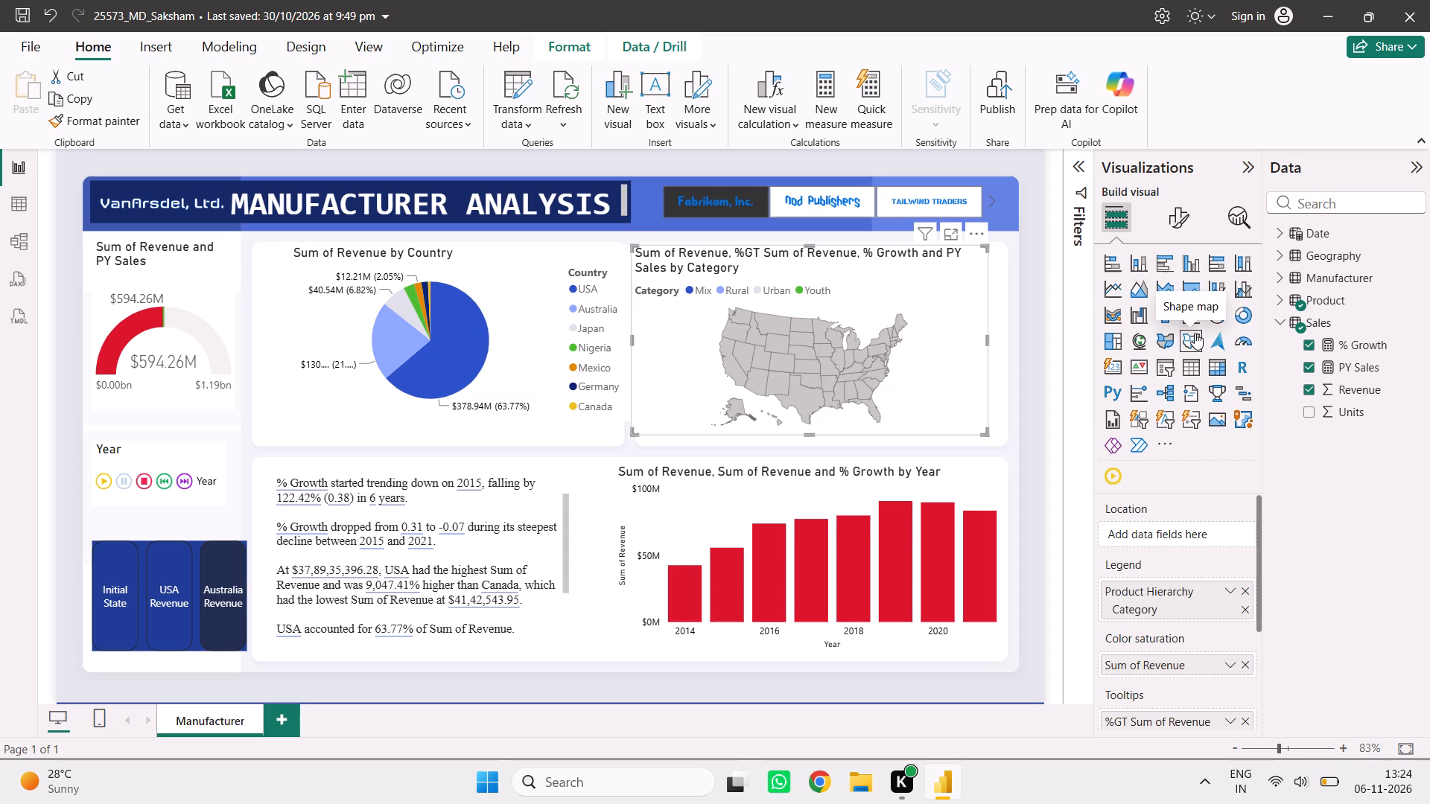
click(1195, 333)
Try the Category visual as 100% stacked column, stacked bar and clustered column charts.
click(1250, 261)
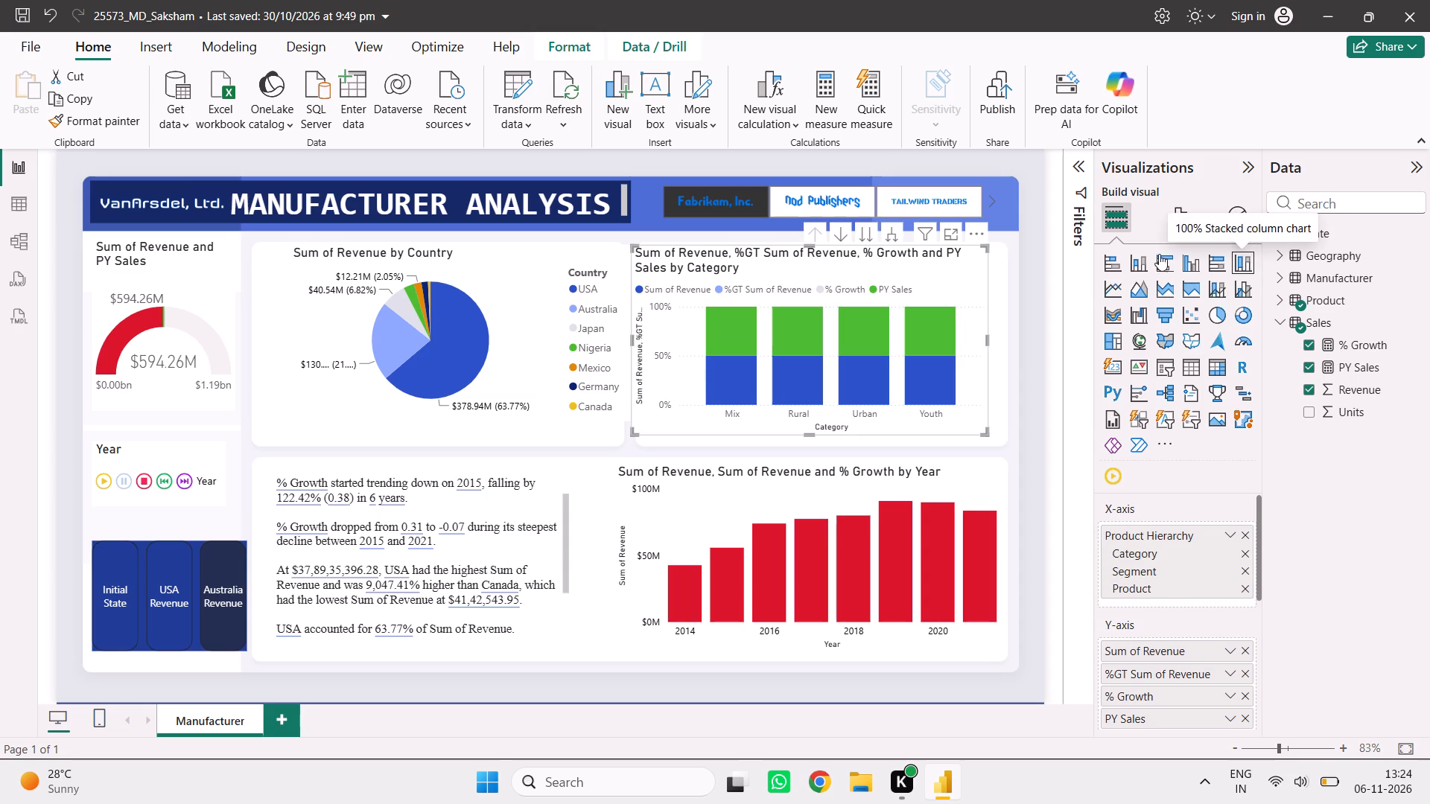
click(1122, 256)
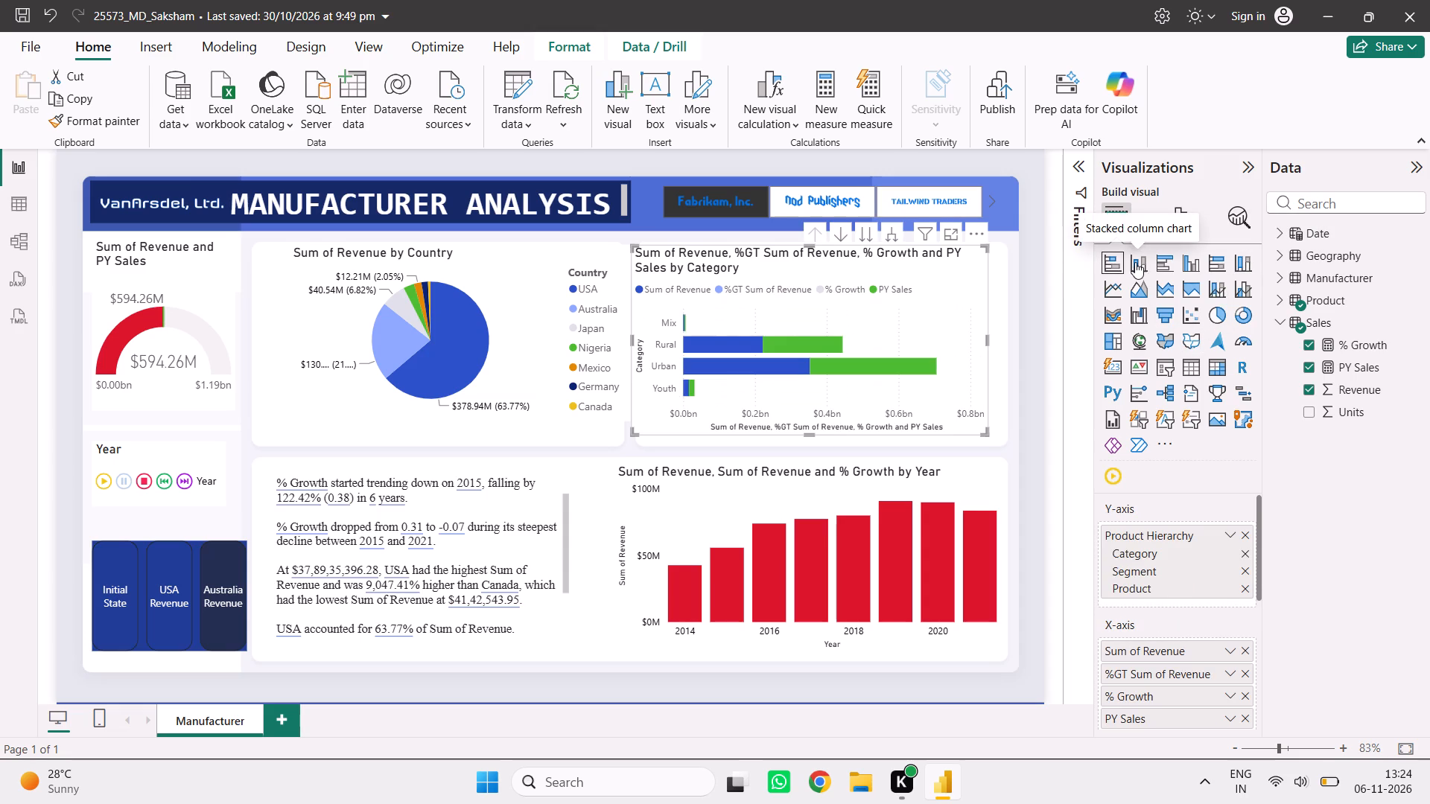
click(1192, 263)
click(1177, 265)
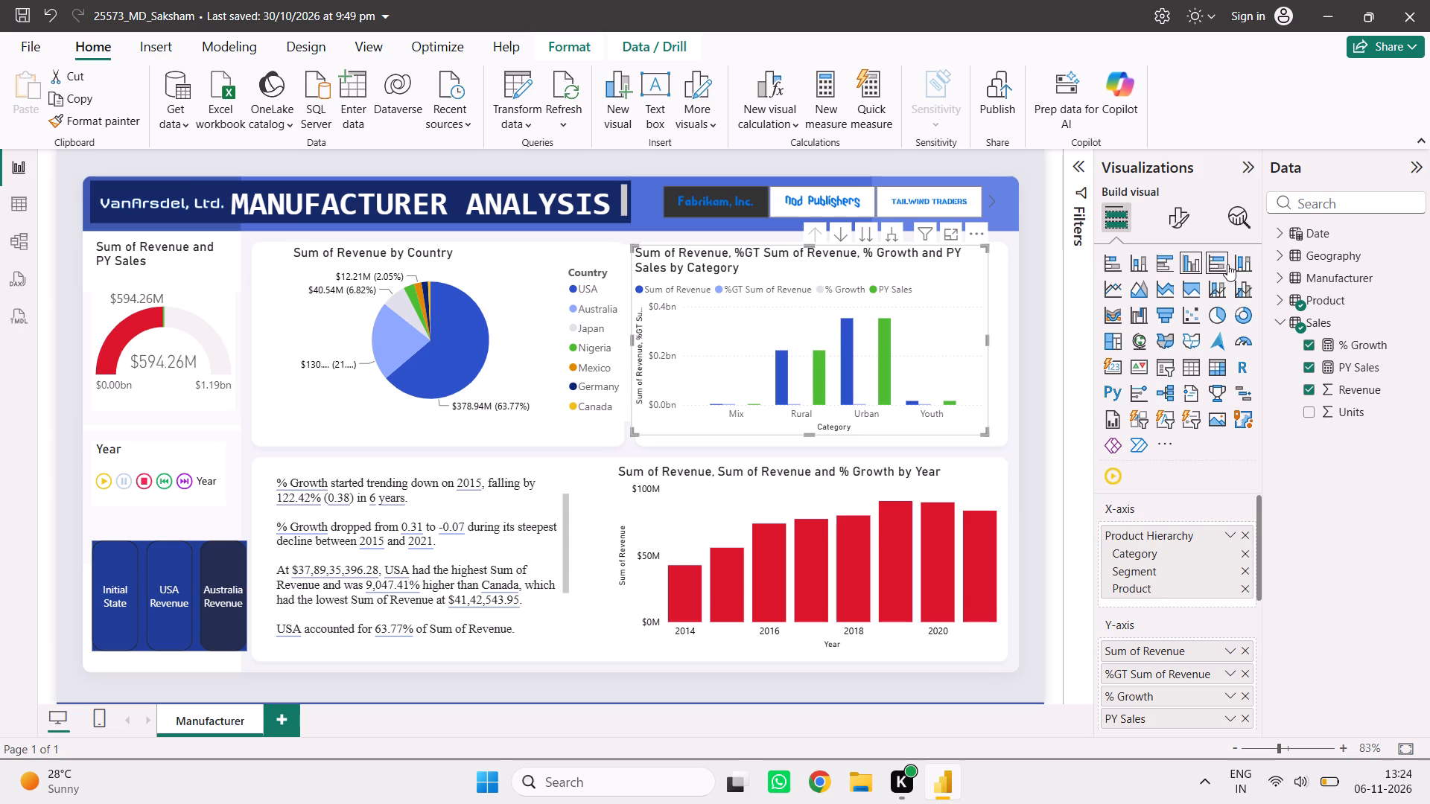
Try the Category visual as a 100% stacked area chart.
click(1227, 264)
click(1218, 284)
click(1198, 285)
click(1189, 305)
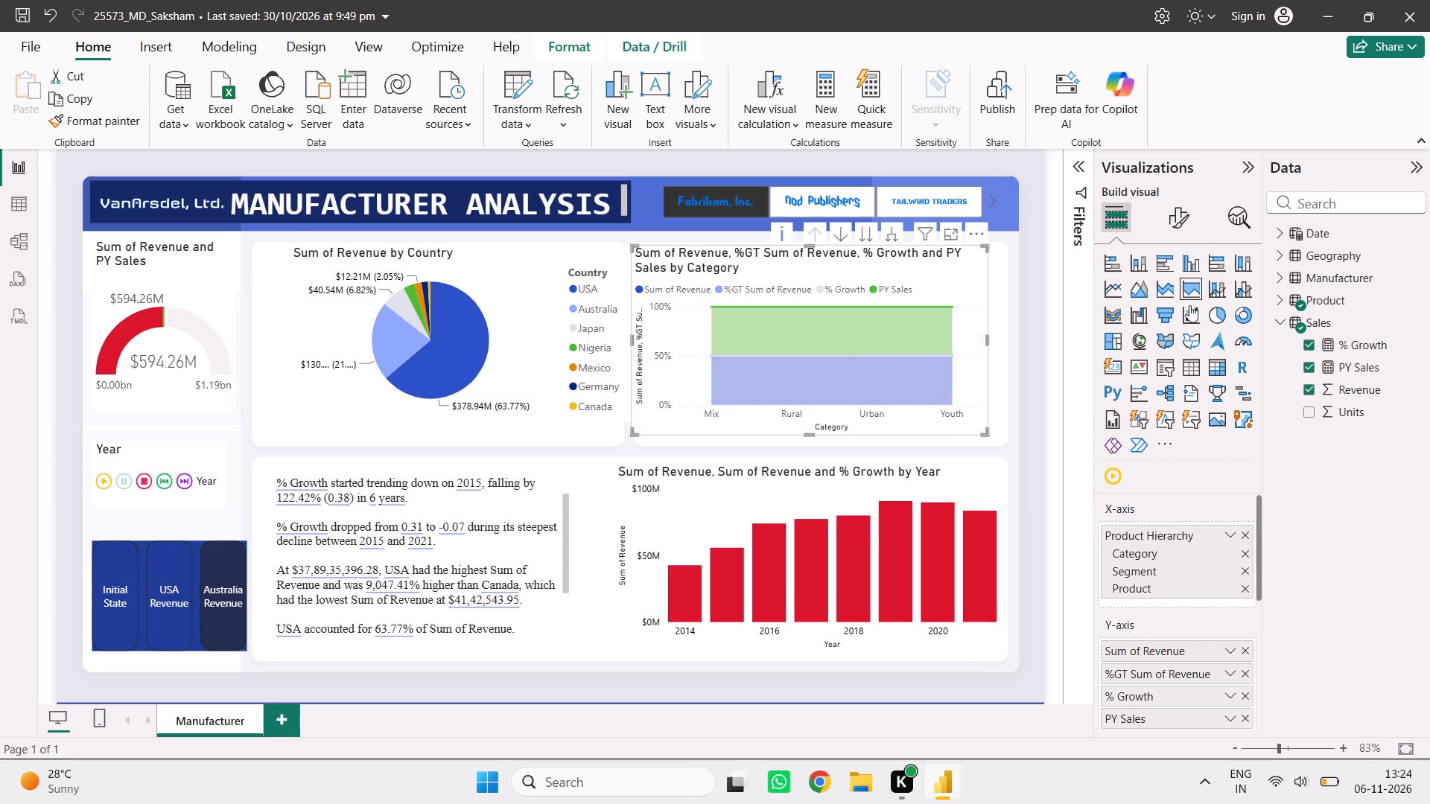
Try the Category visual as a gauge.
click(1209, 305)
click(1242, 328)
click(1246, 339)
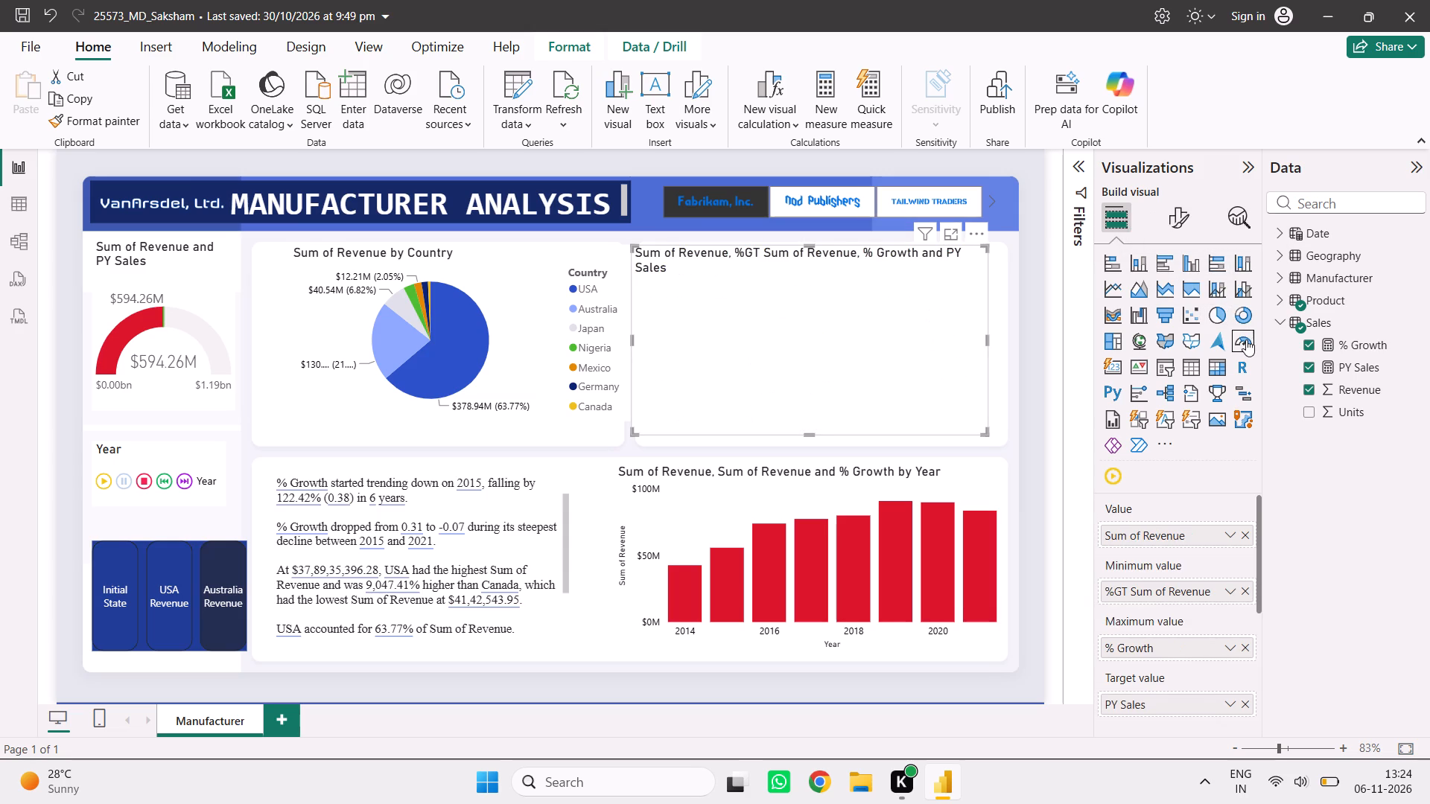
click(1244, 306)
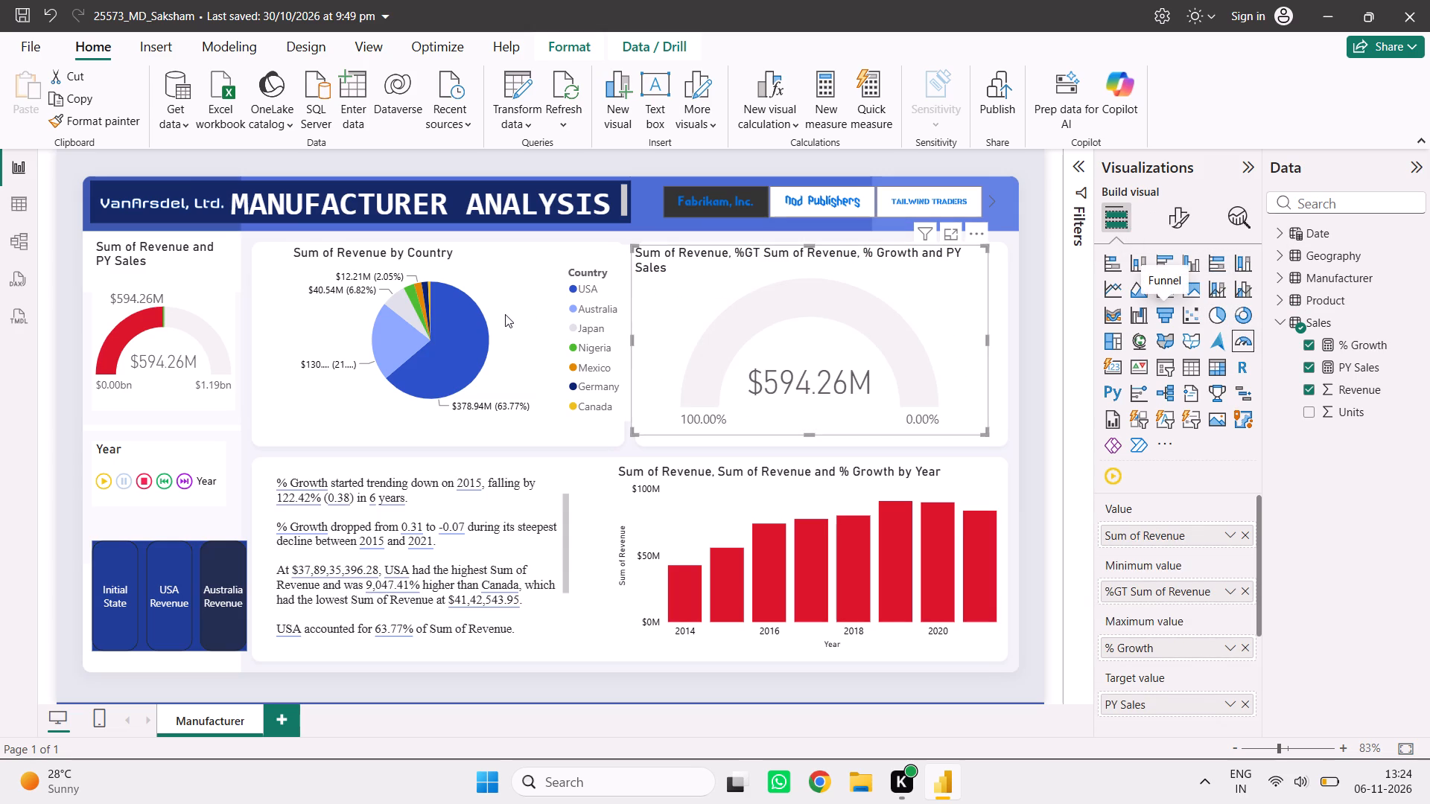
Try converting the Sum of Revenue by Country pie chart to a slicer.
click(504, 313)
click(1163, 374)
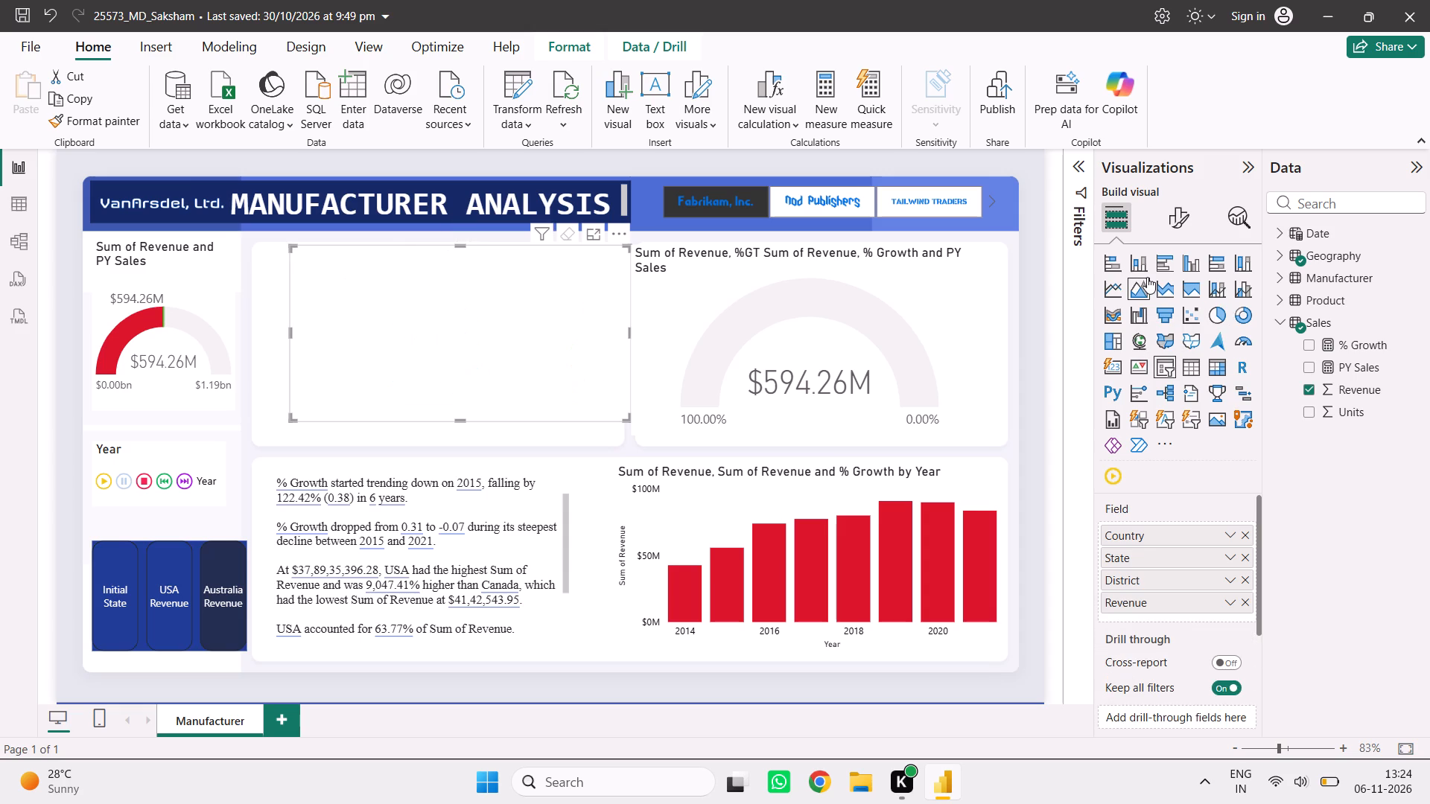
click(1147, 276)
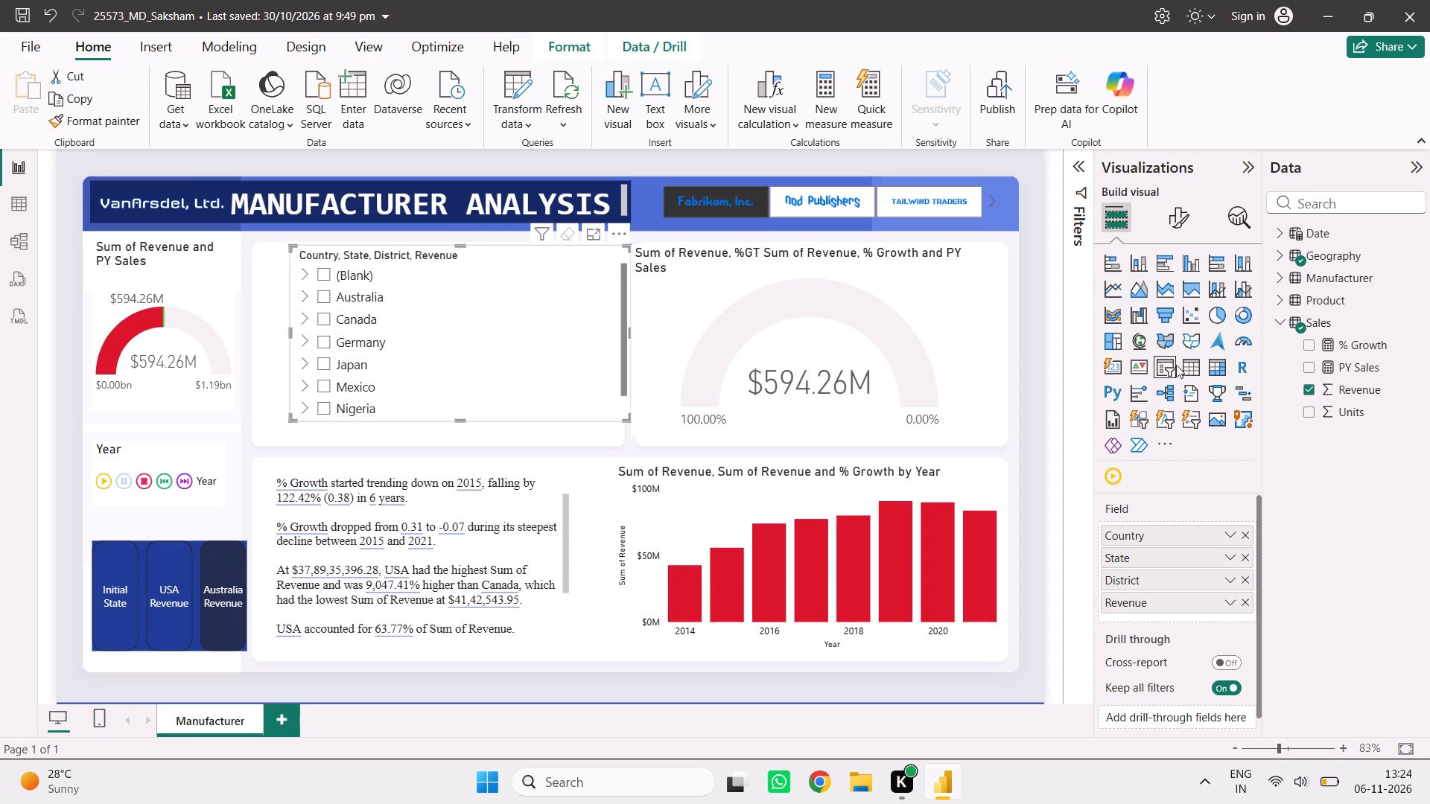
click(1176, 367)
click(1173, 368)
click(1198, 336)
Change the Country visual to a clustered bar chart.
click(1165, 273)
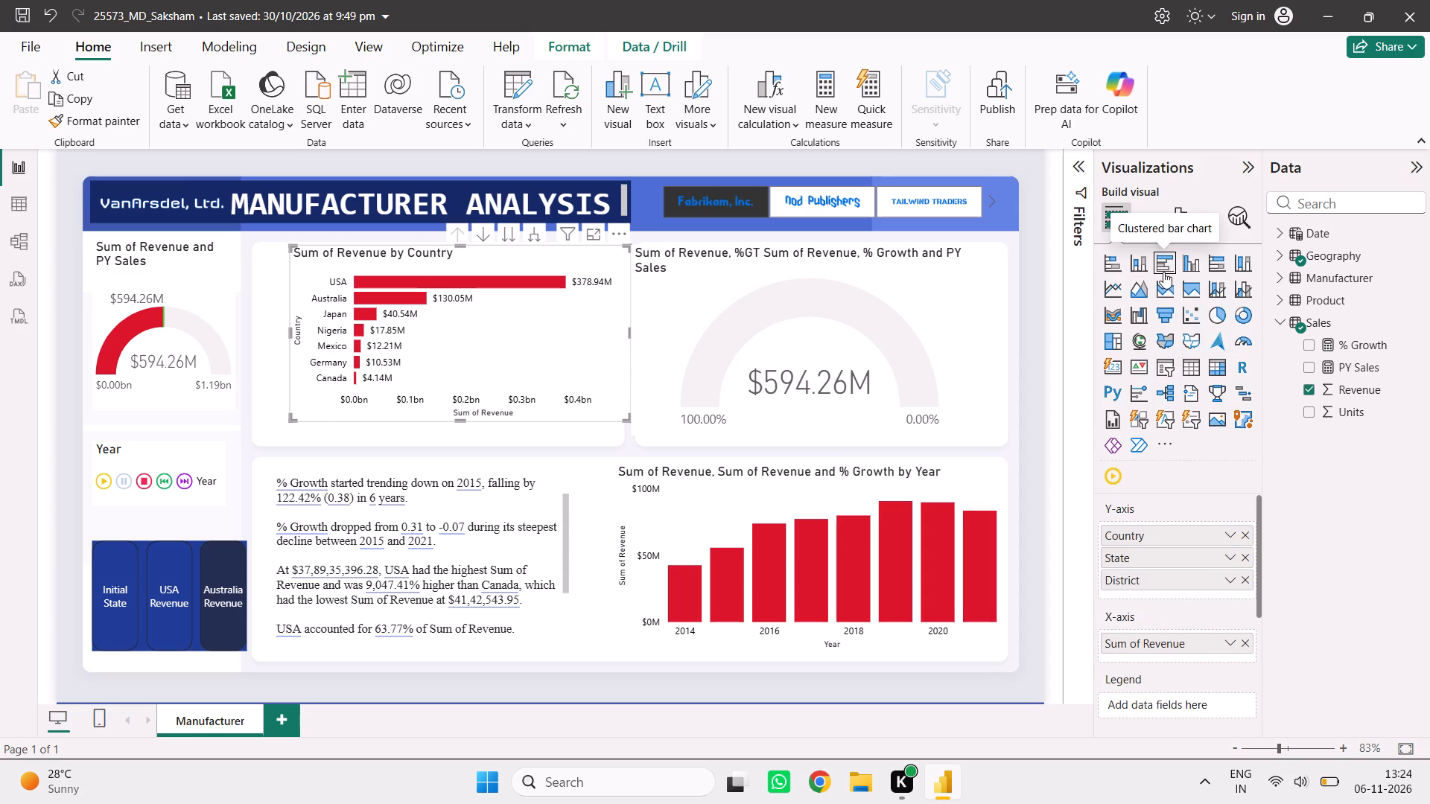
Change the large gauge with Sum of Revenue, %GT, % Growth and PY Sales to a line and clustered column chart.
click(941, 307)
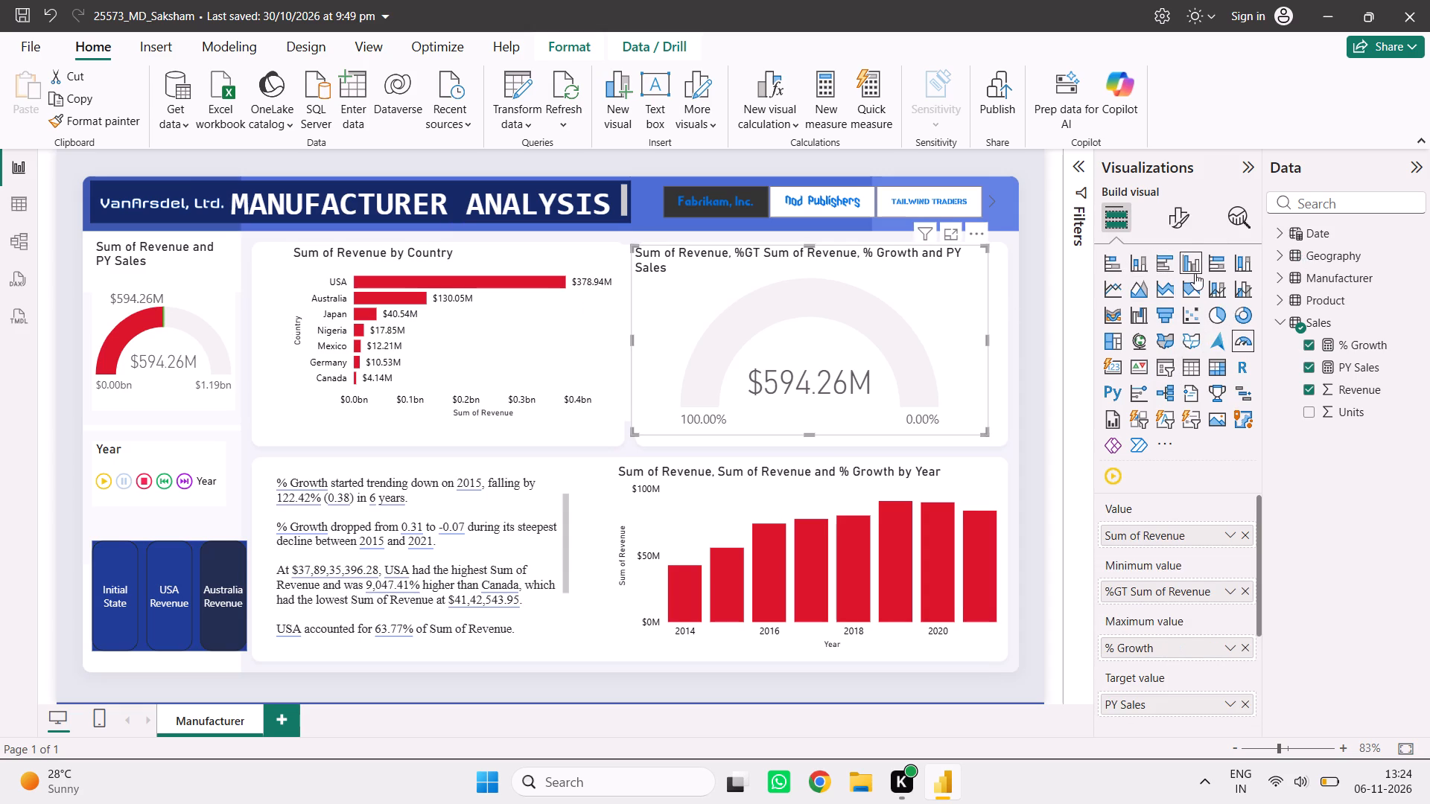
click(1242, 278)
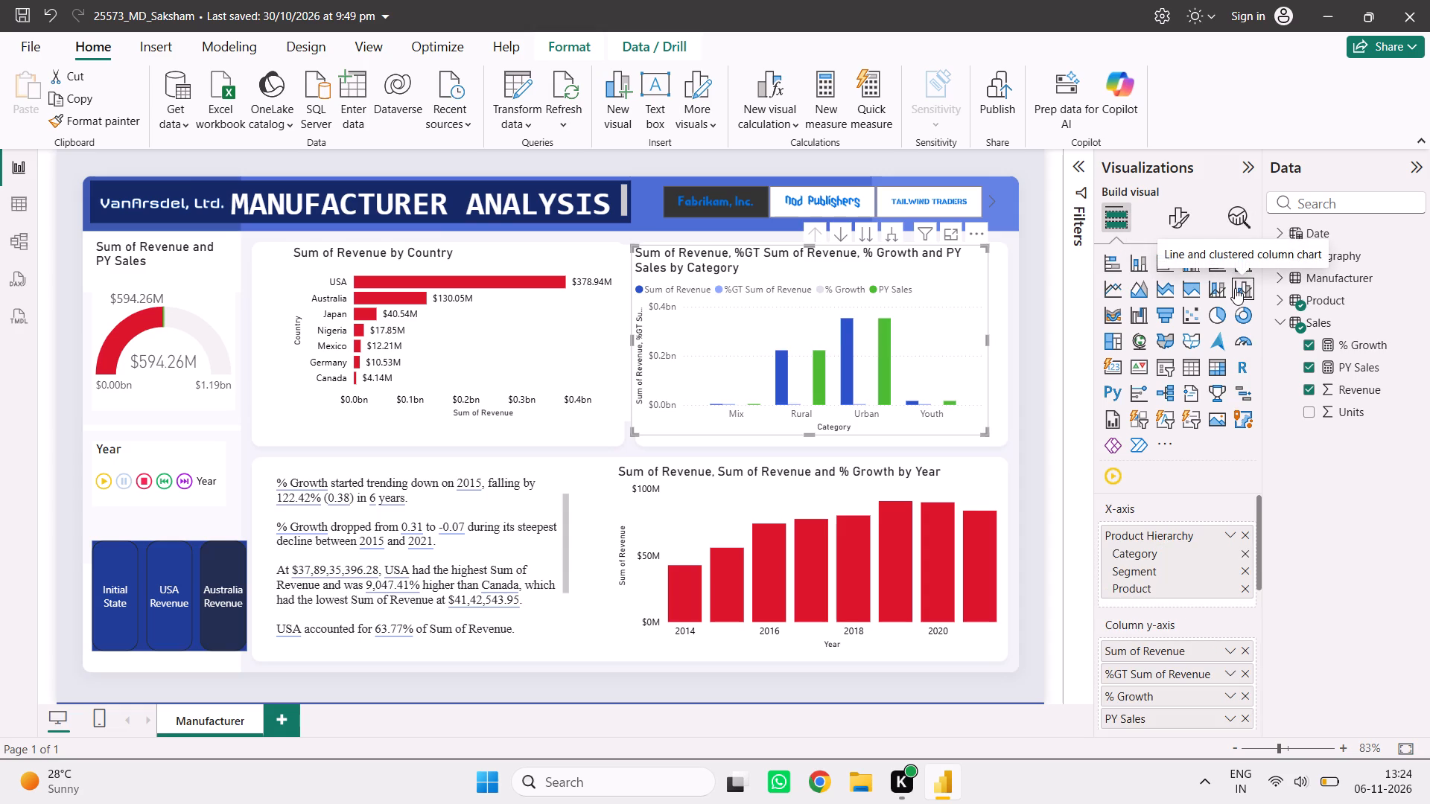
Cross-highlight the report visuals by the 2020 column of the Year chart.
click(927, 569)
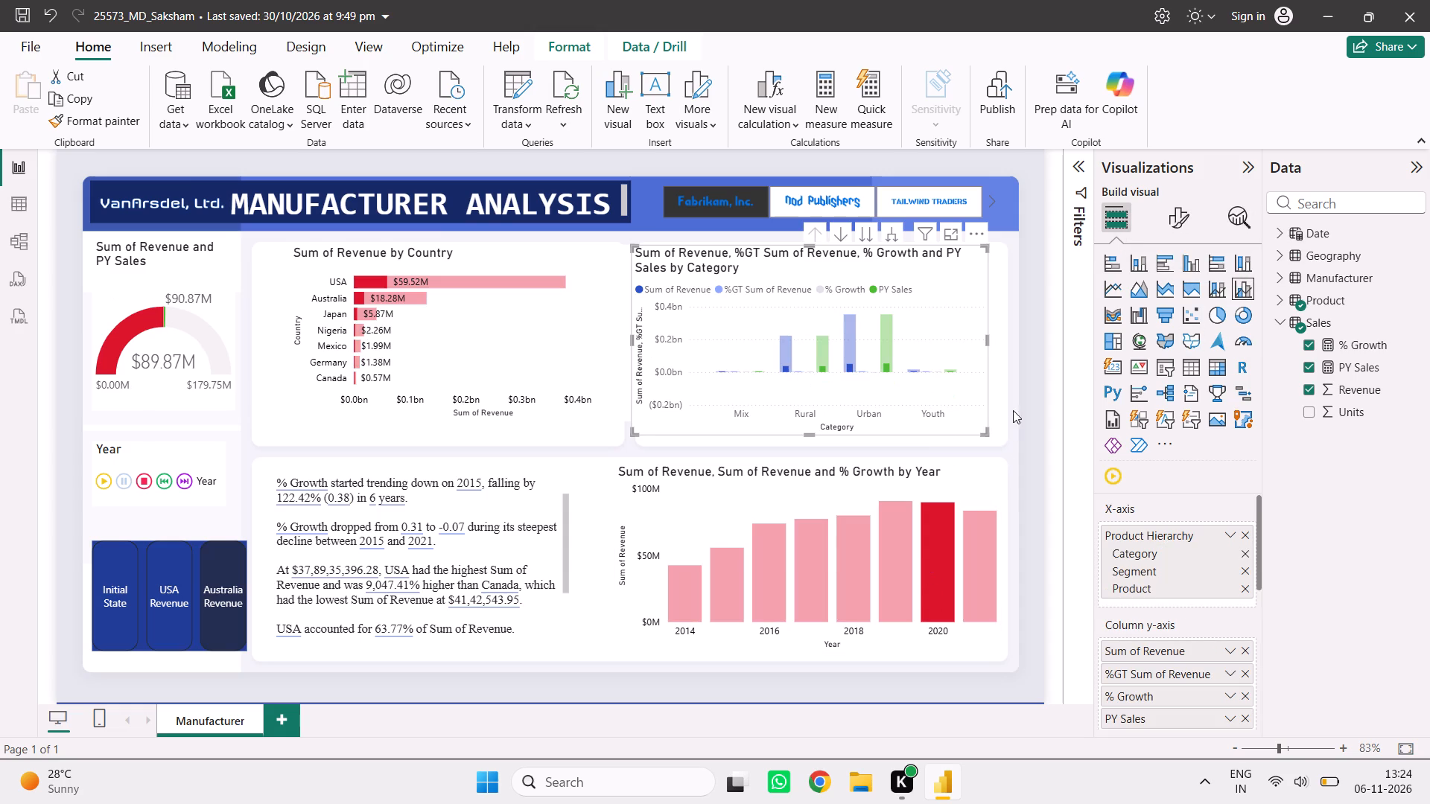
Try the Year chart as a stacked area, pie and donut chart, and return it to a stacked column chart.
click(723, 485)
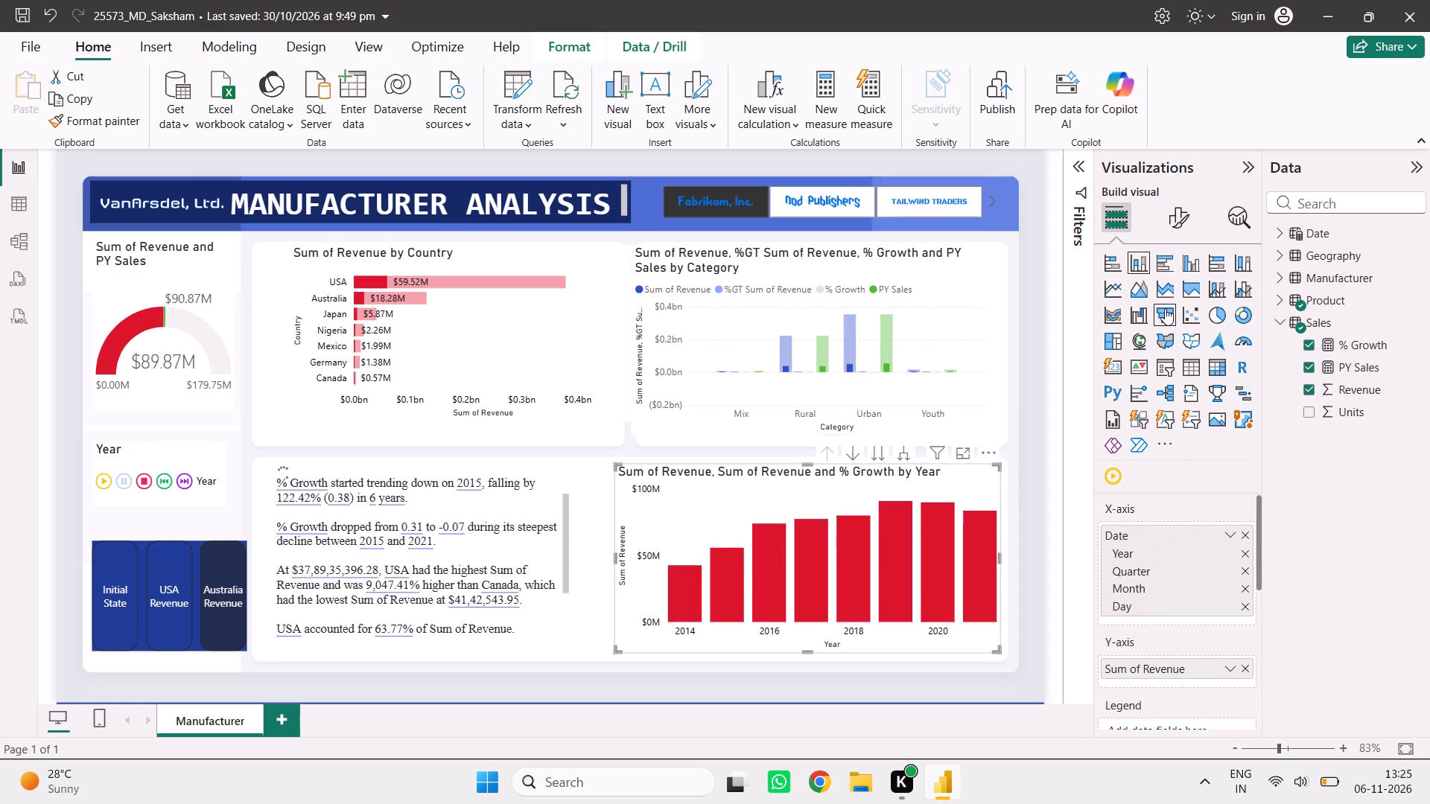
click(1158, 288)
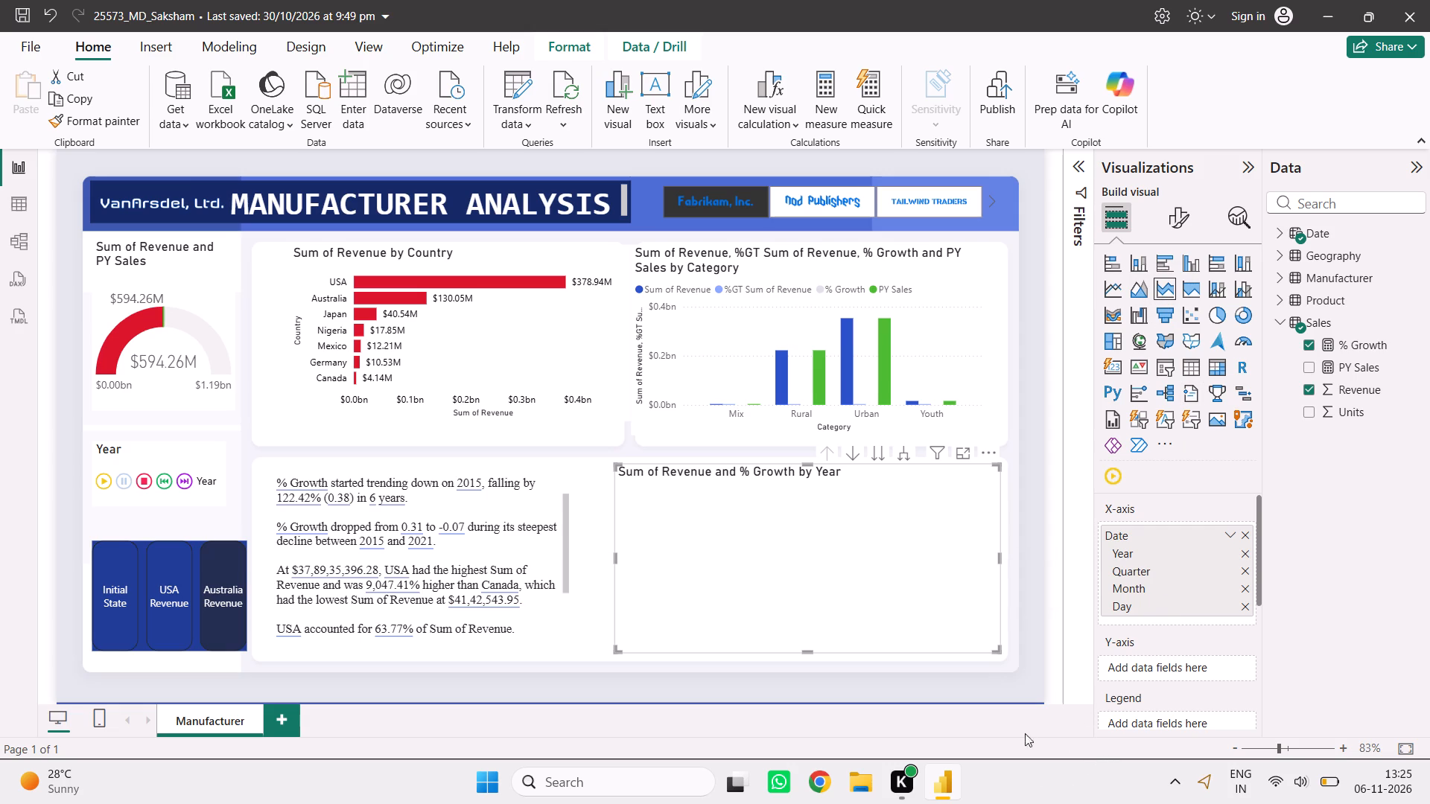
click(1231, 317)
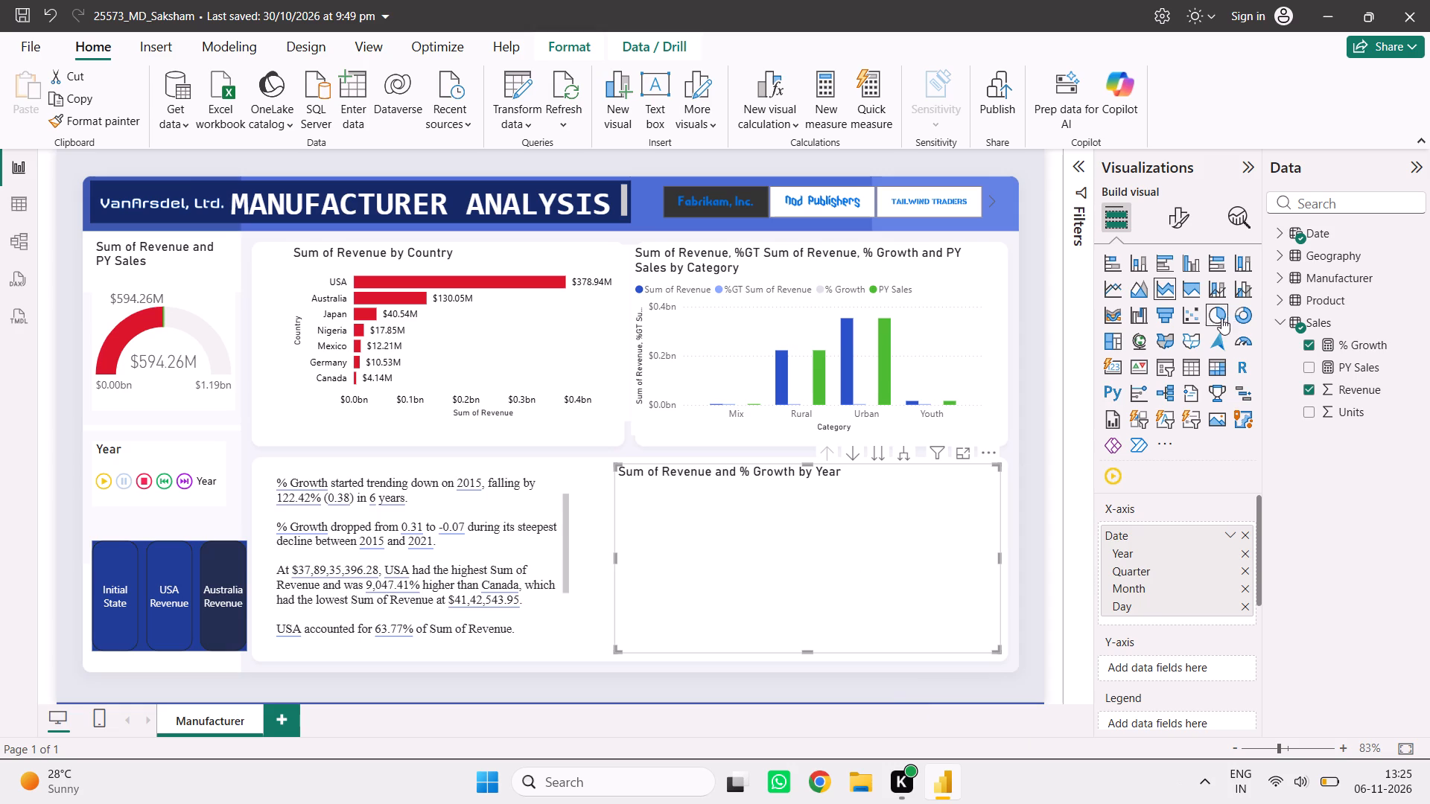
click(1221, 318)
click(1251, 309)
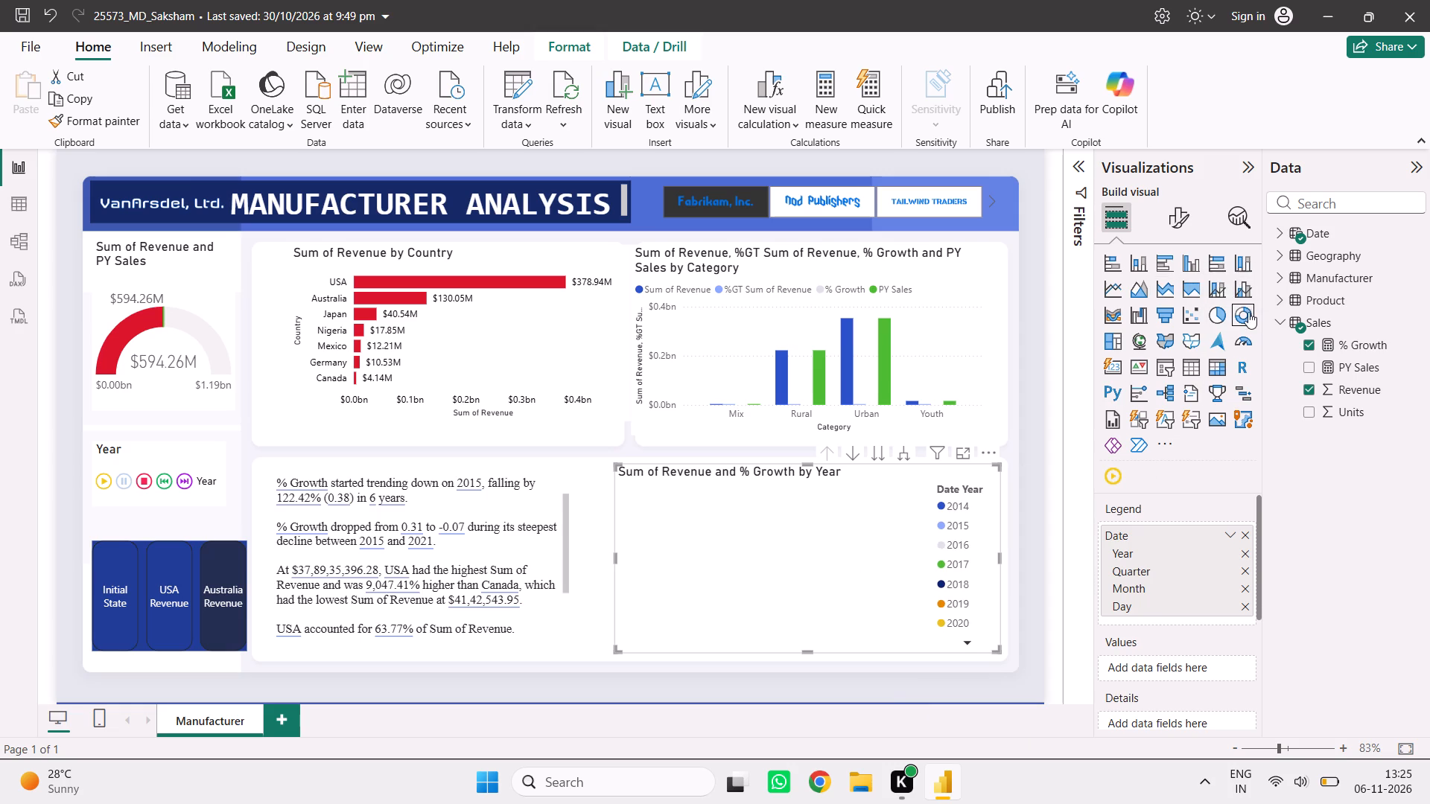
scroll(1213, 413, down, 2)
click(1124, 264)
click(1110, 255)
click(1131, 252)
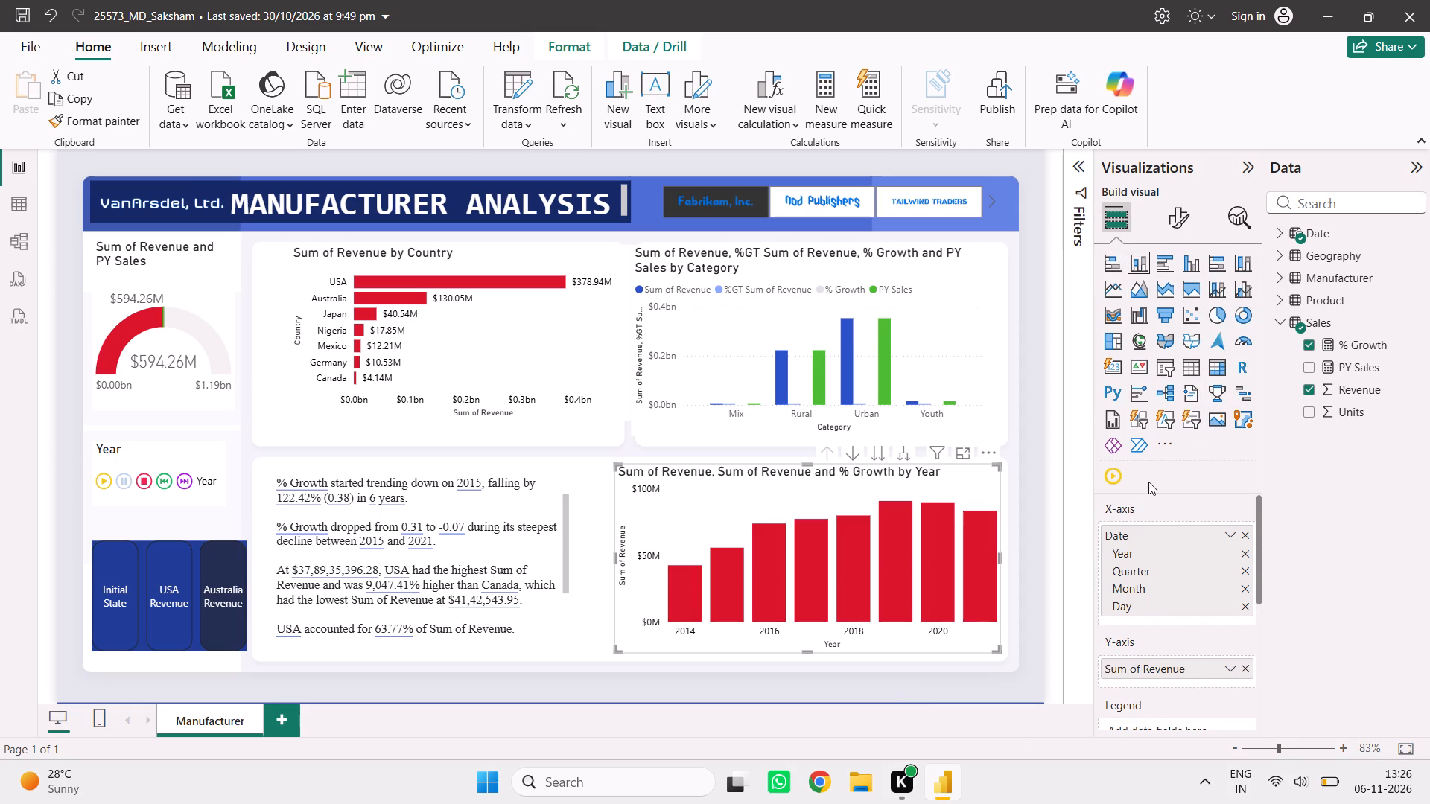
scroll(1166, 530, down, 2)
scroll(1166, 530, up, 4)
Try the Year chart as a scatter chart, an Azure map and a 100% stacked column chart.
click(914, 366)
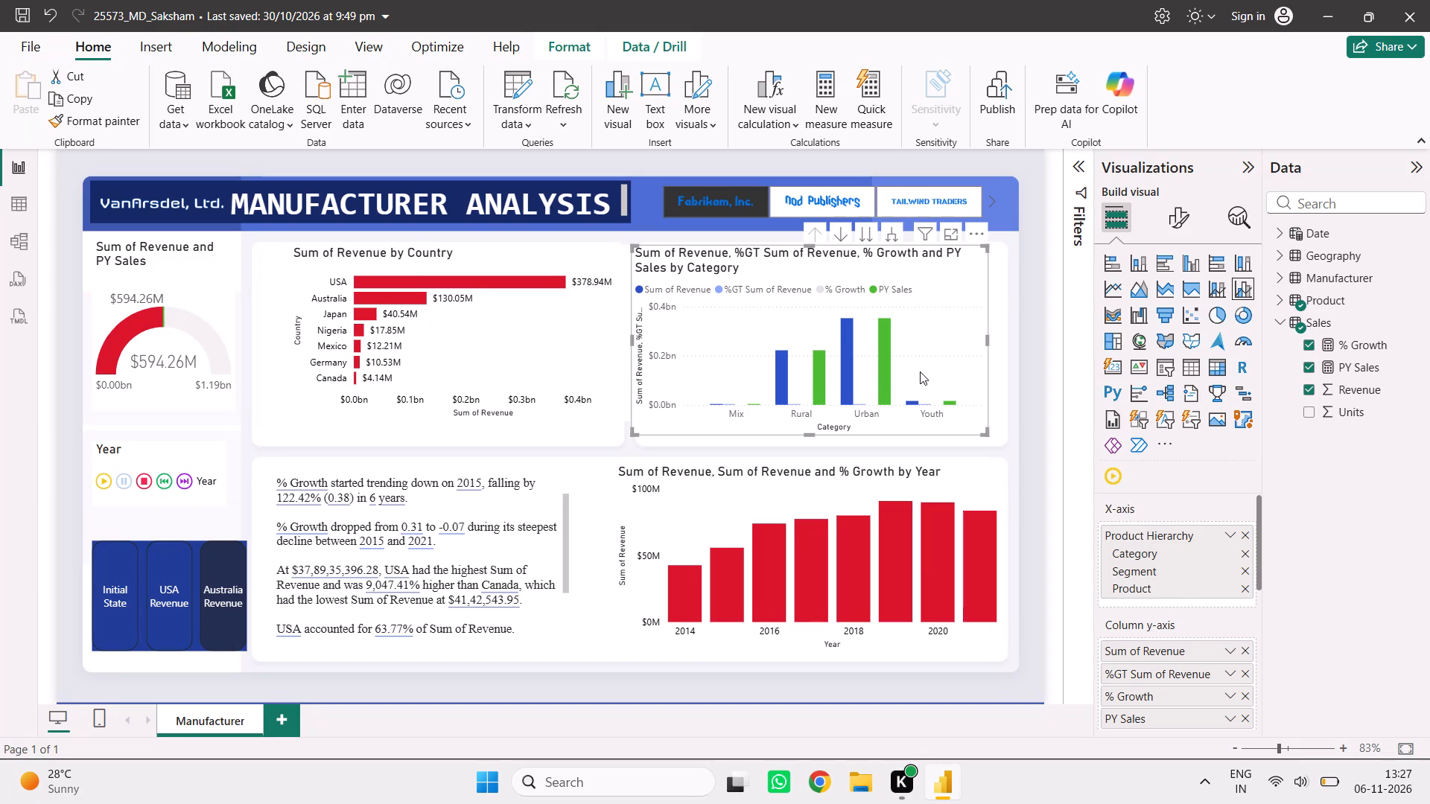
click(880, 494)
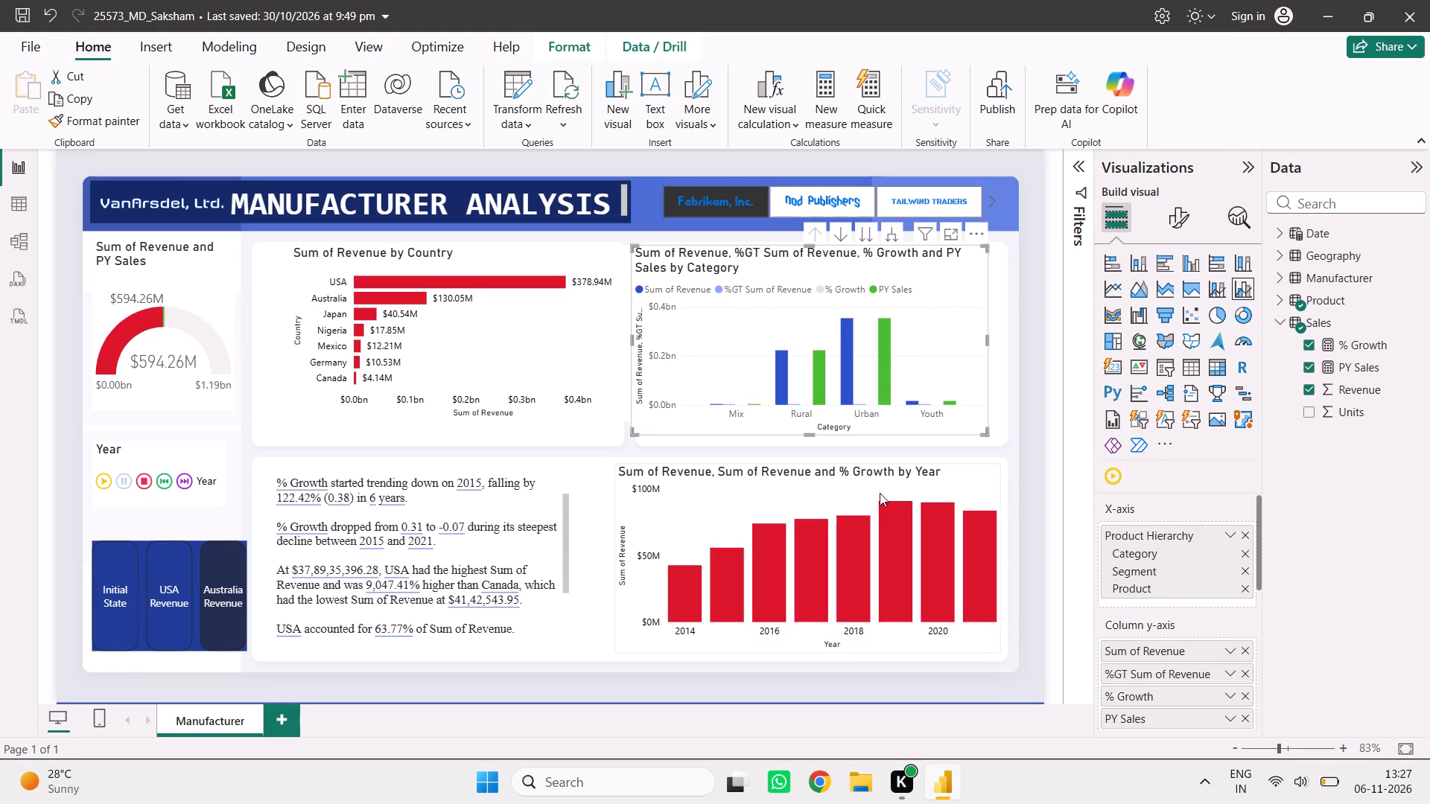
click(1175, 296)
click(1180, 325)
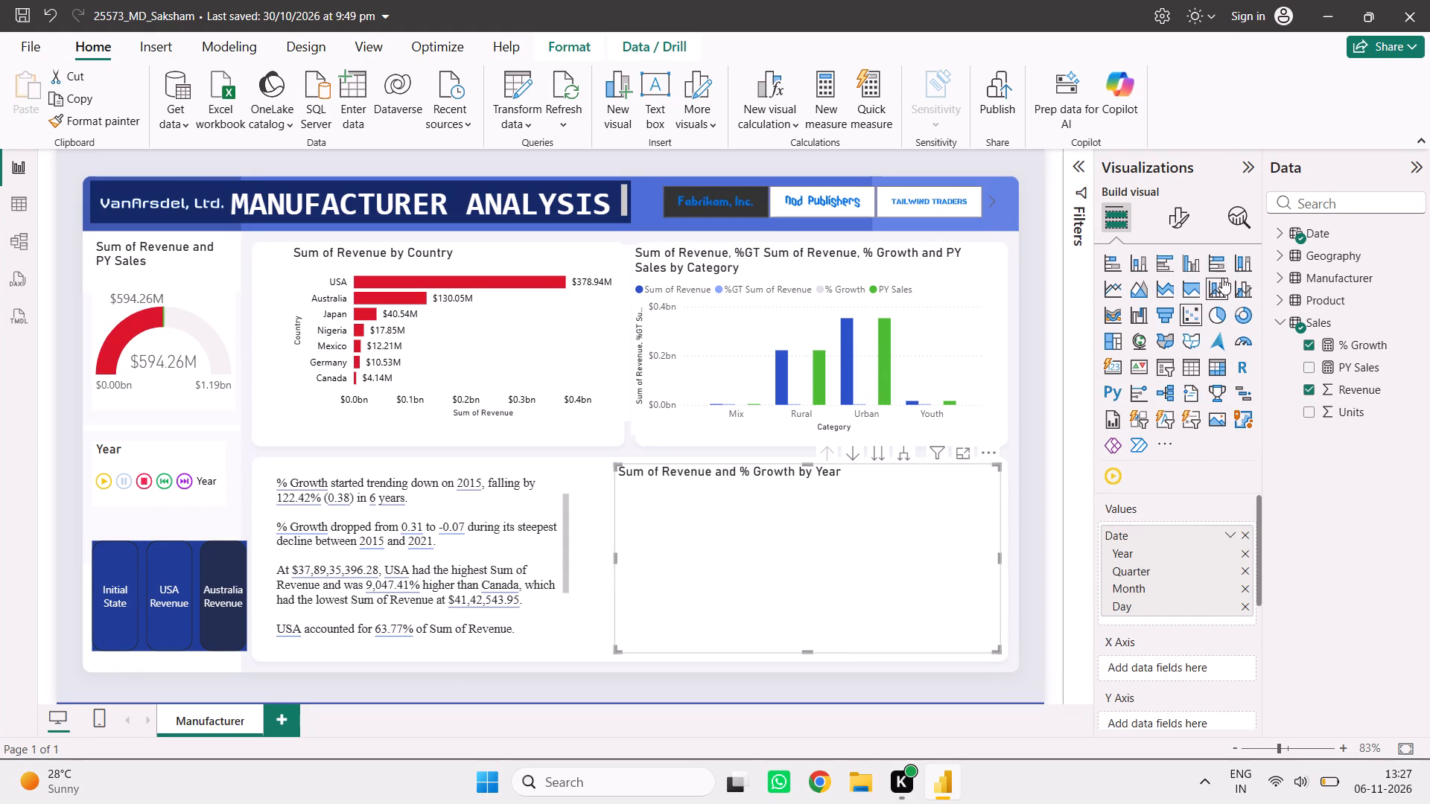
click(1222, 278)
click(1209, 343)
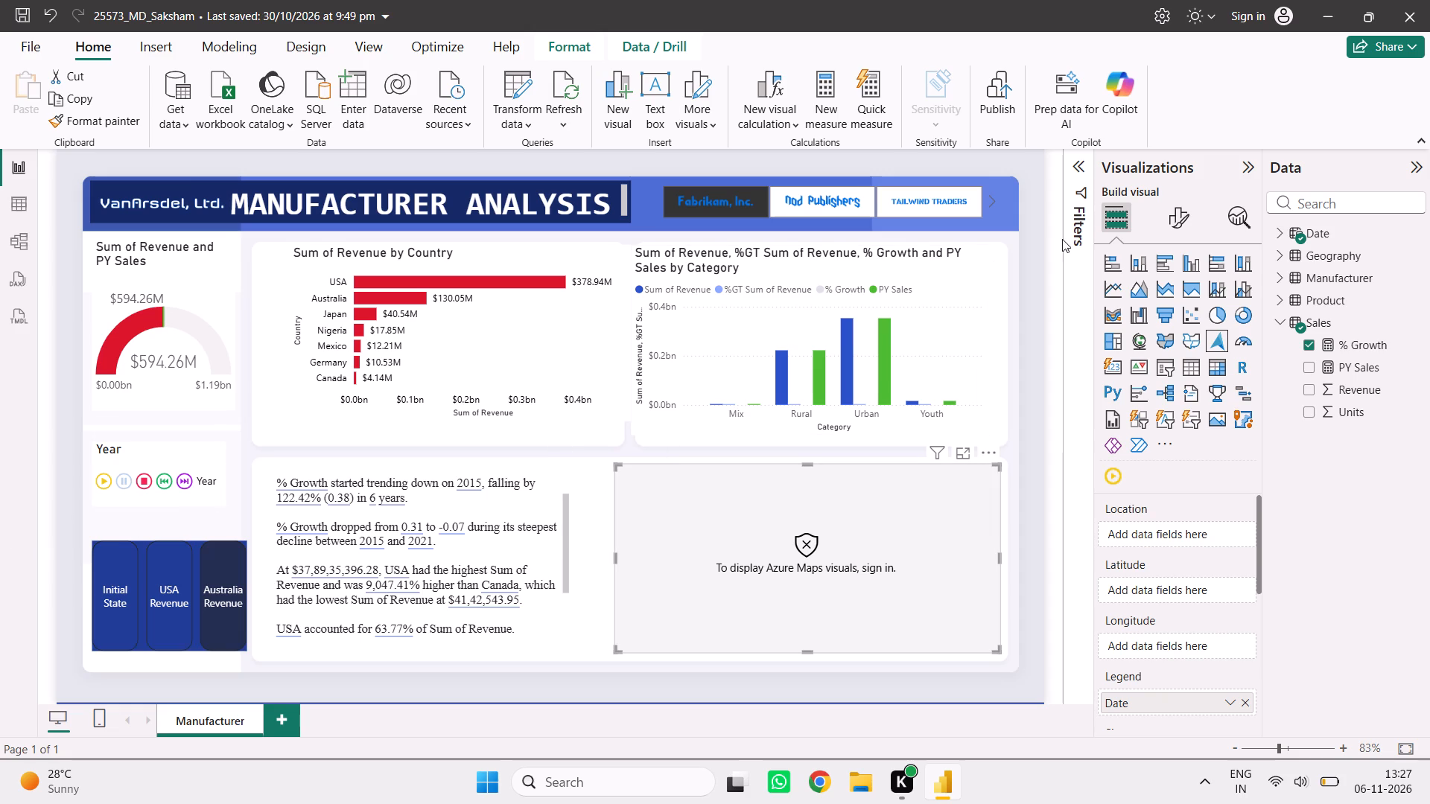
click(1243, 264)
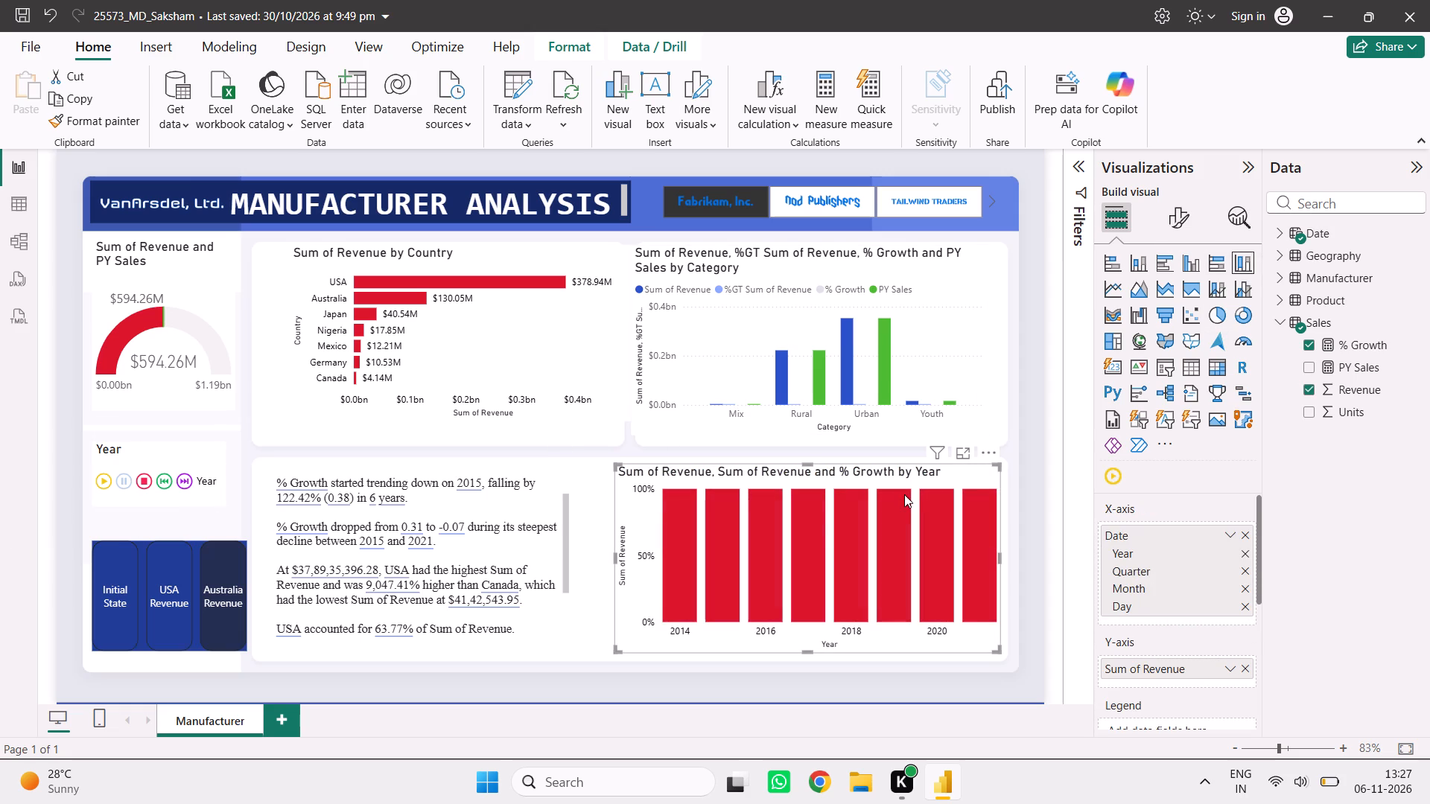
Cross-highlight the report visuals by the 2019 column of the Year chart.
click(906, 500)
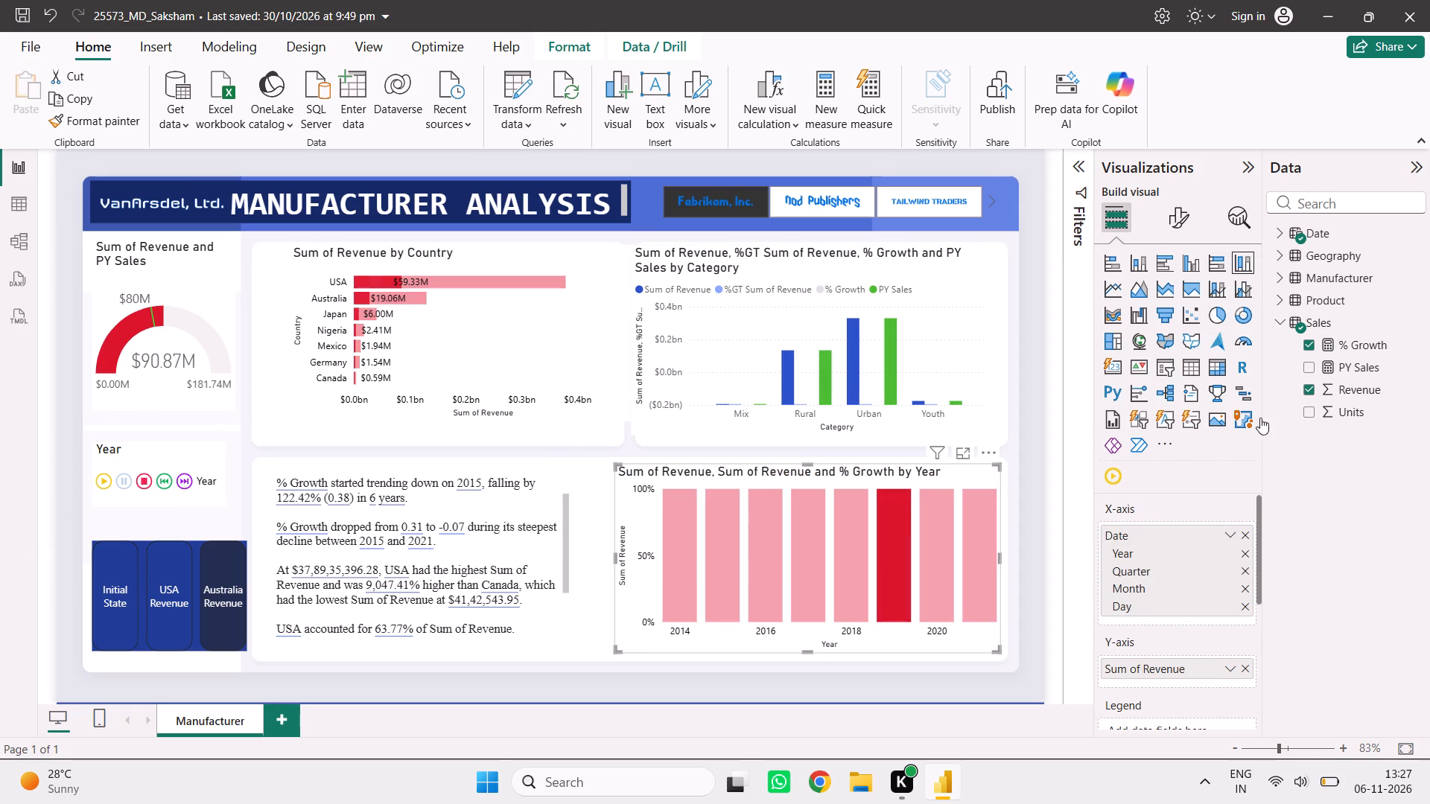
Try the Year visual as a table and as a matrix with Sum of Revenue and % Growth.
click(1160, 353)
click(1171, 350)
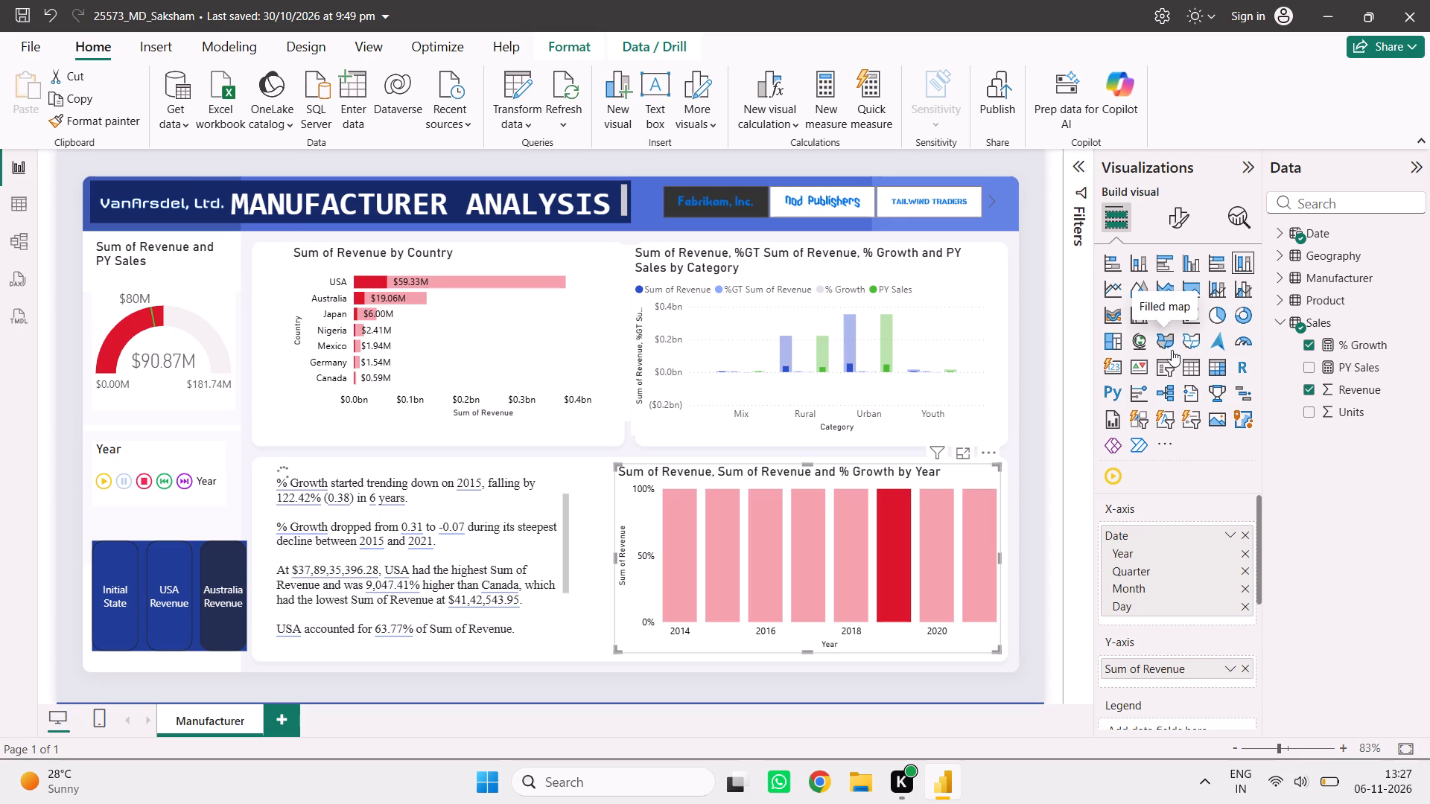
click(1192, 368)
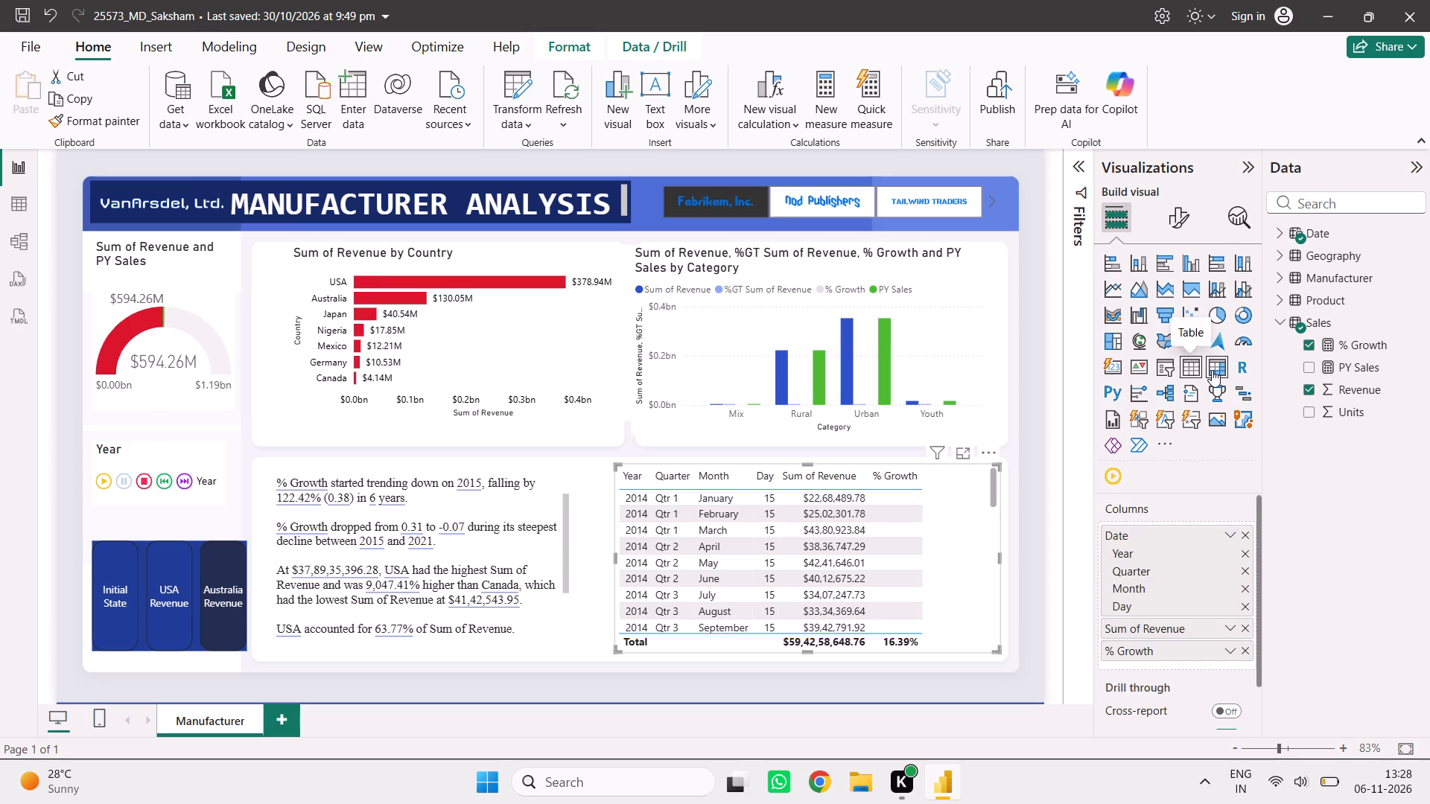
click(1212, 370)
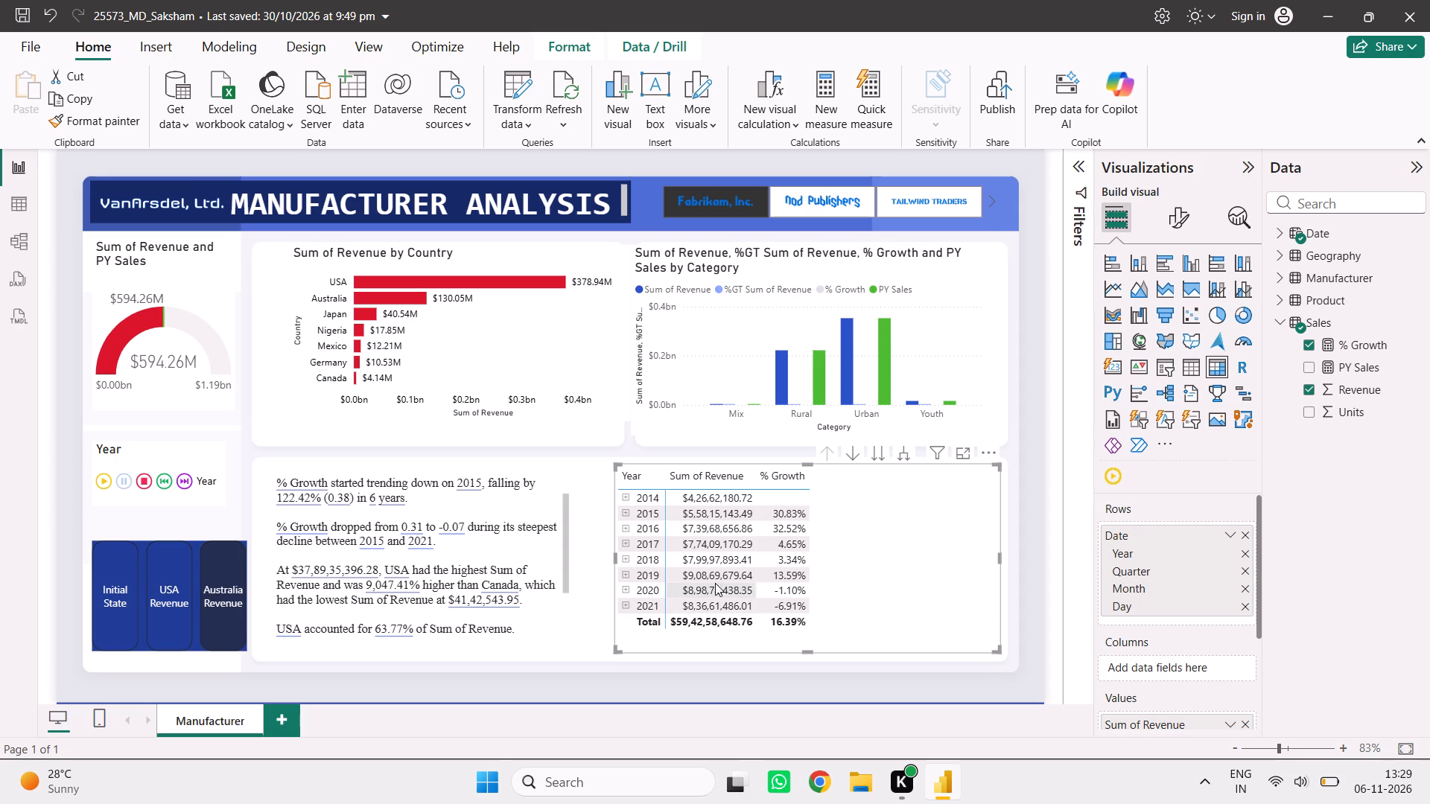
Cross-highlight the report visuals by the Urban category in the Category chart.
click(887, 378)
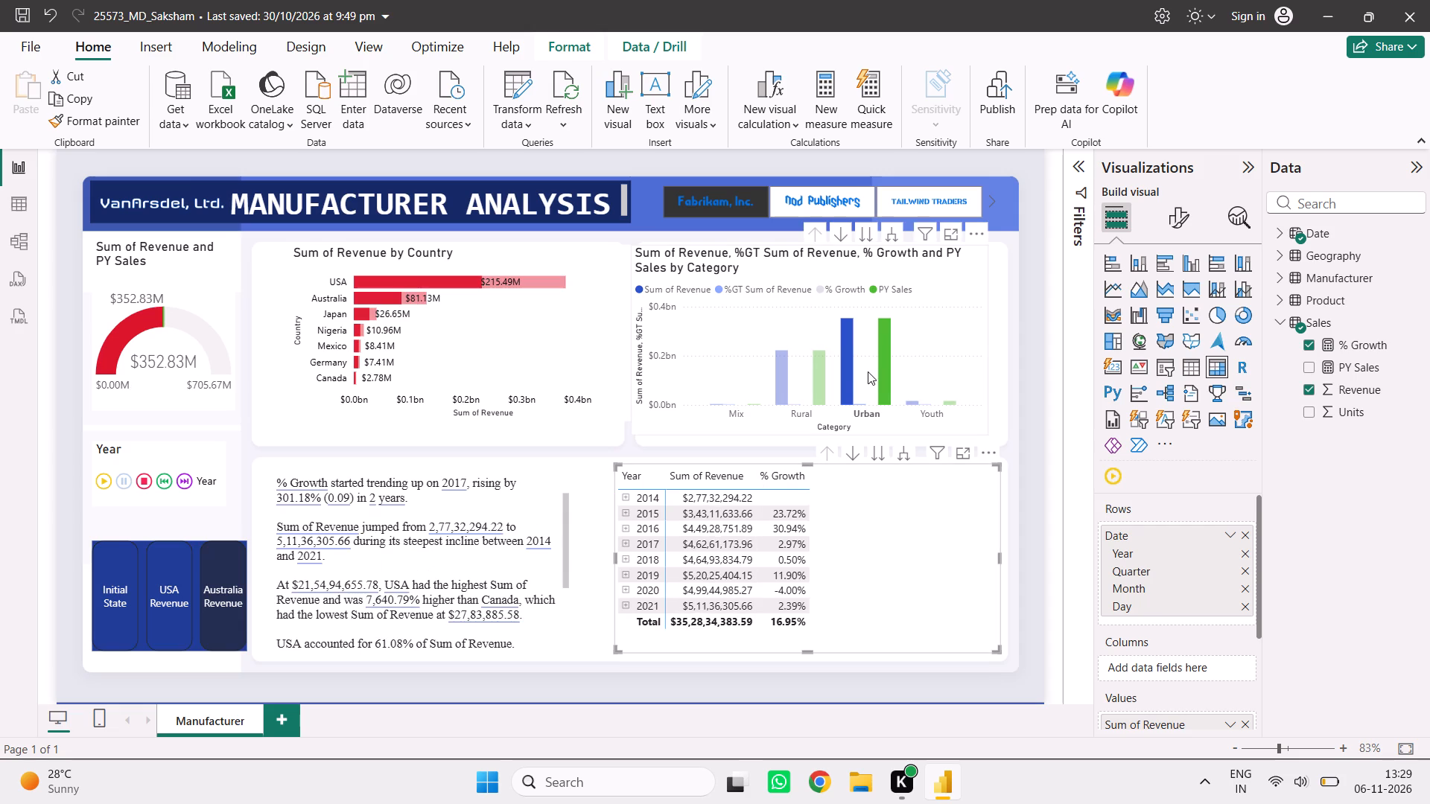
Filter the report to Nod Publishers in the manufacturer slicer and clear the Urban cross-highlight.
click(827, 187)
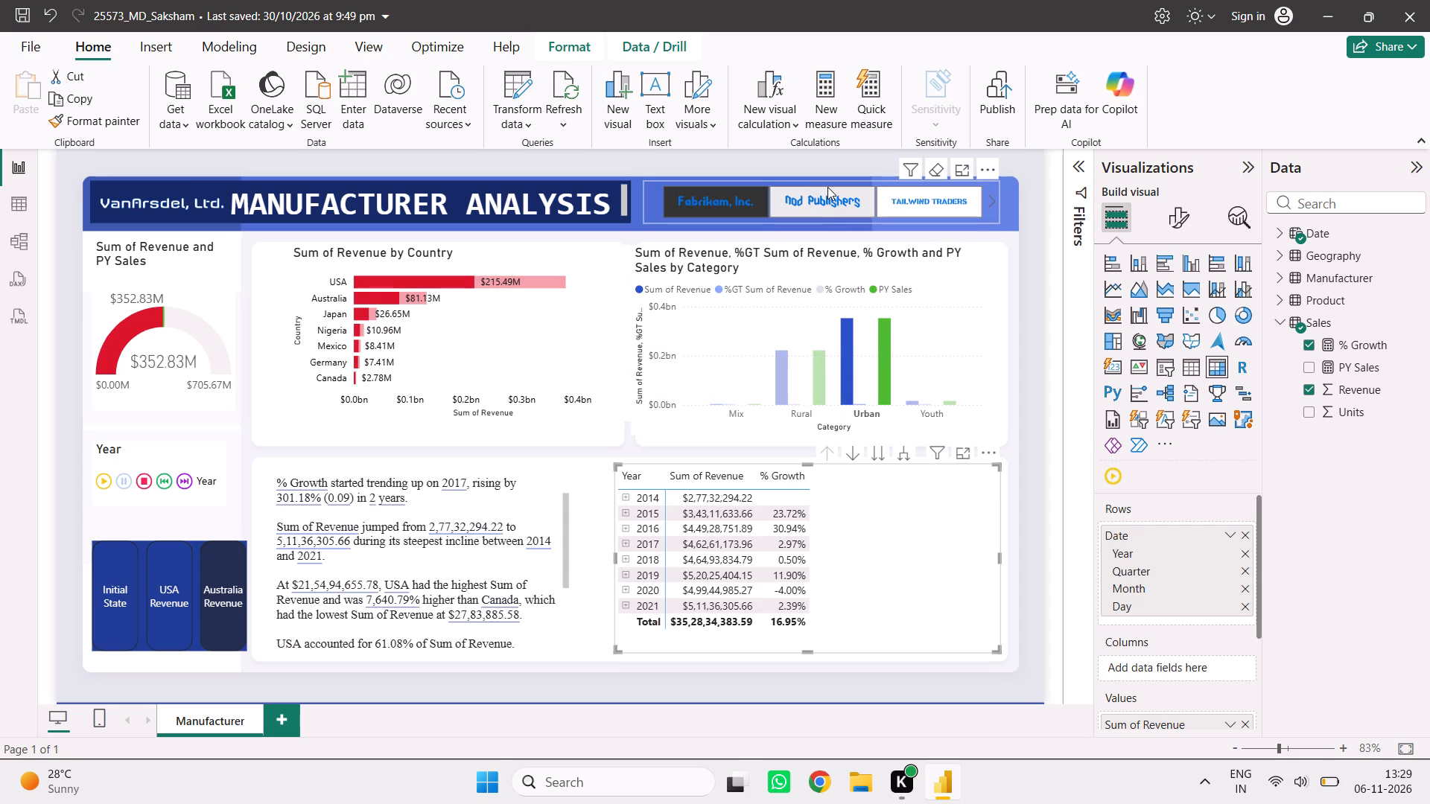
click(845, 379)
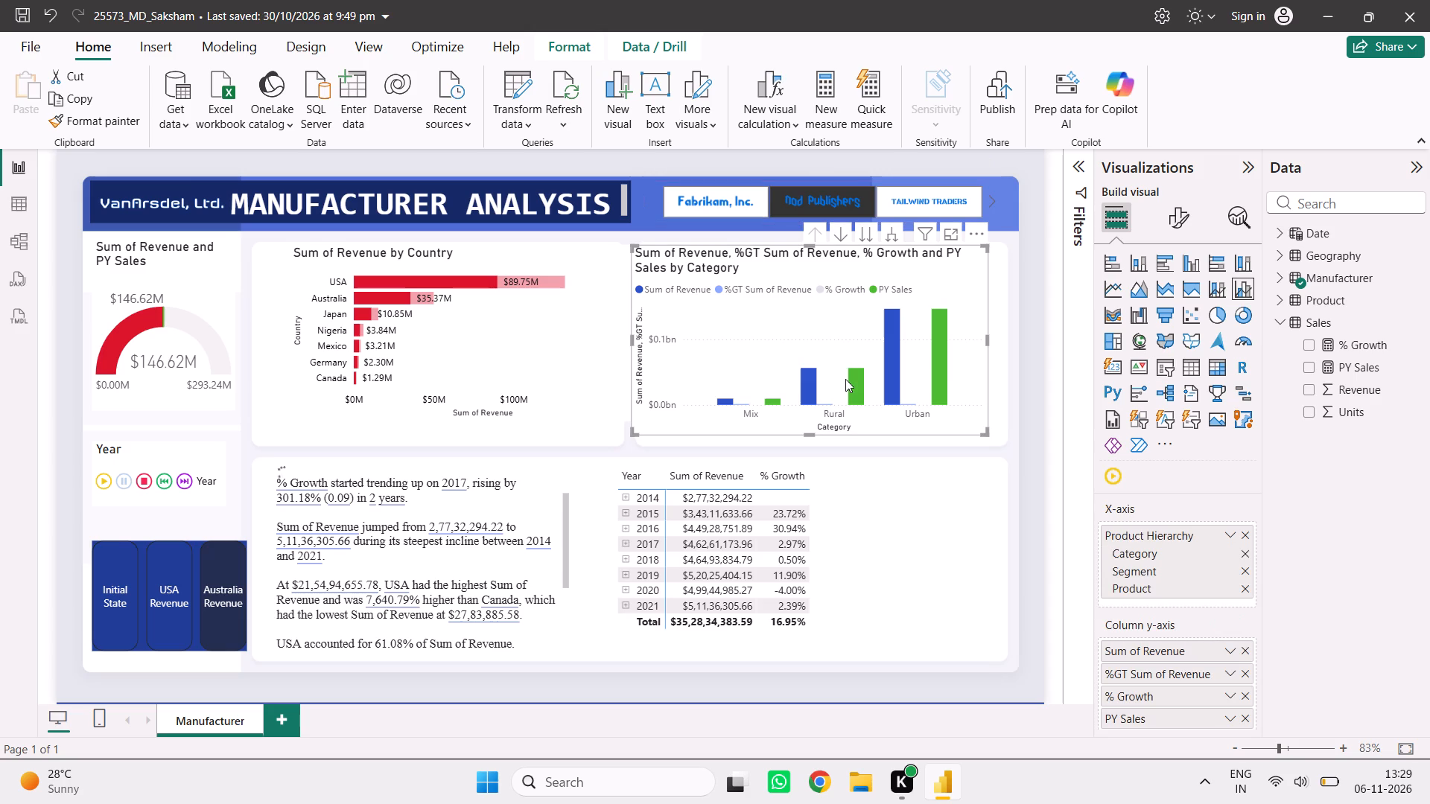
click(845, 382)
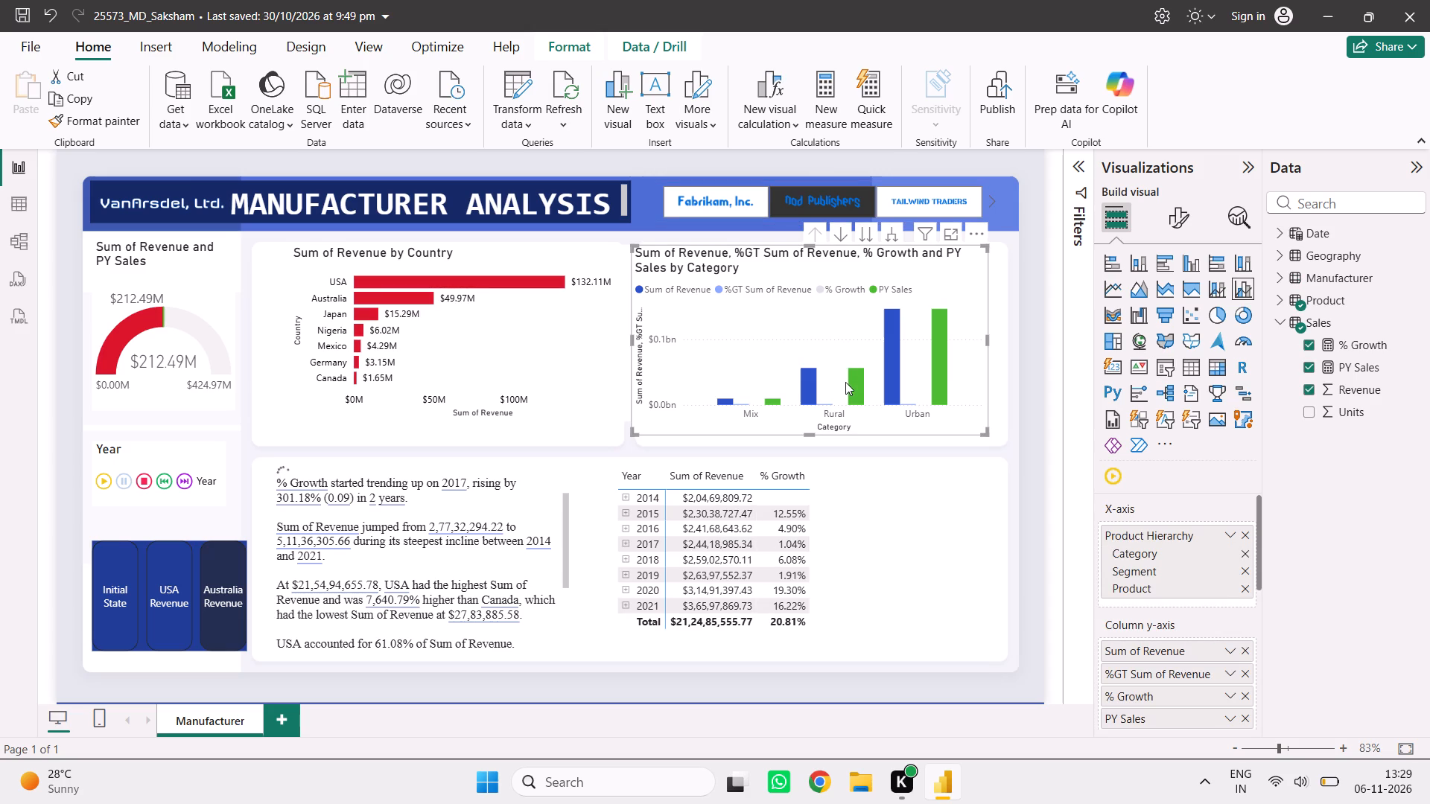
Change the Year matrix to a line and stacked column chart of Sum of Revenue and % Growth.
click(805, 498)
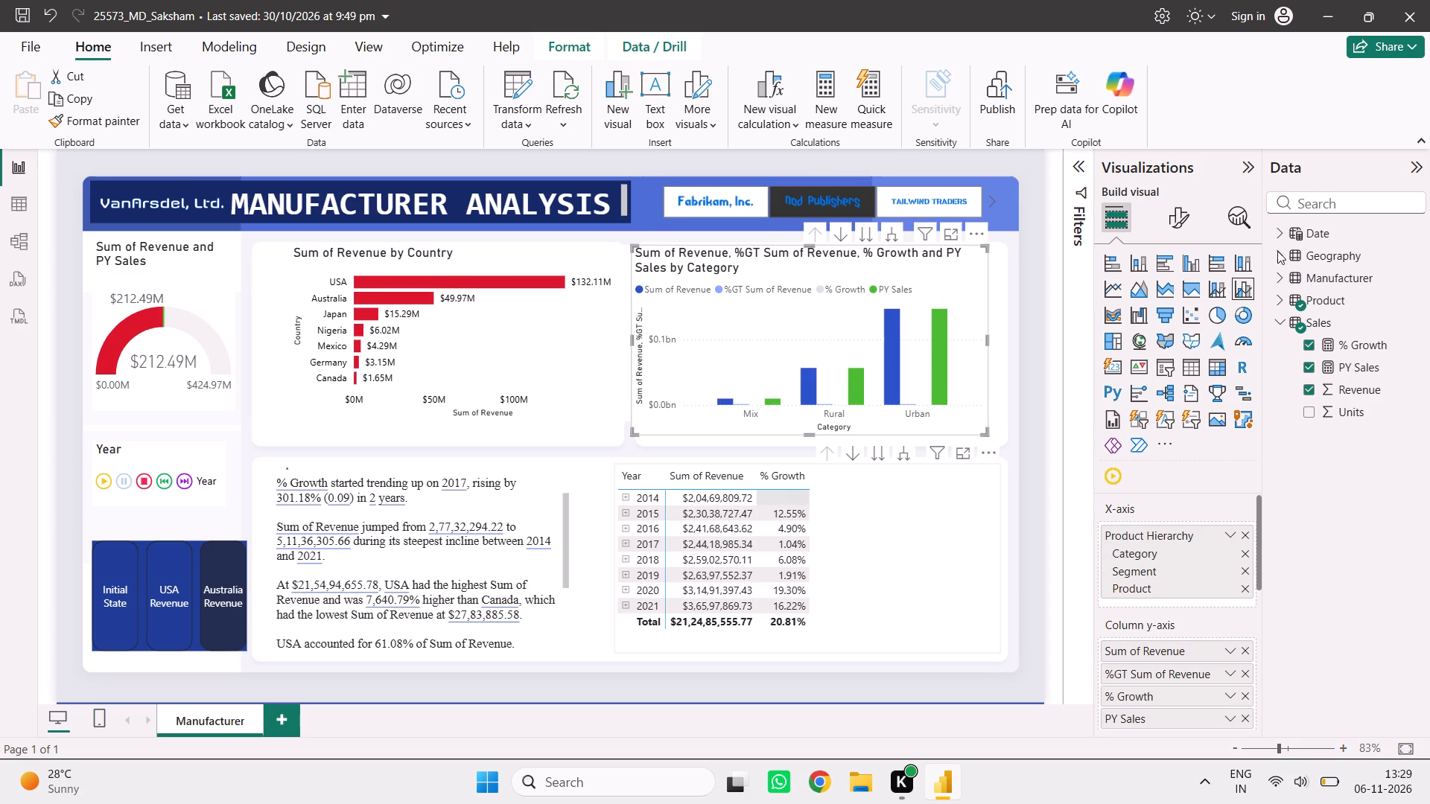
click(1179, 307)
click(1219, 294)
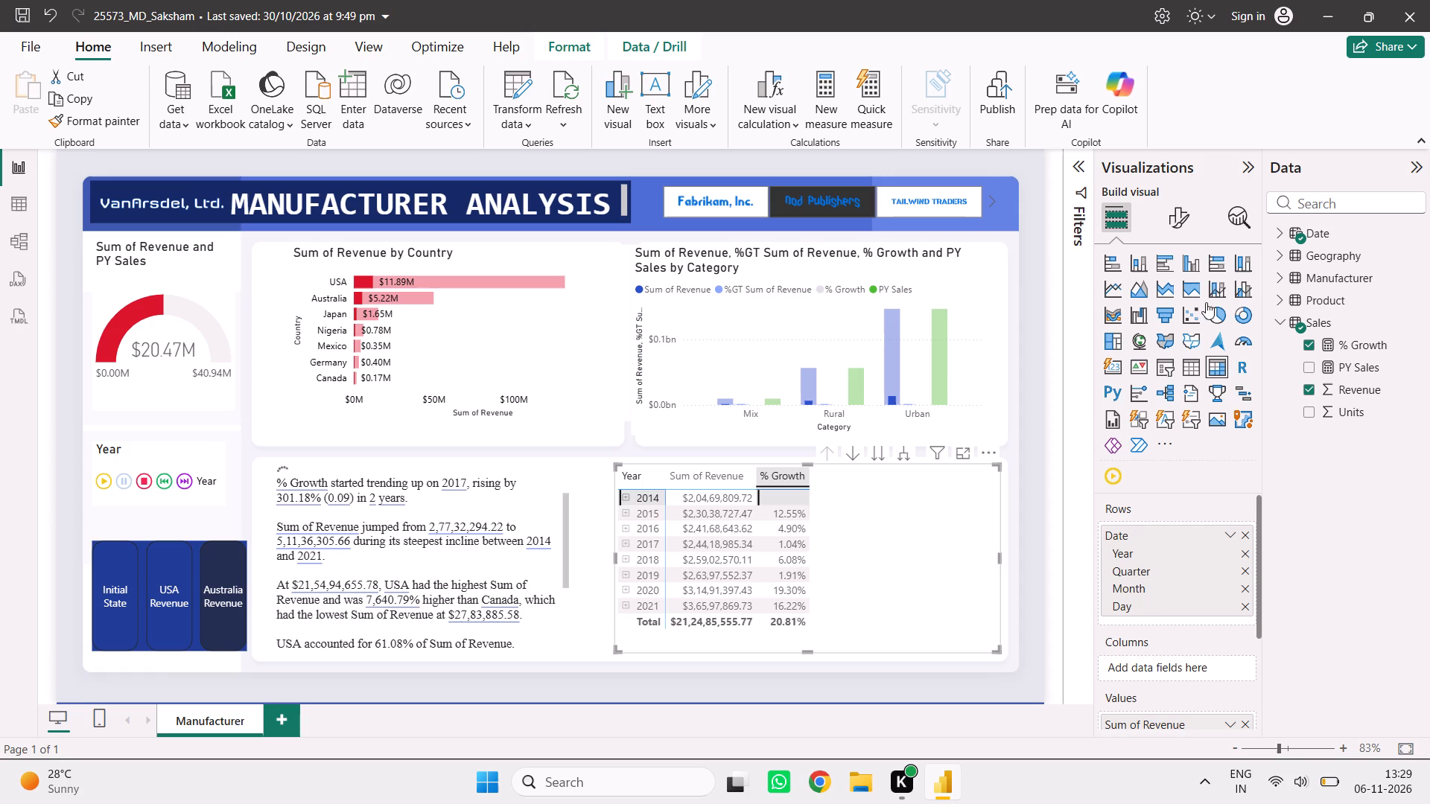
click(731, 519)
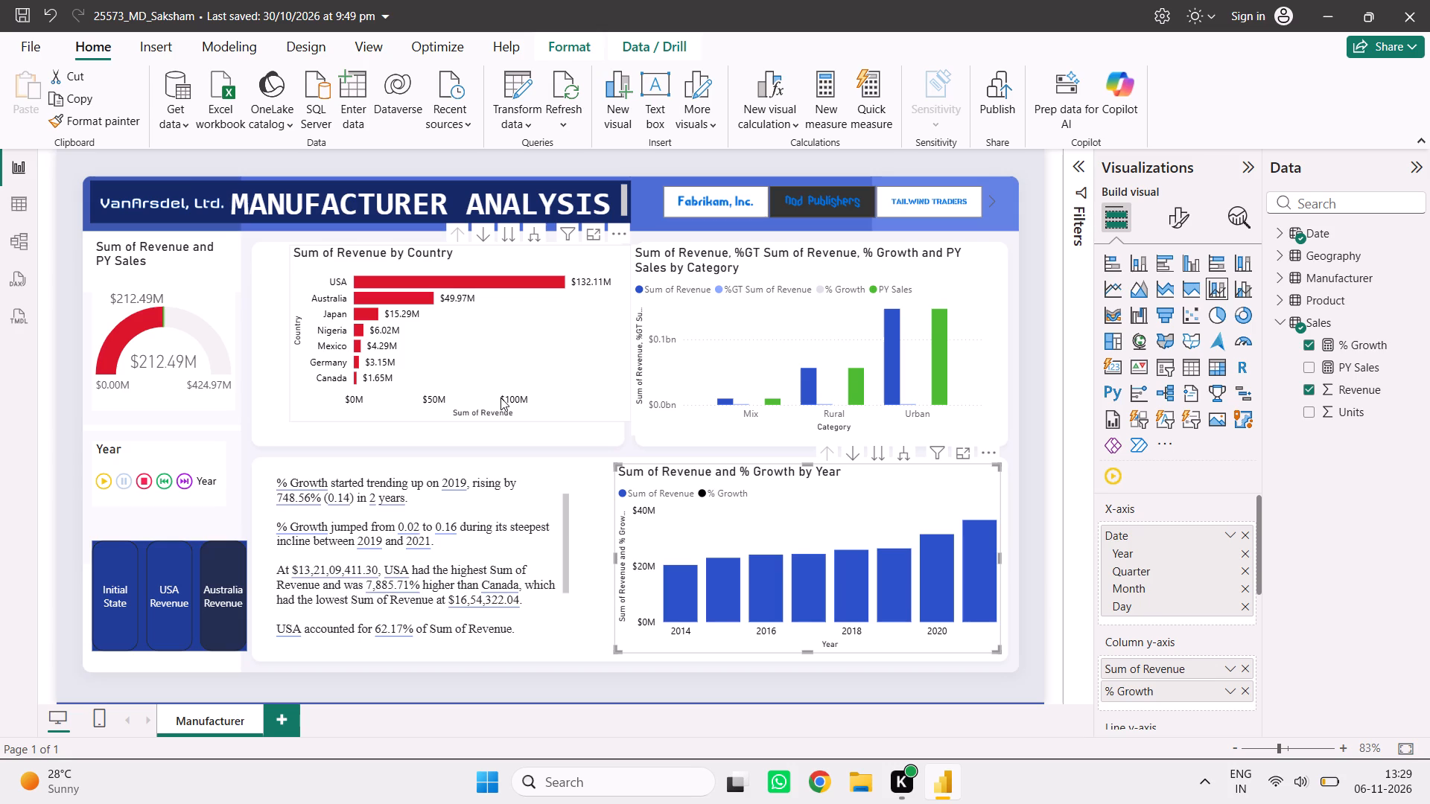
Examine the bookmark navigator's format options and the field setup of the Country chart, small gauge and Category chart.
click(684, 264)
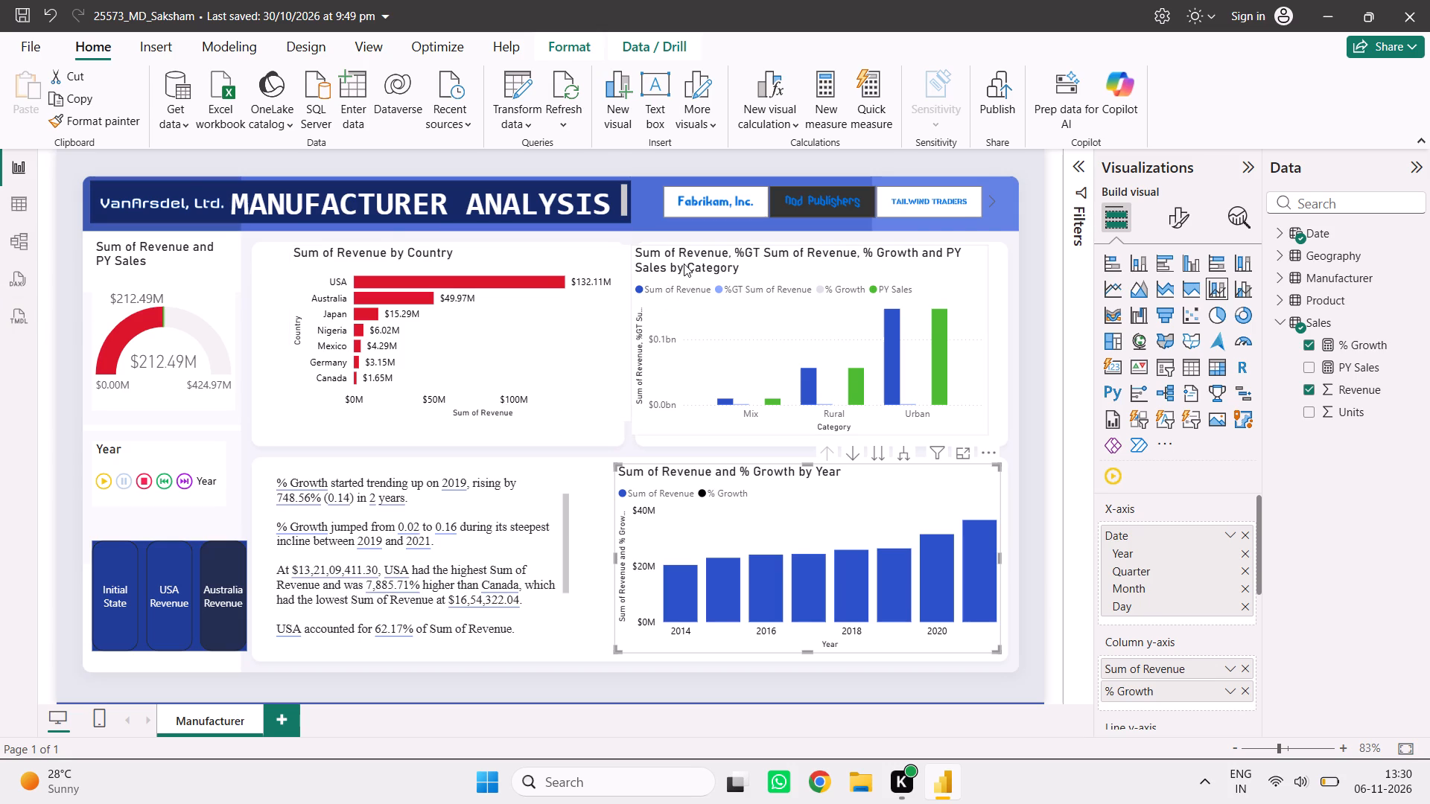
click(453, 409)
click(194, 390)
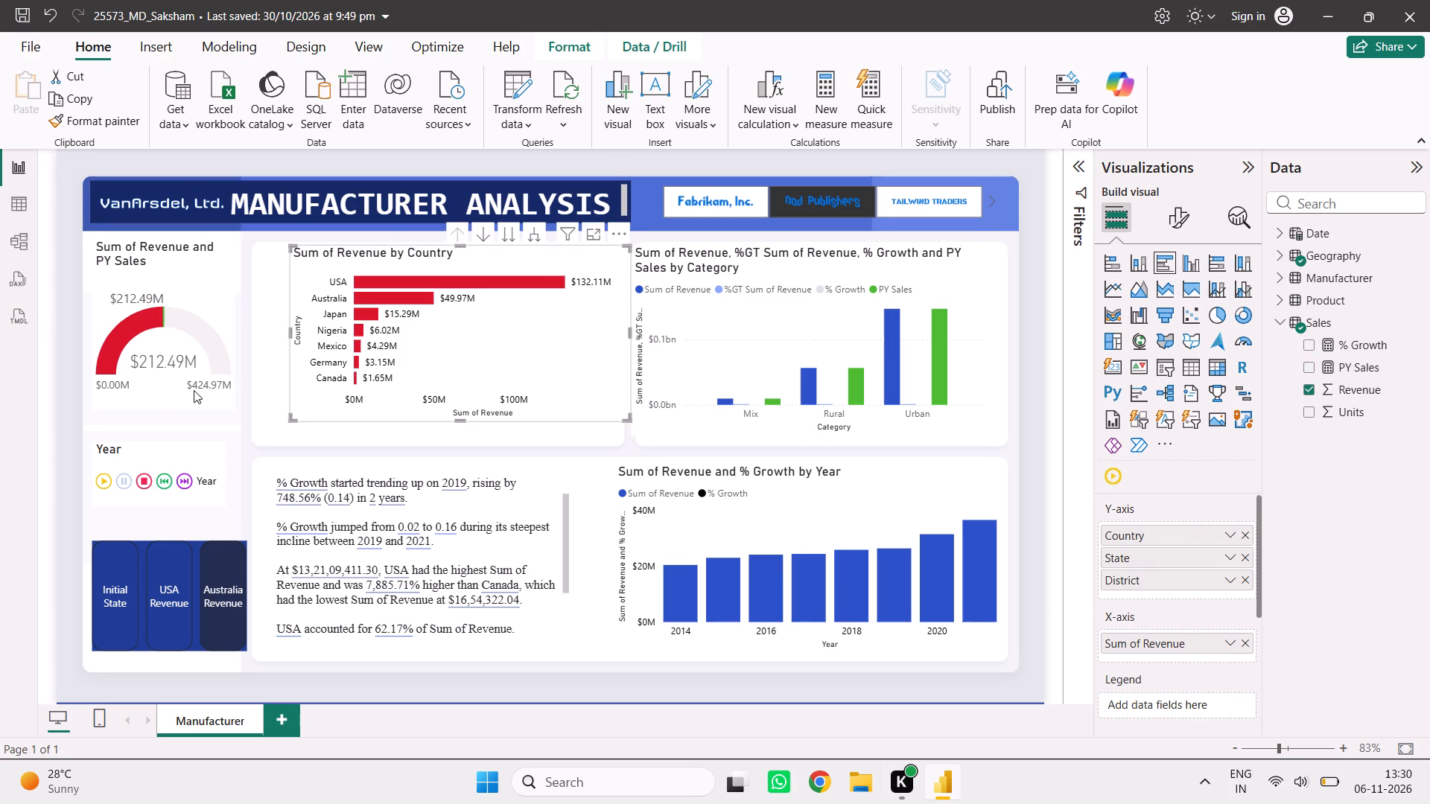
click(181, 505)
click(182, 566)
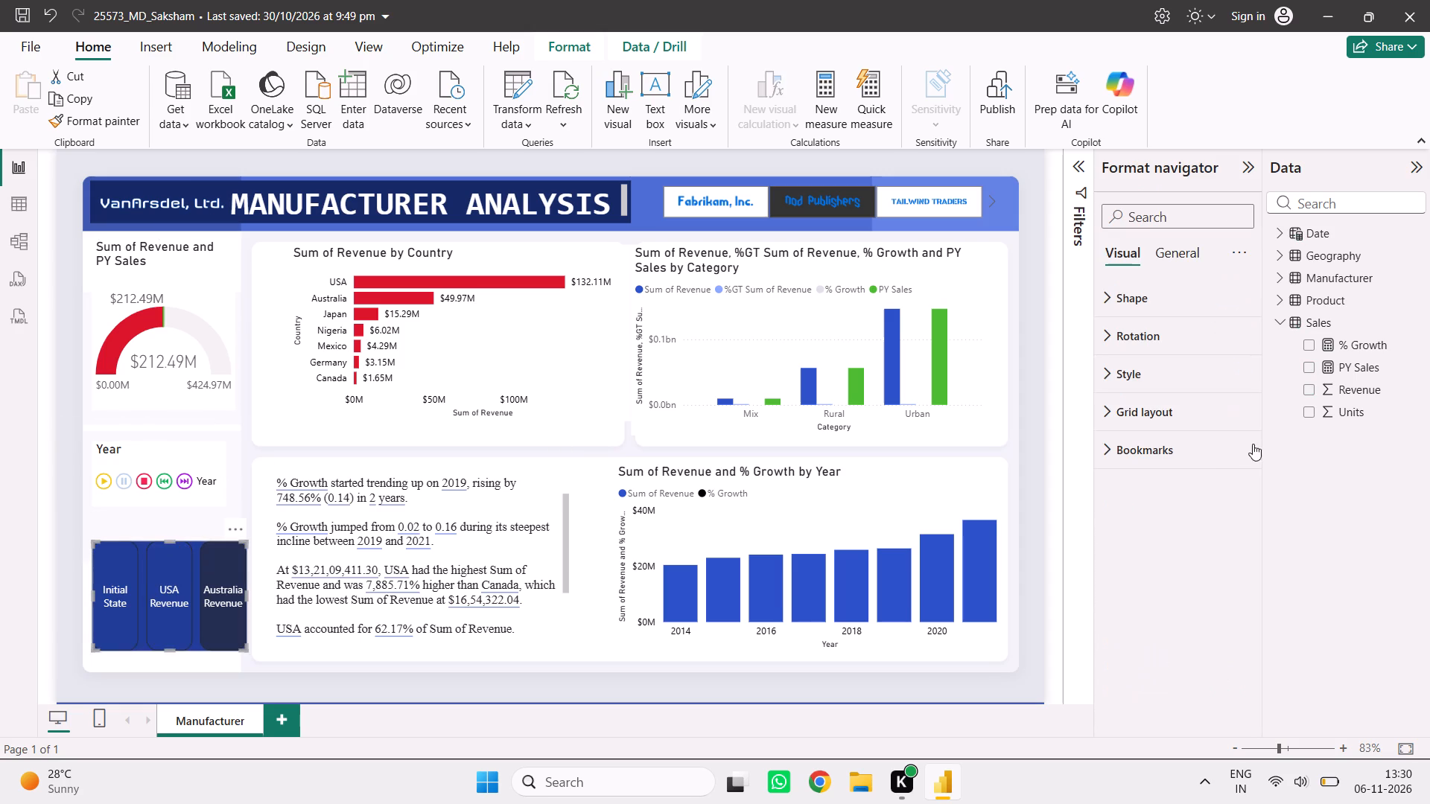
click(1159, 249)
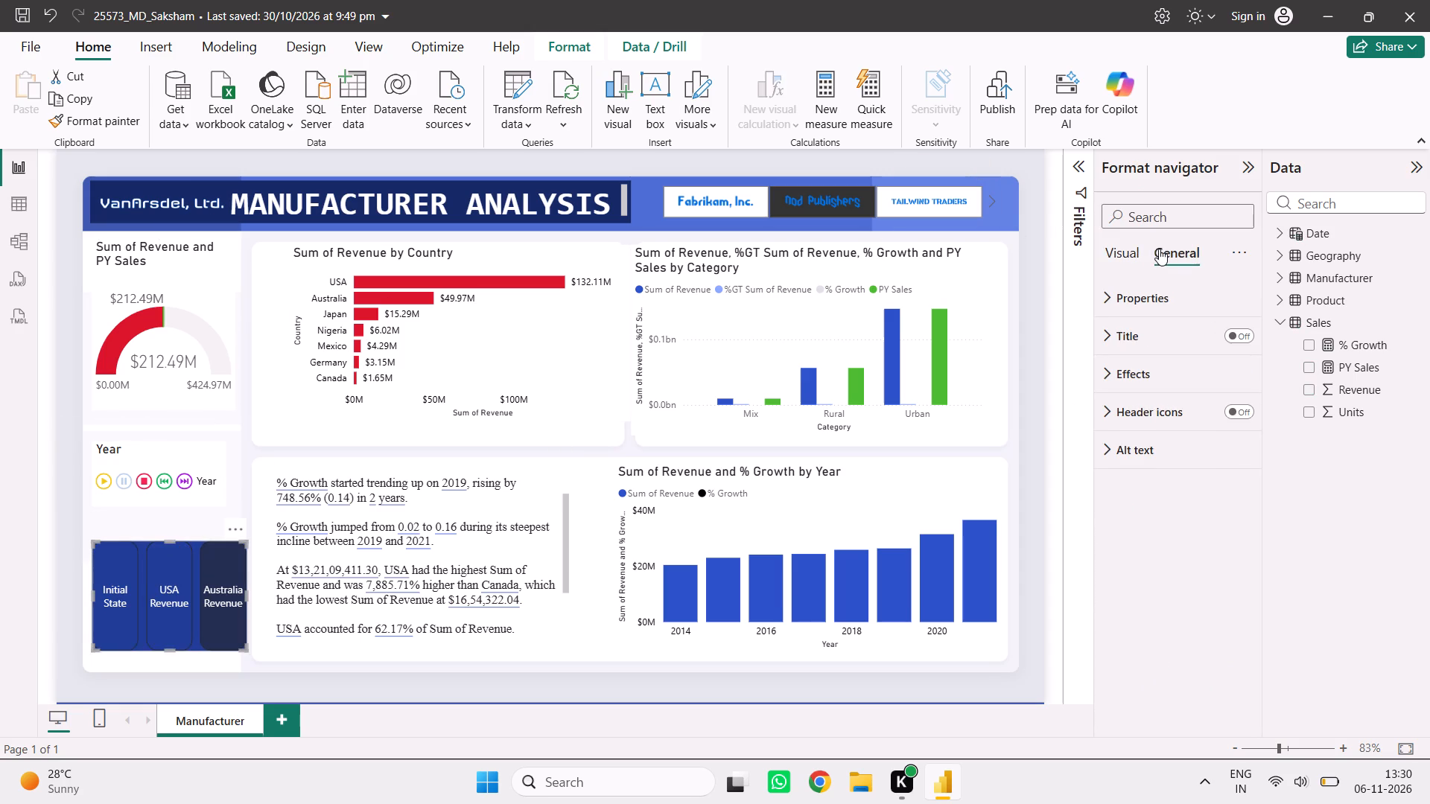
click(1138, 255)
click(209, 296)
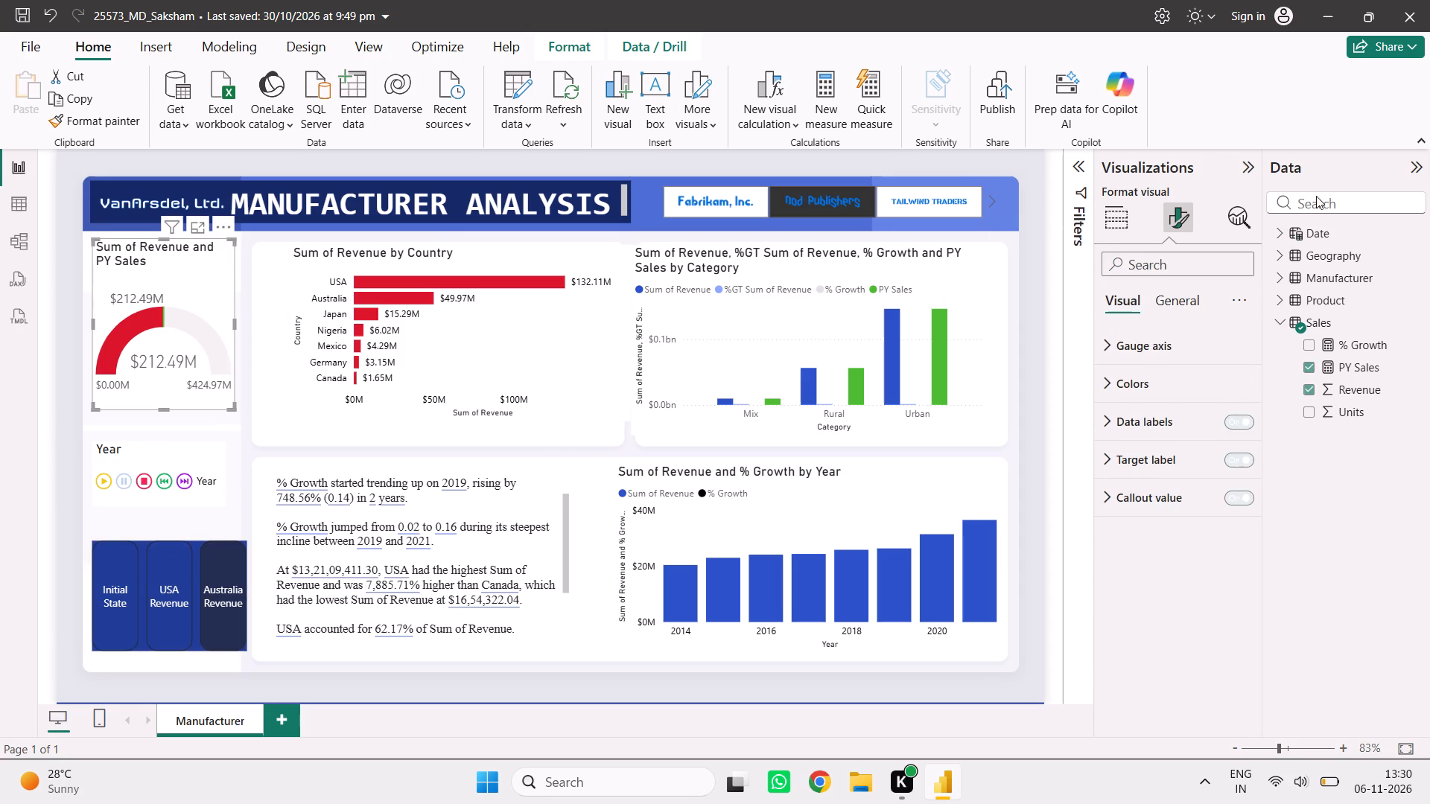
click(1111, 217)
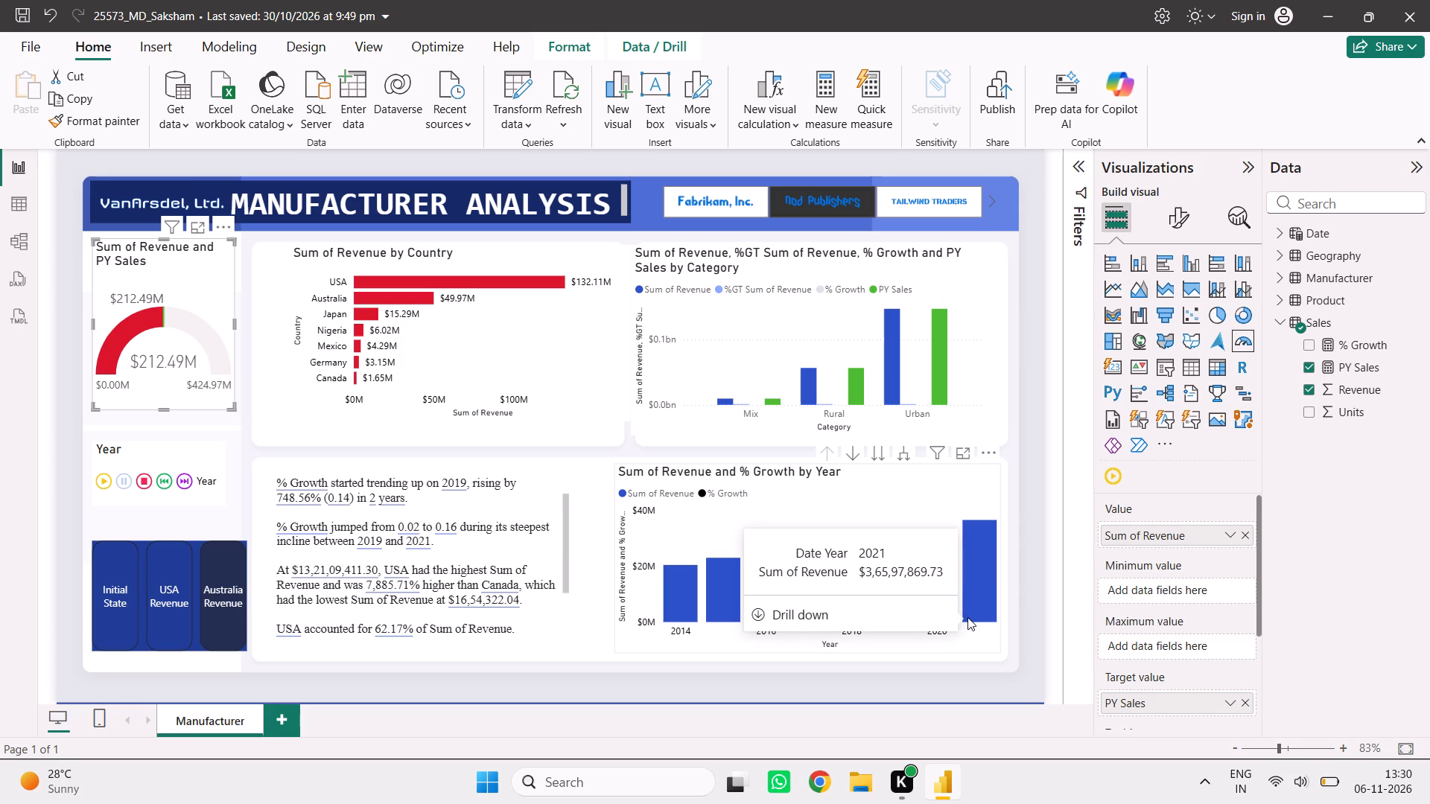
click(774, 344)
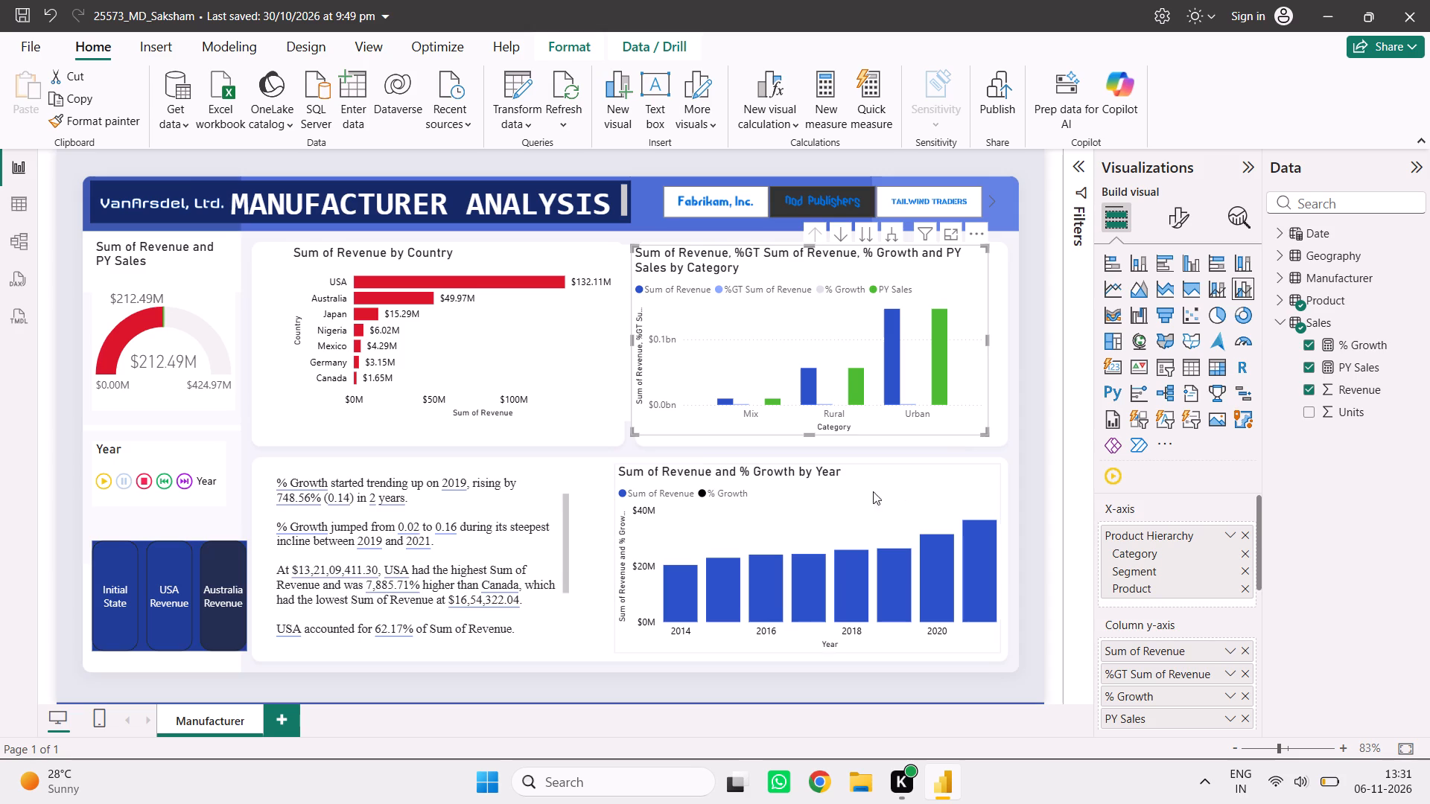
Move the Sum of Revenue by Country chart slightly toward the gauge and a little lower within its card.
click(511, 368)
drag(463, 357, 462, 357)
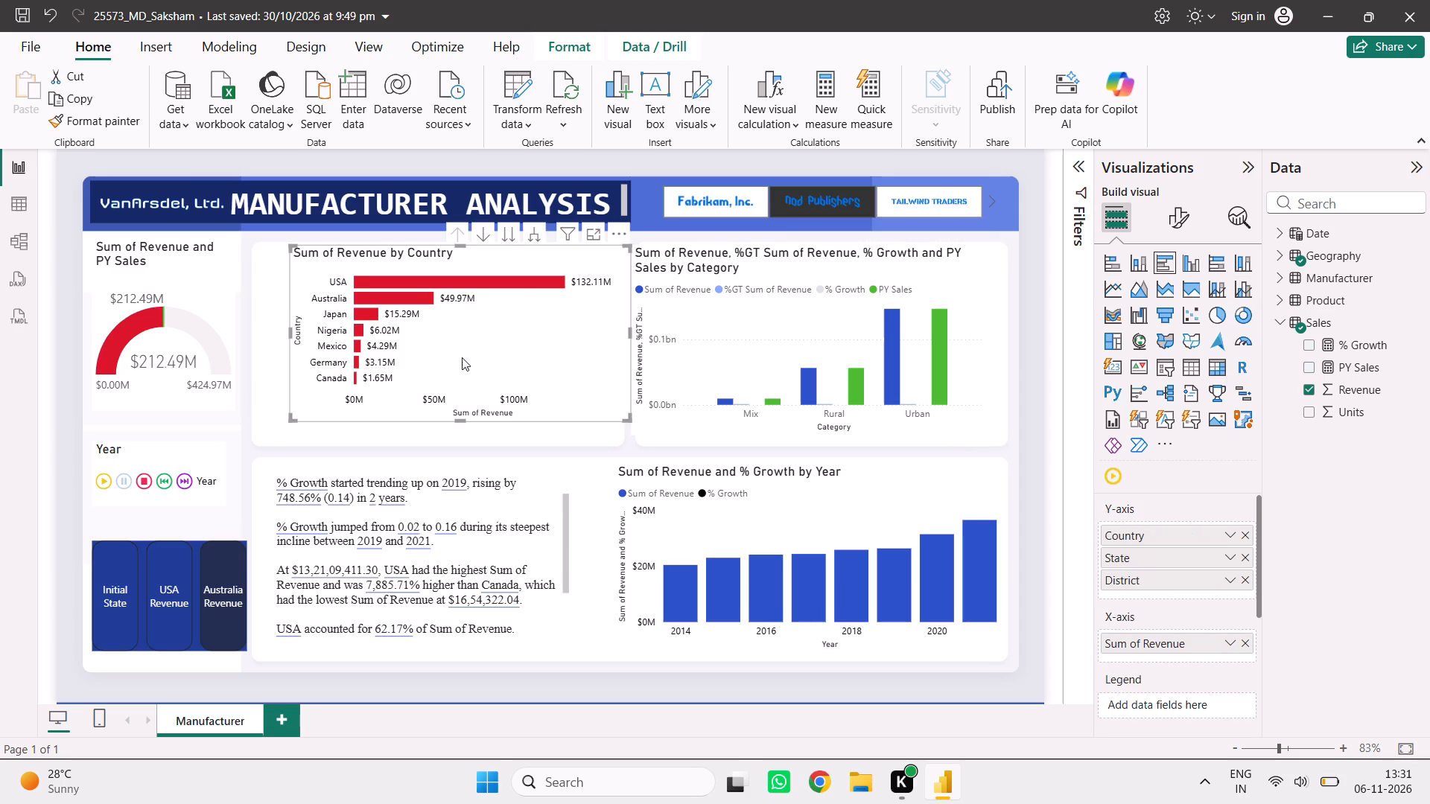
drag(462, 357, 440, 367)
Open the narrative text box below the Country chart for editing.
click(530, 498)
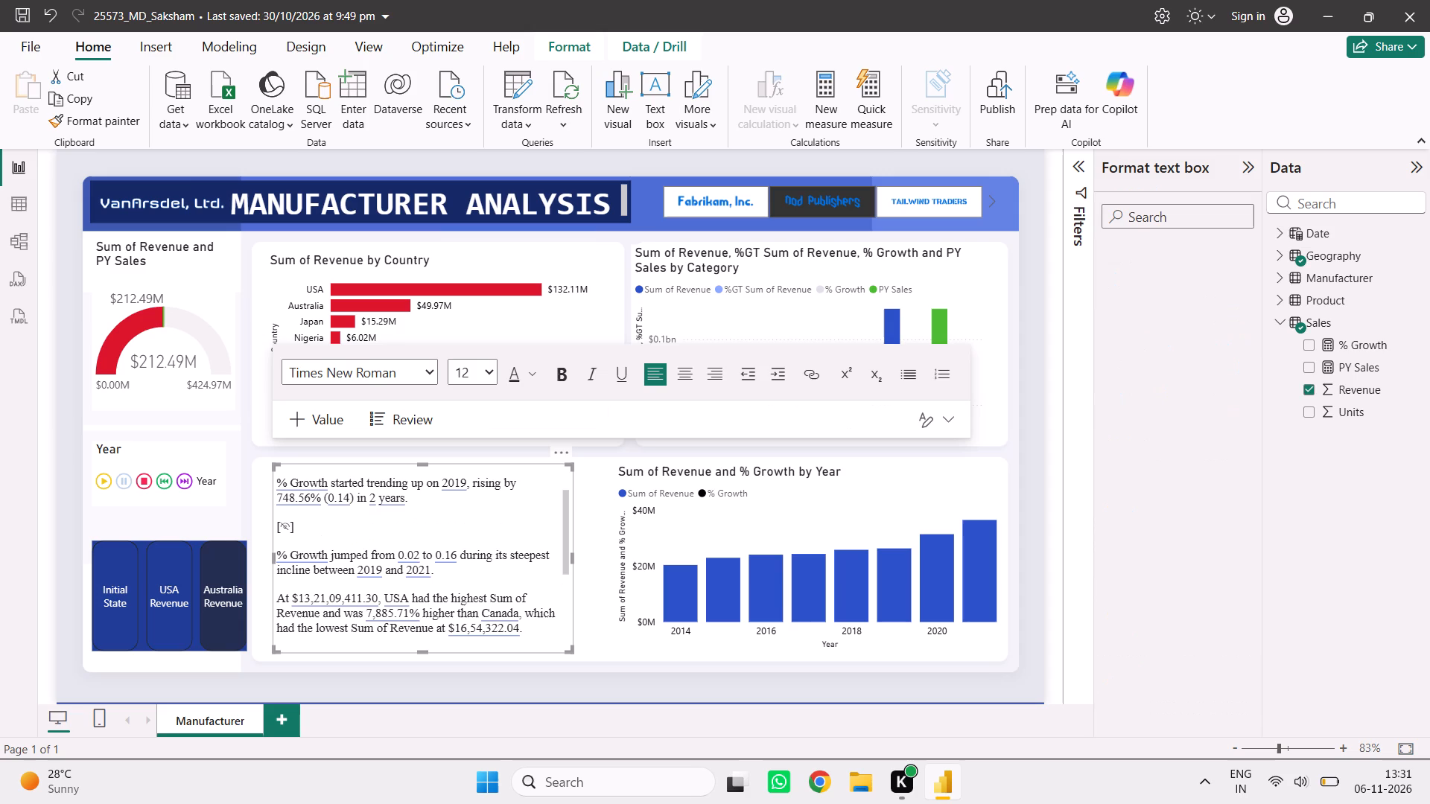
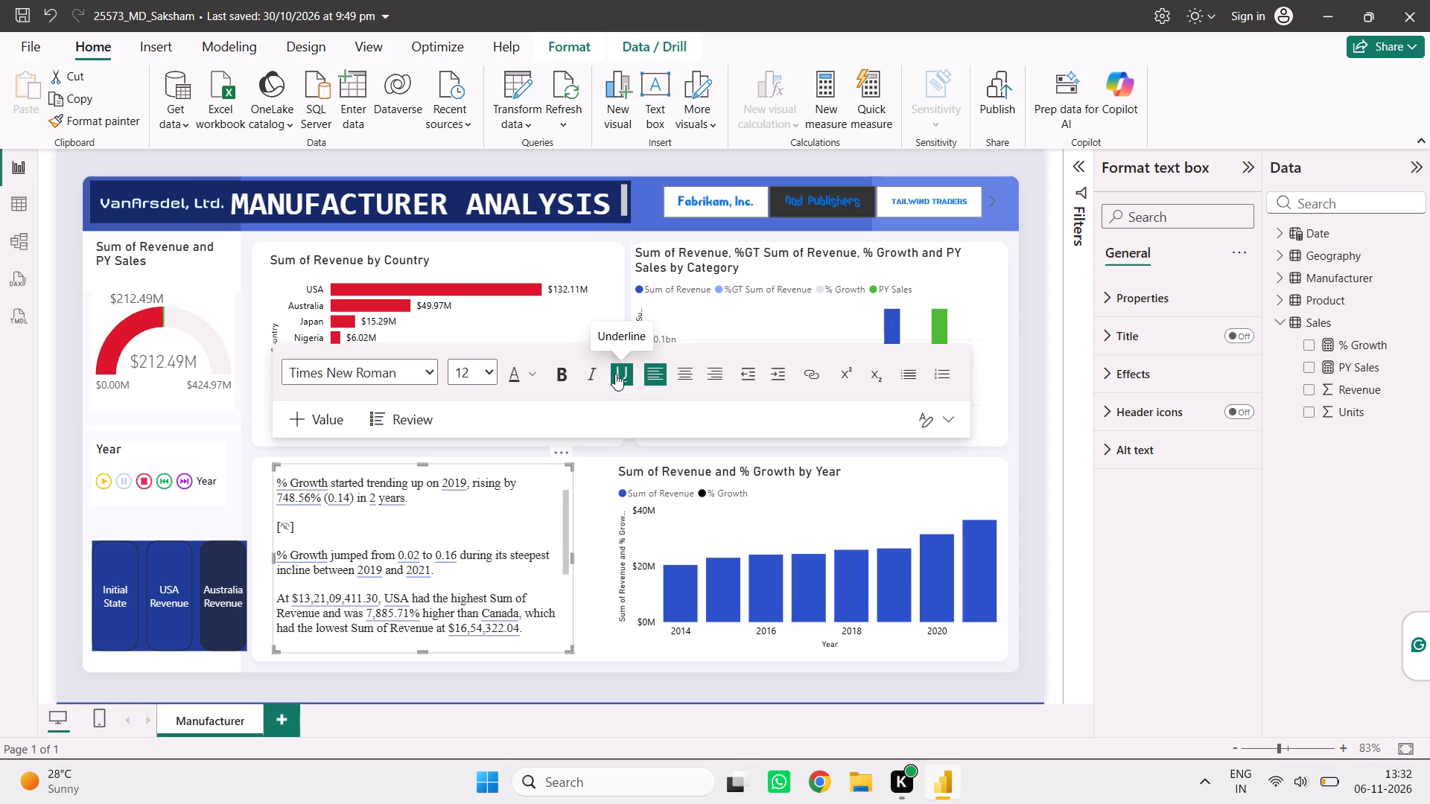
Leave text editing in the narrative box below the Country chart.
click(396, 288)
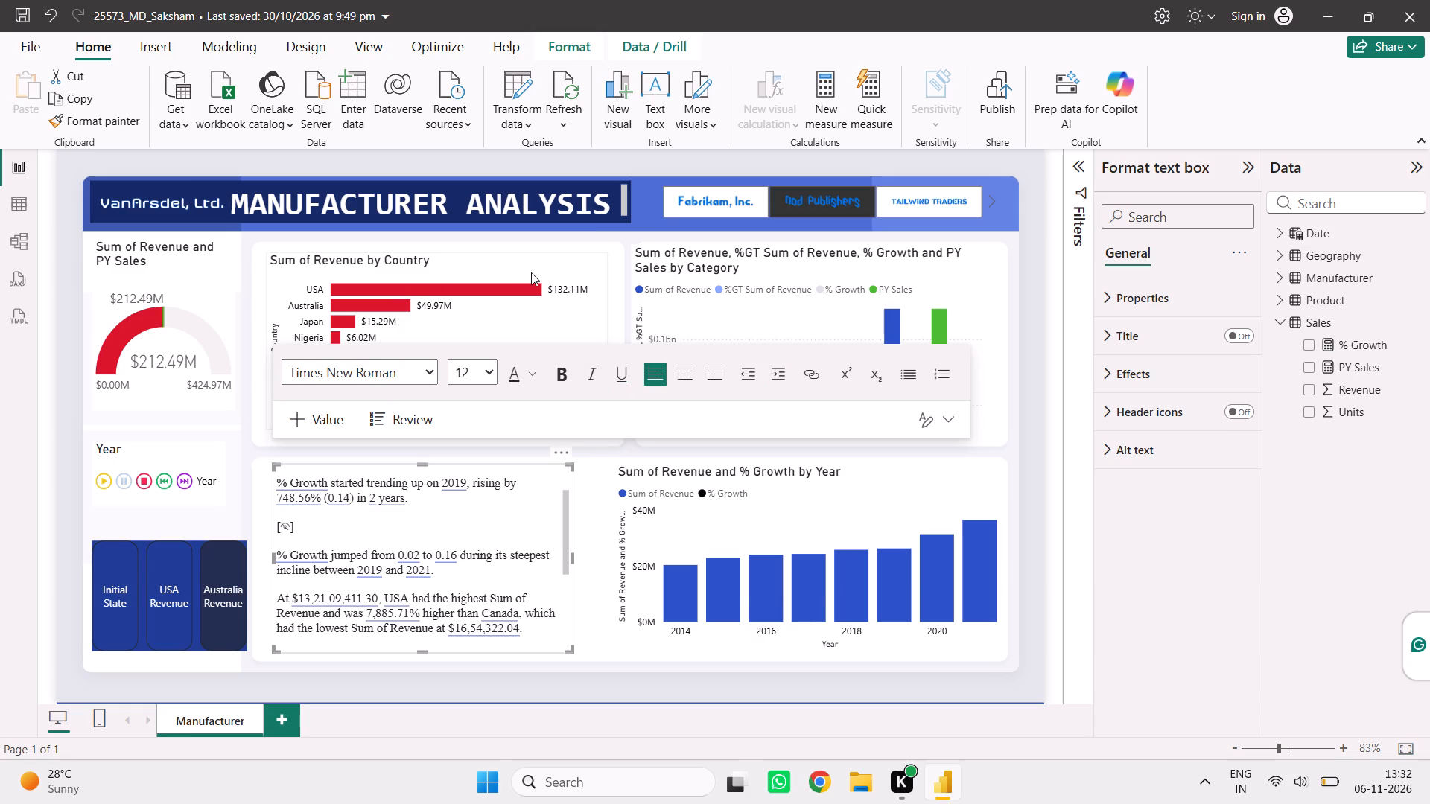
click(531, 272)
click(882, 476)
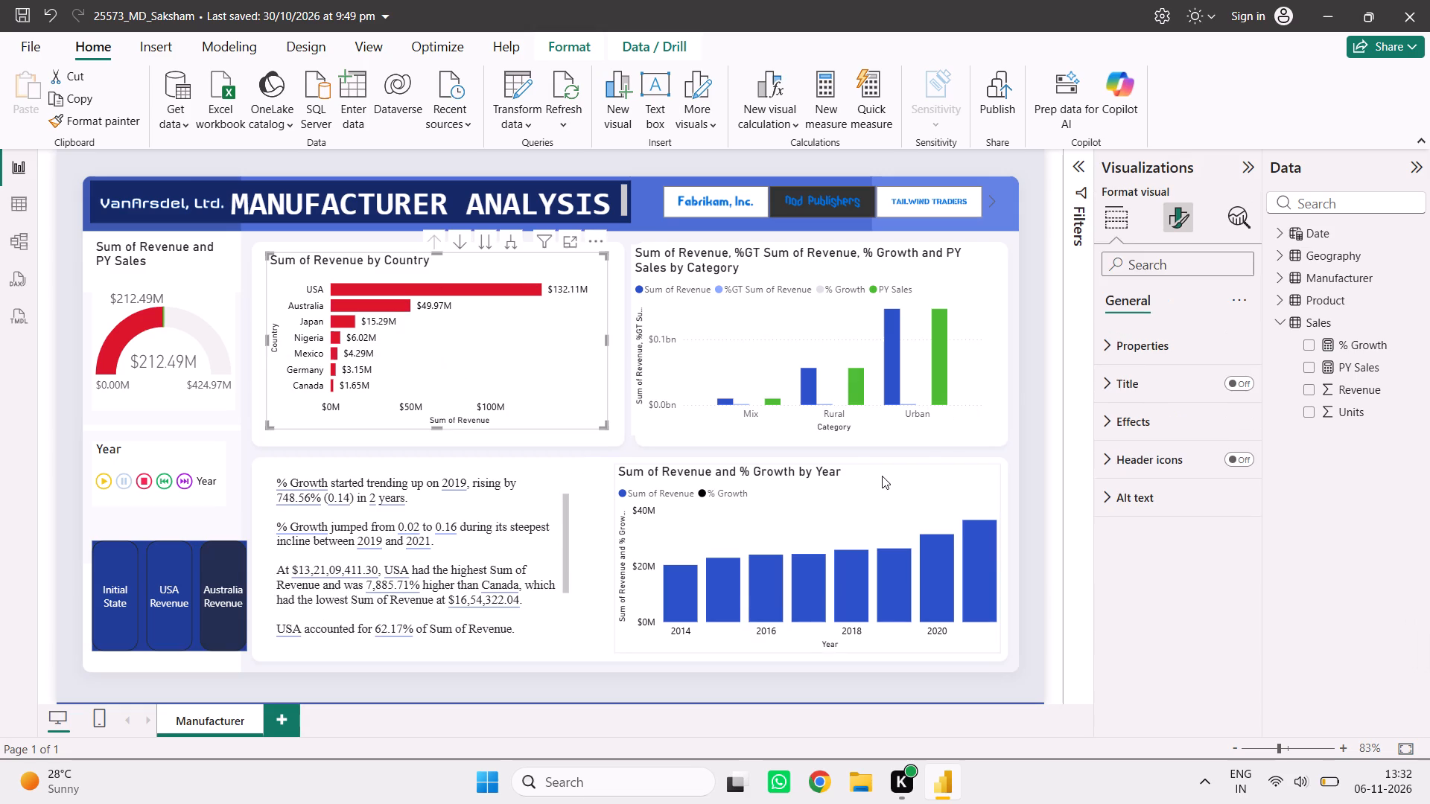
Move the Sum of Revenue by Category column chart slightly away from the Country chart and a little lower within its card, and clear the selection.
click(963, 287)
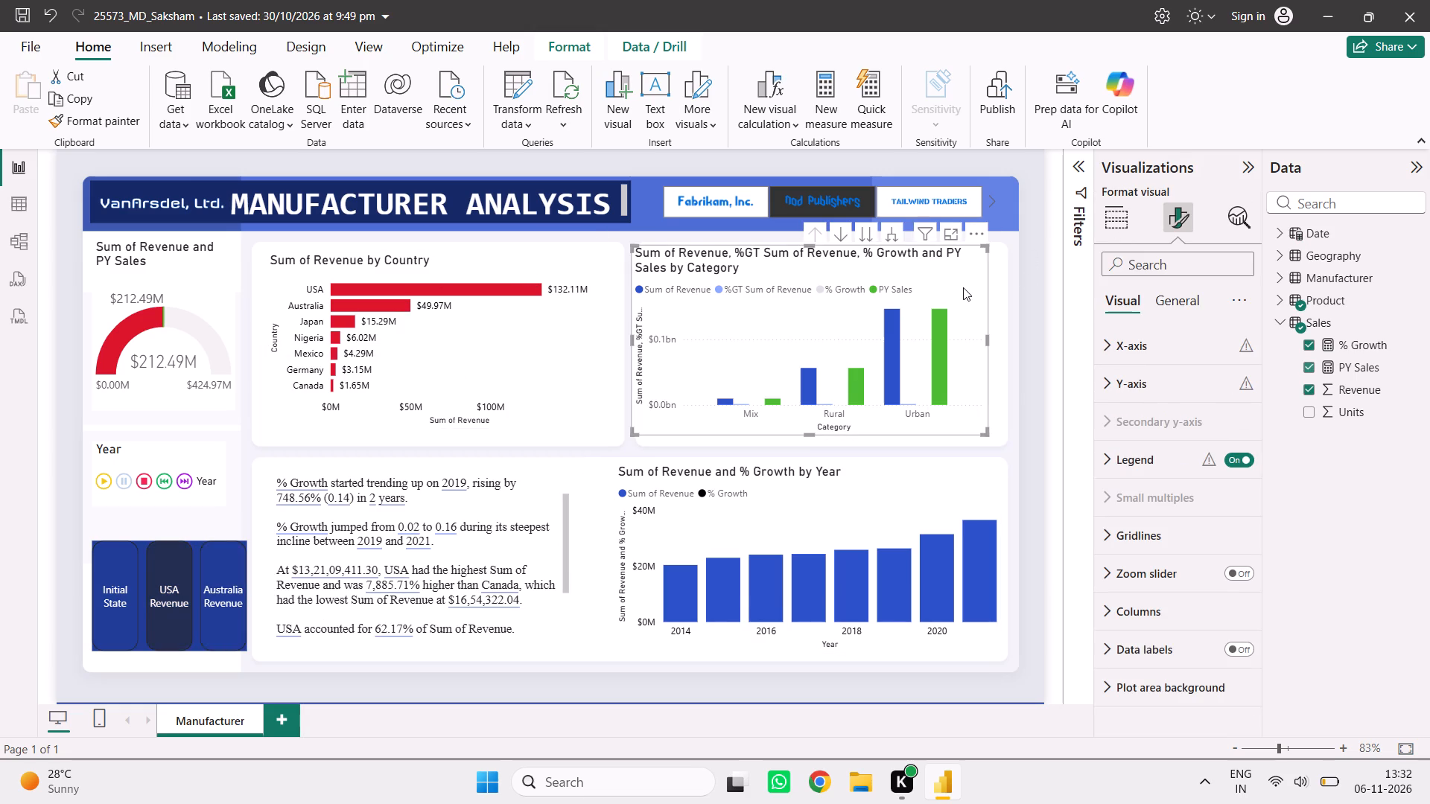
drag(963, 288, 982, 292)
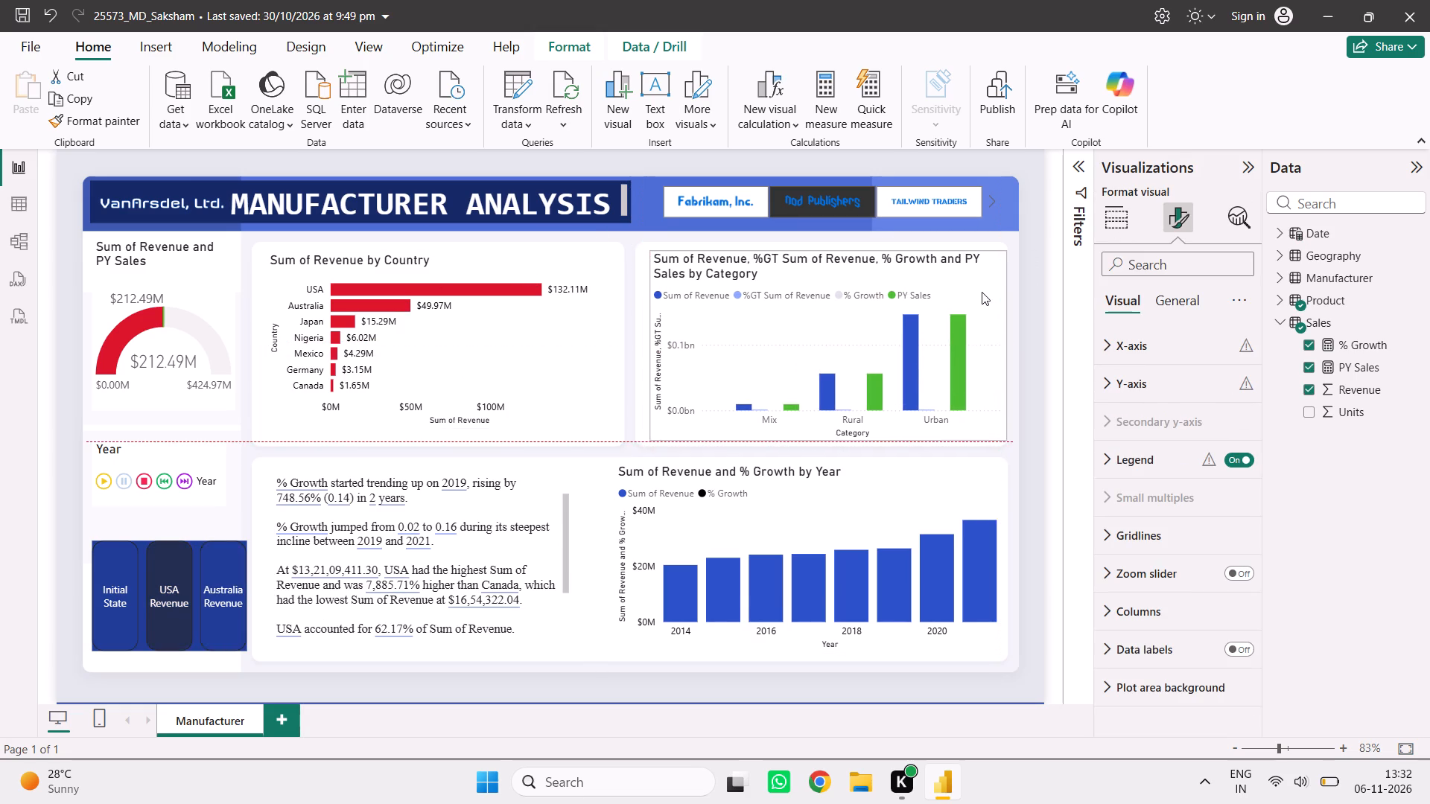
drag(982, 292, 979, 292)
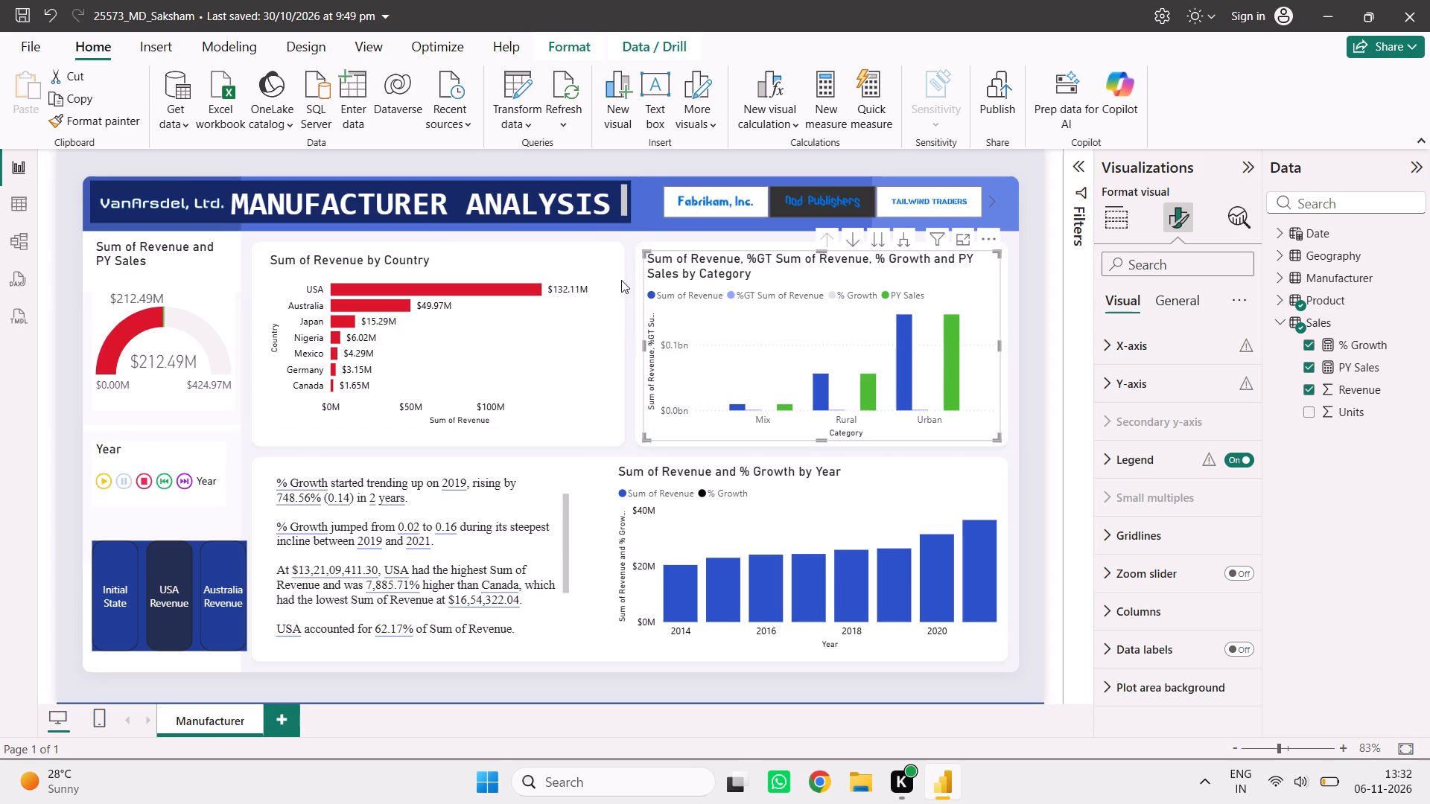
click(563, 272)
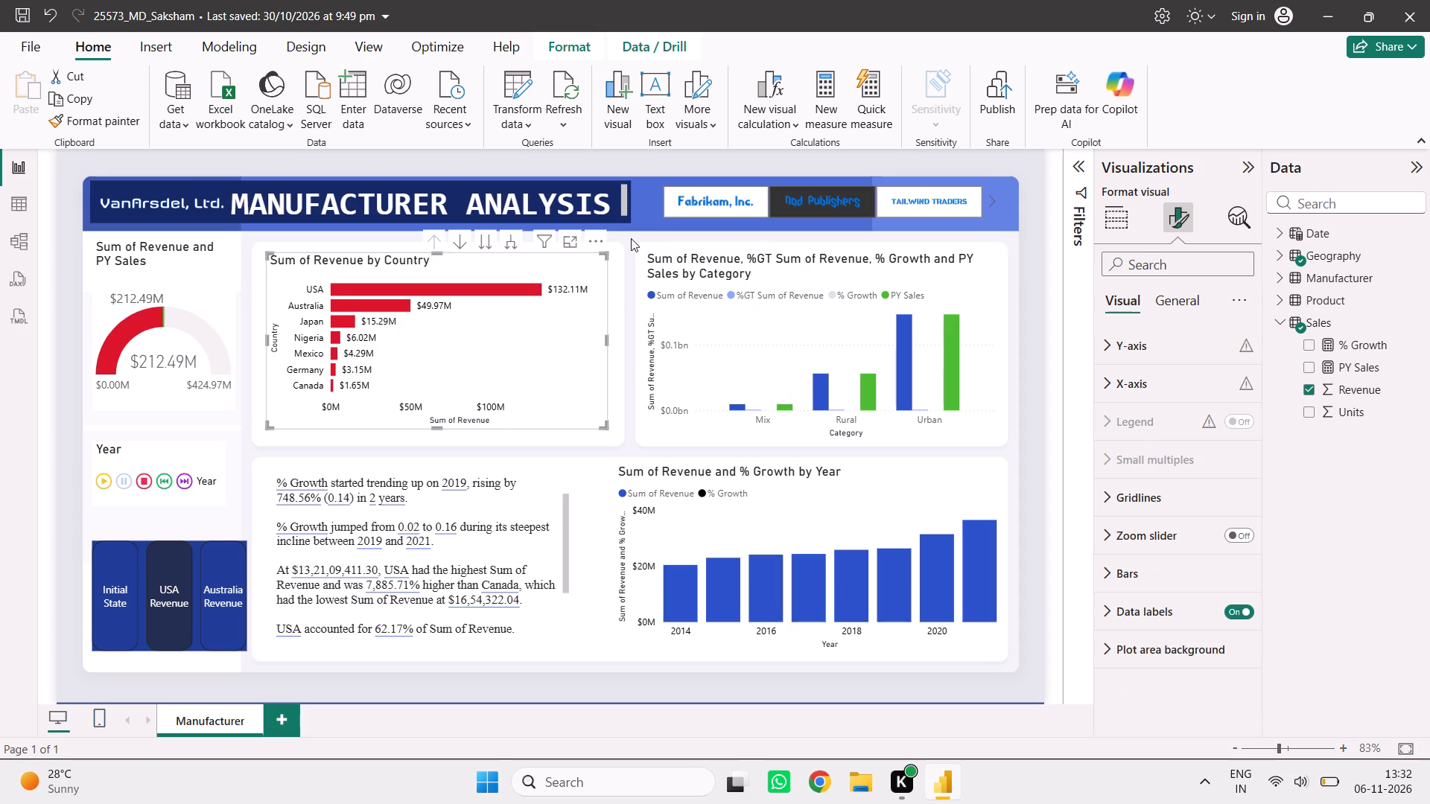
click(631, 238)
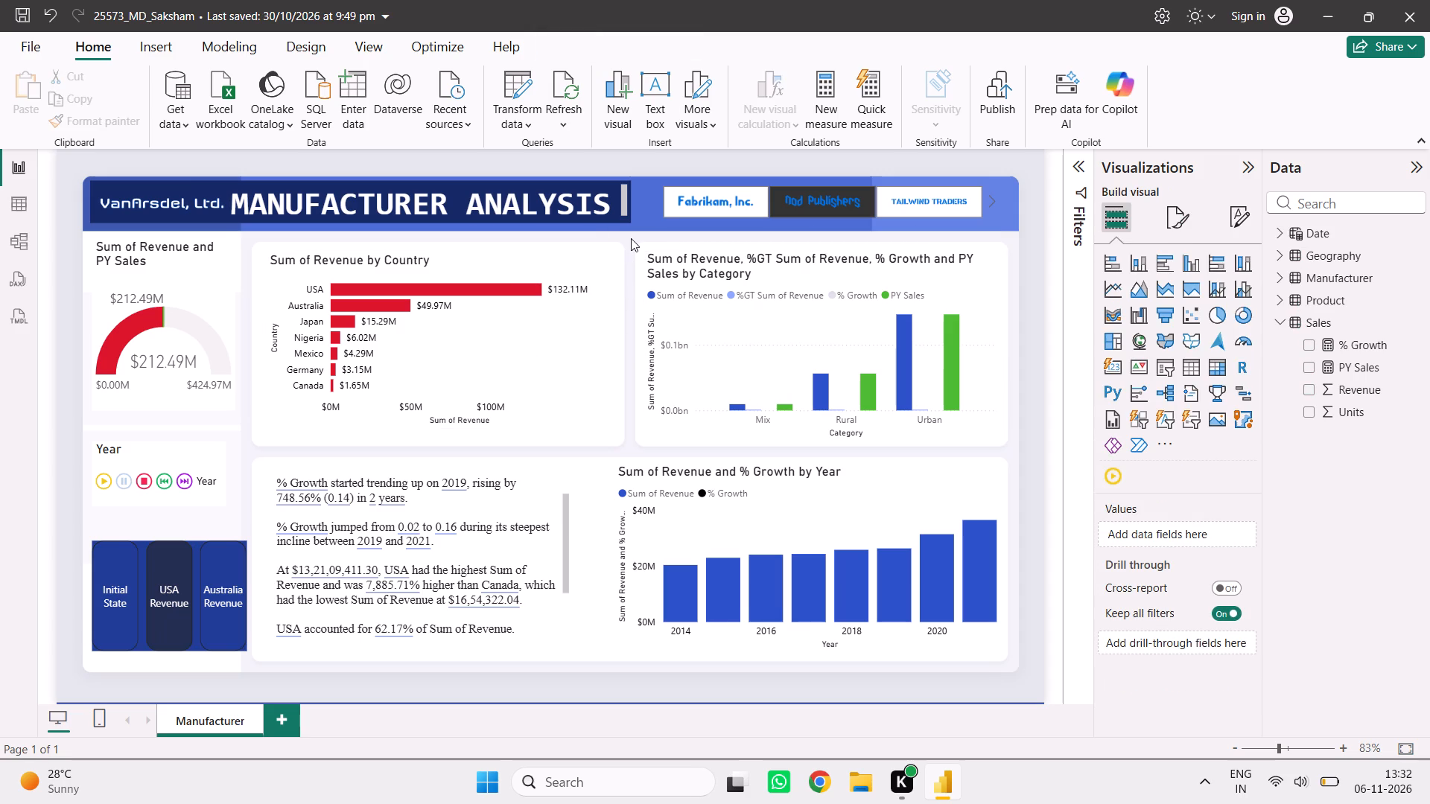
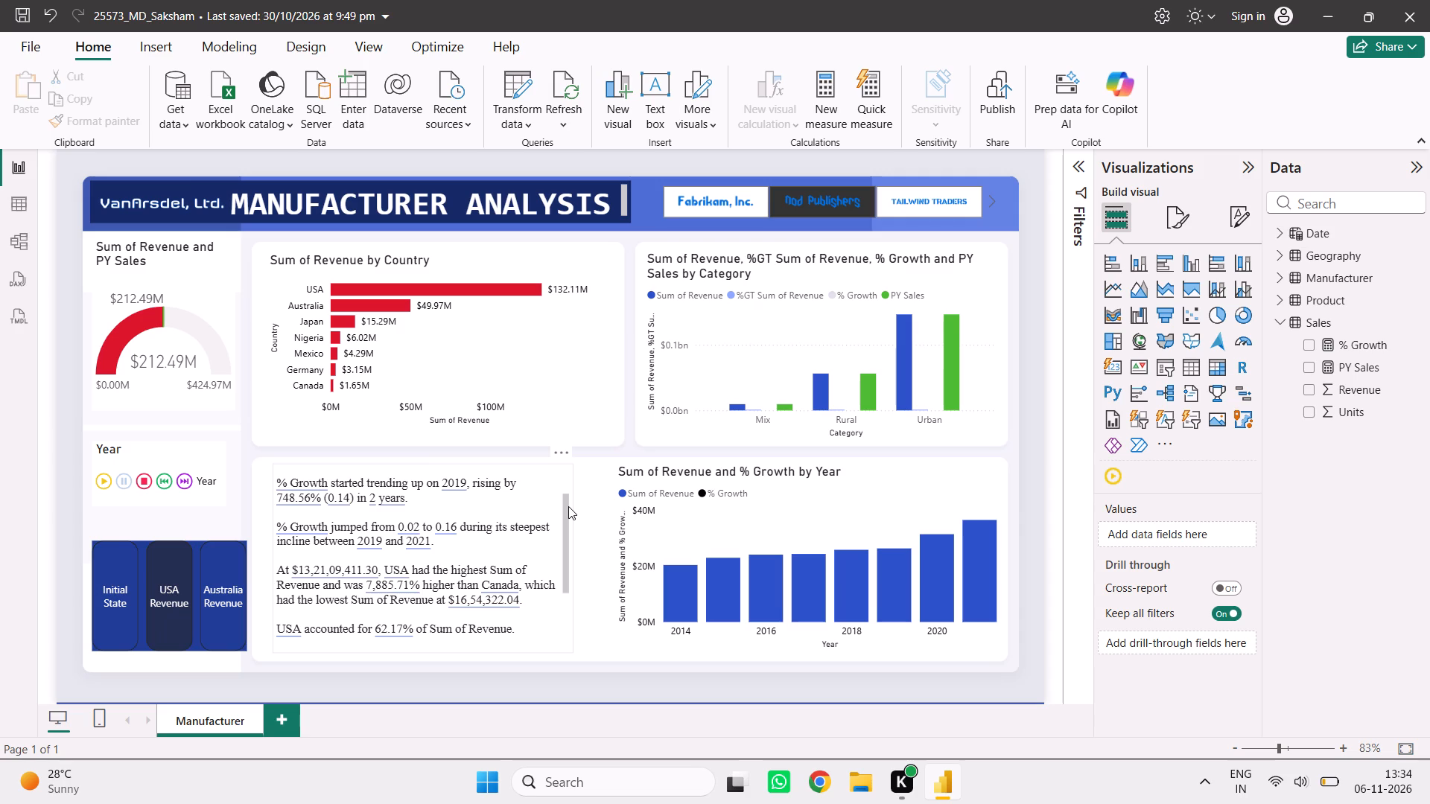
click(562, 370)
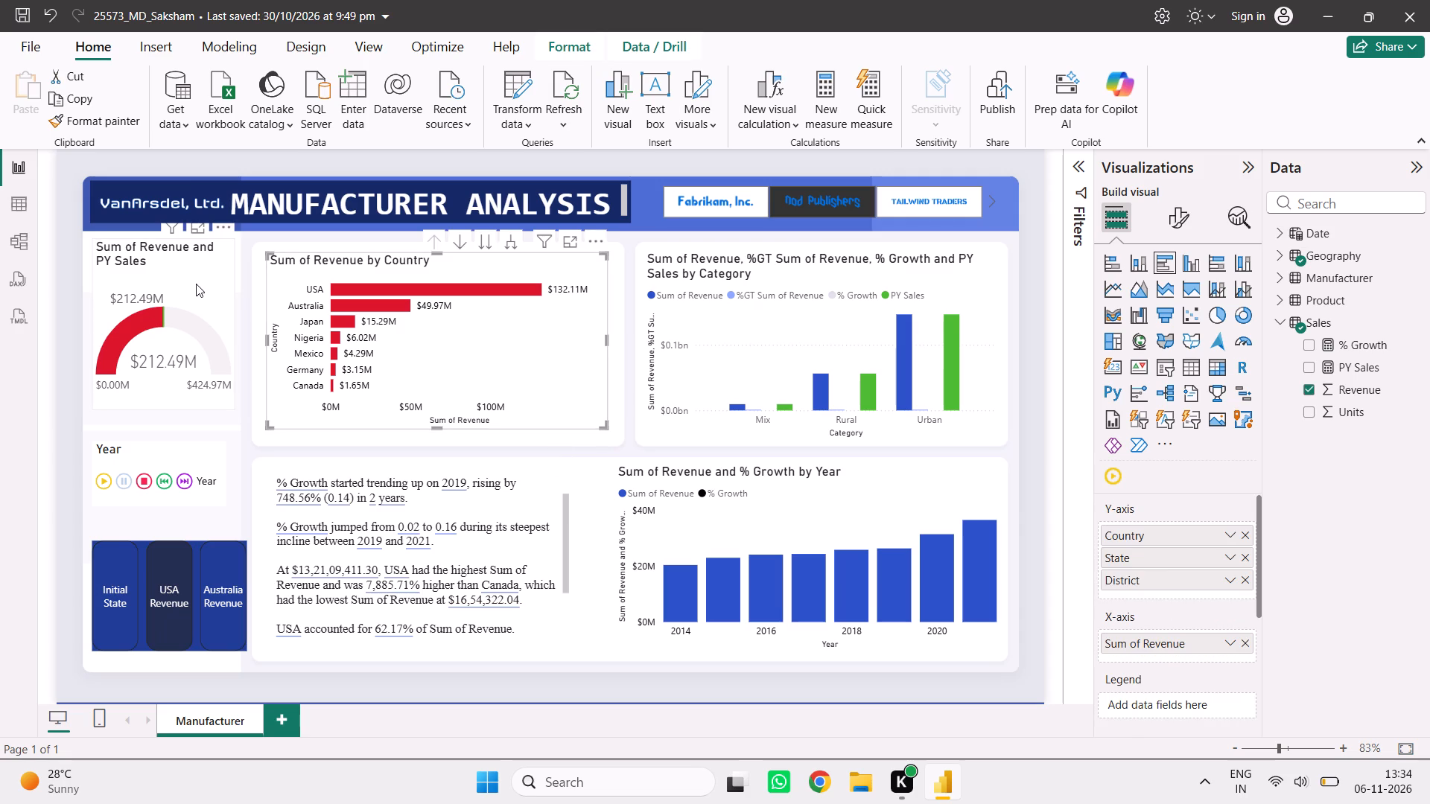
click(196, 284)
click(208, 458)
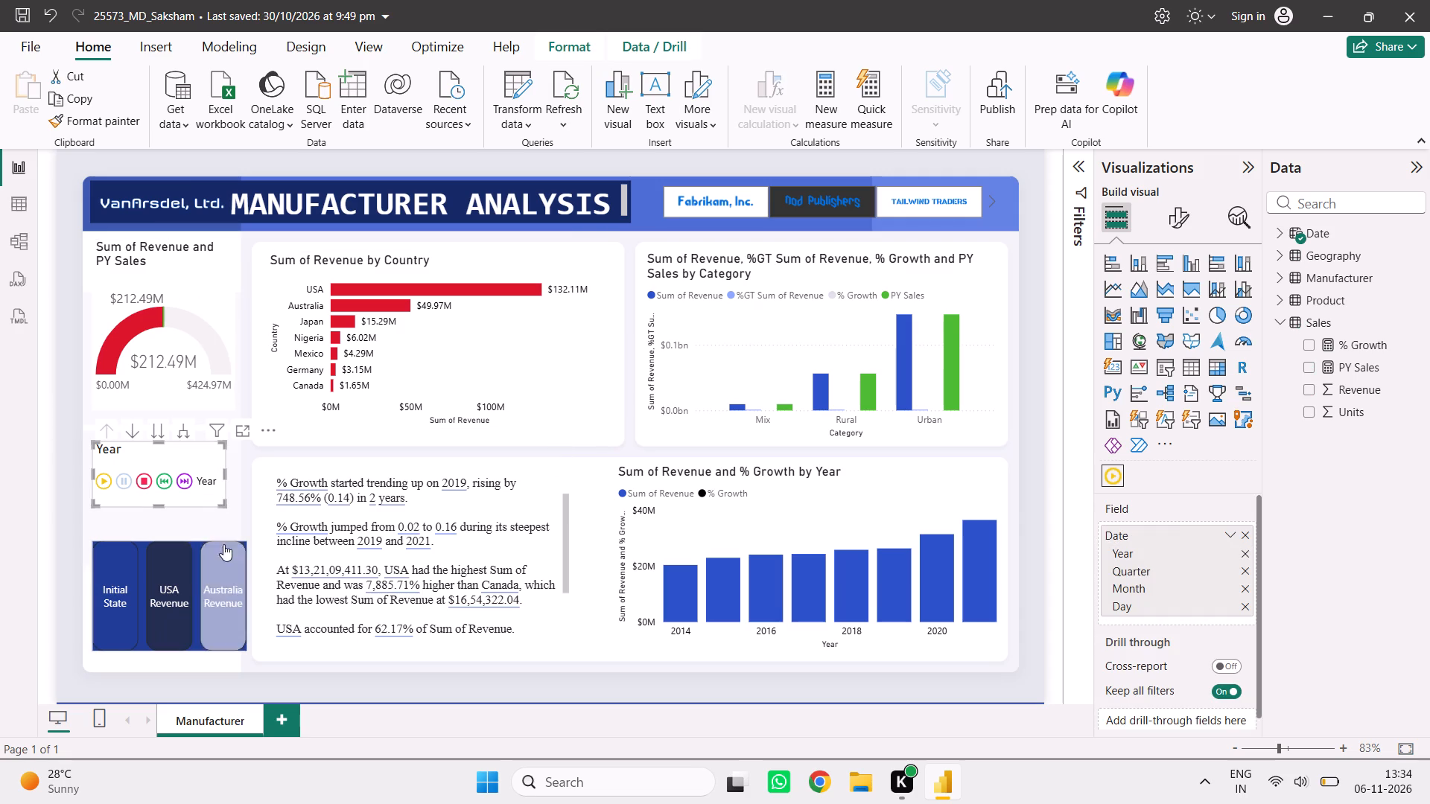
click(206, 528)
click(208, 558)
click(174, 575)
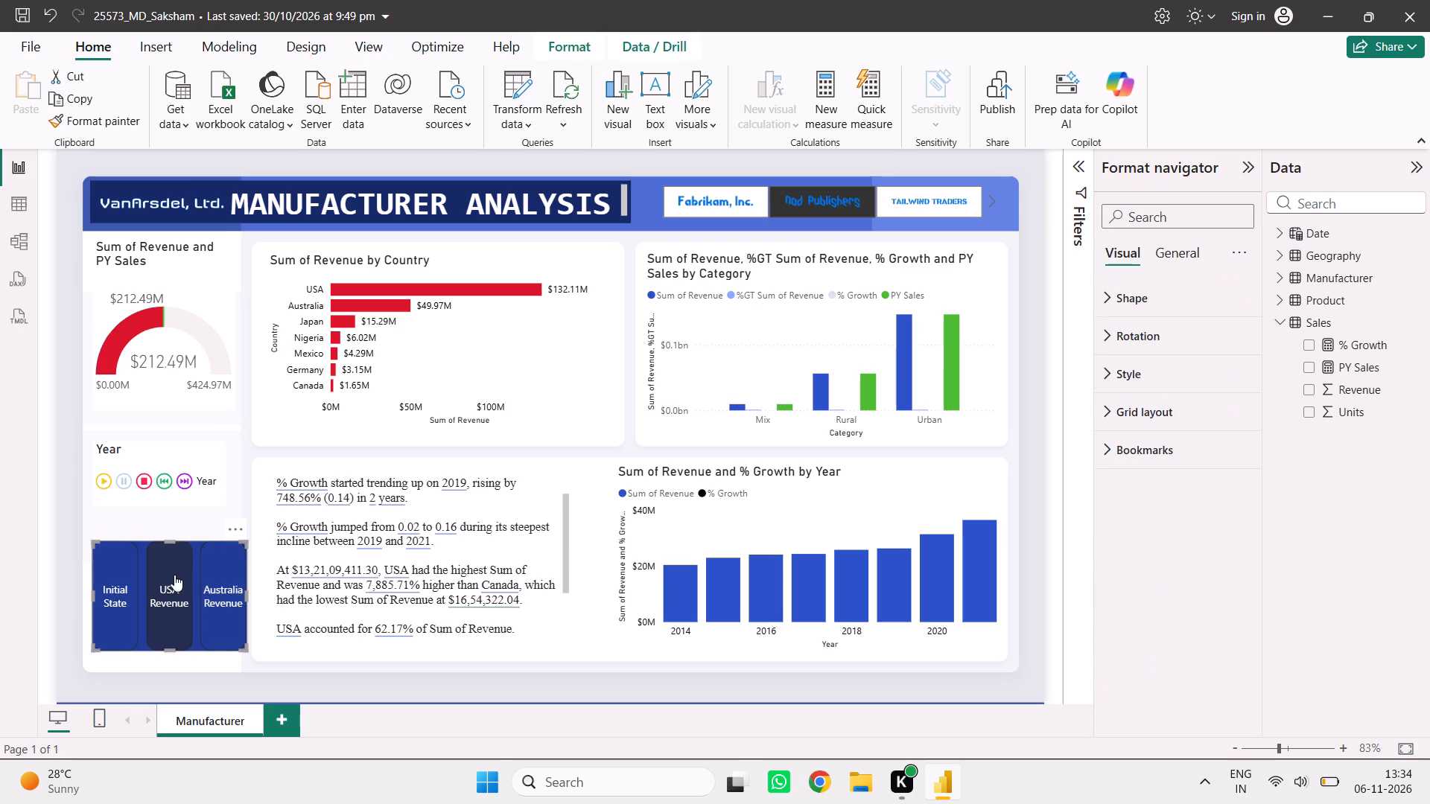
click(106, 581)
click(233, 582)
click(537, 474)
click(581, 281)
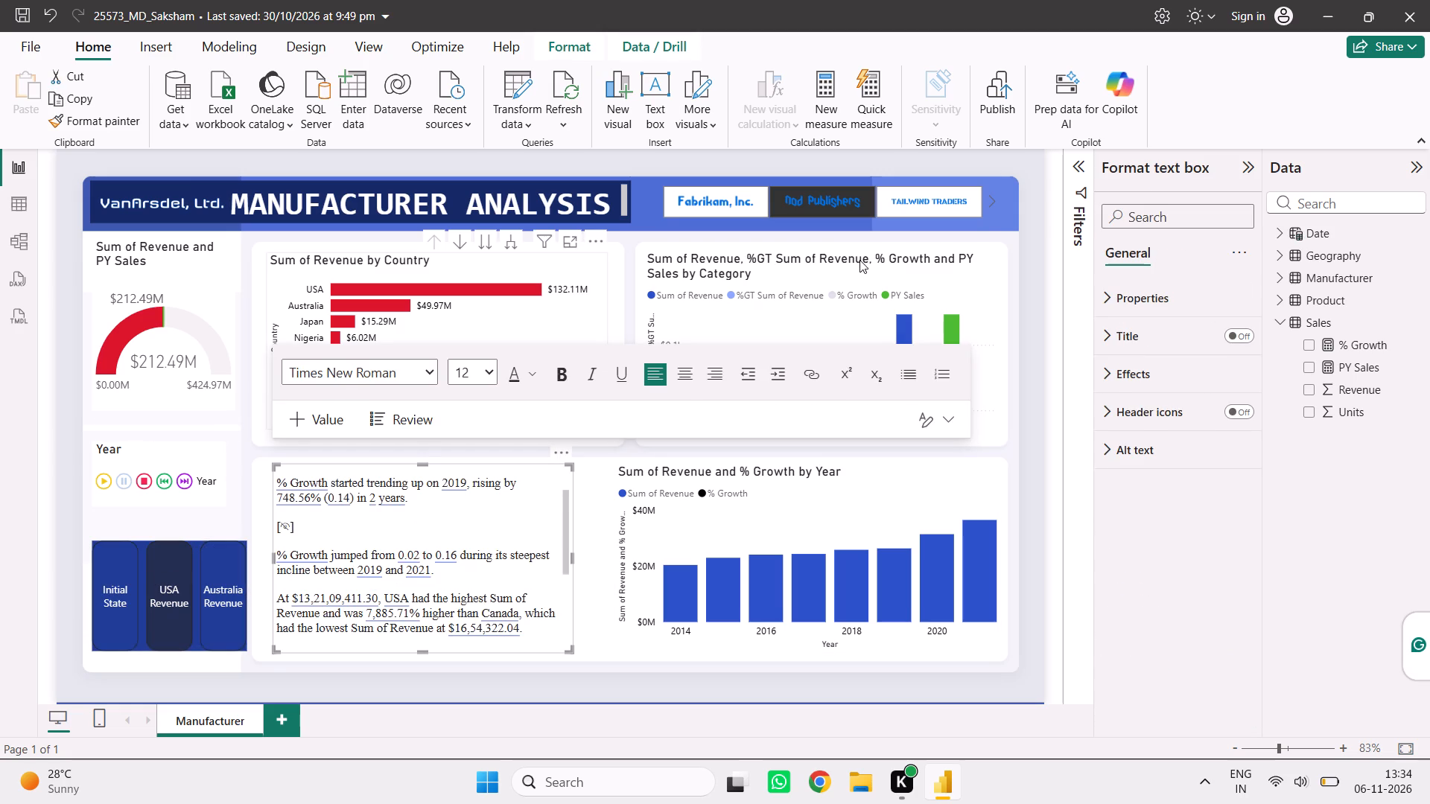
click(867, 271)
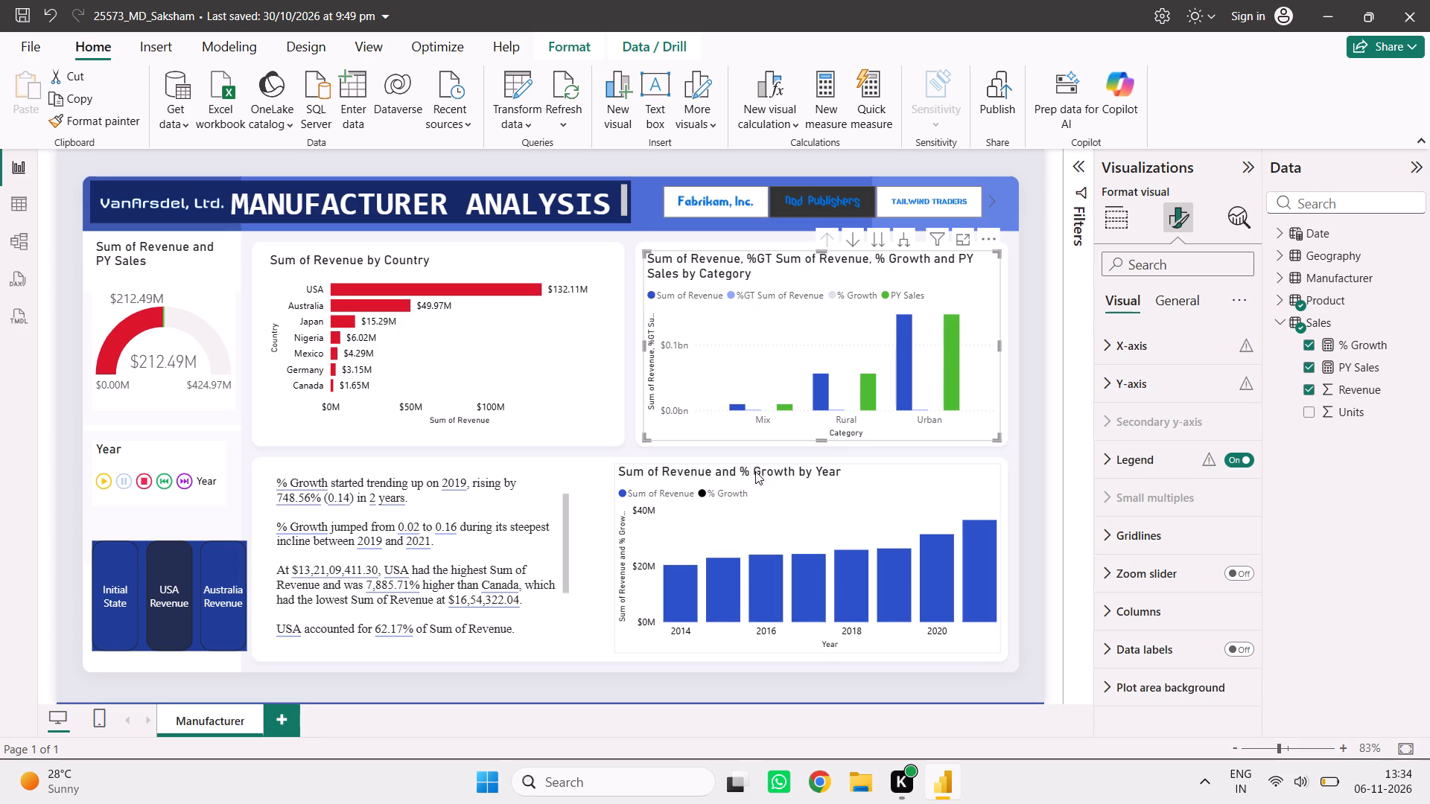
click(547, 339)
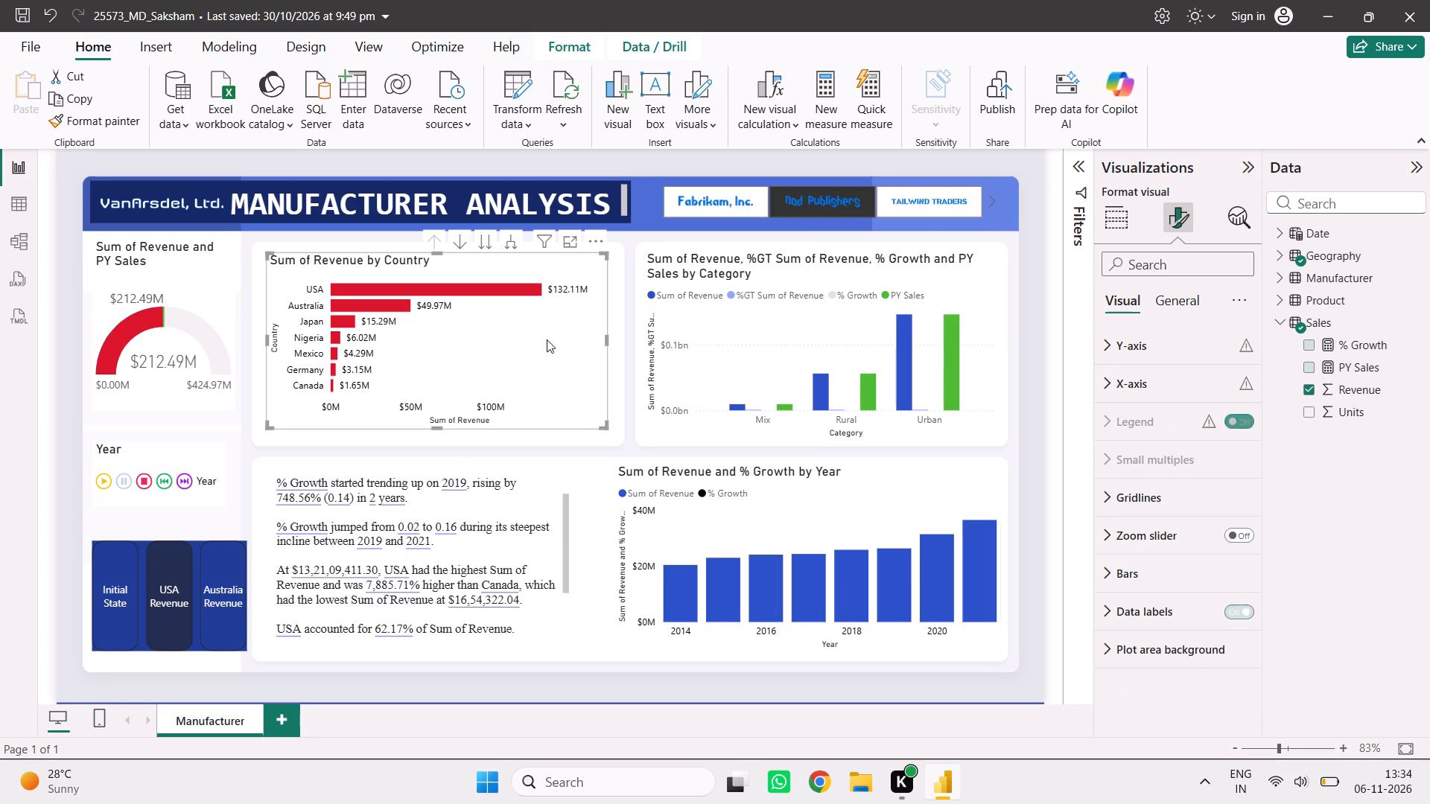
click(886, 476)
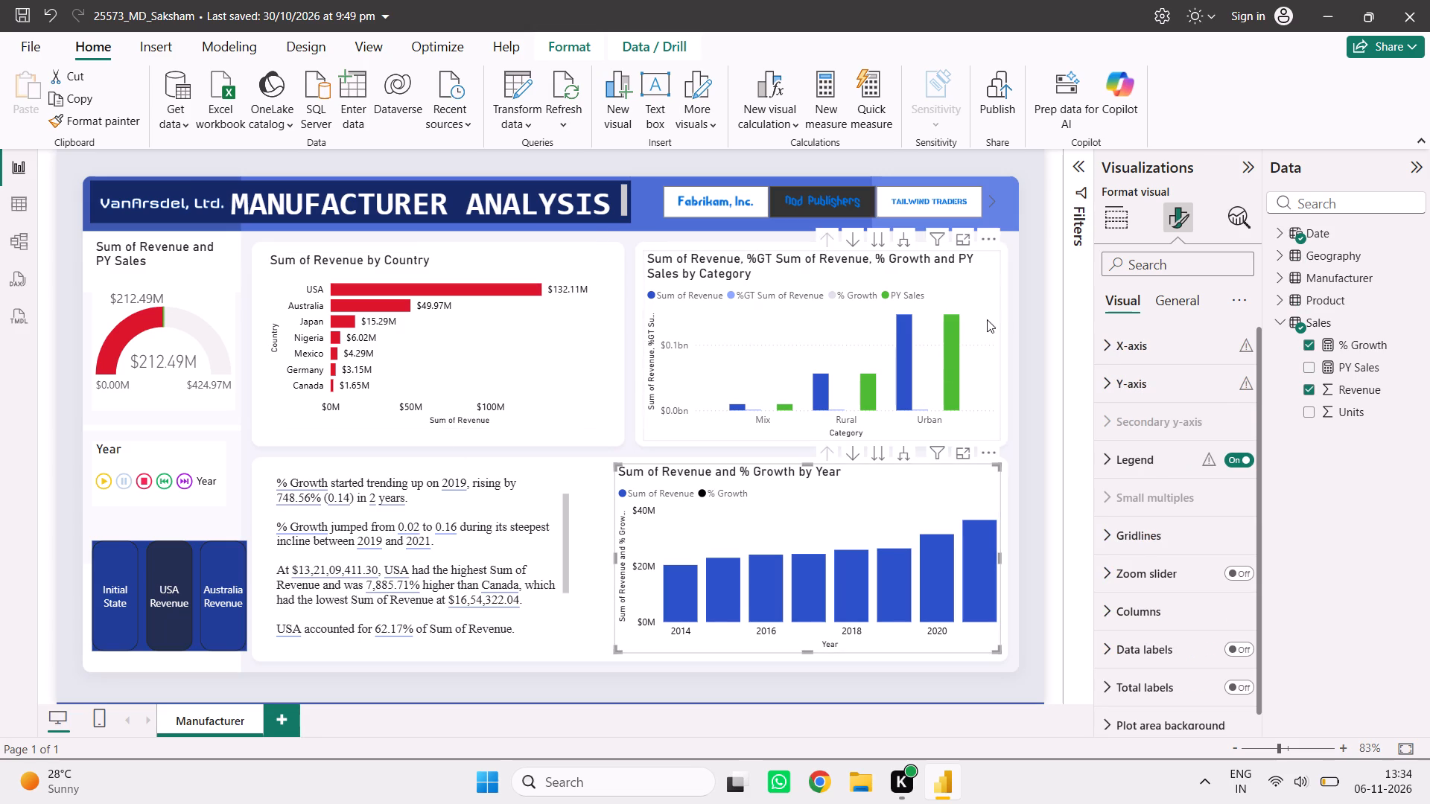
Nudge the Category column chart slightly lower within its card, keeping its side edges aligned.
click(997, 299)
drag(982, 295, 979, 302)
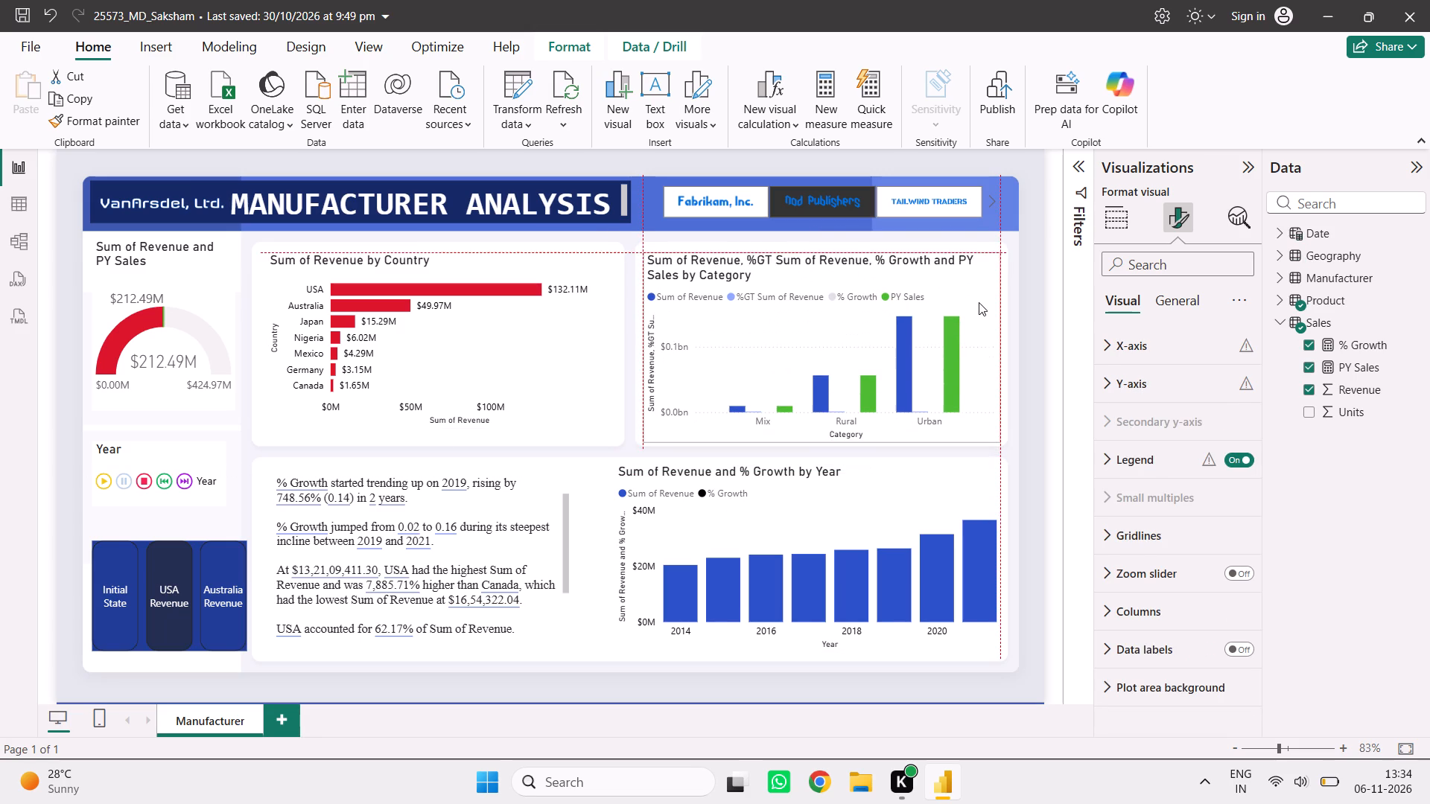
drag(979, 302, 979, 301)
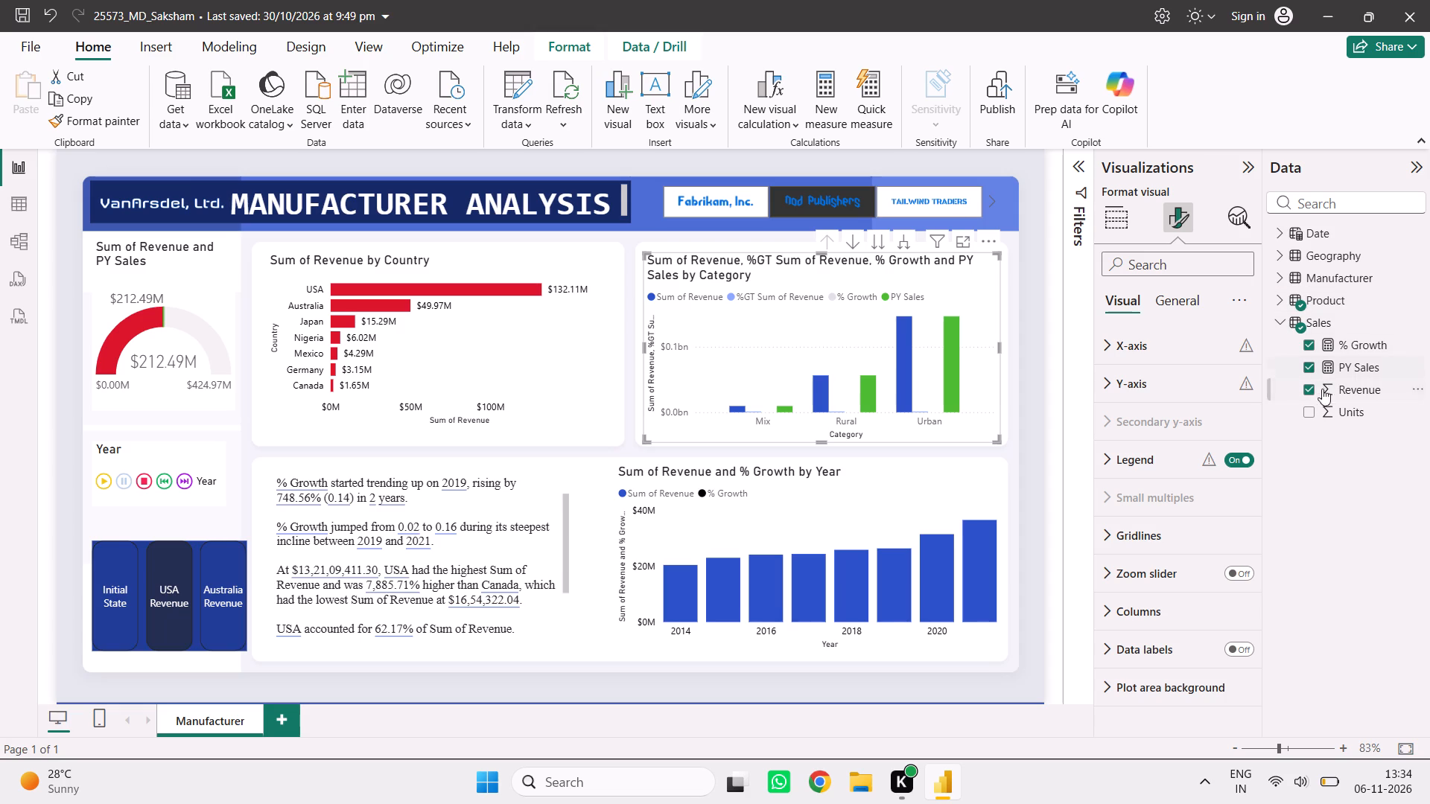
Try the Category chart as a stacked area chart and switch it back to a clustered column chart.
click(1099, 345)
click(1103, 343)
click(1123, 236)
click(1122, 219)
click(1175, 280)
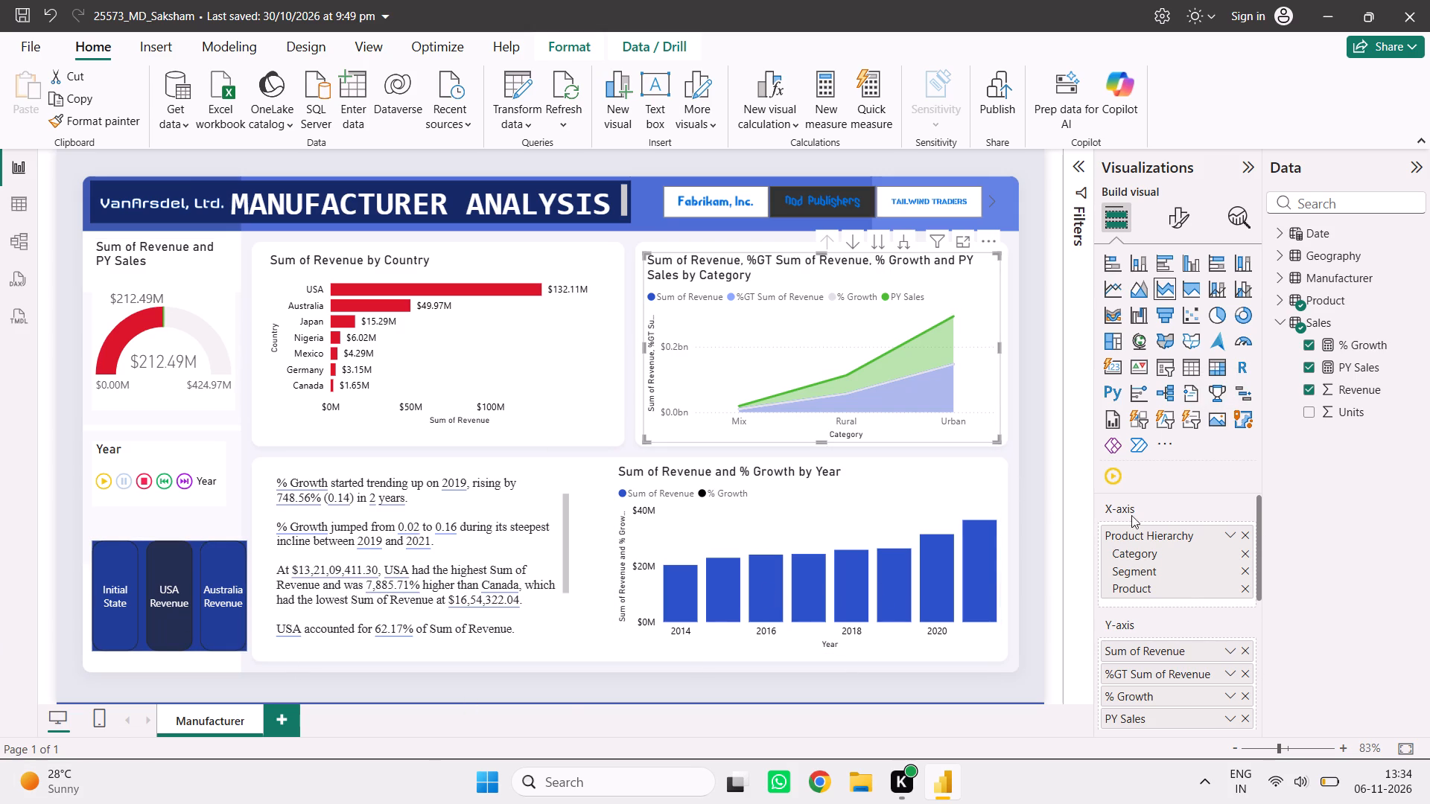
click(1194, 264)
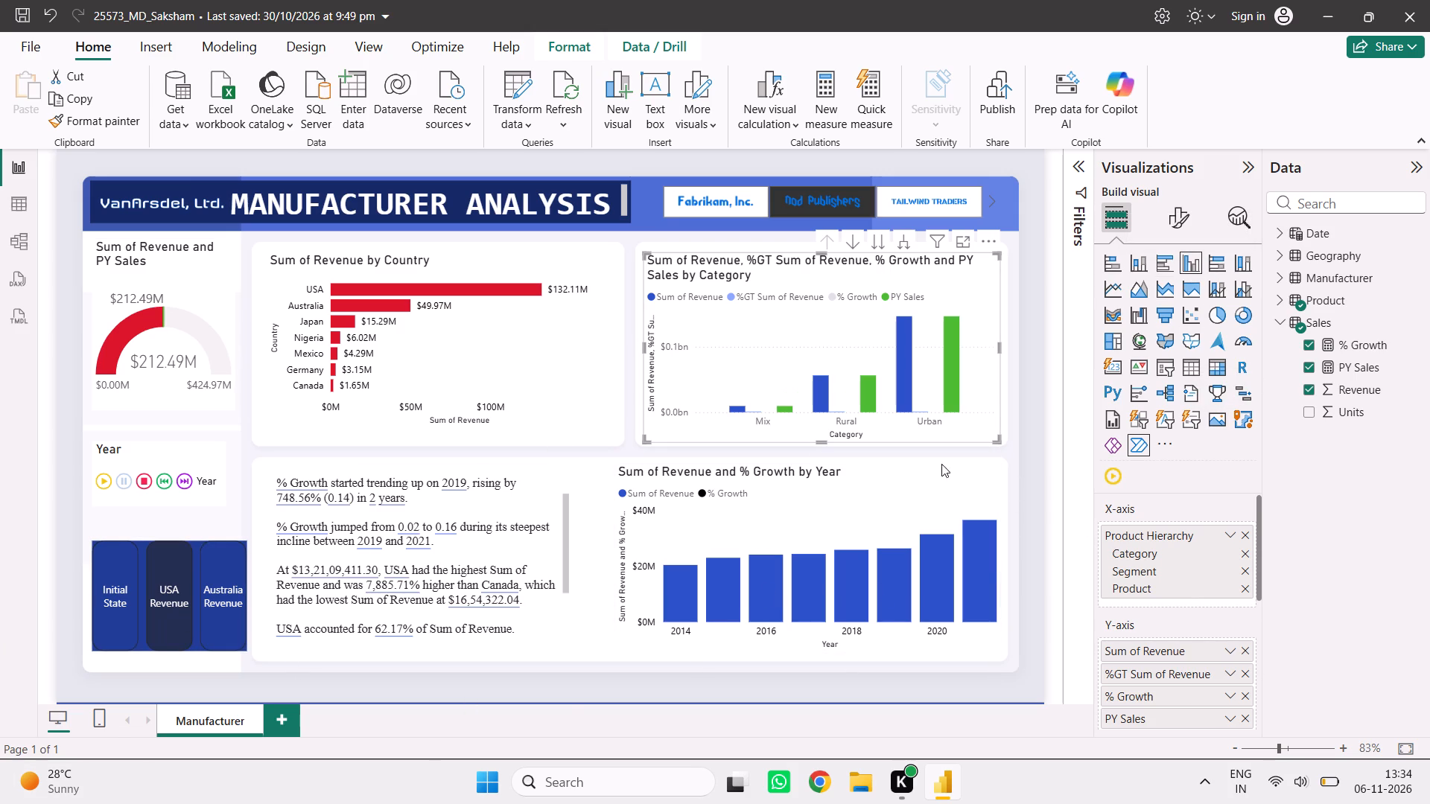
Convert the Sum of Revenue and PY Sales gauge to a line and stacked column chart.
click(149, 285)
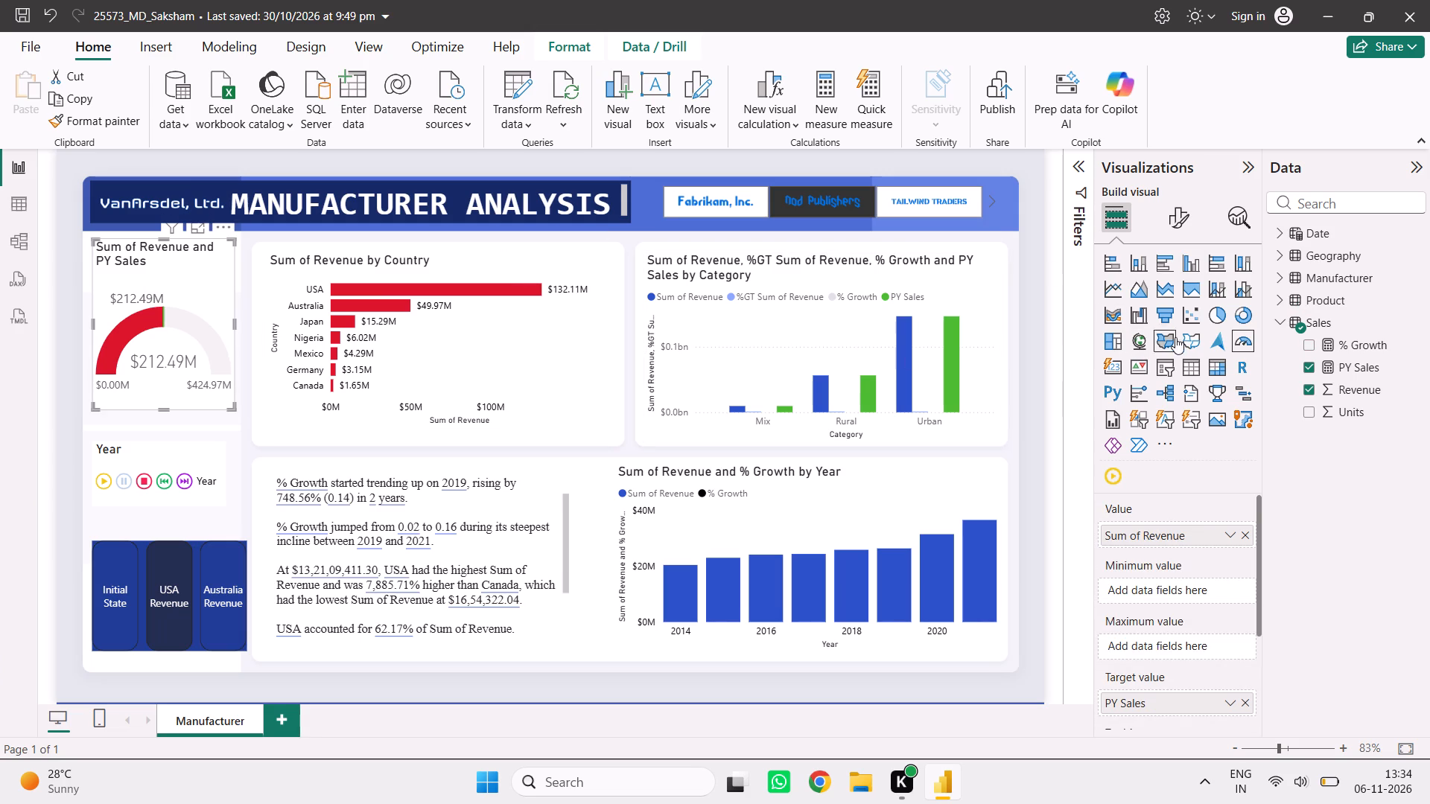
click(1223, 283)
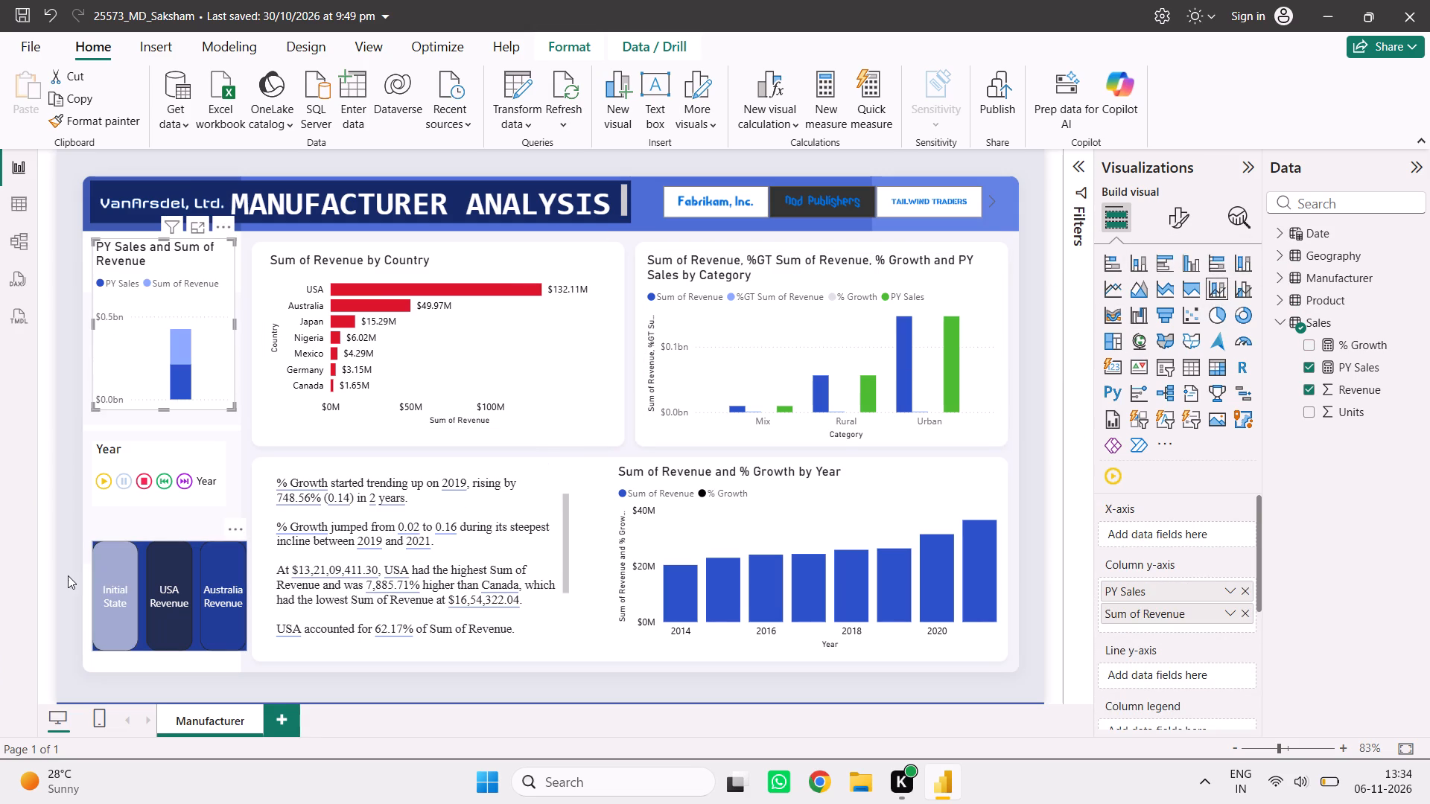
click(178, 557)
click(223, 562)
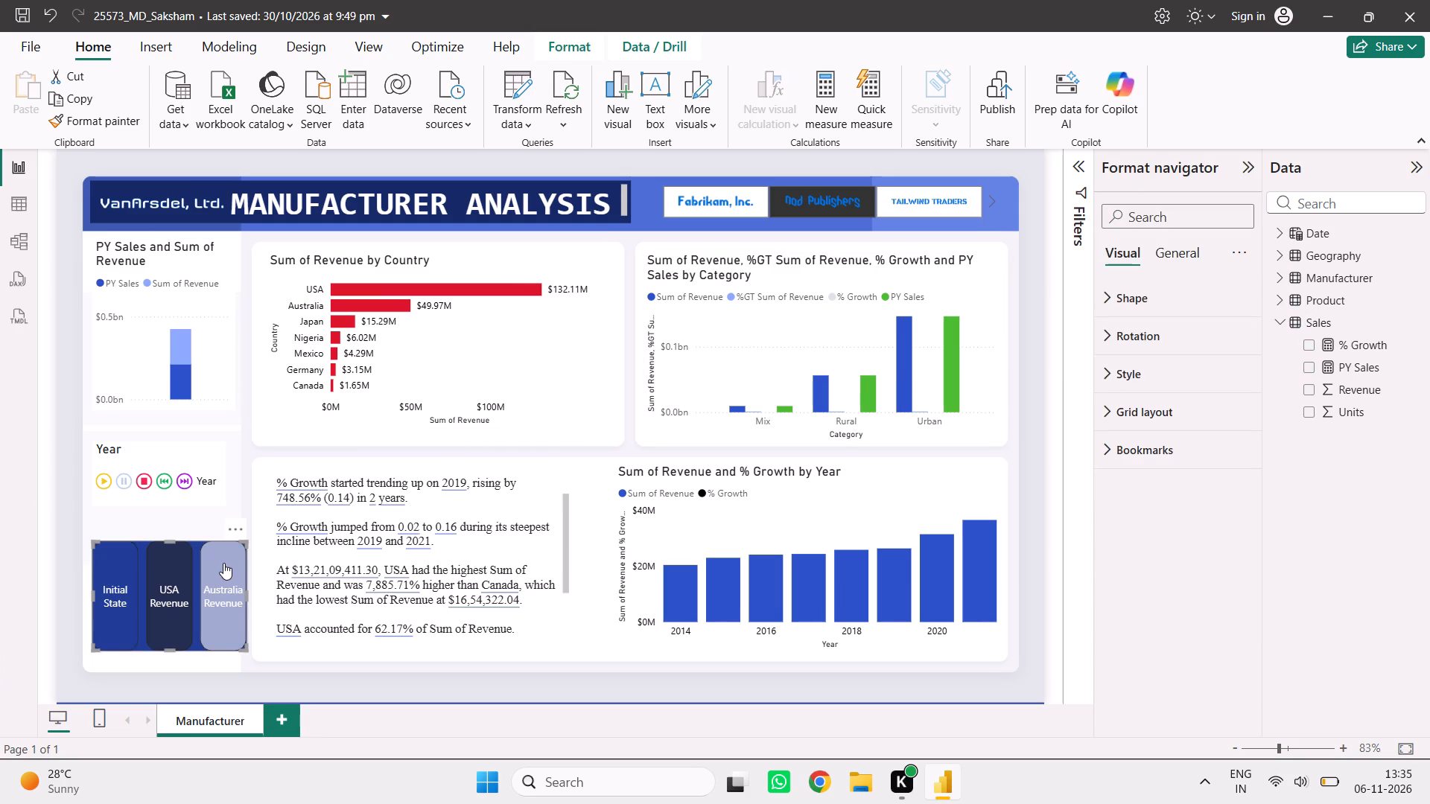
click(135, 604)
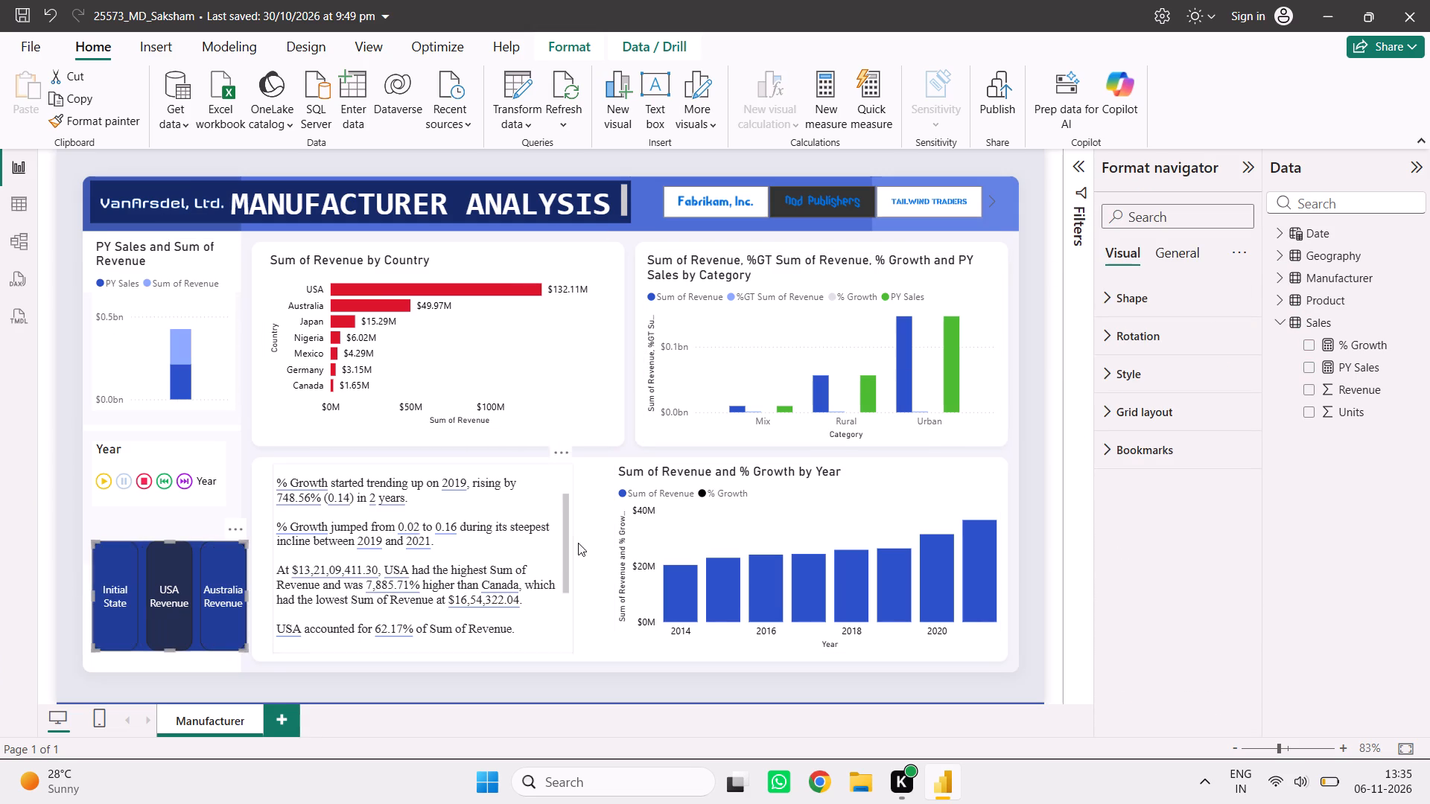
Filter the page by Tailwind Traders, Nod Publishers and finally Fabrikam, Inc. in the manufacturer slicer.
click(926, 193)
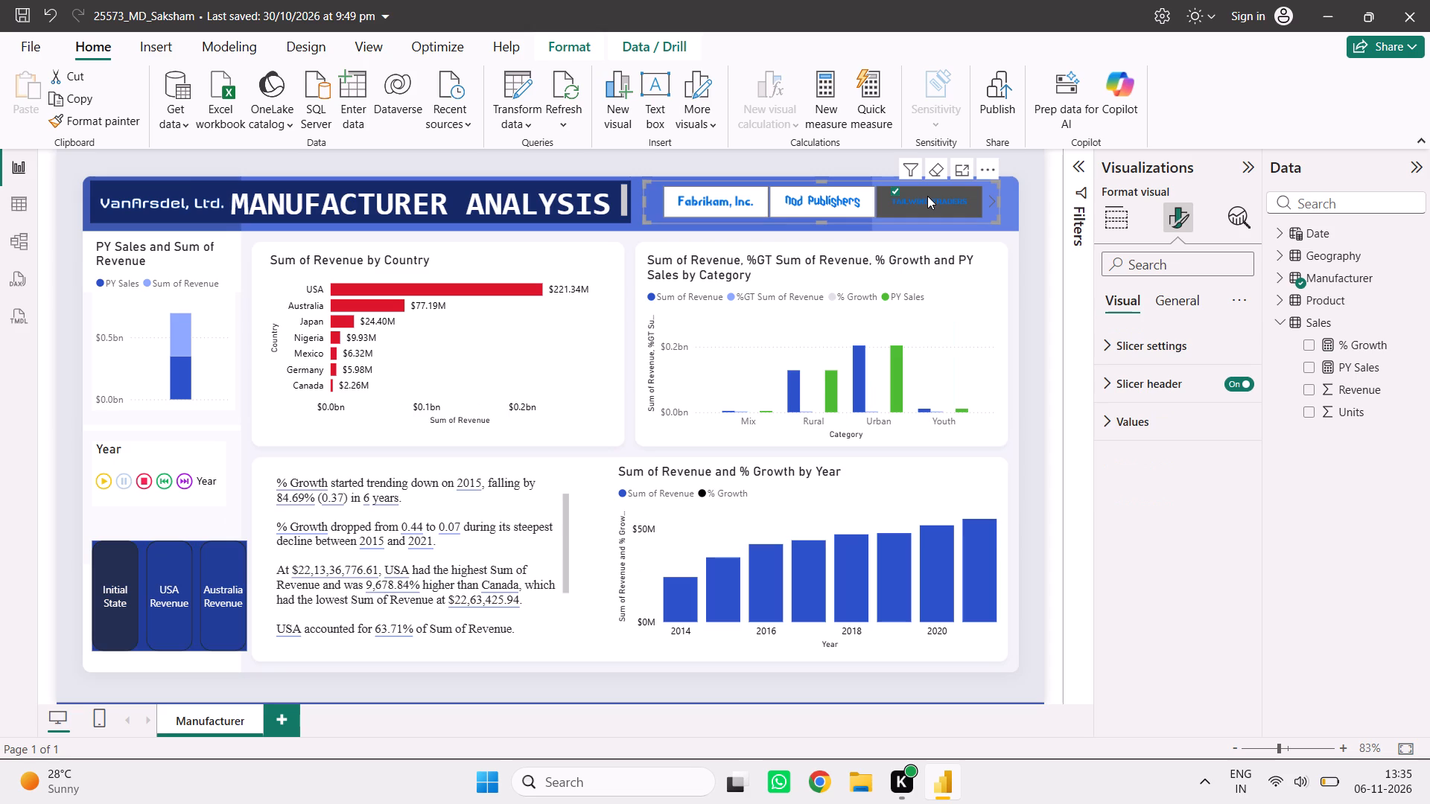
click(803, 209)
click(710, 206)
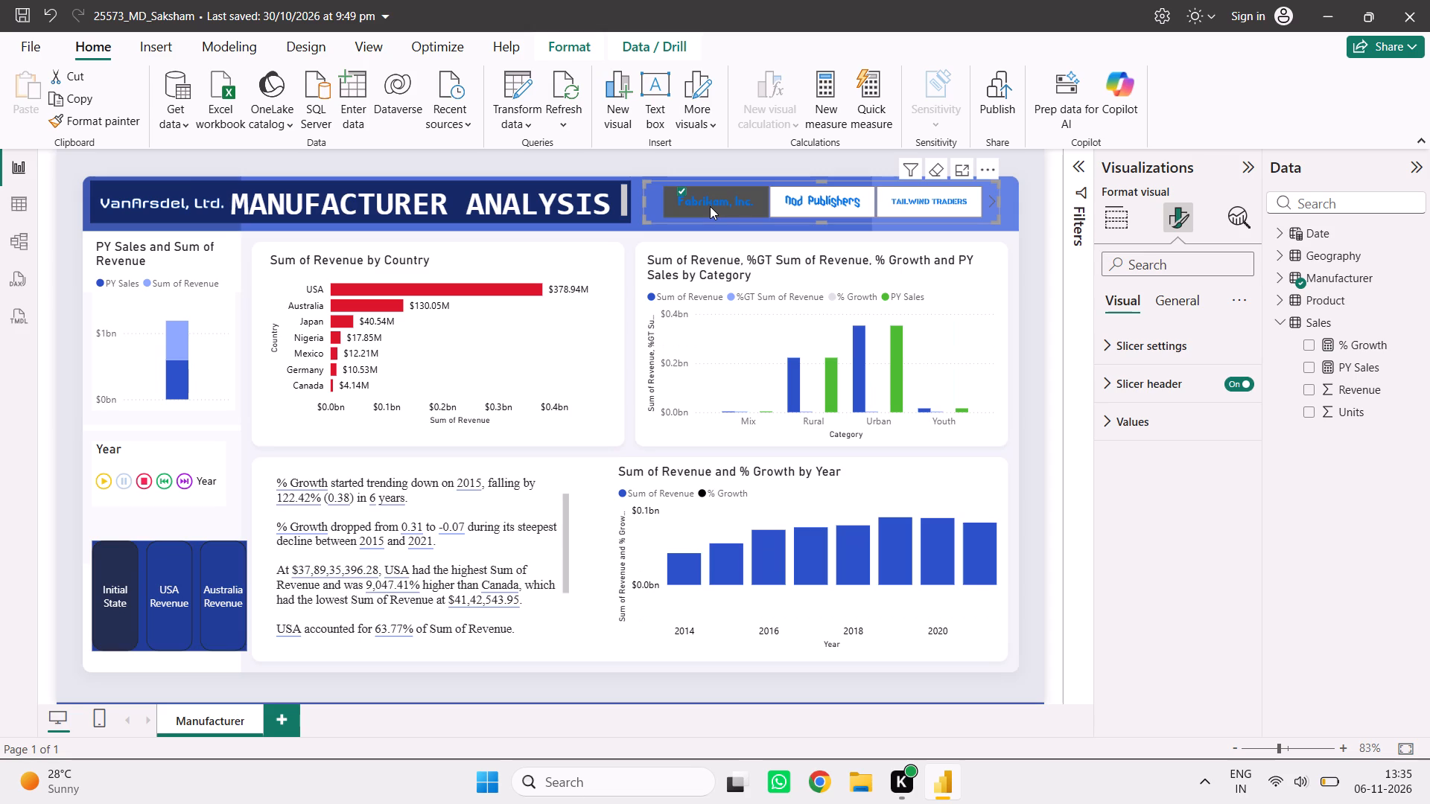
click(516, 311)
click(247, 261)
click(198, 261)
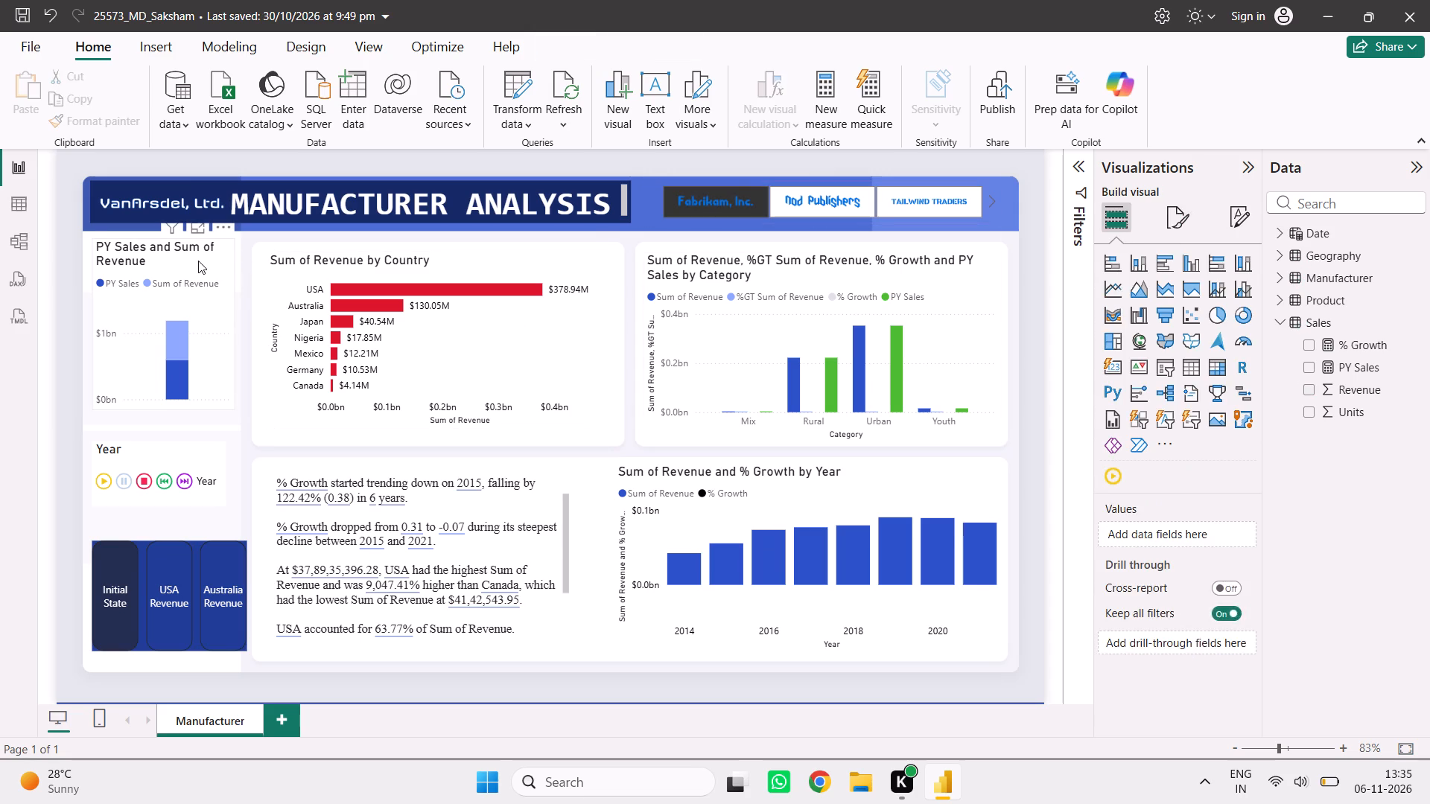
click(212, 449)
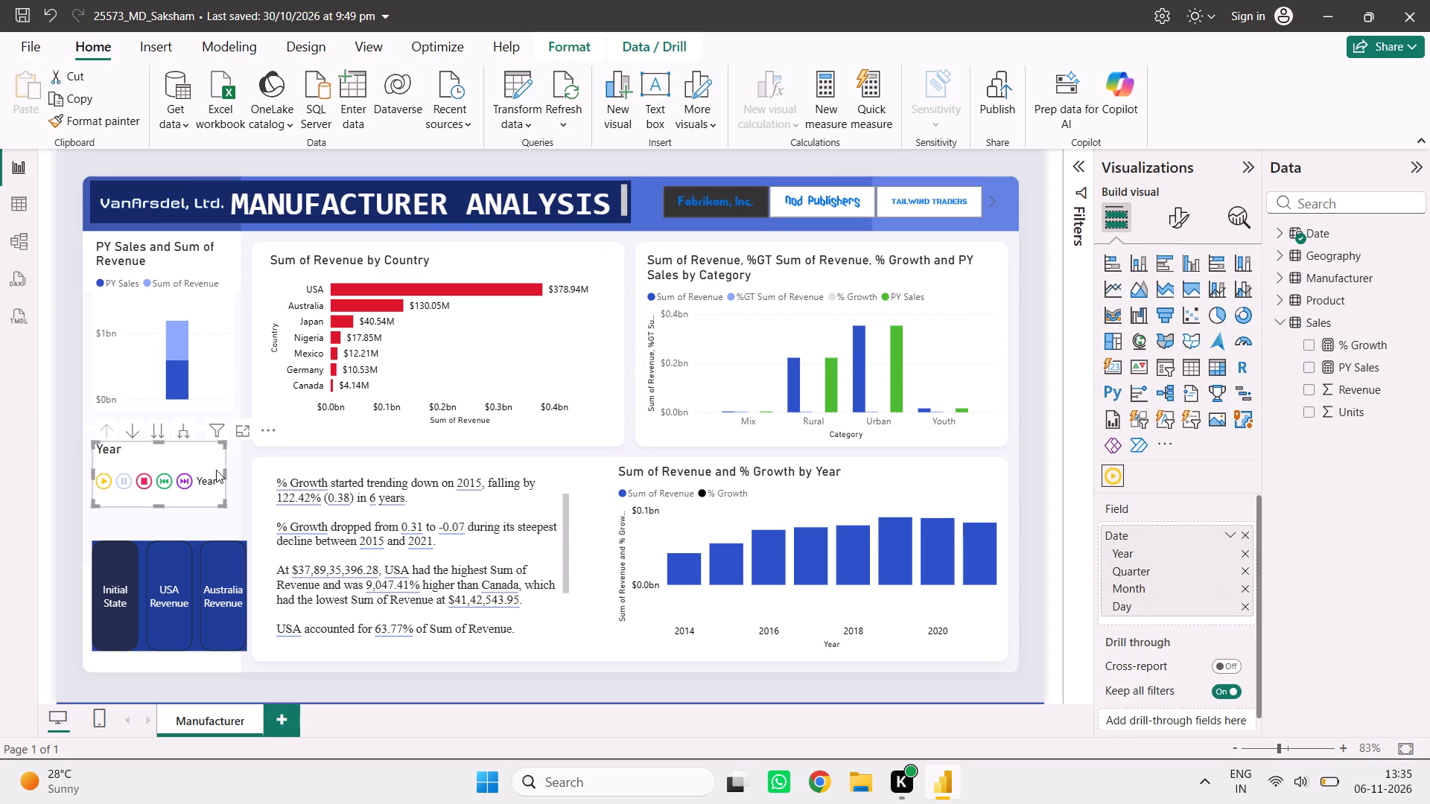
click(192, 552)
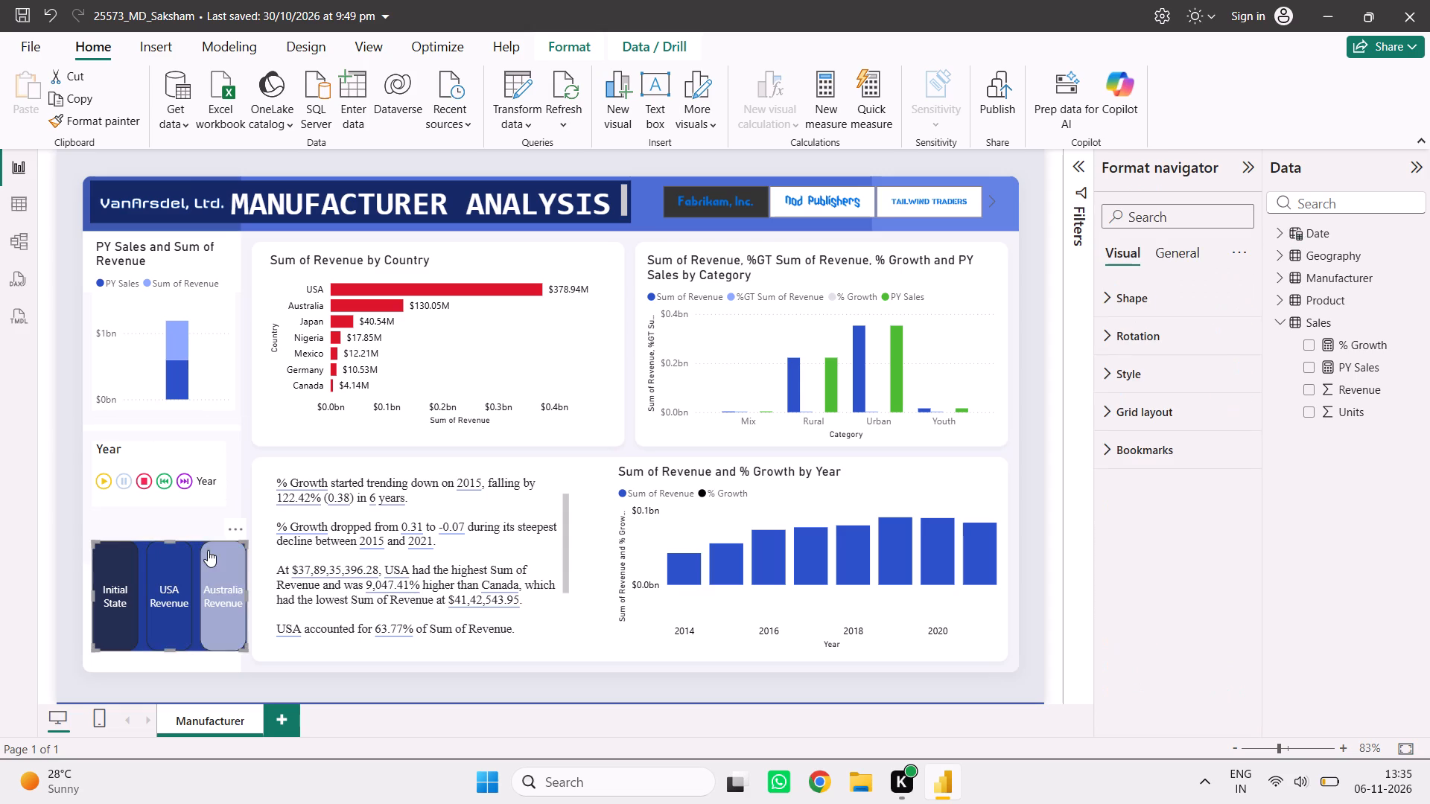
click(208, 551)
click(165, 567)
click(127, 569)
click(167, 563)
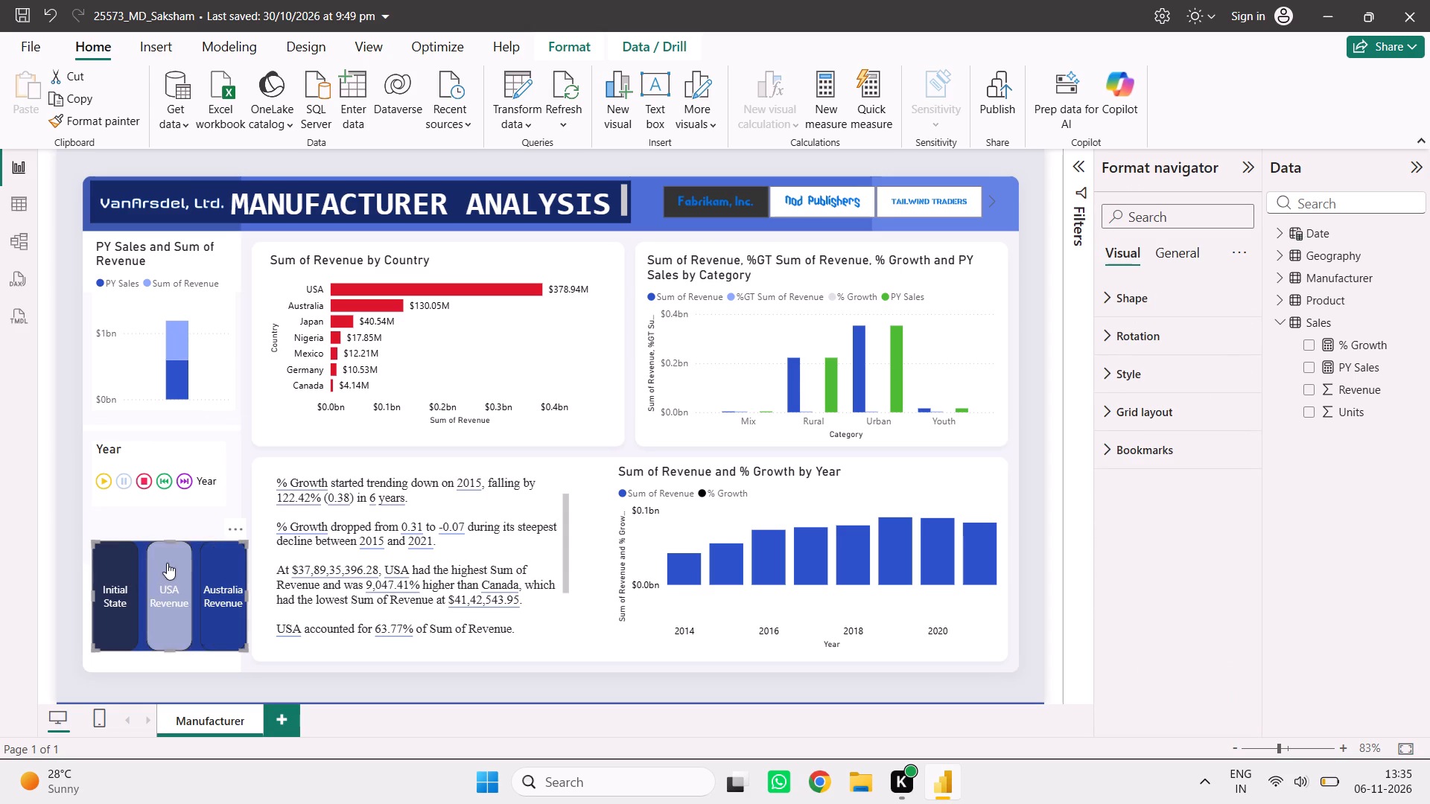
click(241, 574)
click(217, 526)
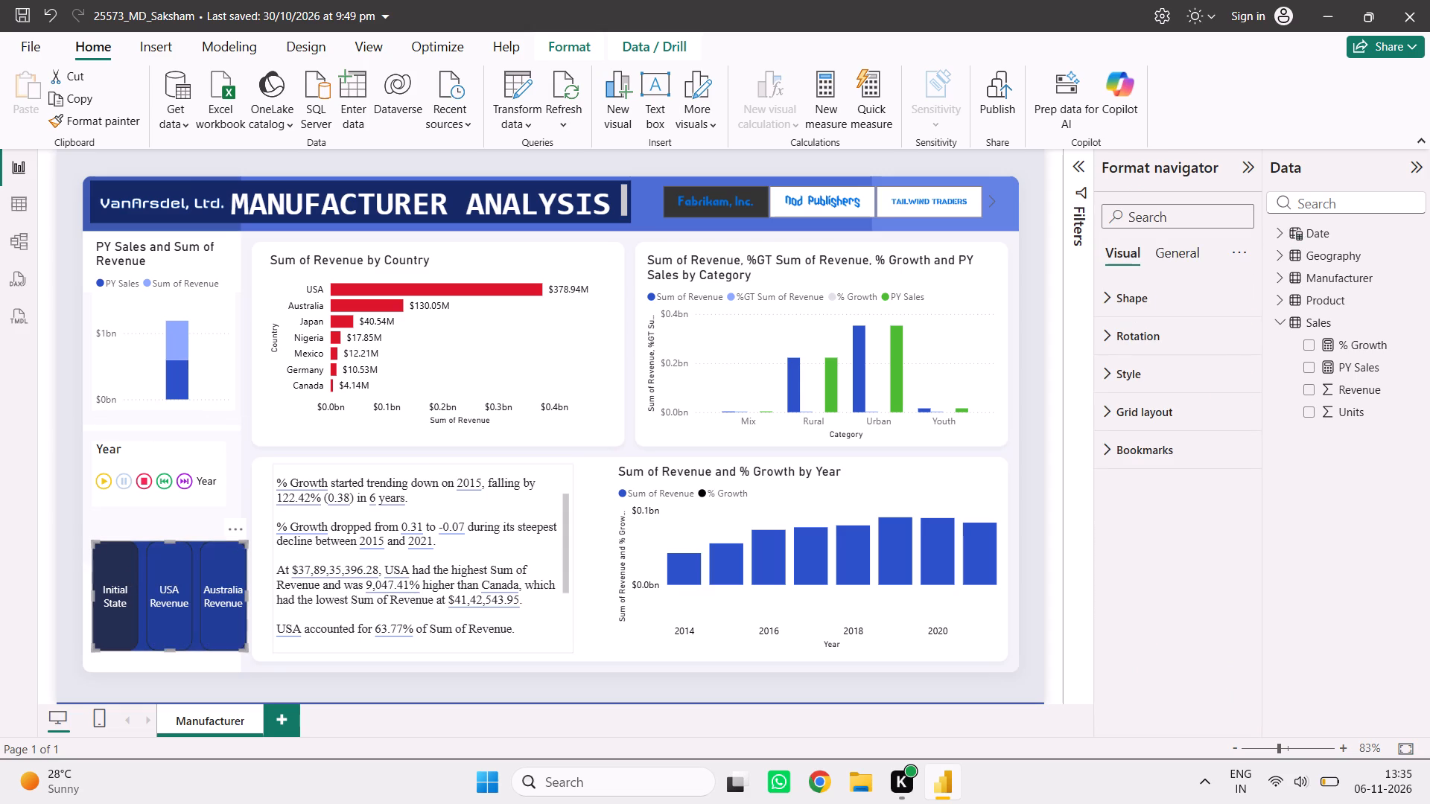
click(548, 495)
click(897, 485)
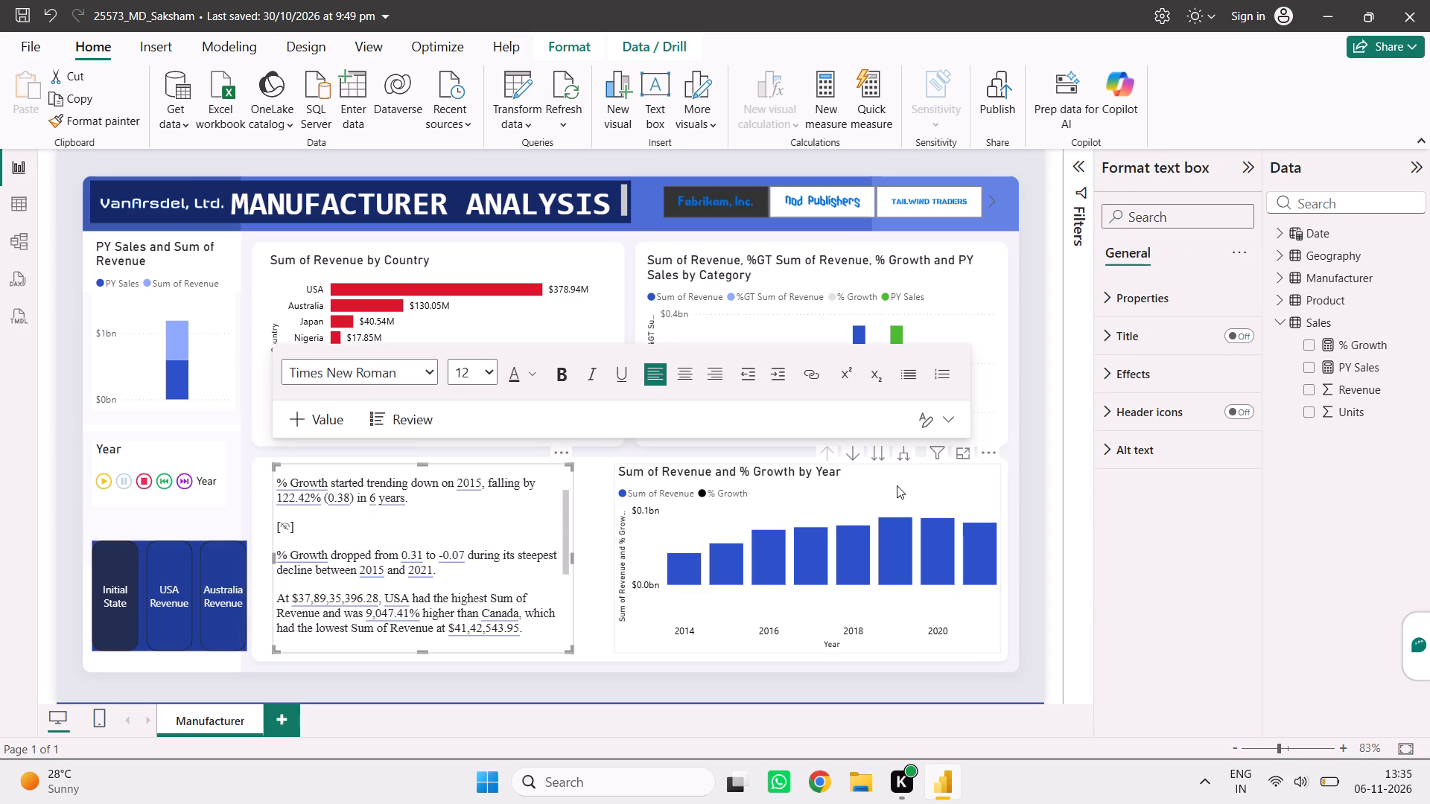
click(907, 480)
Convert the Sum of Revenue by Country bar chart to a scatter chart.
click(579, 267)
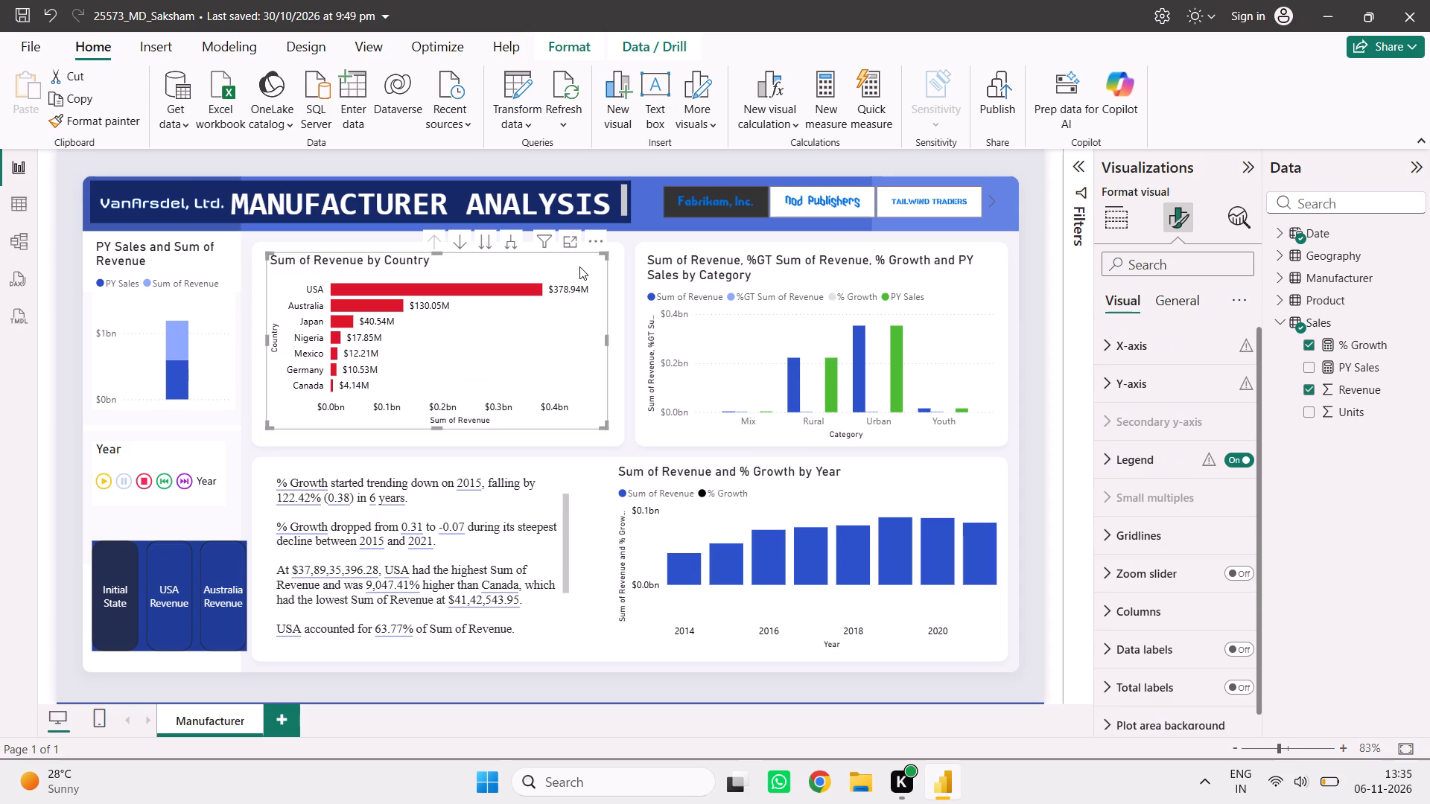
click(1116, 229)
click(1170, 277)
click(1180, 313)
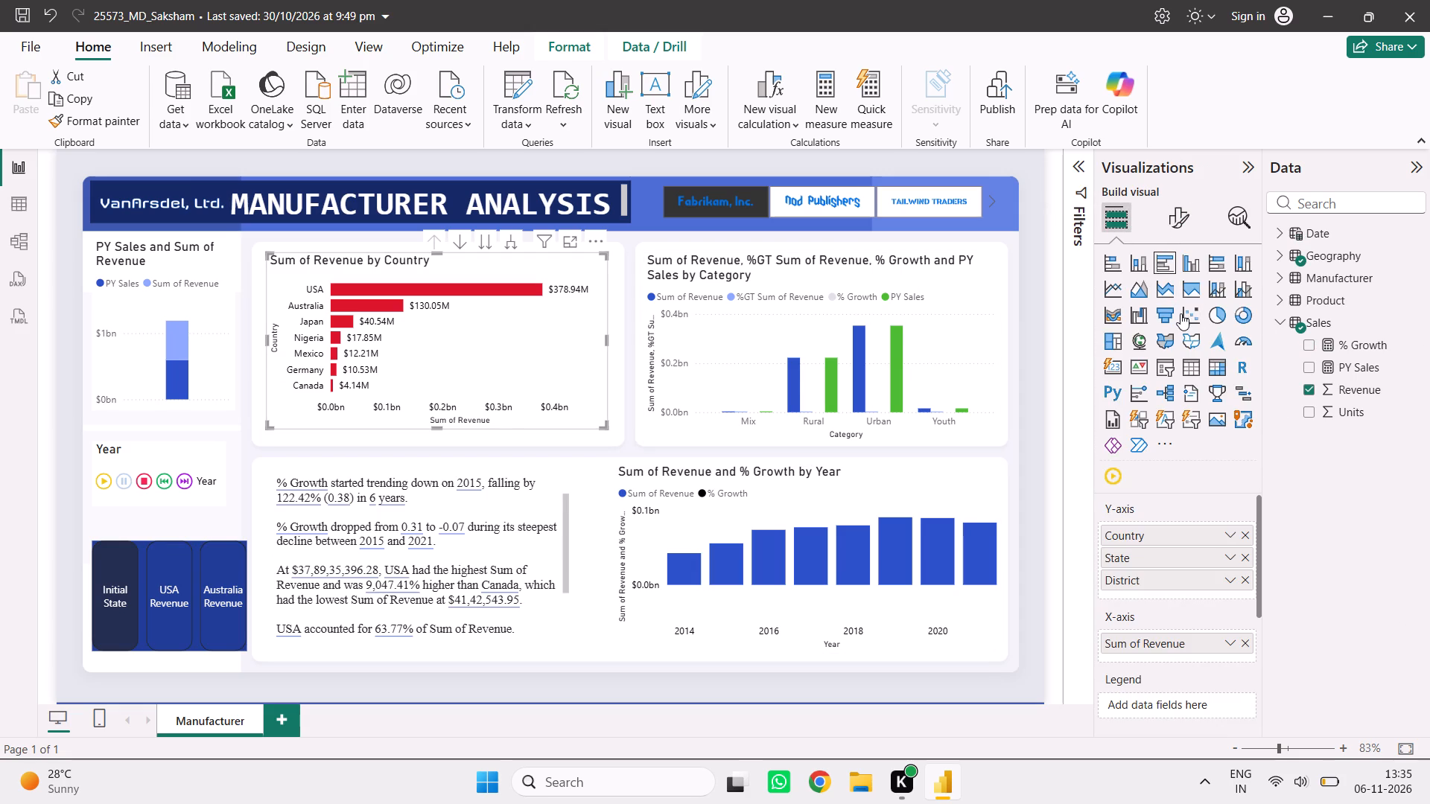
Try other chart types on the PY Sales and Sum of Revenue visual, ending with a 100% stacked column chart.
click(225, 290)
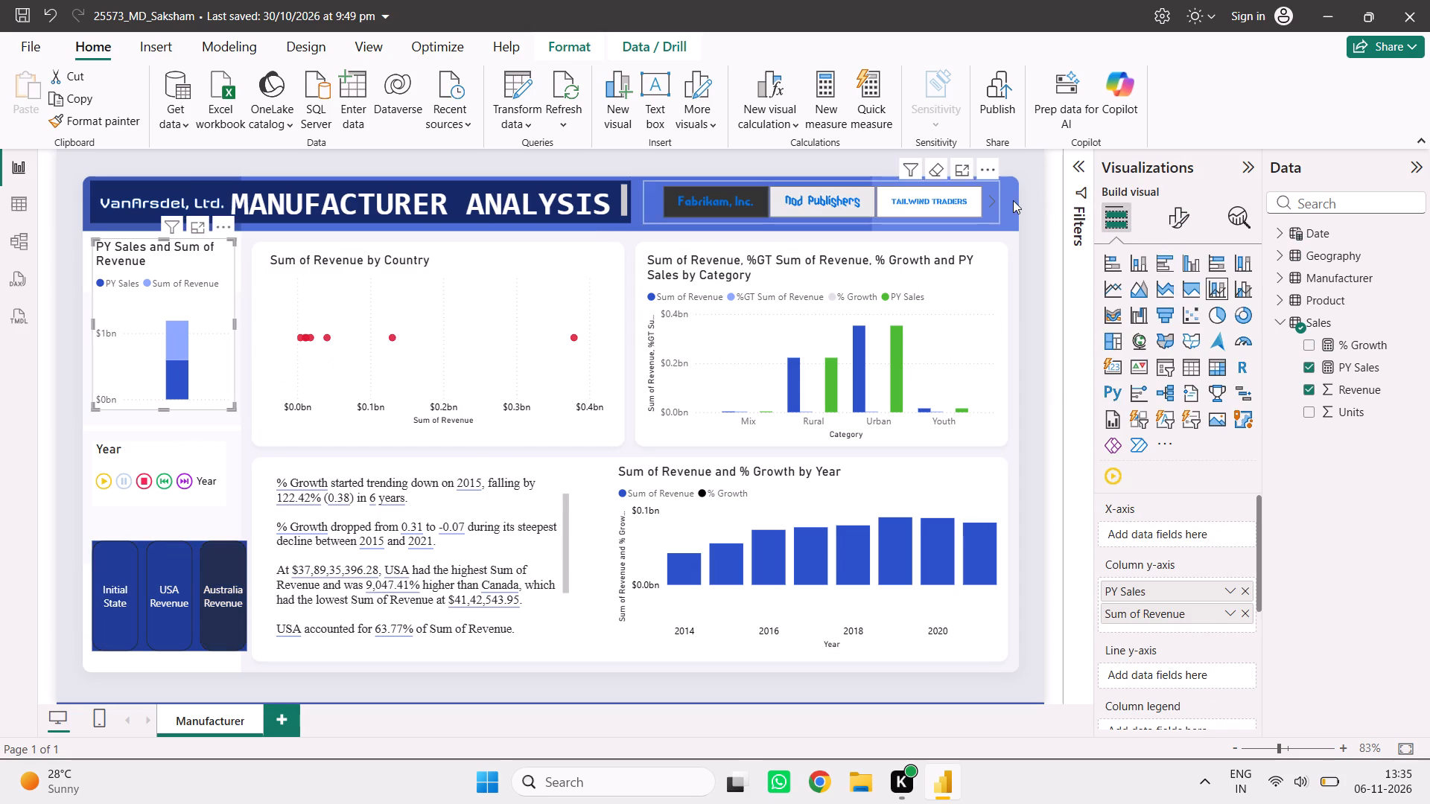
click(1224, 279)
click(1168, 288)
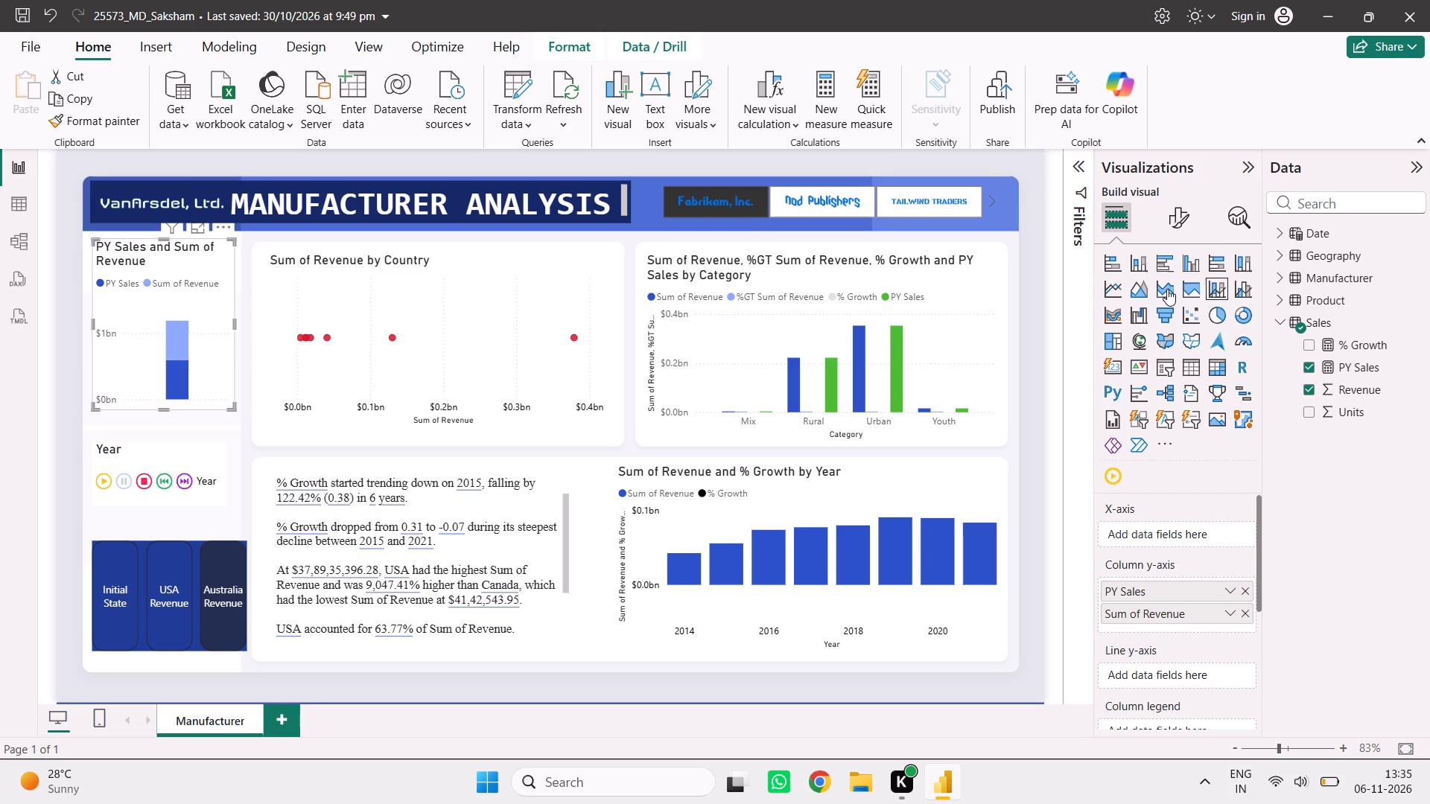
click(1166, 259)
click(1243, 252)
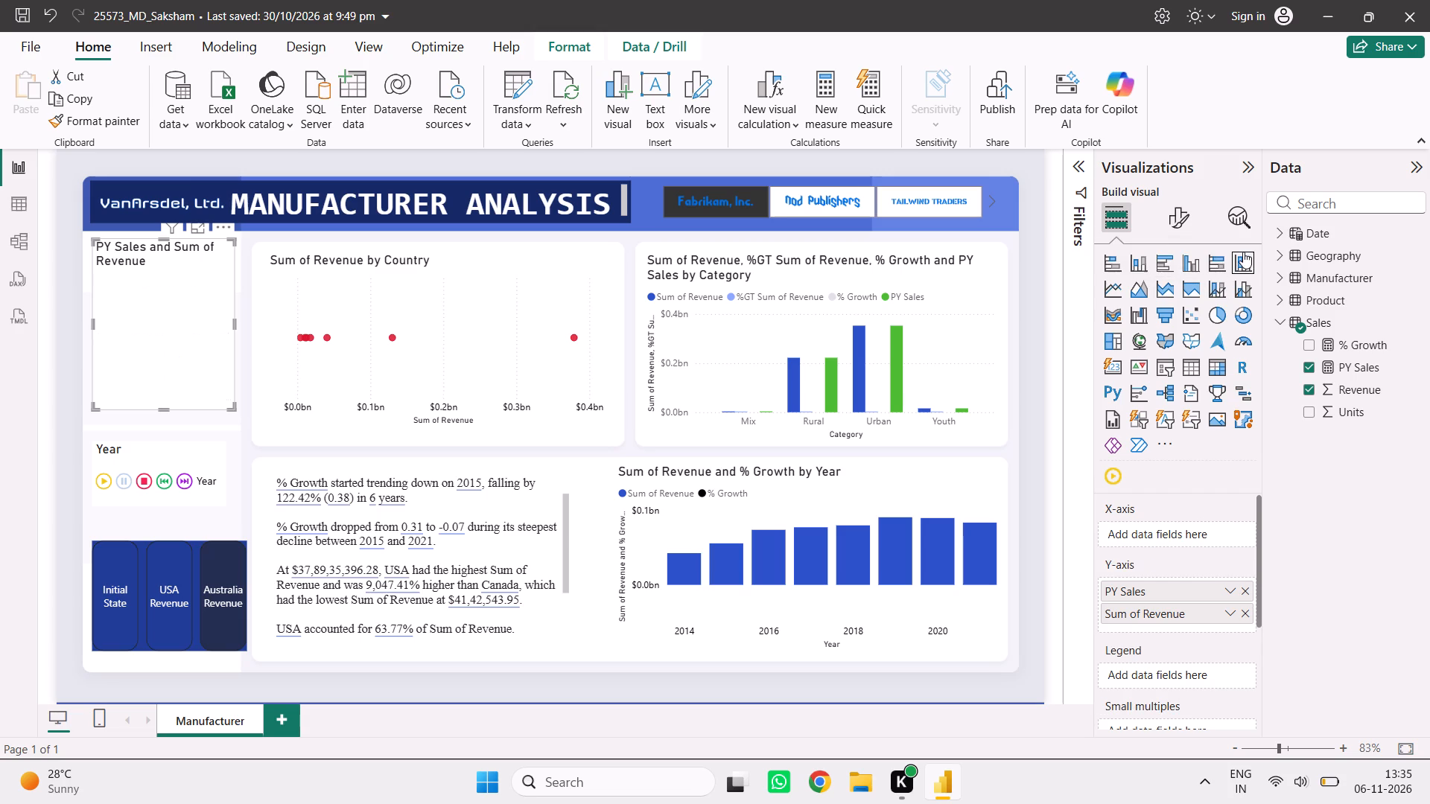
Try the Sum of Revenue by Country visual as a waterfall chart, settle on a ribbon chart, and clear the selection.
click(610, 264)
click(589, 262)
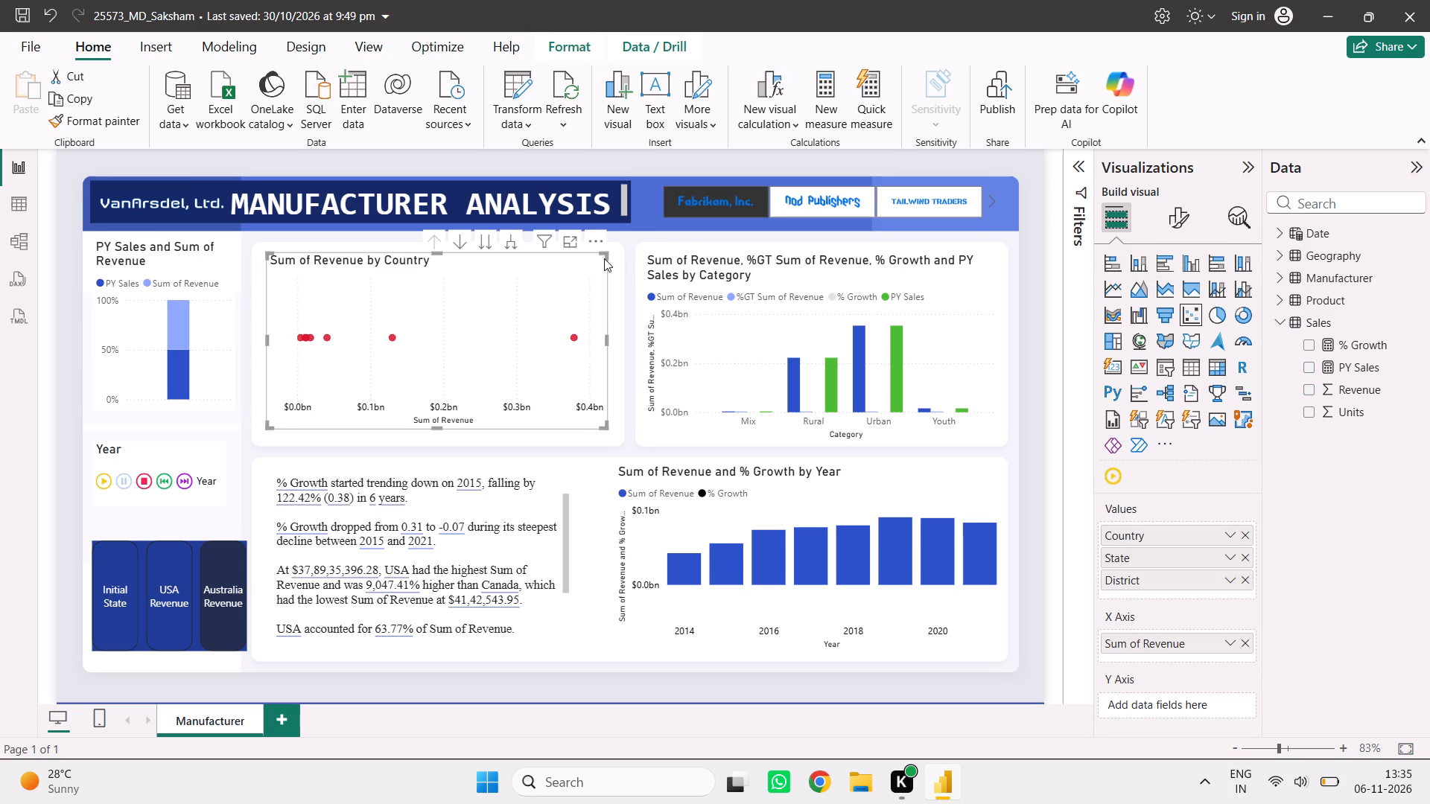
click(1140, 315)
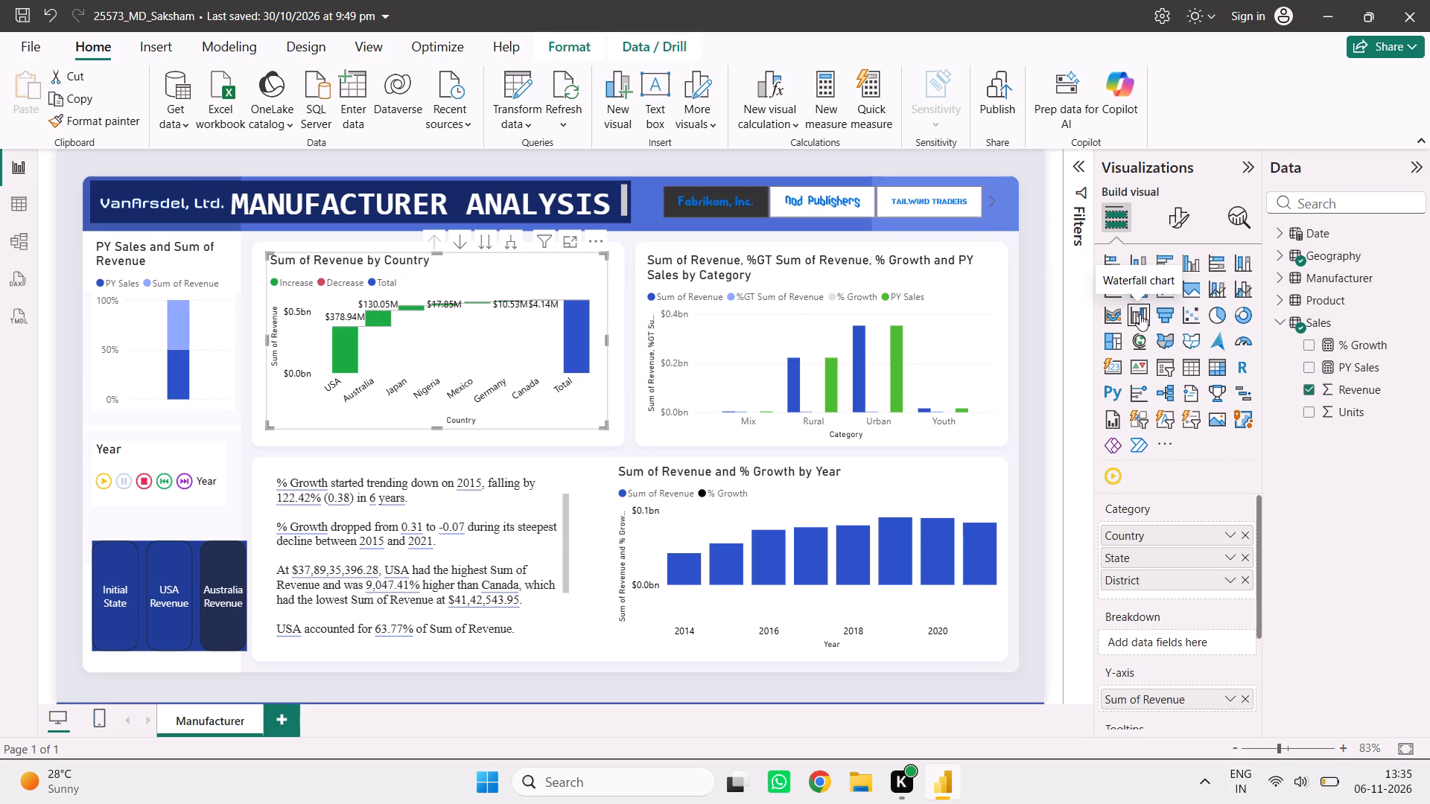
click(1110, 324)
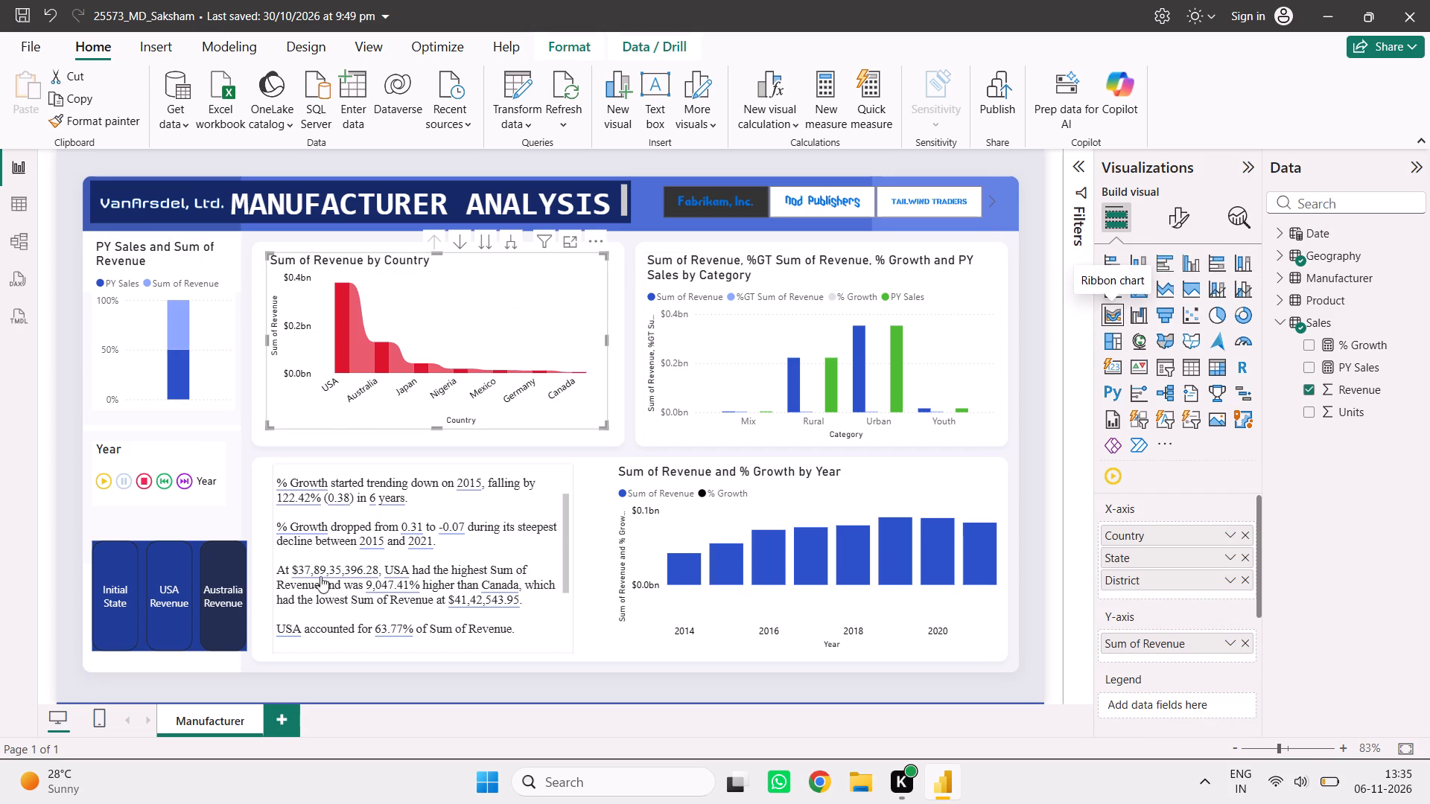
click(197, 517)
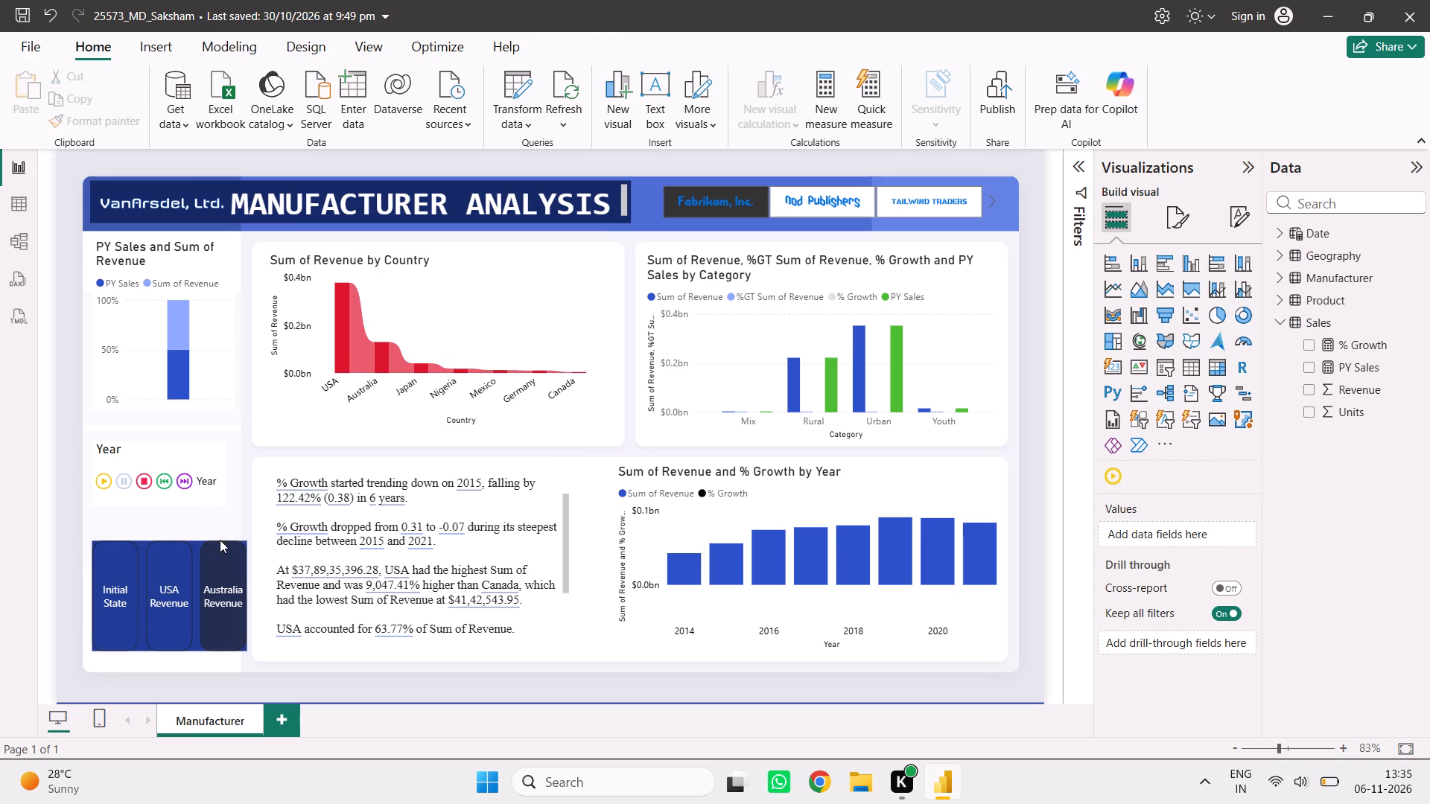
Convert the Sum of Revenue and % Growth by Year visual to an area chart.
click(903, 501)
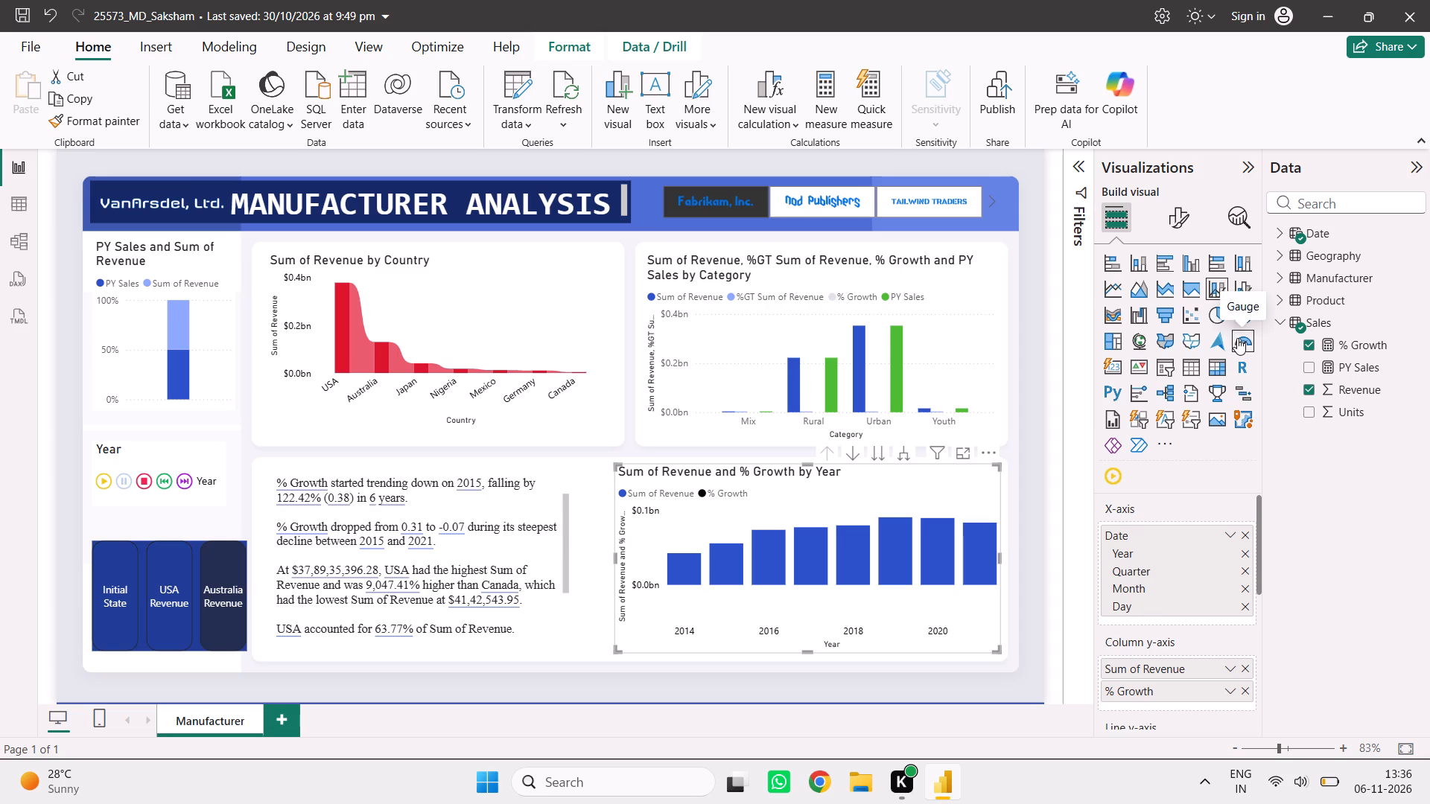
click(1143, 296)
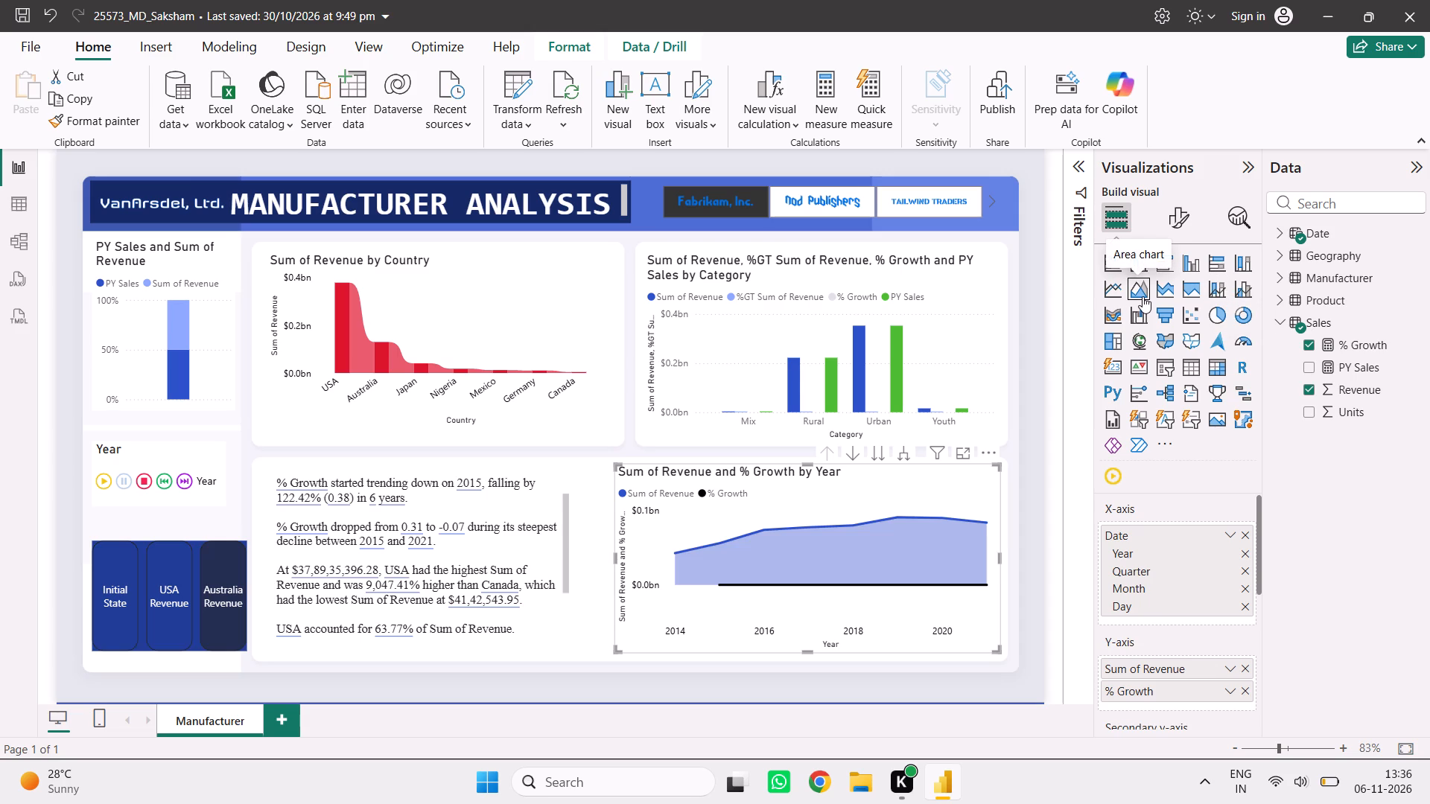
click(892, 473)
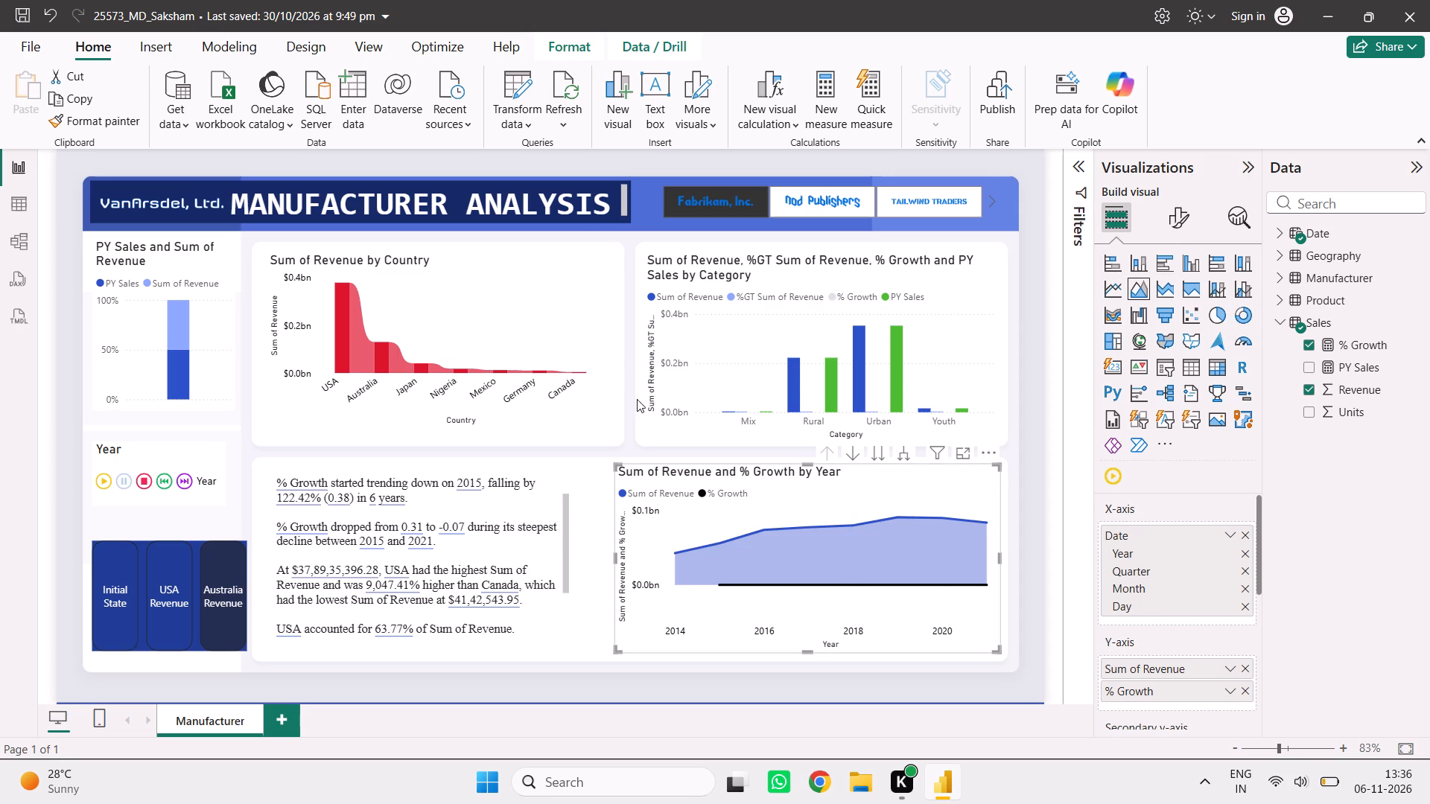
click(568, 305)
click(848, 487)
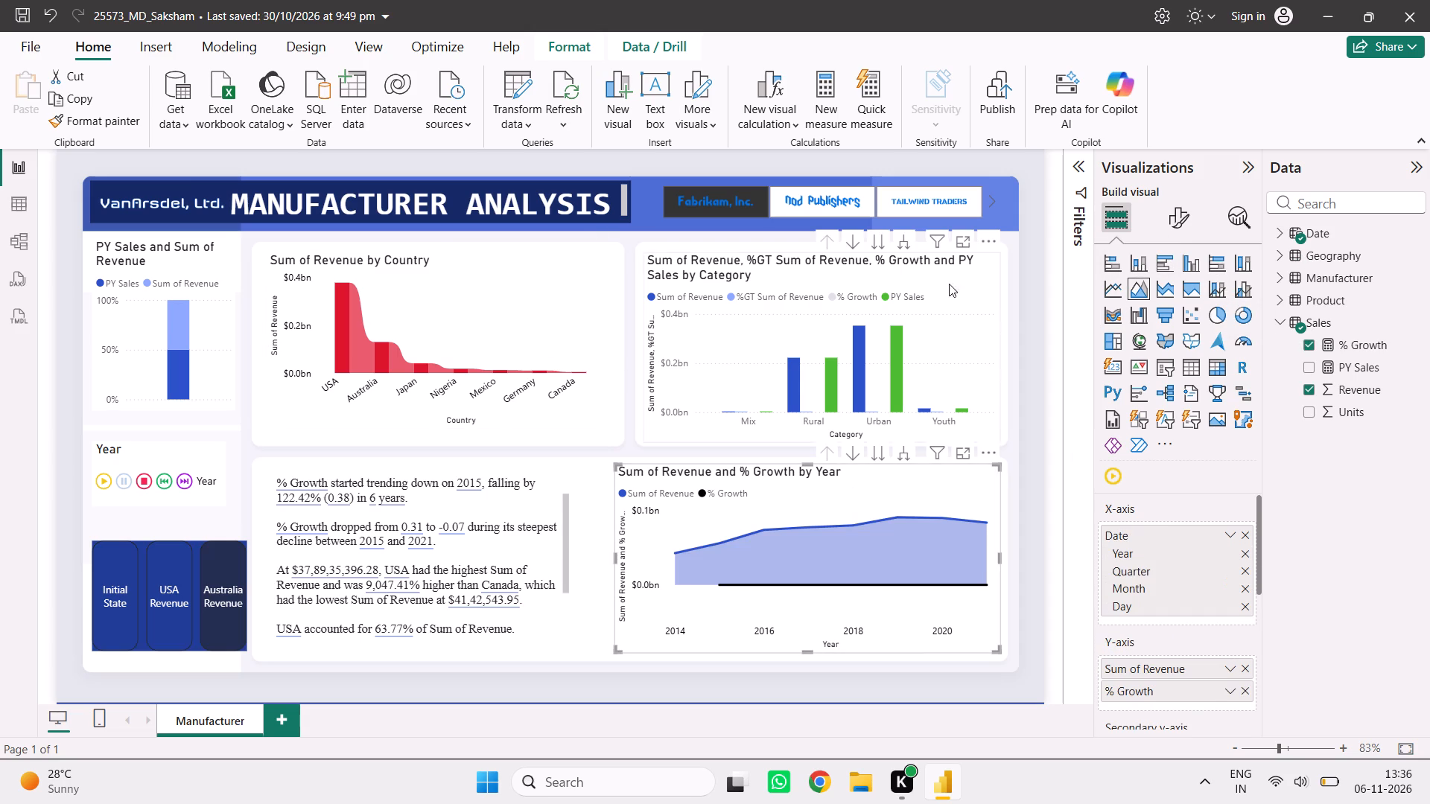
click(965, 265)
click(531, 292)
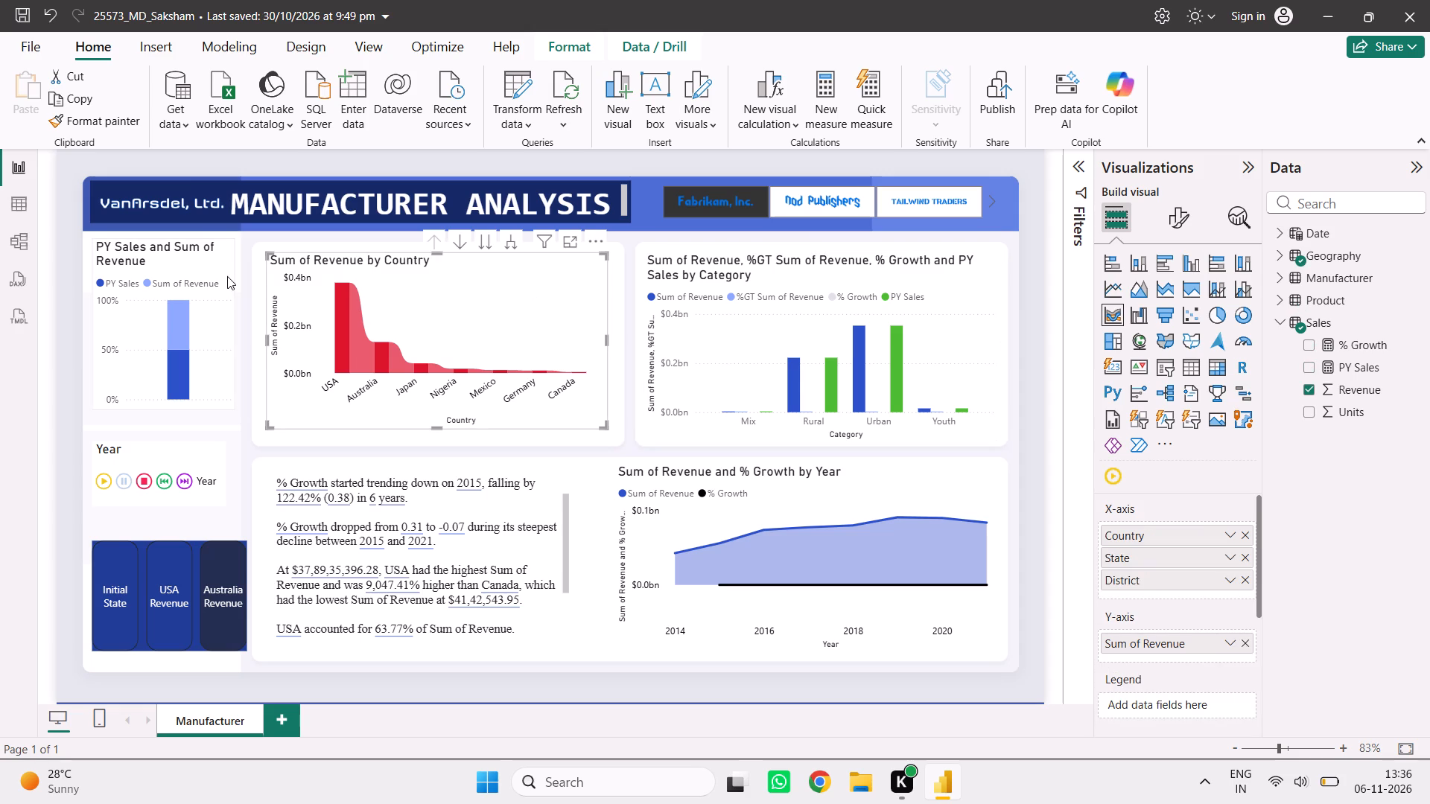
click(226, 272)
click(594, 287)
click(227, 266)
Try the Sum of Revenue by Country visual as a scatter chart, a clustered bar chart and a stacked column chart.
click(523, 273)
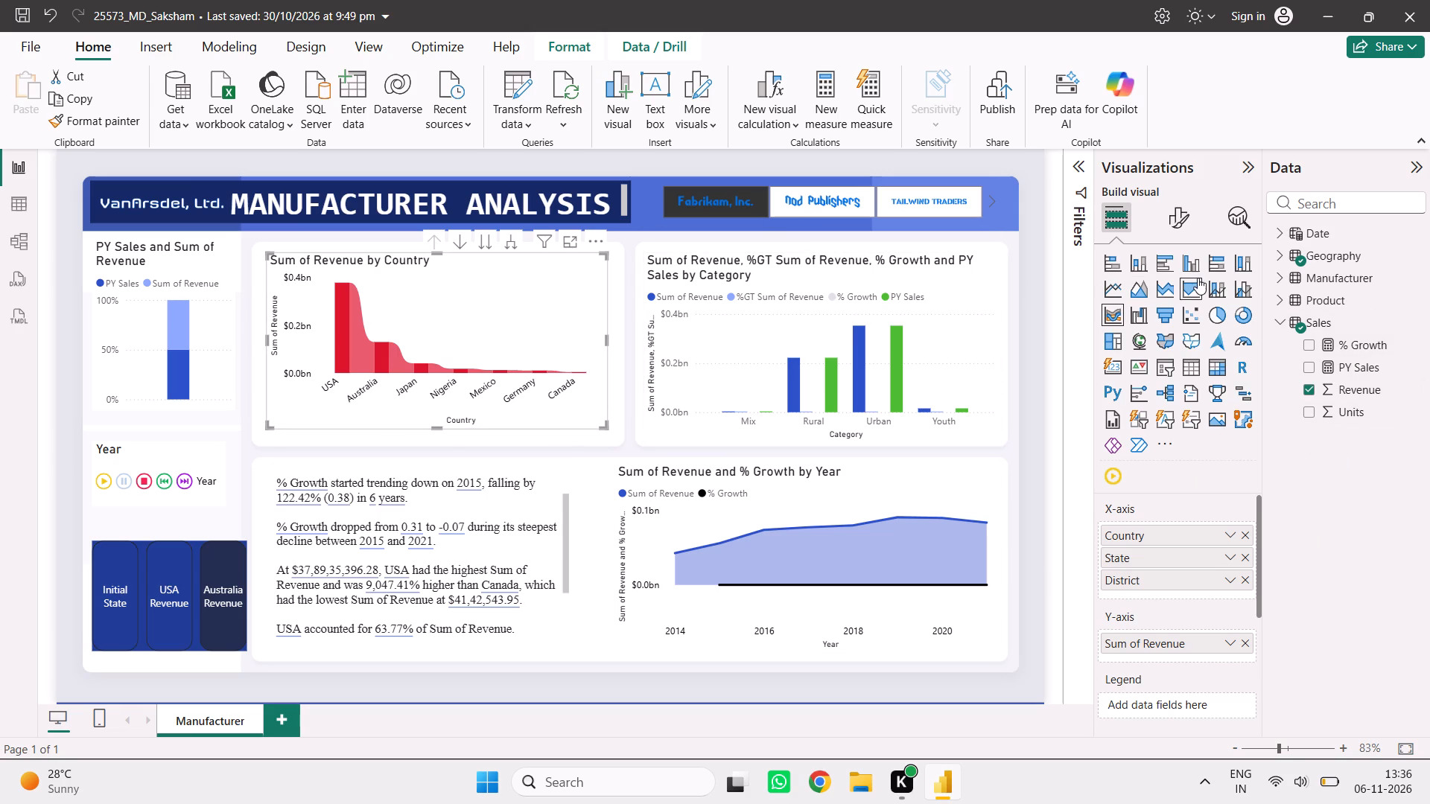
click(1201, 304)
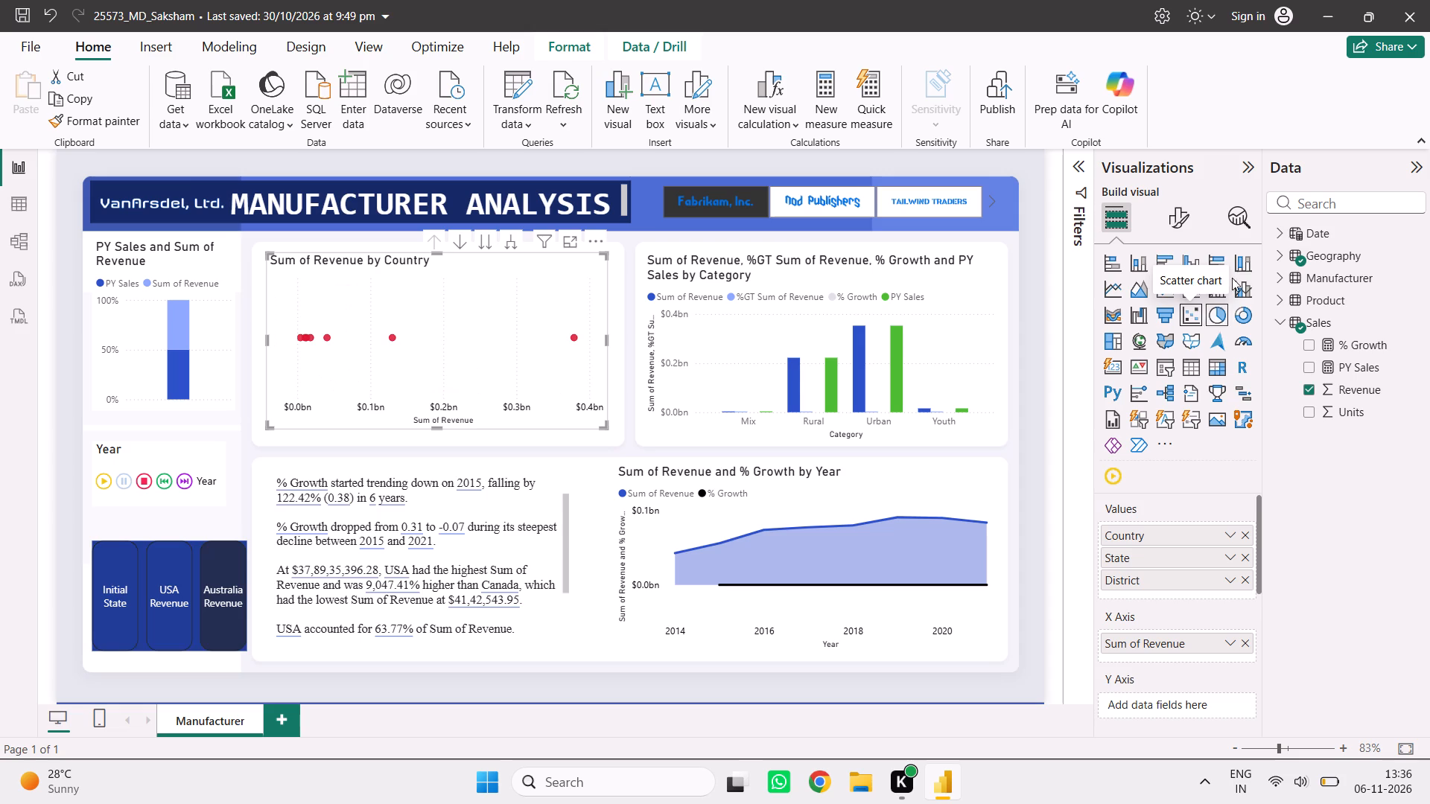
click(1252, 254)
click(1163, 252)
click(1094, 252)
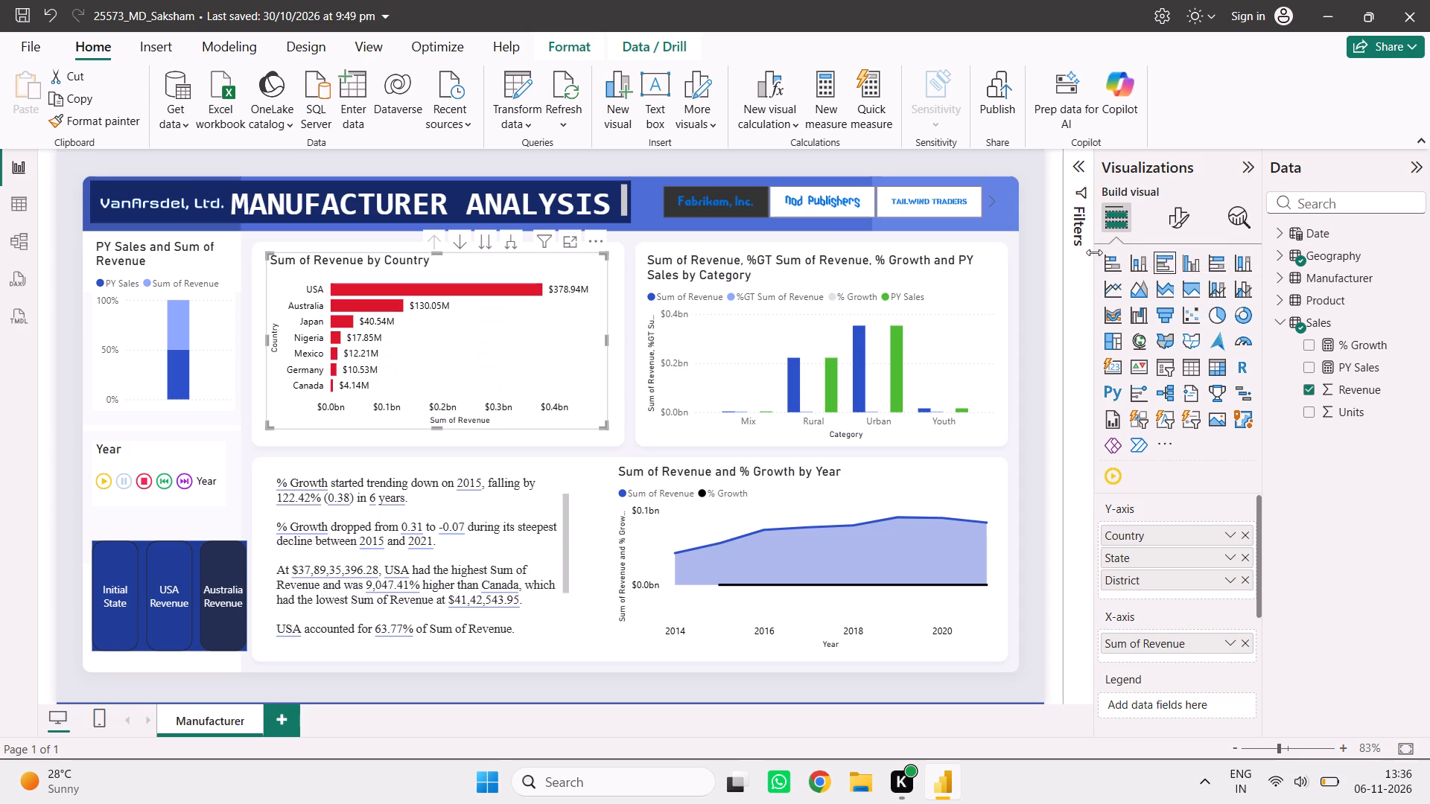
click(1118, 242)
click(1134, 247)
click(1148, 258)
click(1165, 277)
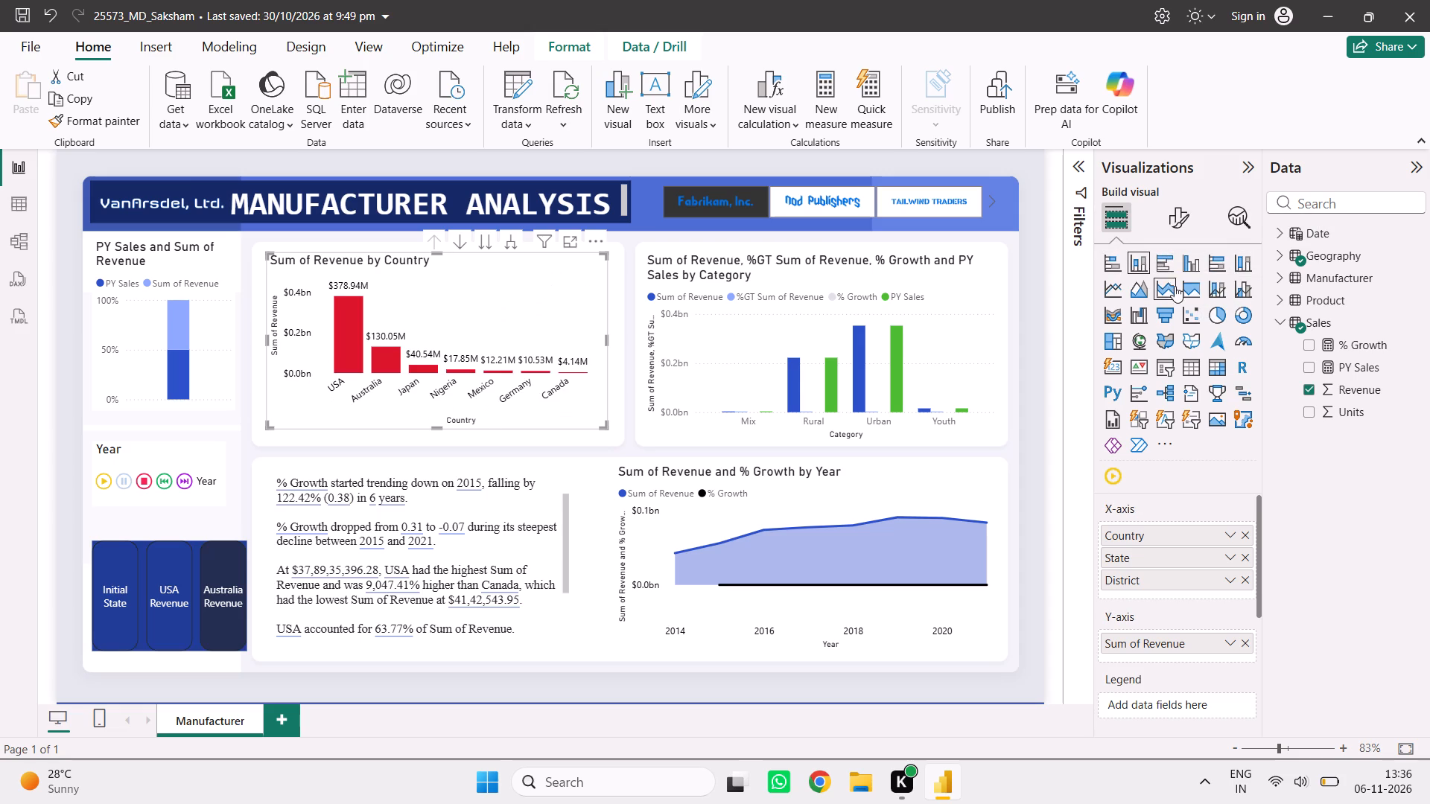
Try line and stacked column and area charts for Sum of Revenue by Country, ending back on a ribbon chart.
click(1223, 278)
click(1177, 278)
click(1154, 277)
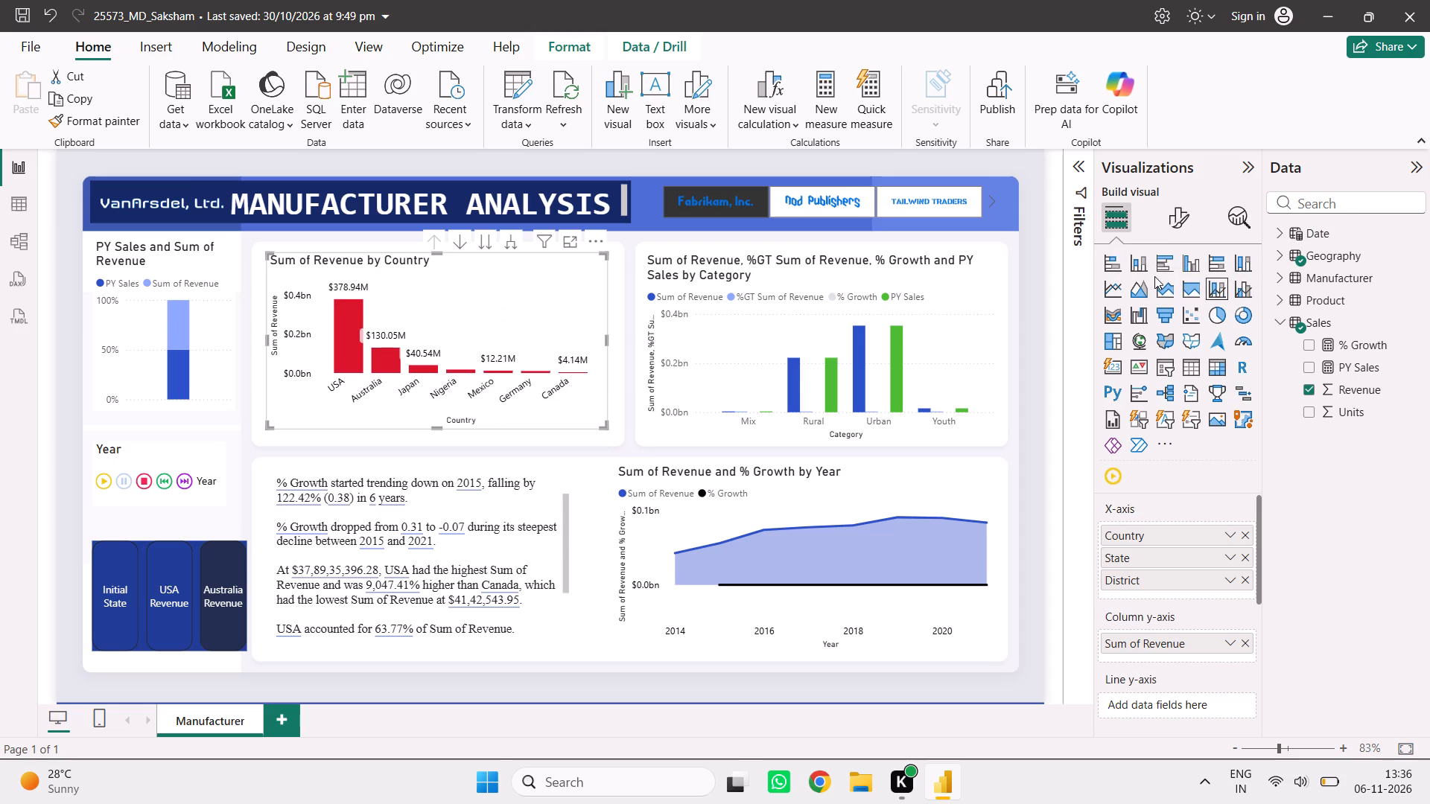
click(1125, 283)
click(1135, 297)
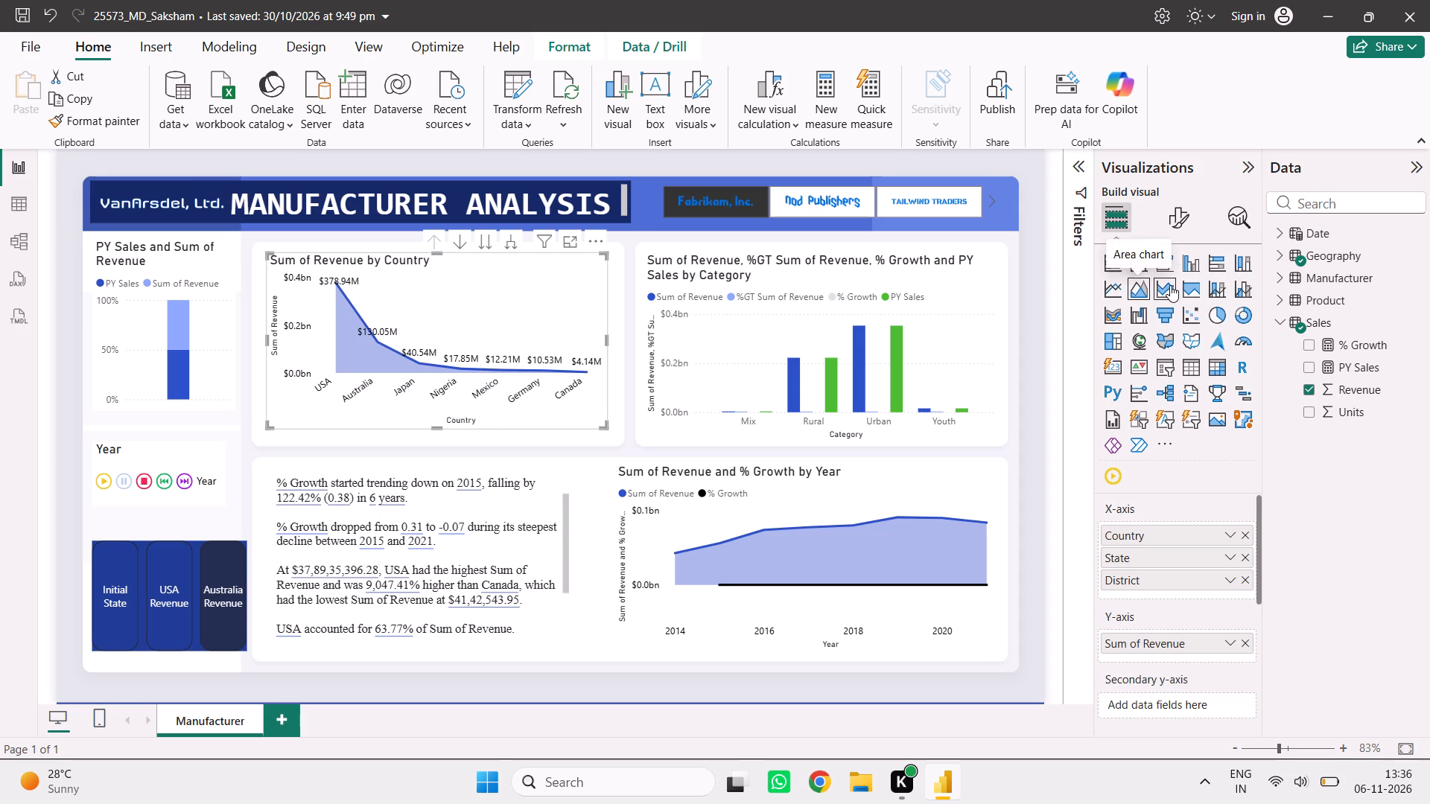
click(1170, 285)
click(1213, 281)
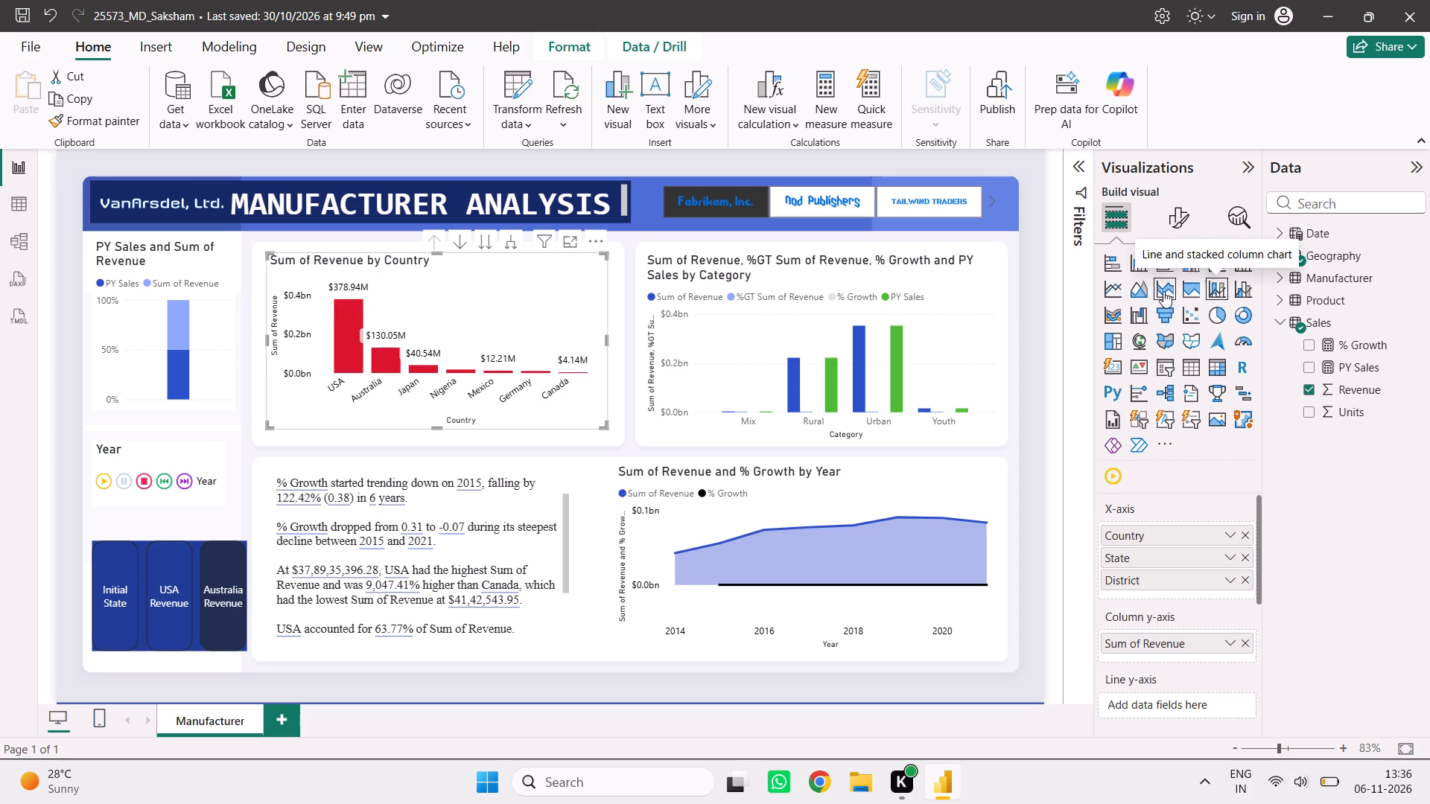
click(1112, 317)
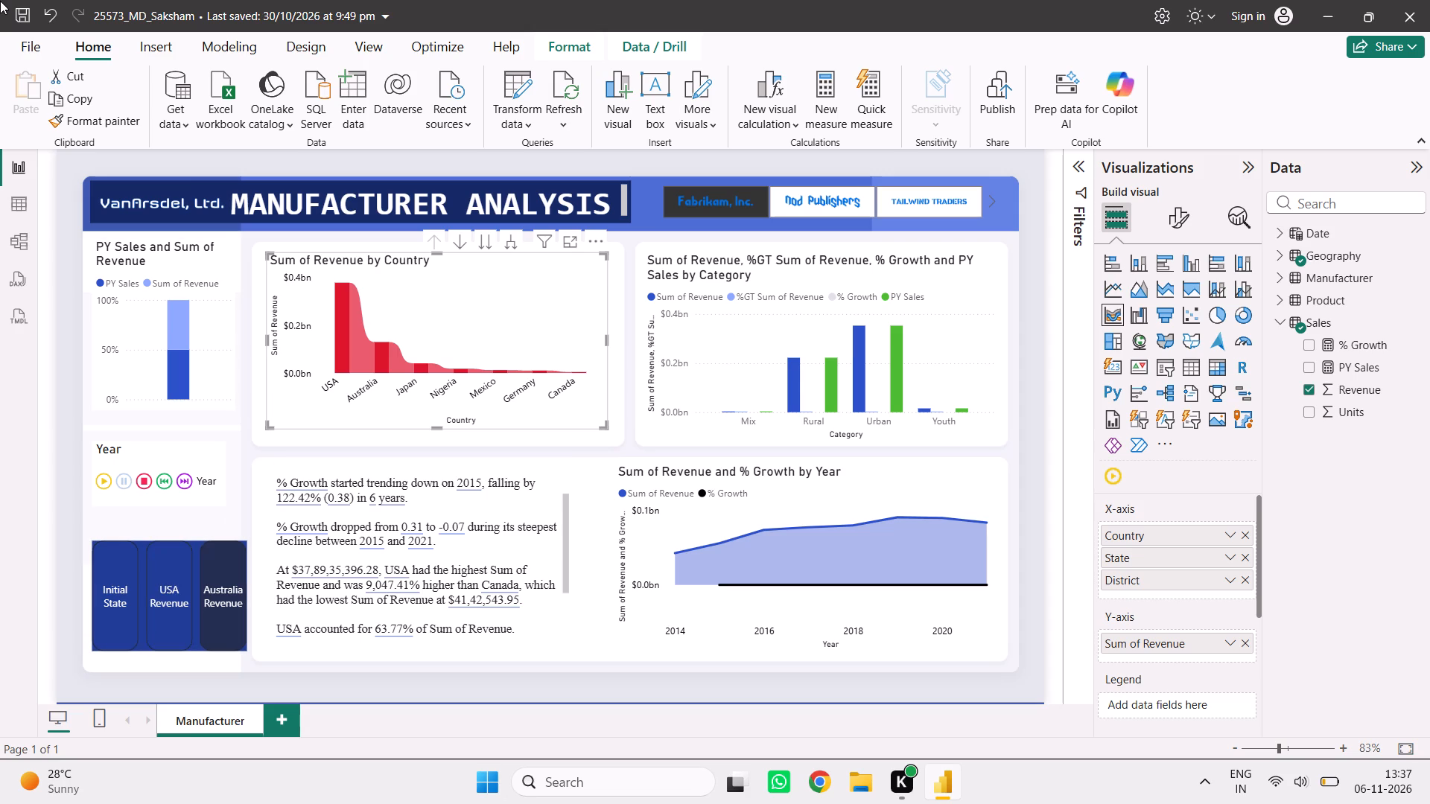
Look at the Date table's rows in table view and return to the report page.
click(30, 199)
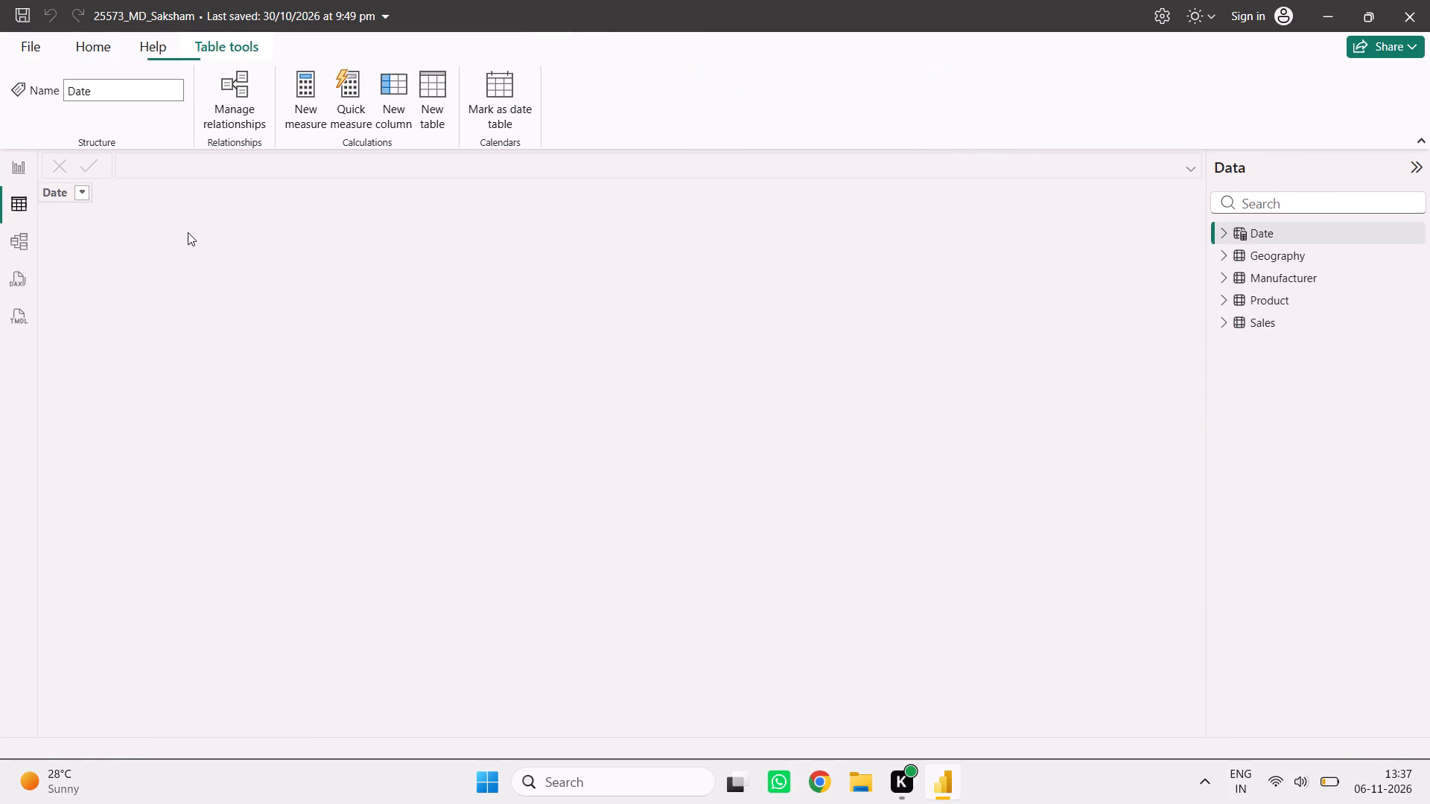
click(84, 51)
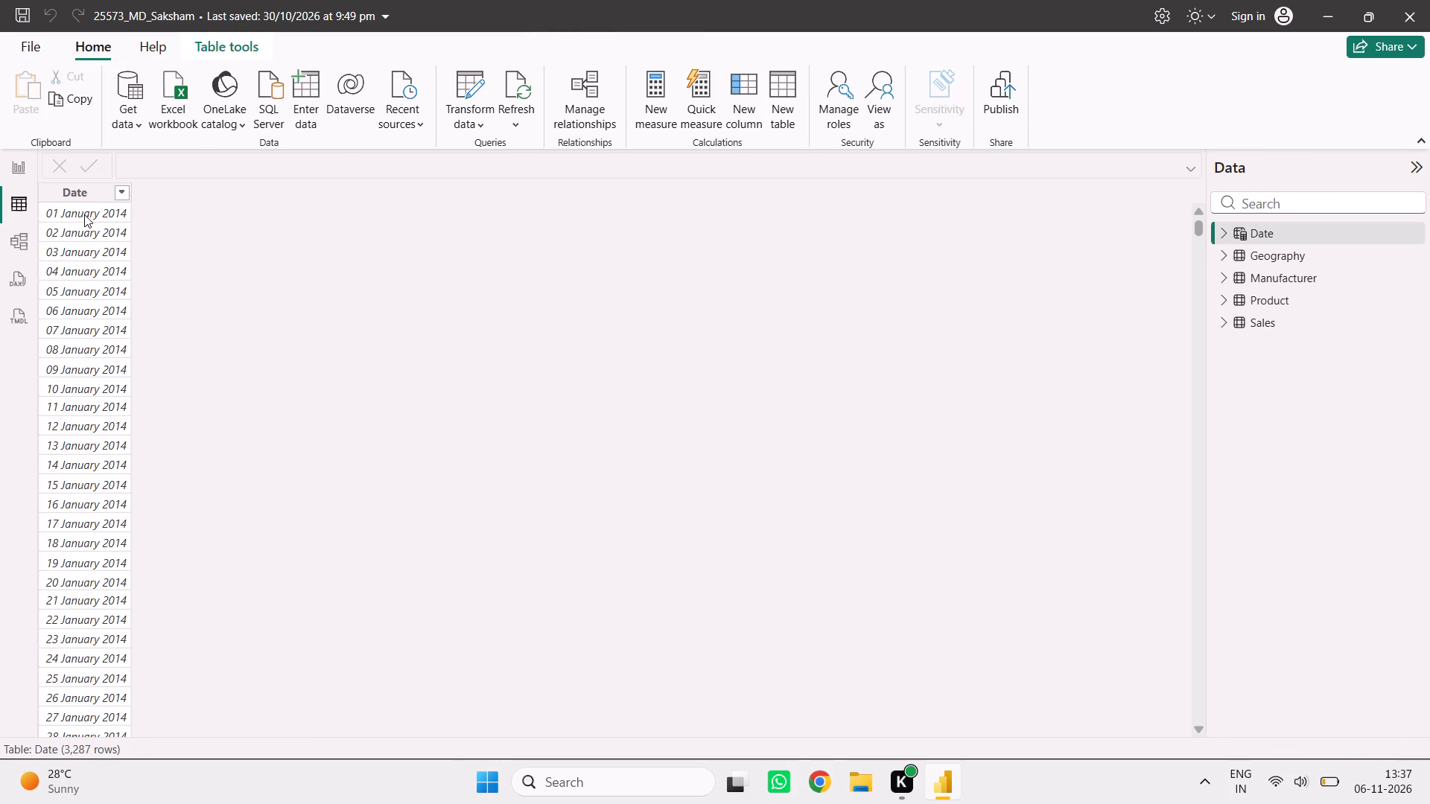
click(16, 158)
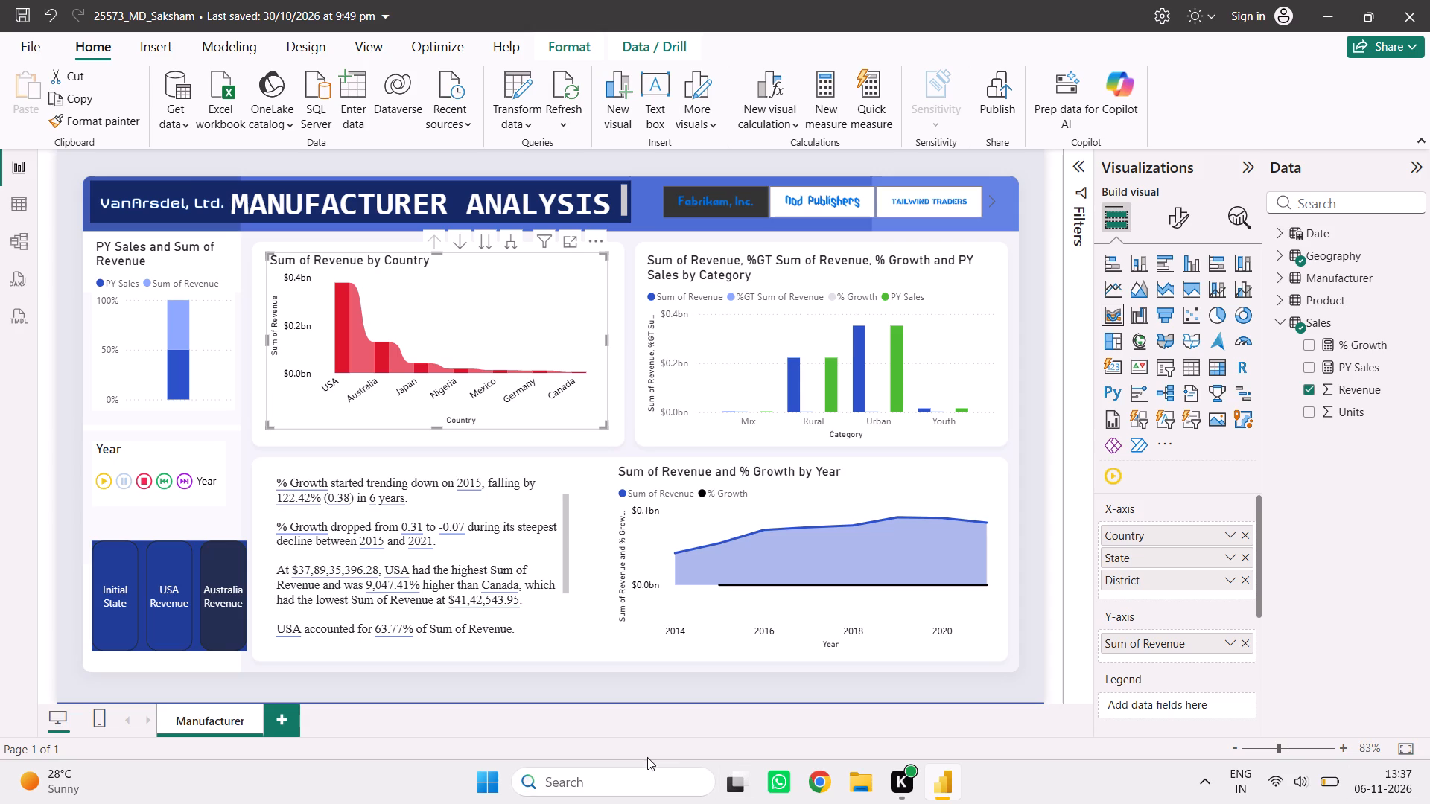
Select the chart showing revenue, growth and PY Sales by Category.
click(827, 332)
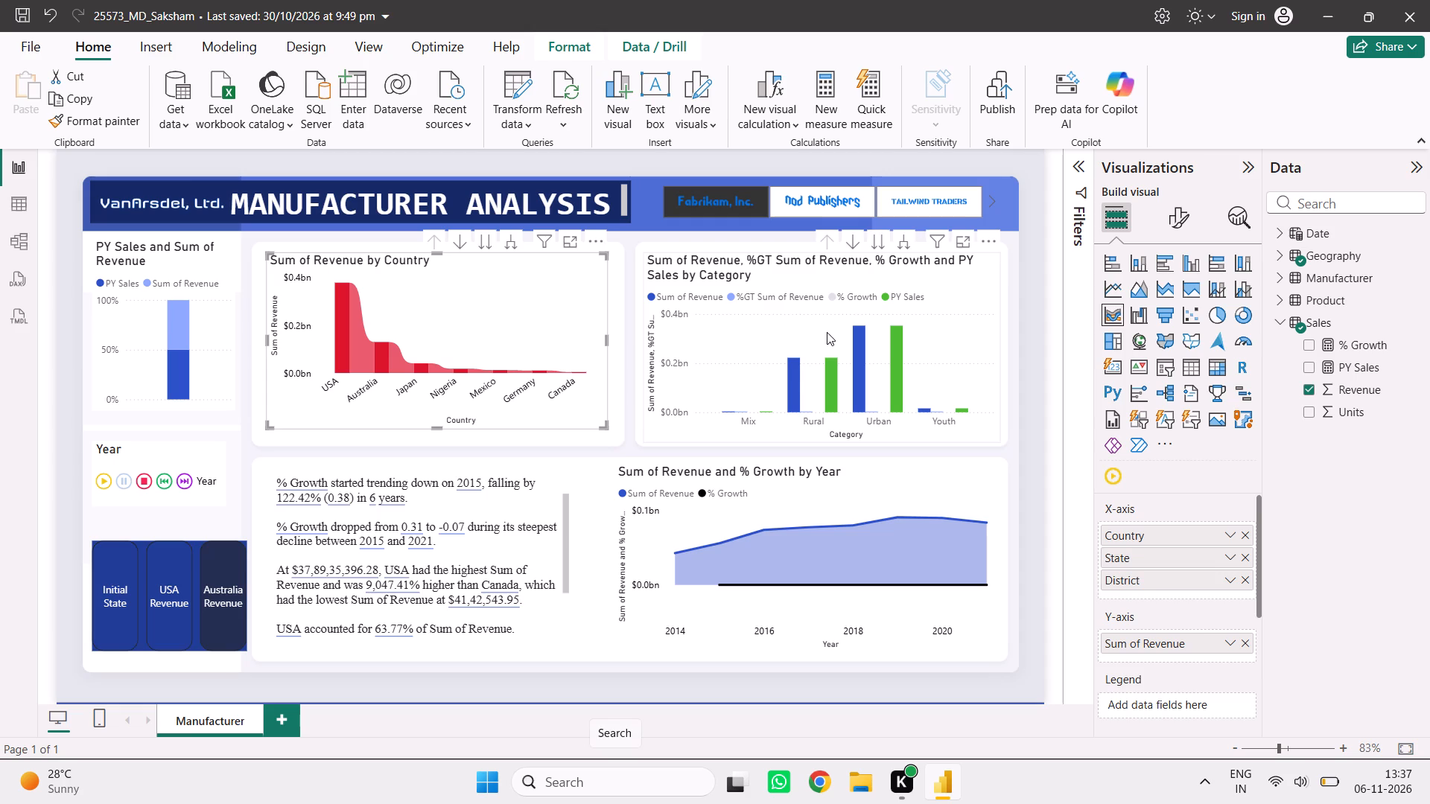
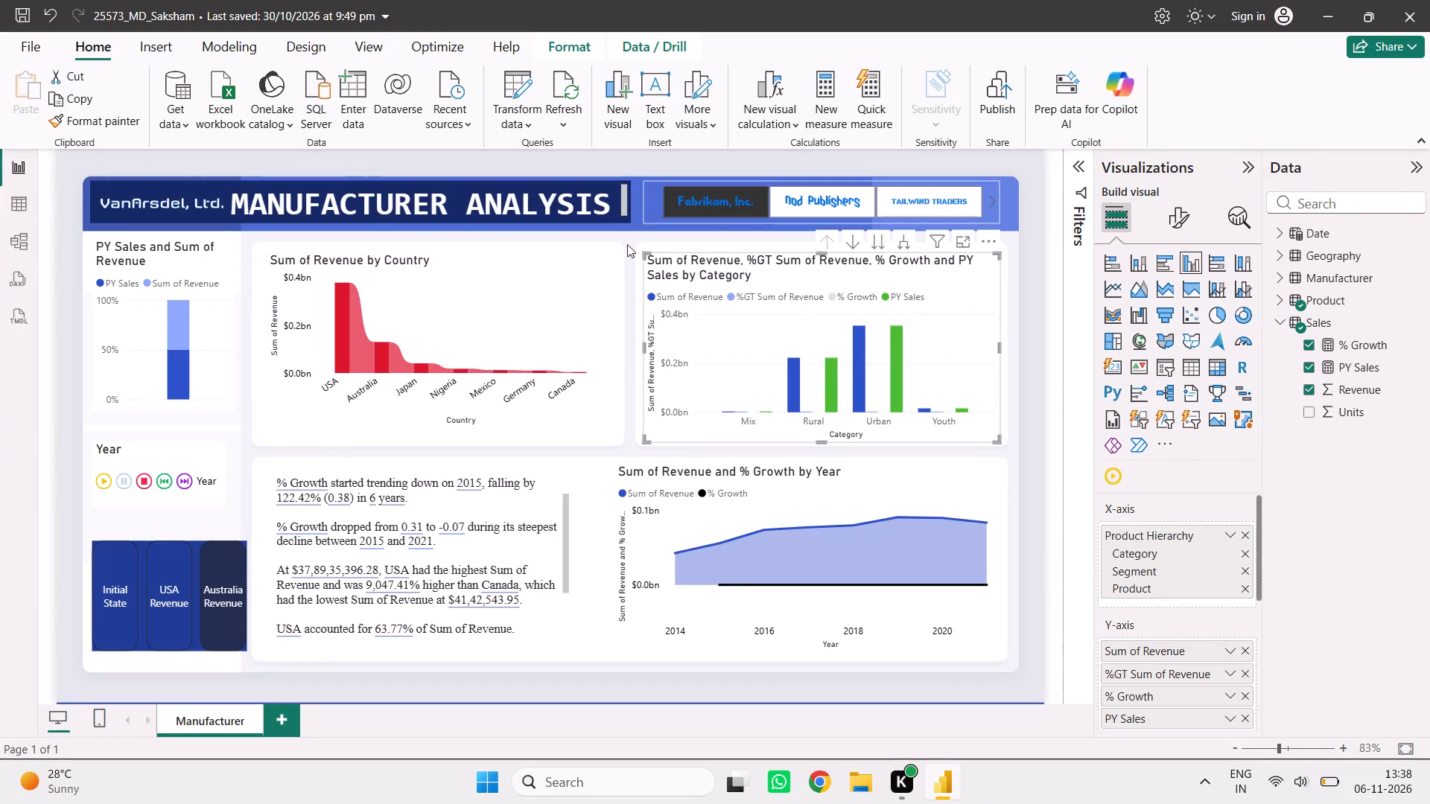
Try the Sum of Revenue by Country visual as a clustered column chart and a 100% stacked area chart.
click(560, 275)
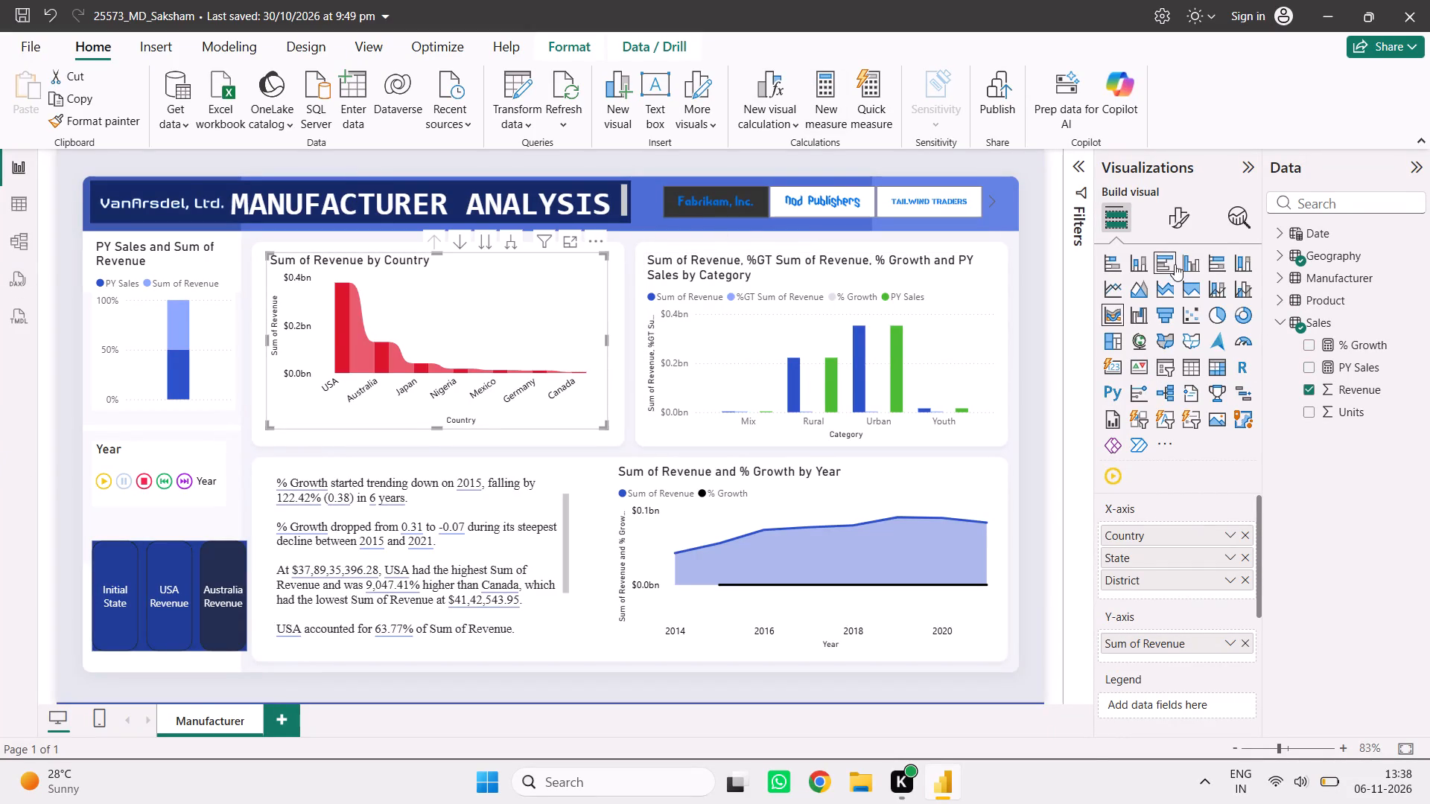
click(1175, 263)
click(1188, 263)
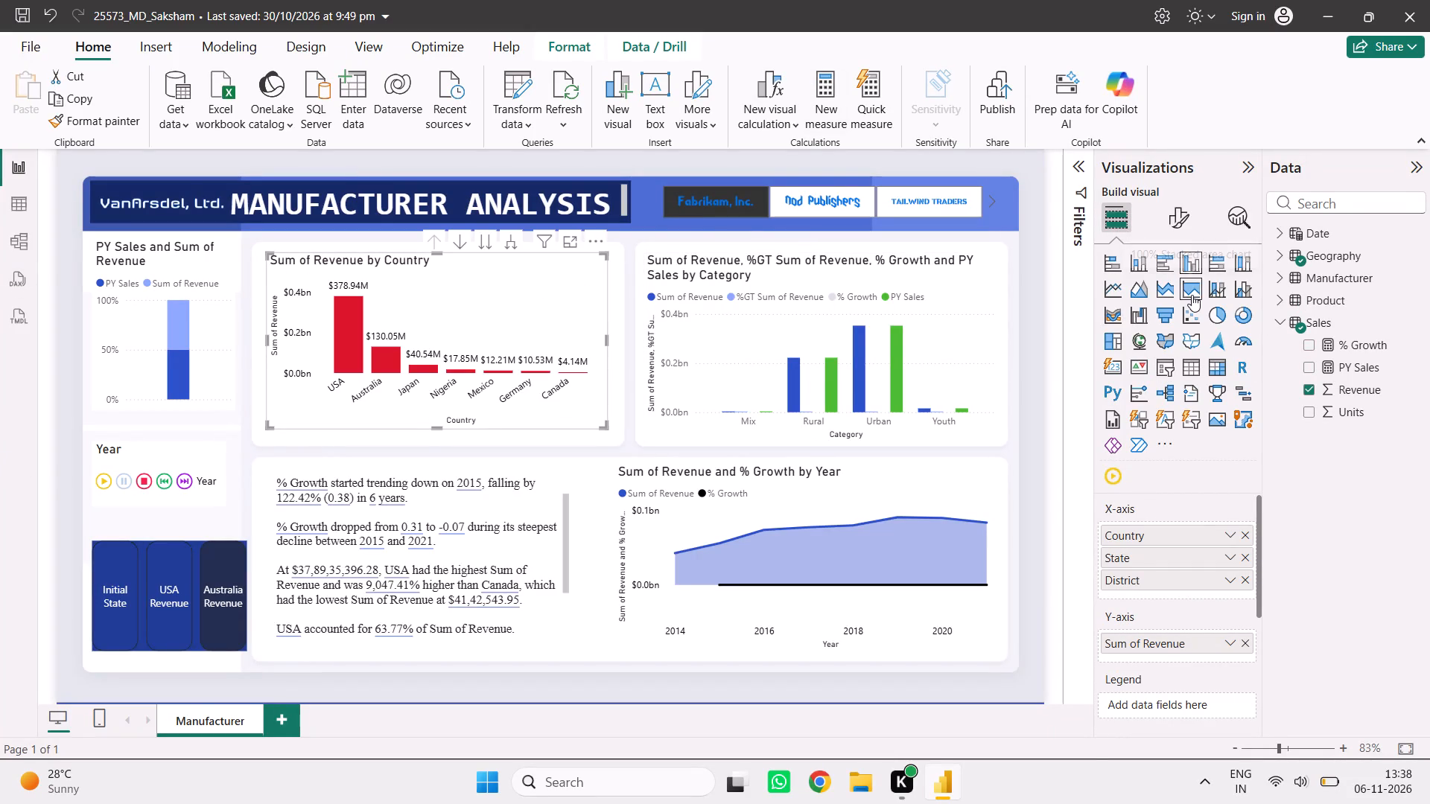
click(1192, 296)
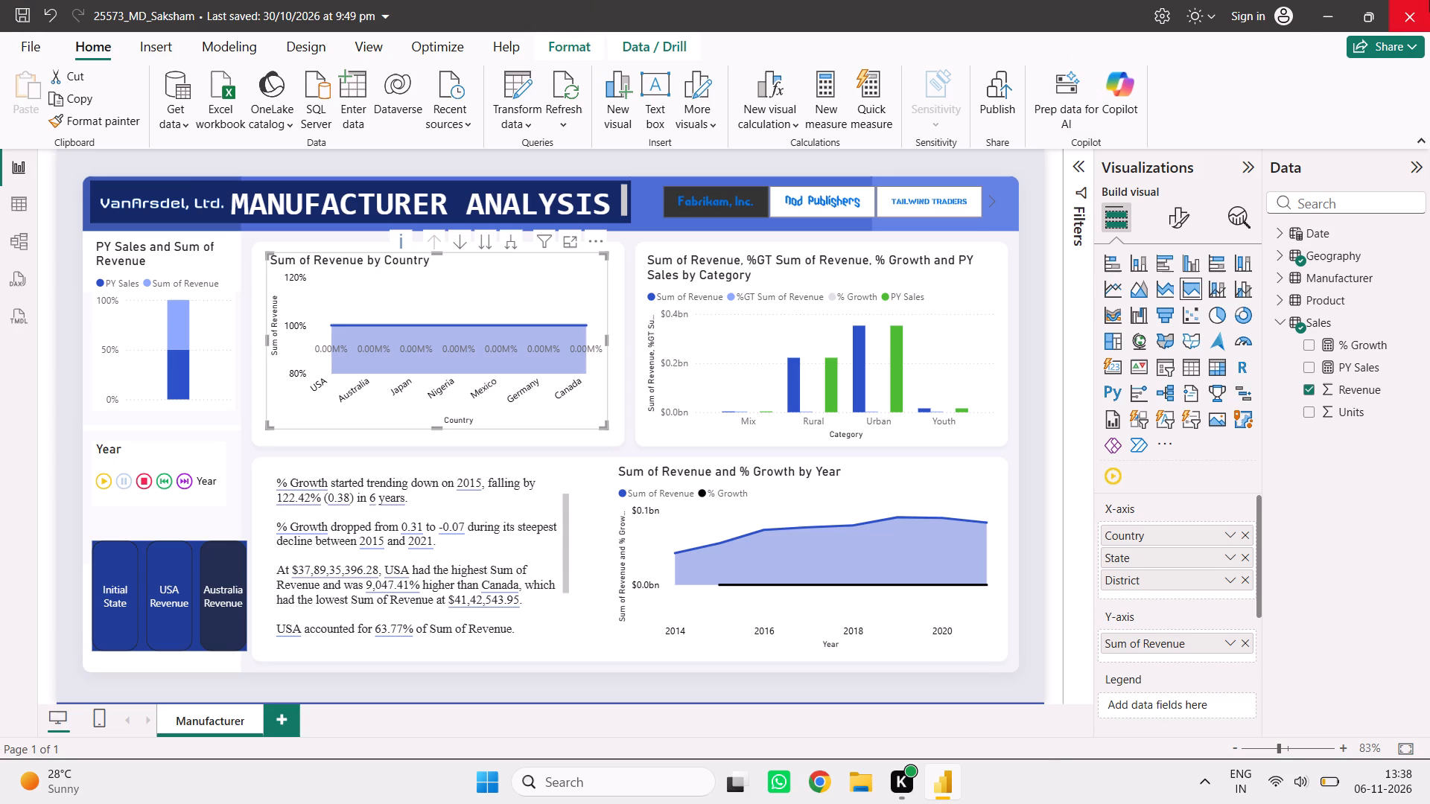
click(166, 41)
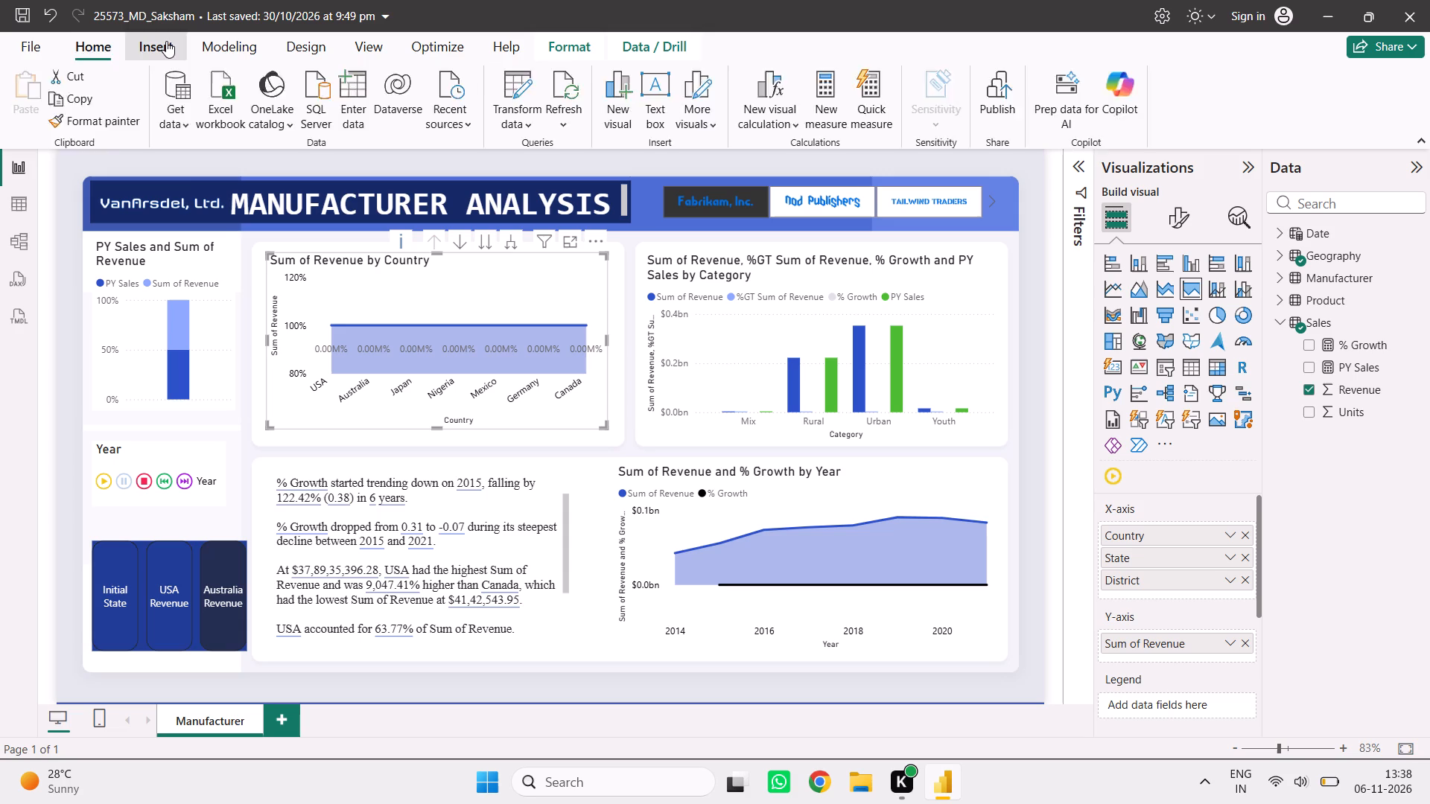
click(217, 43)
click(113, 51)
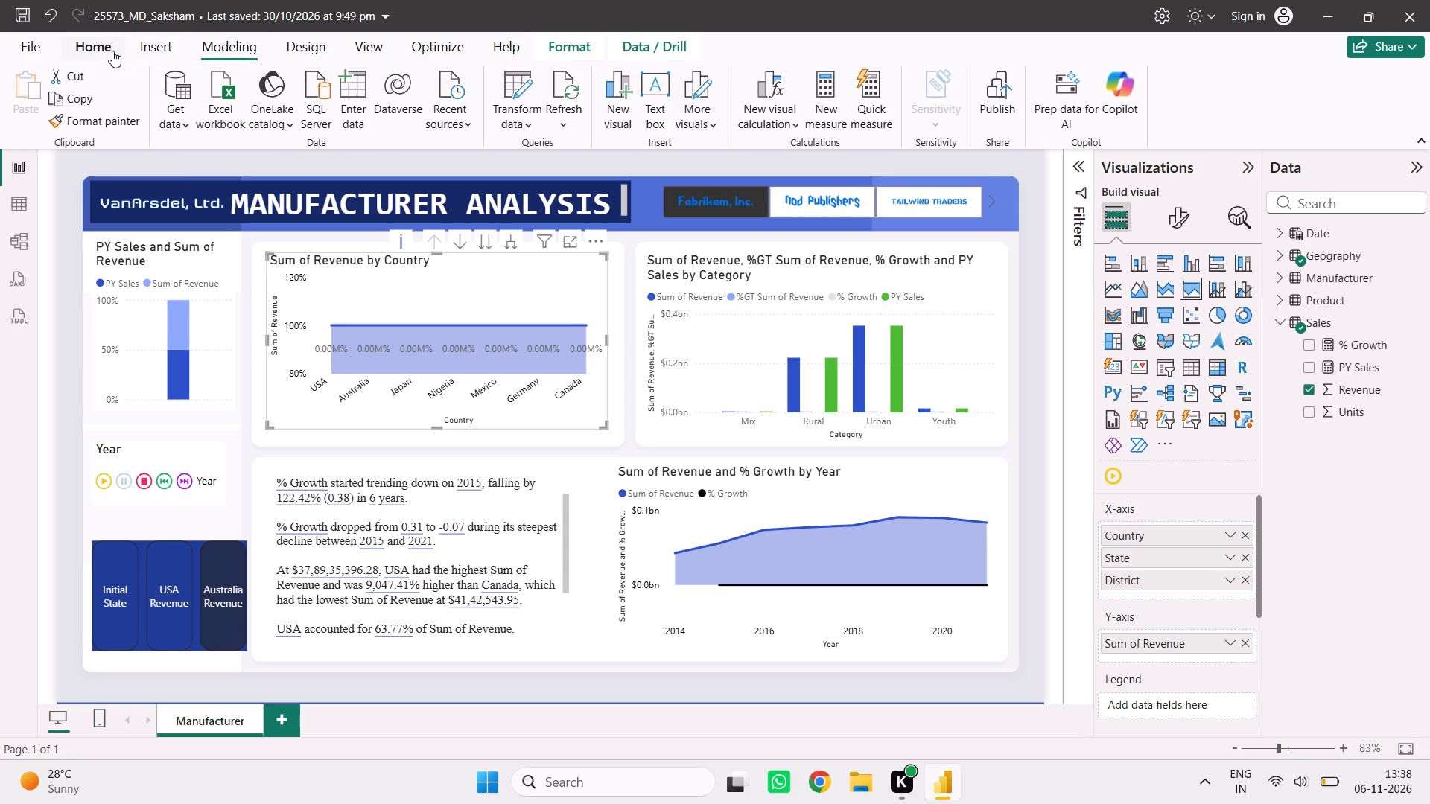
Examine the report's visuals one by one, including the country, category and year charts, the narrative text and the Year play control.
click(975, 280)
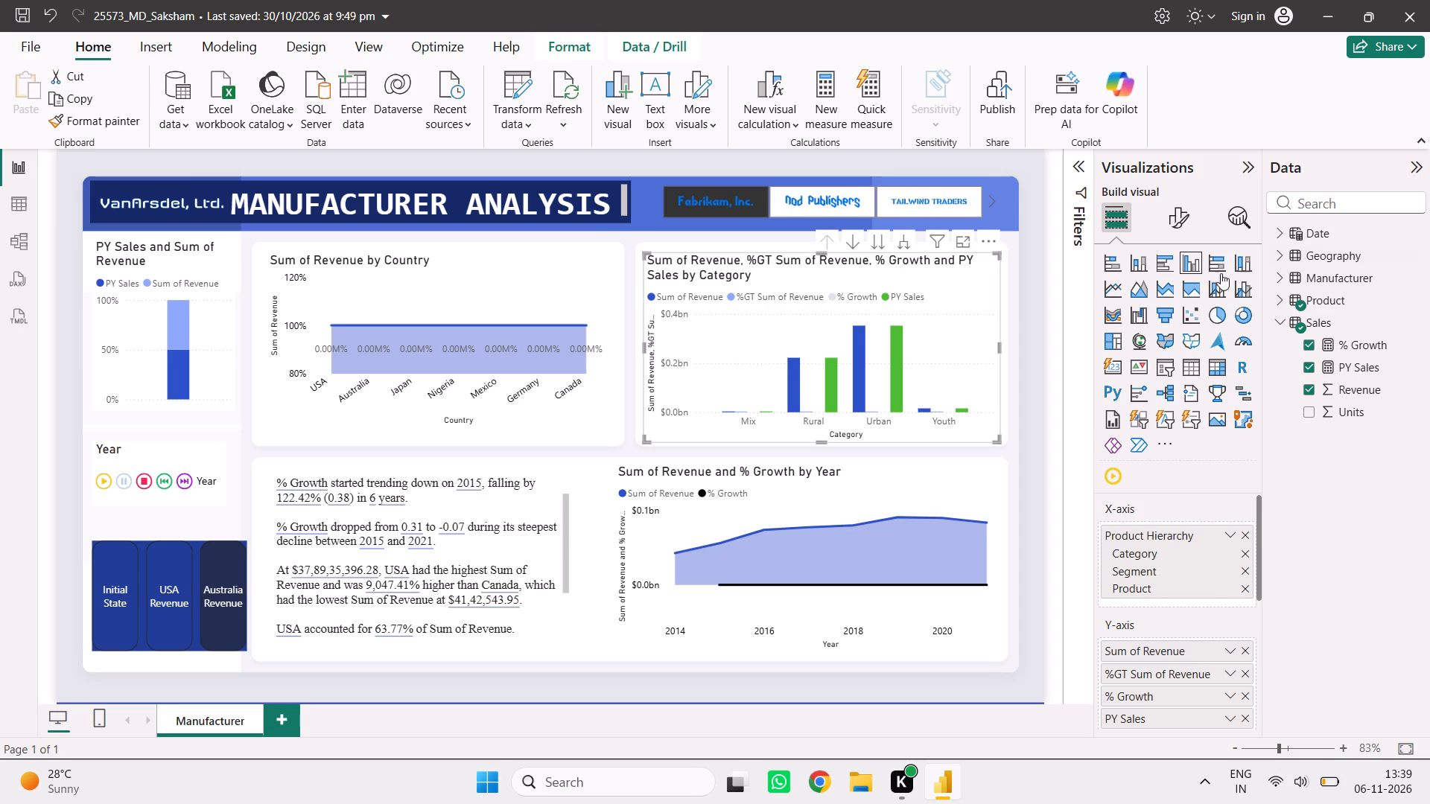
click(552, 265)
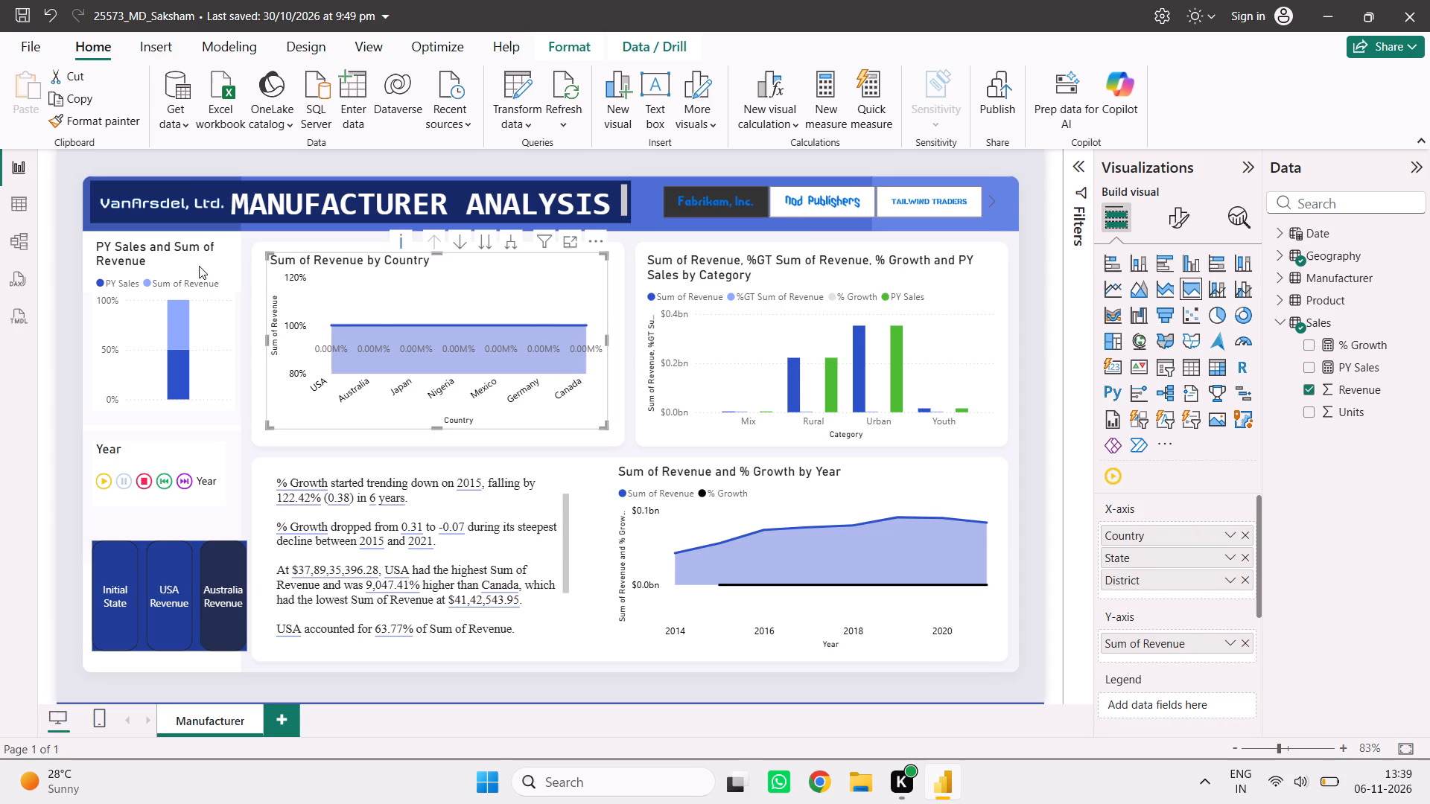
click(201, 263)
click(880, 275)
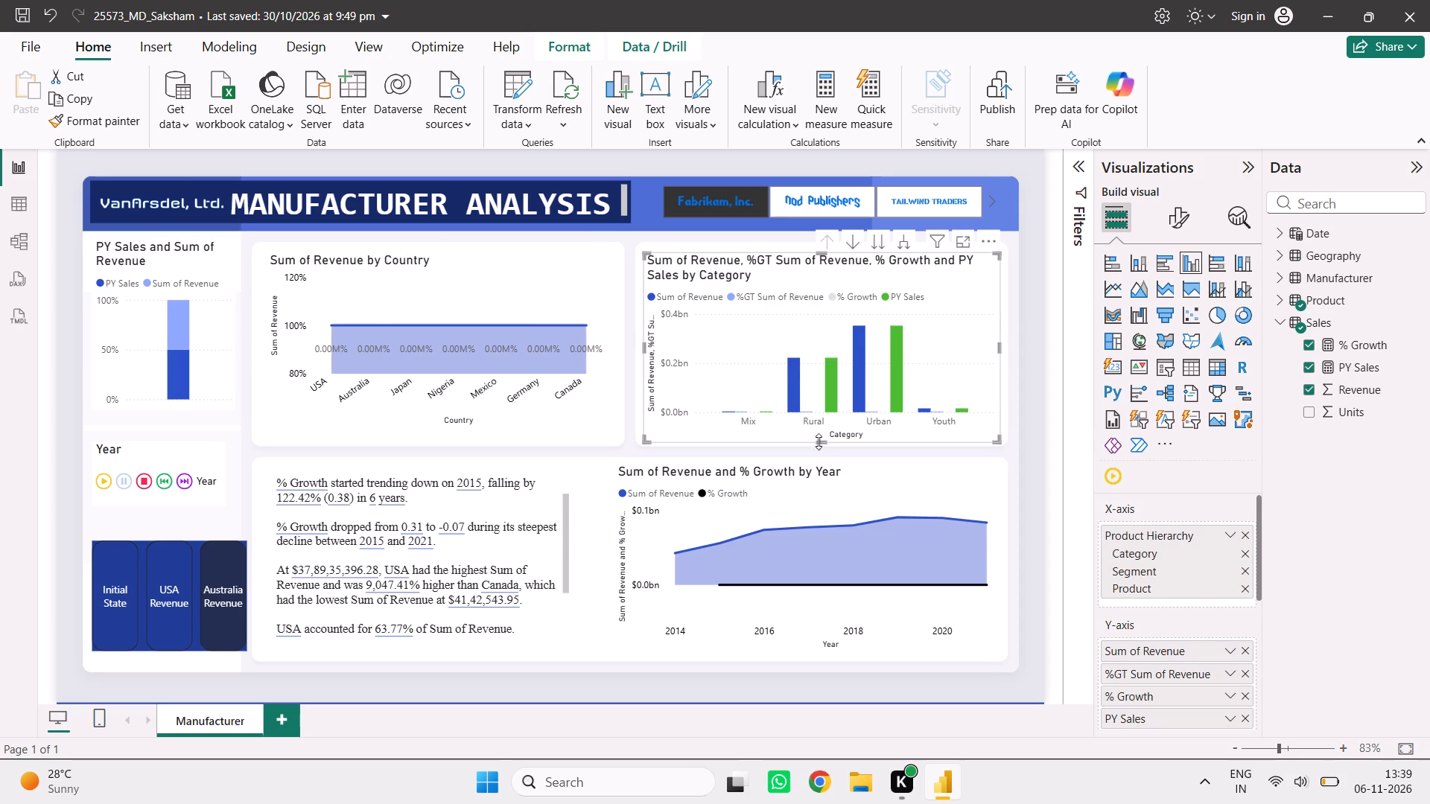
click(935, 484)
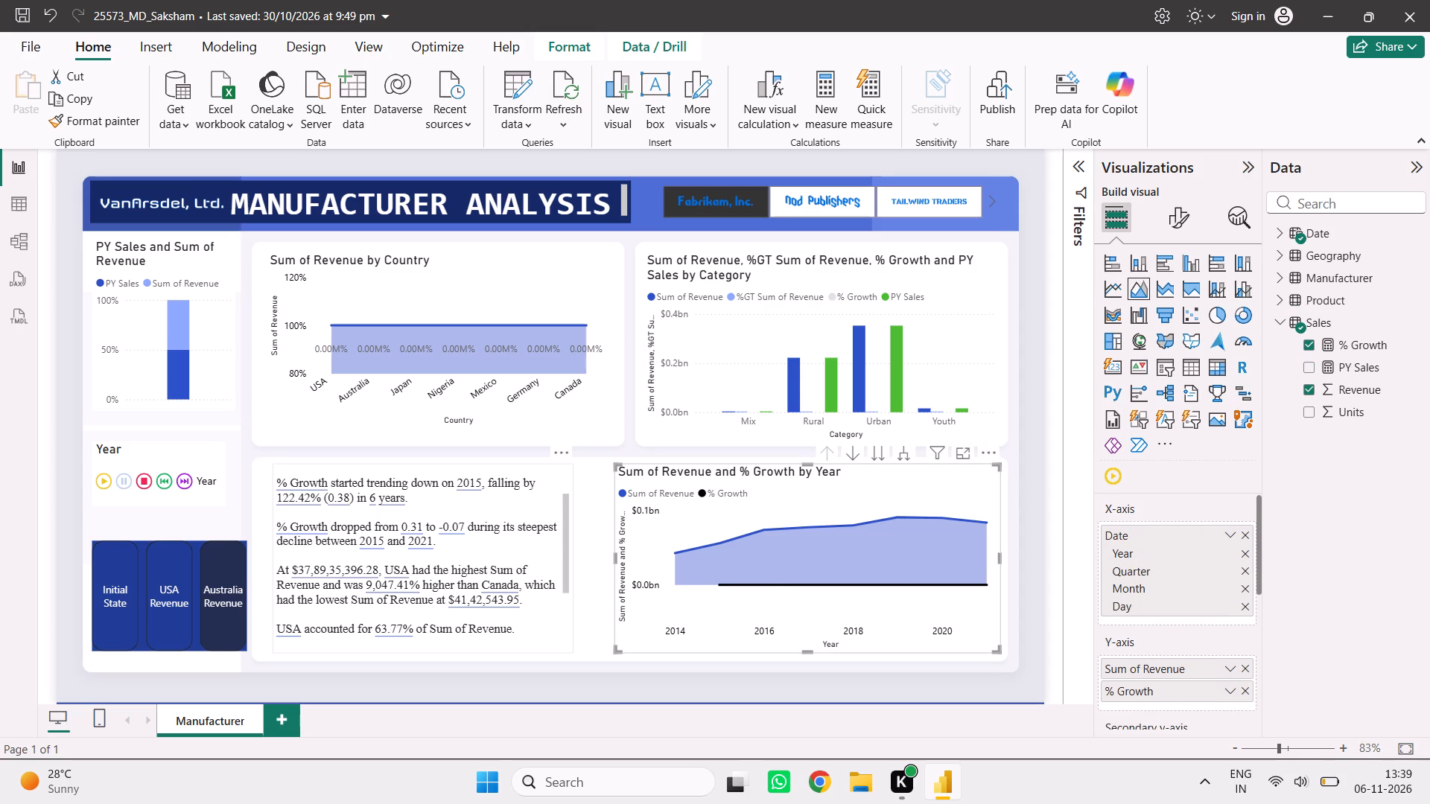
click(543, 482)
click(223, 521)
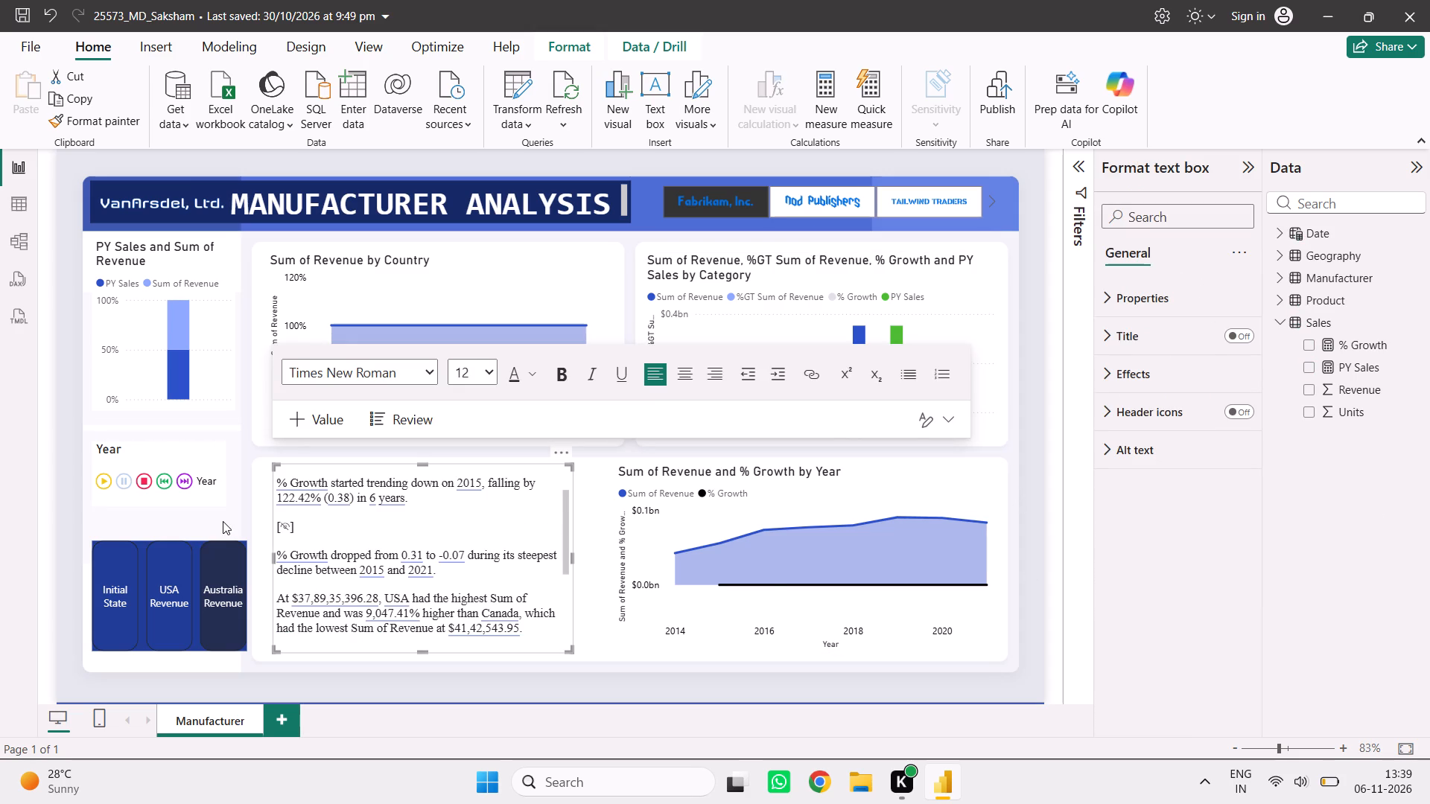
click(196, 461)
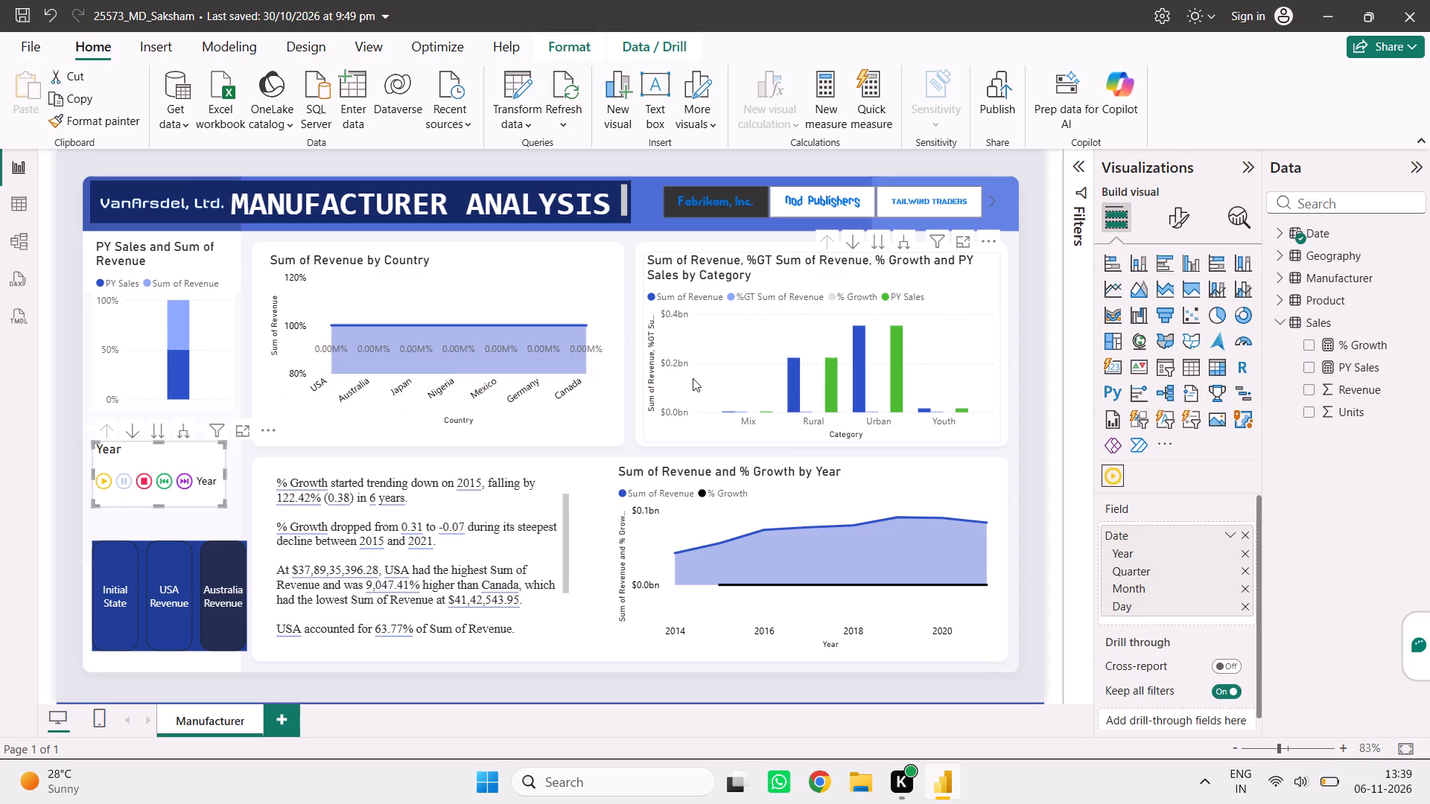
Try bar and column chart types for Sum of Revenue by Country, ending on a pie chart.
click(582, 294)
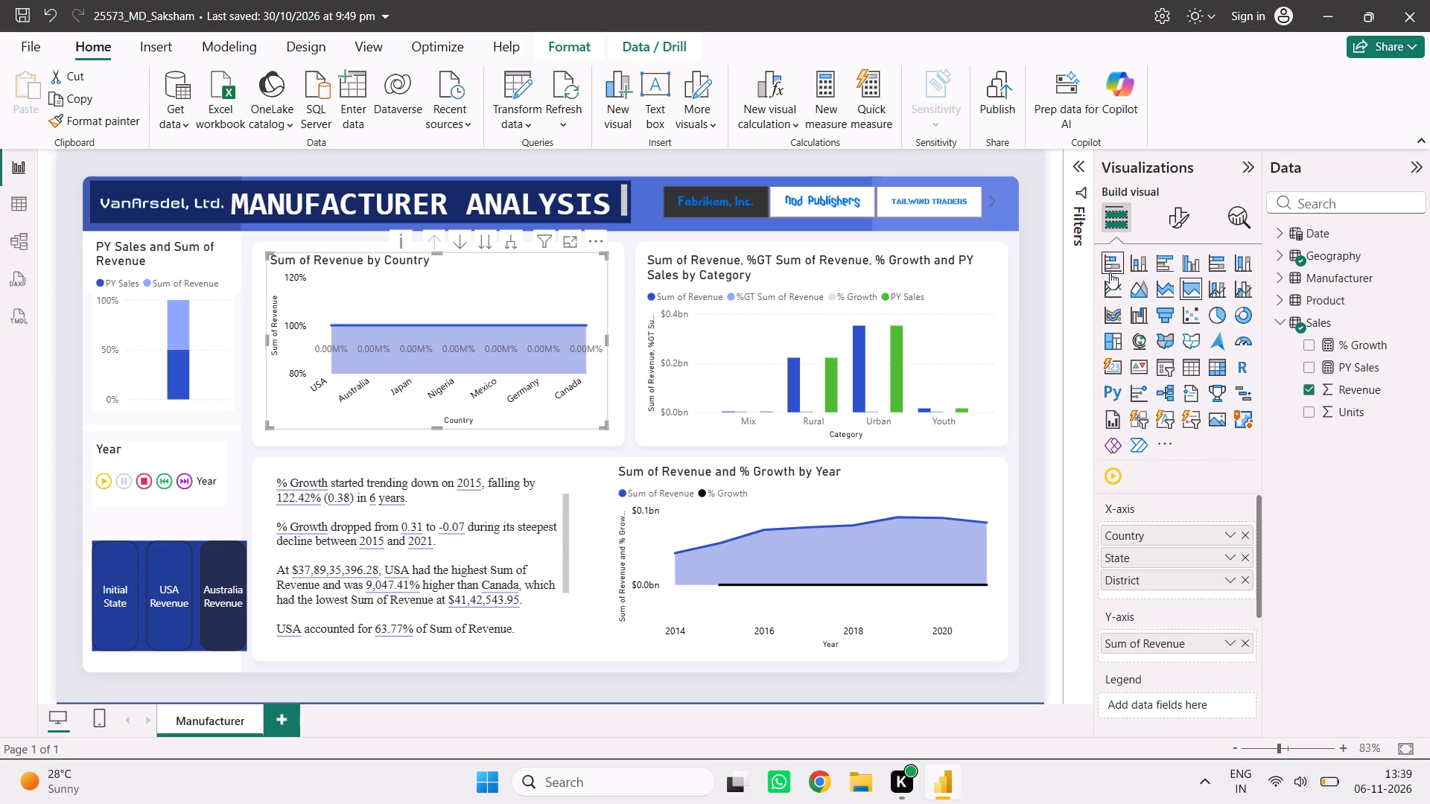
click(1110, 271)
click(1140, 268)
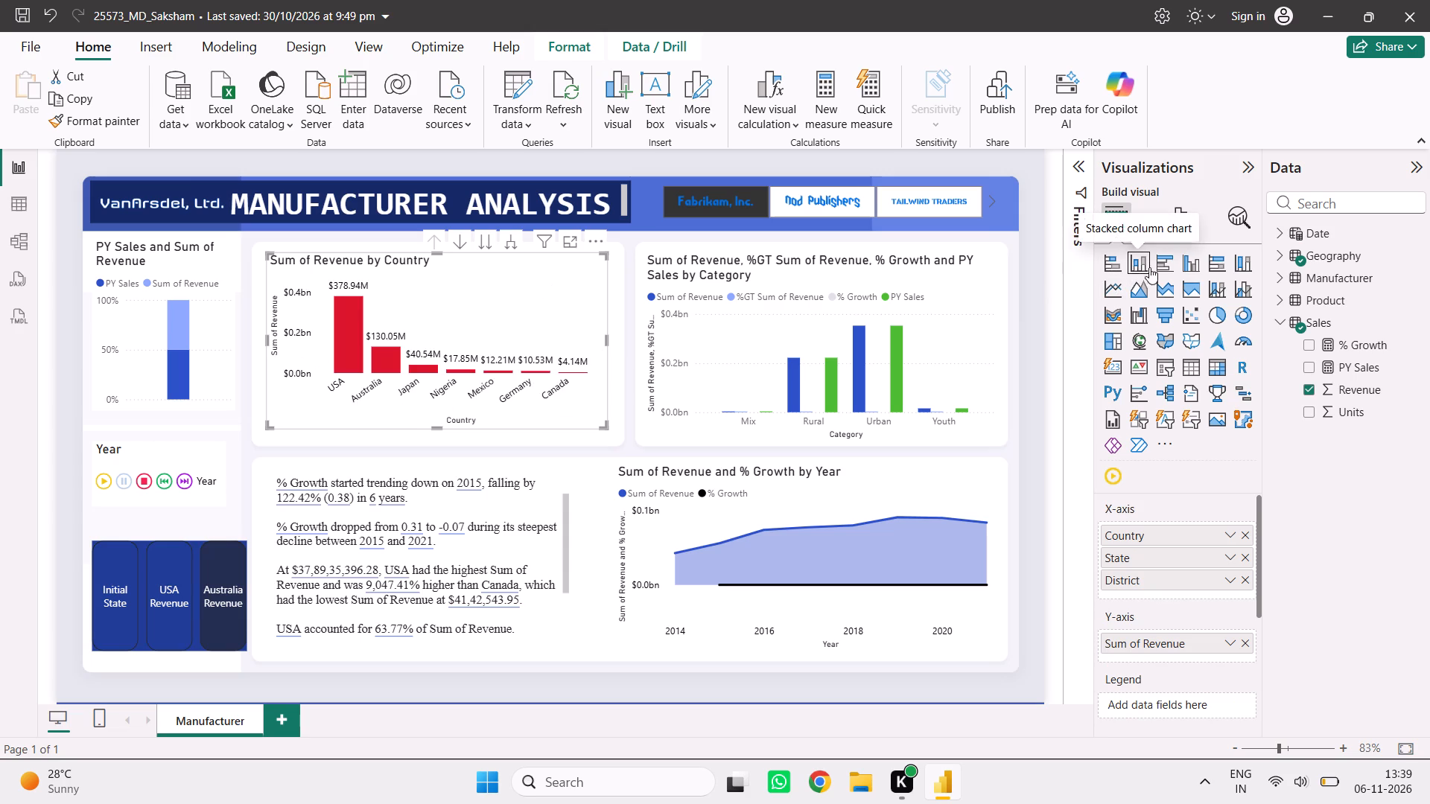
click(1158, 267)
click(1189, 267)
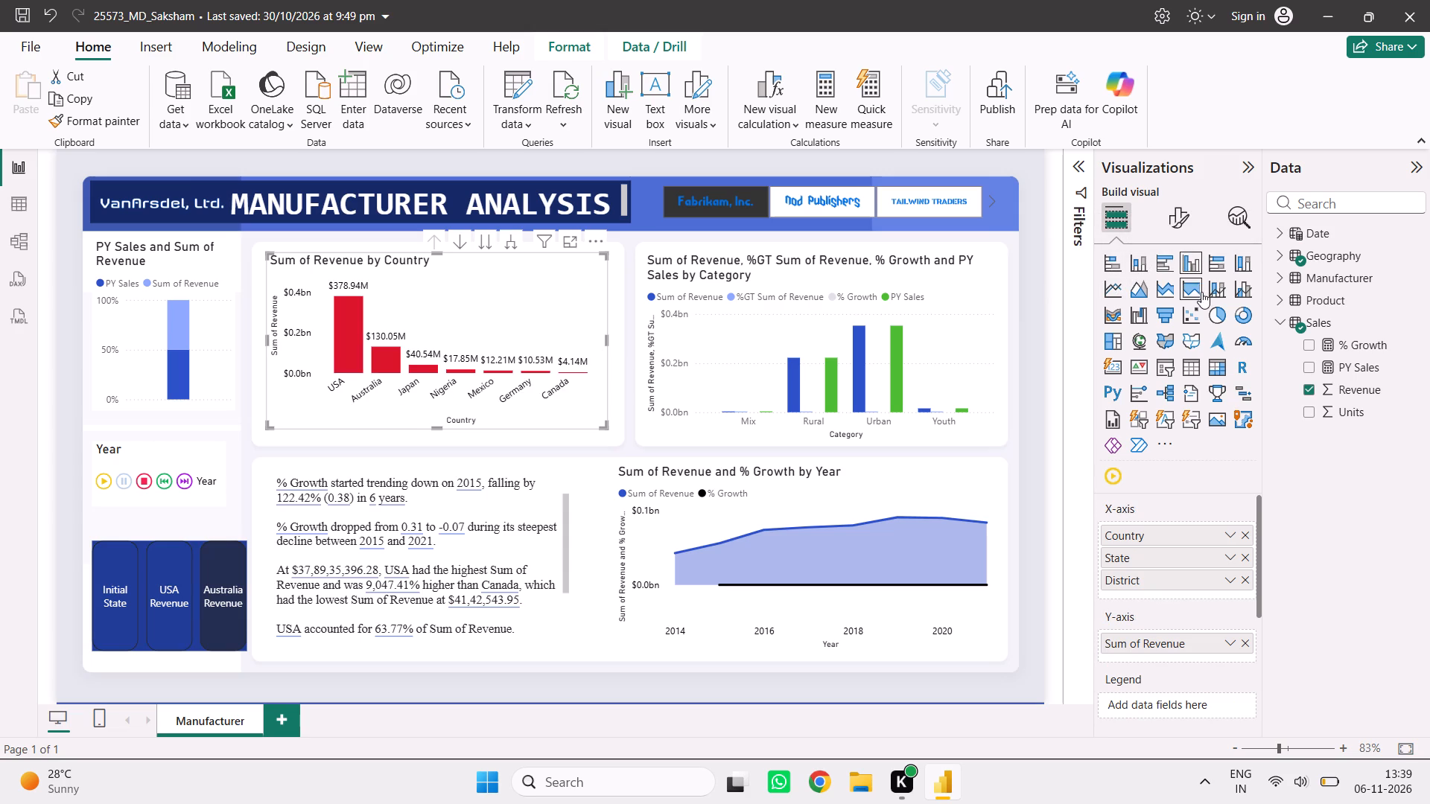
click(1223, 311)
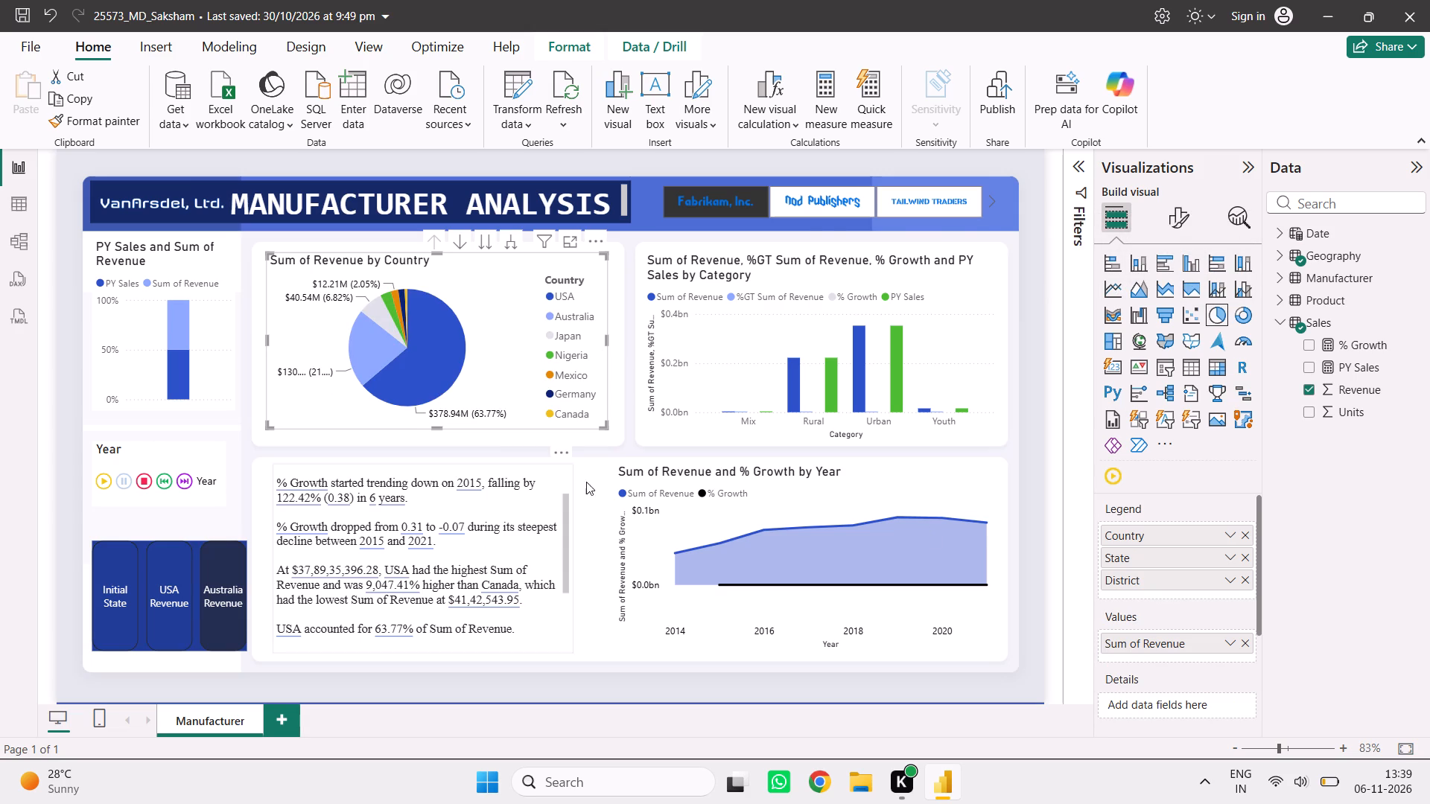
Filter the report by the manufacturer Nod Publishers, check the charts, and switch the filter to Tailwind Traders.
click(819, 328)
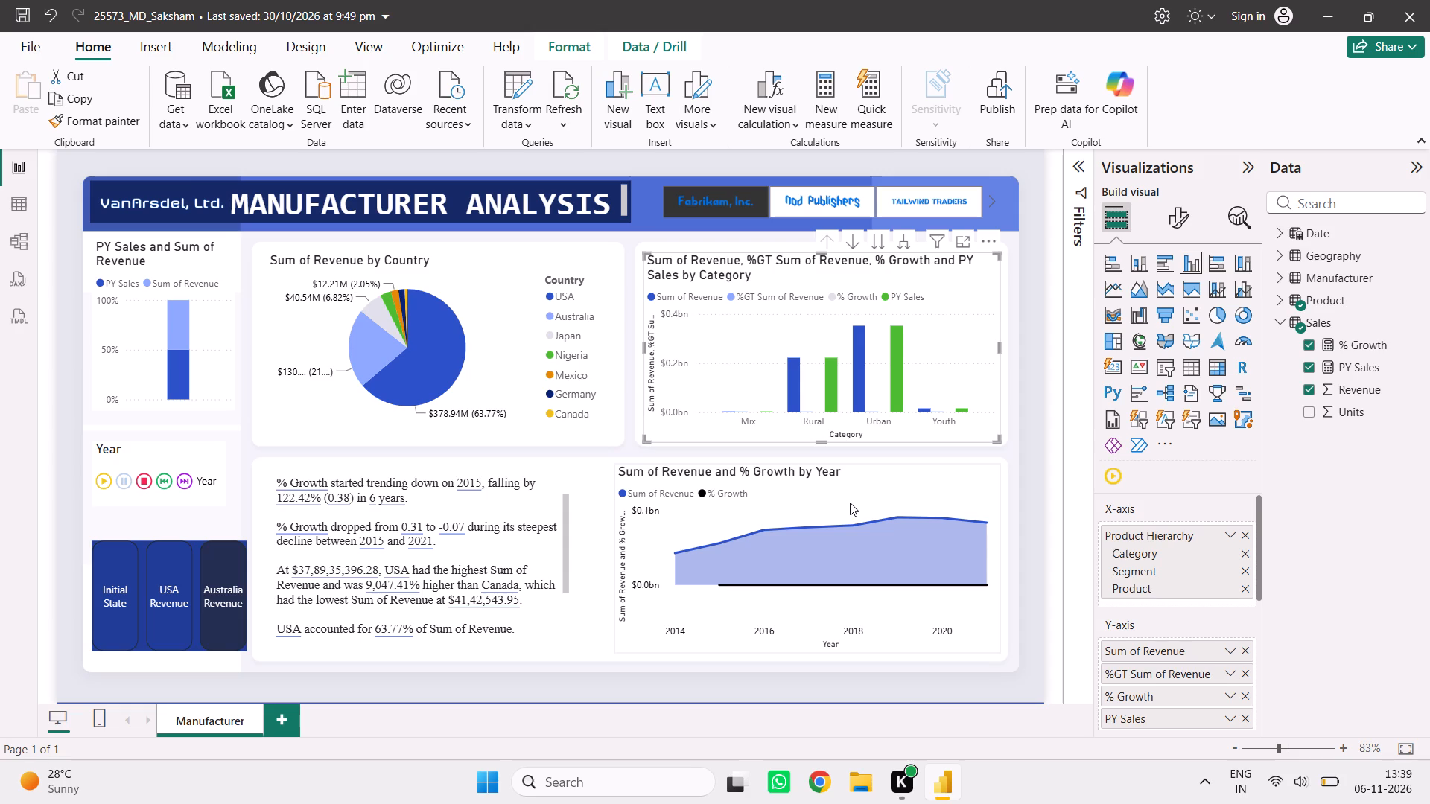
click(850, 502)
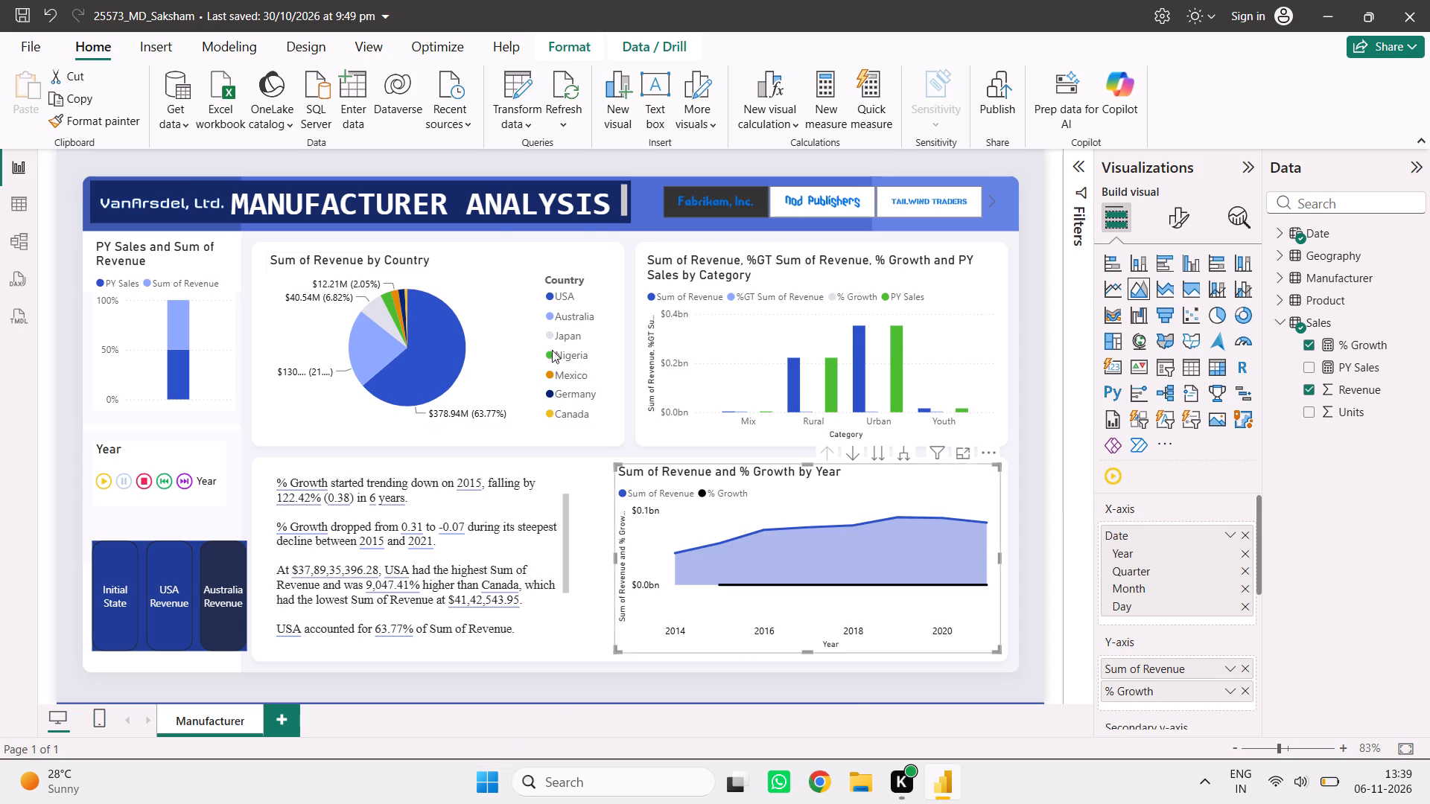
click(834, 211)
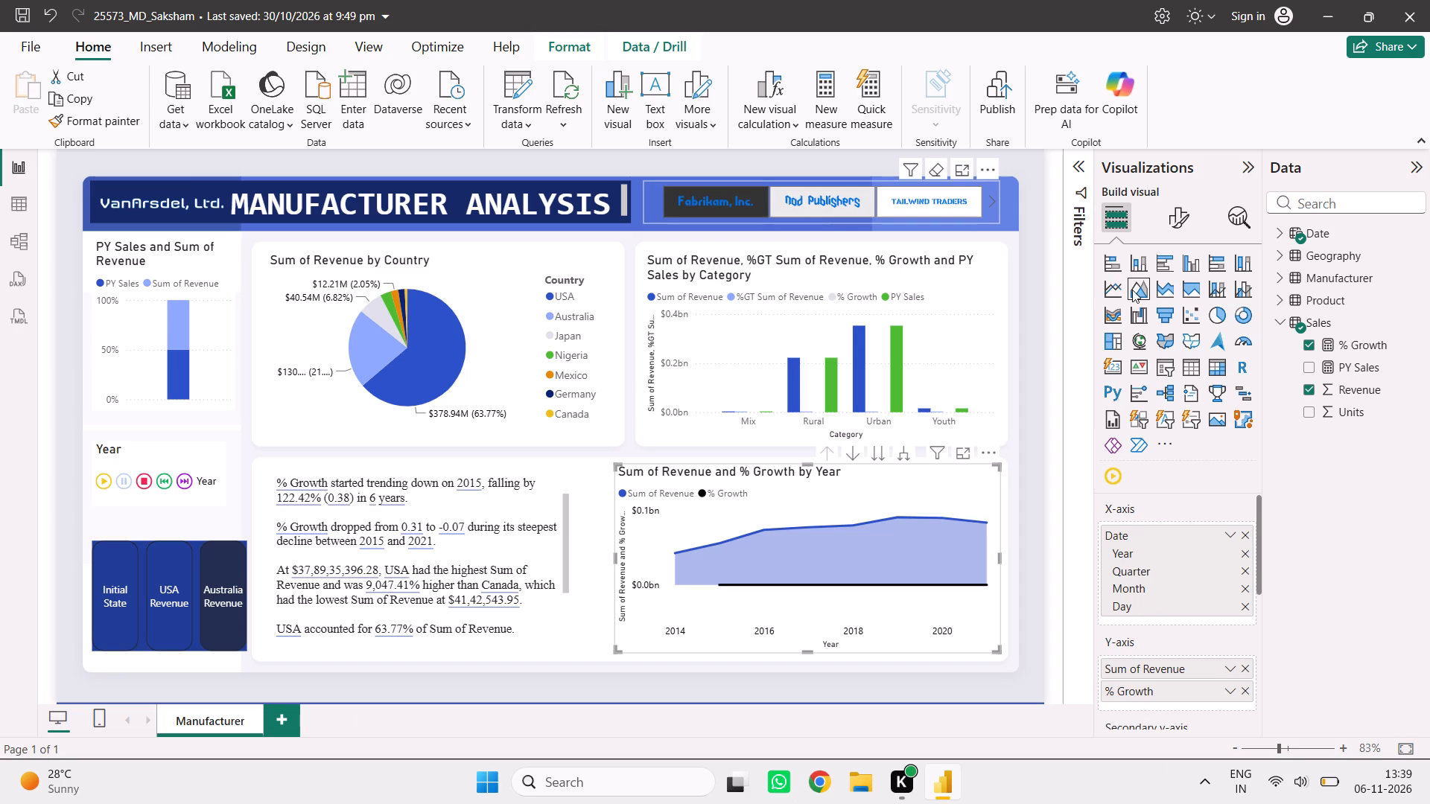
click(688, 377)
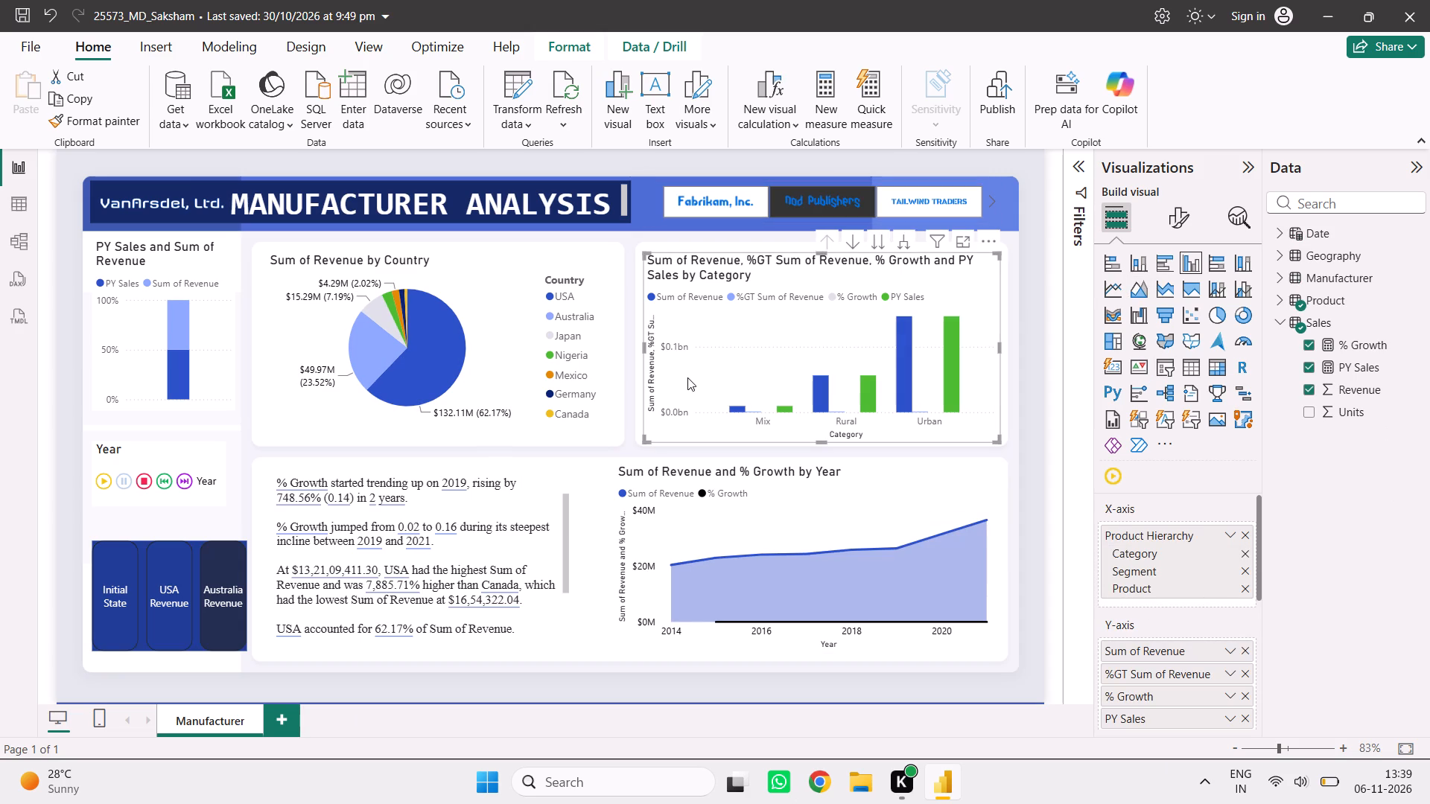
click(794, 256)
click(595, 303)
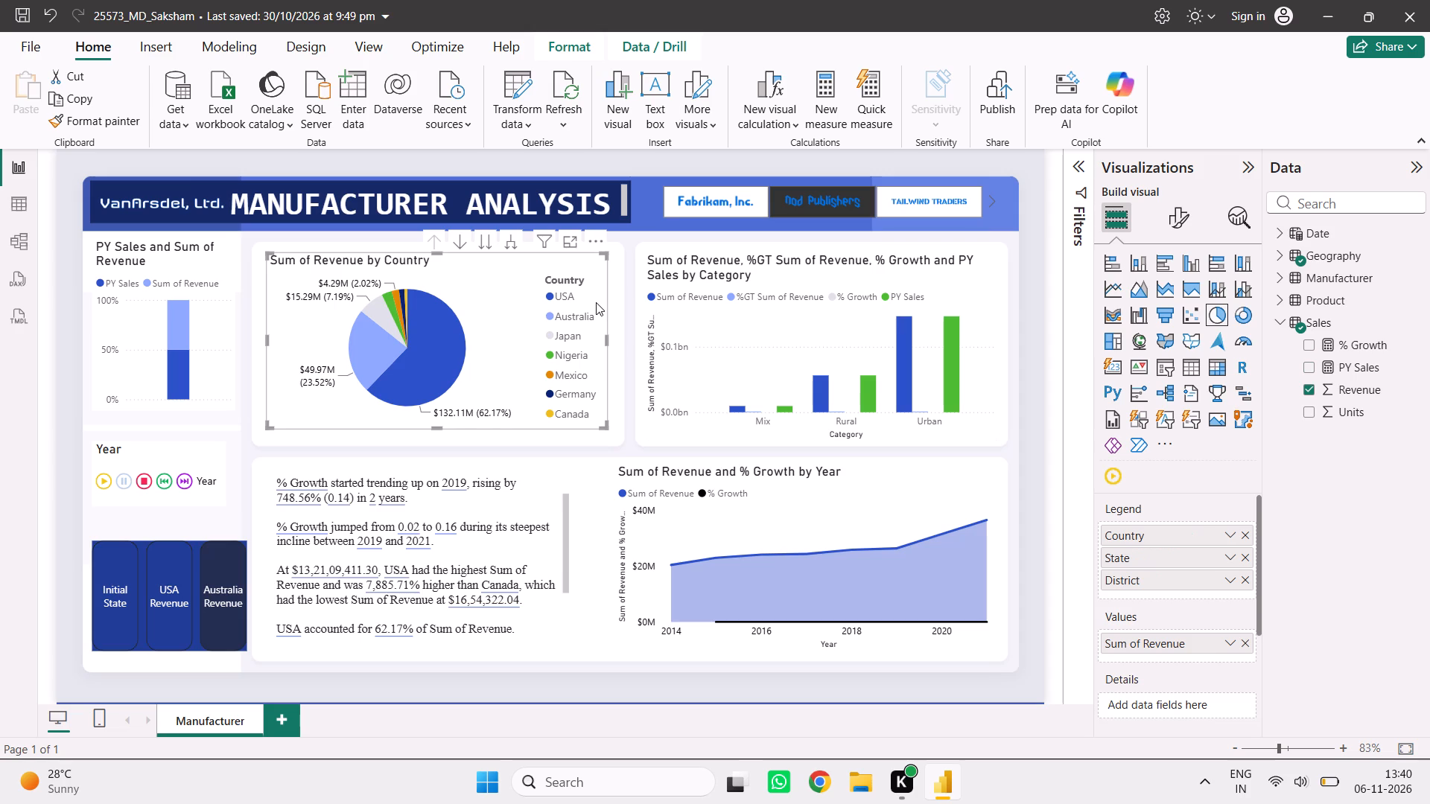
click(914, 191)
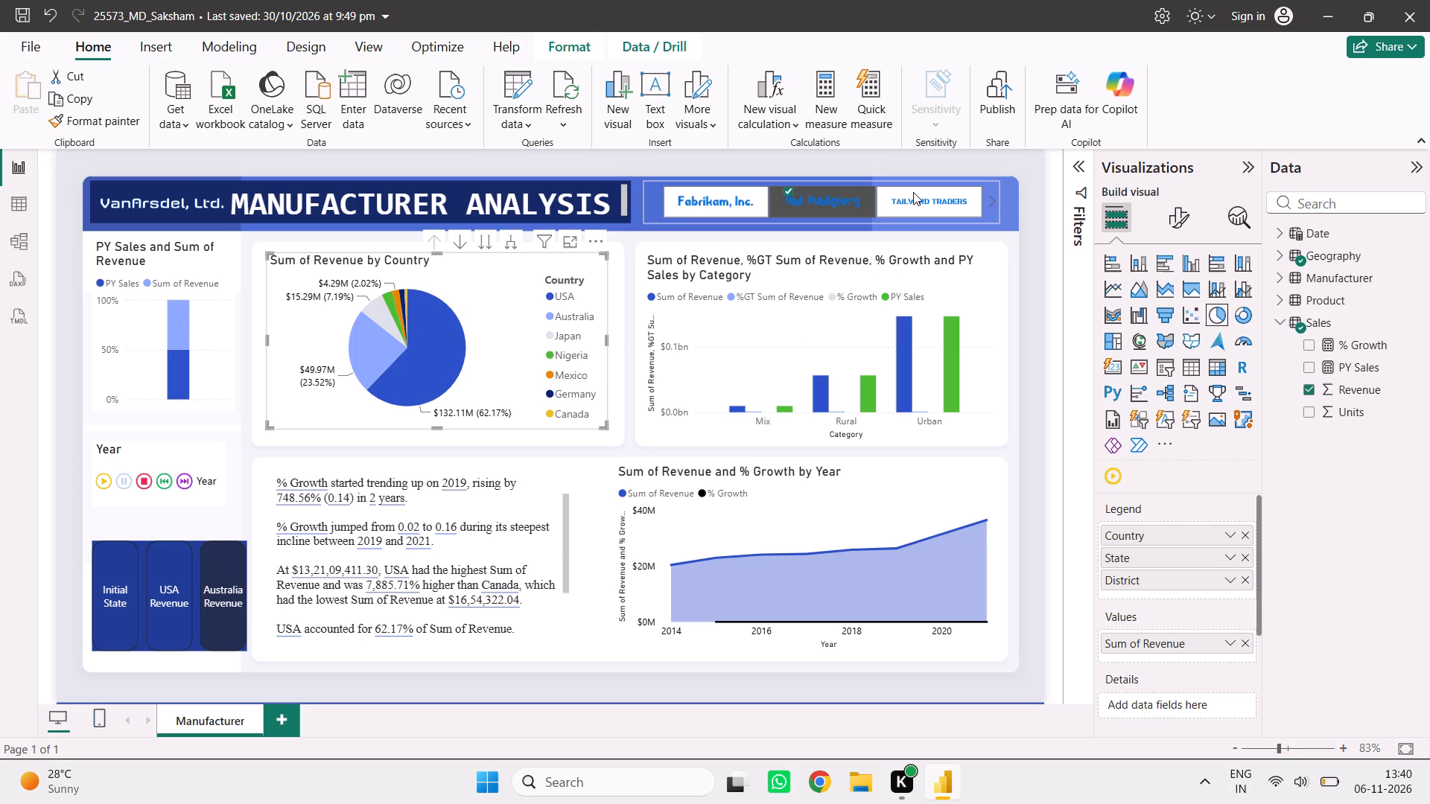
Select the chart showing revenue, growth and PY Sales by Category.
click(848, 271)
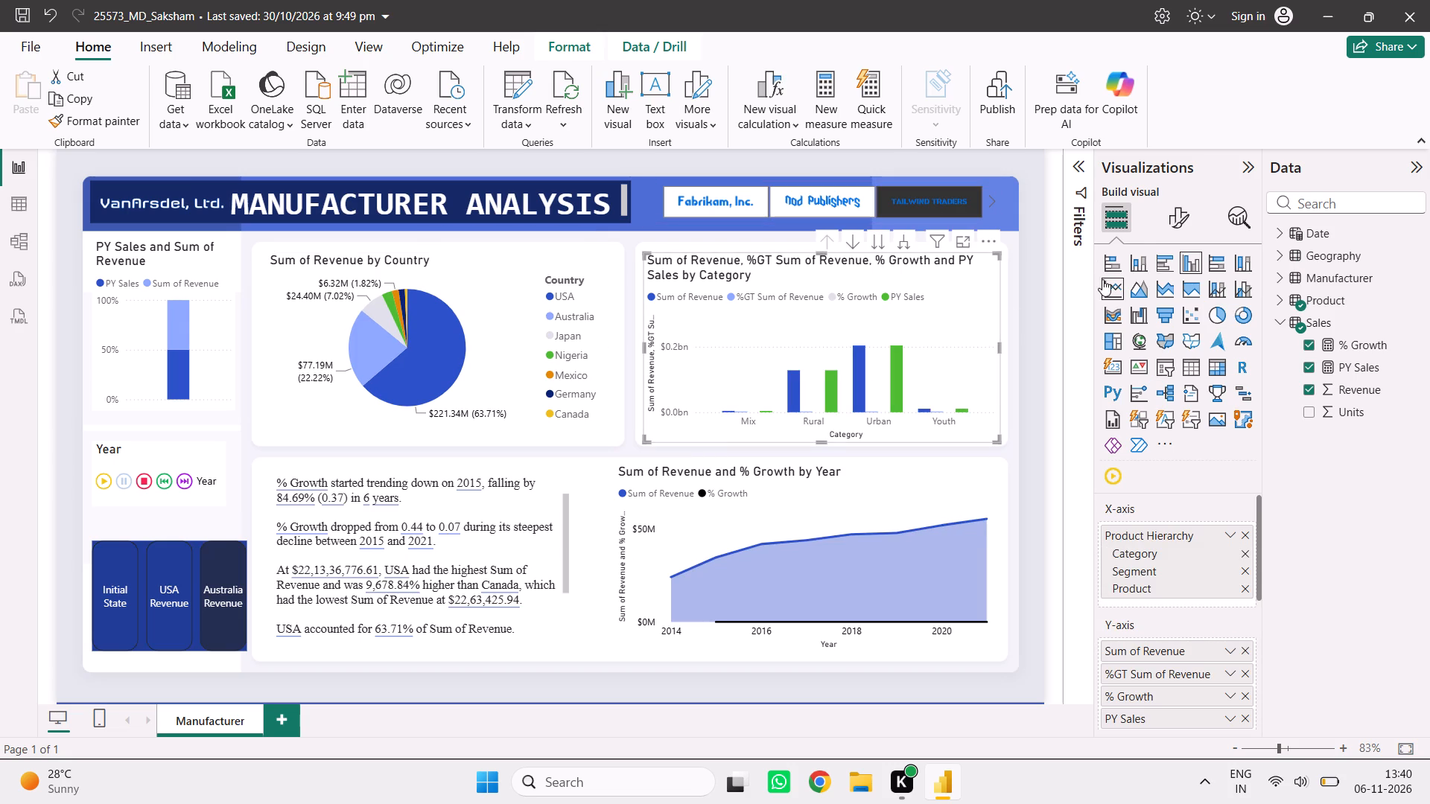
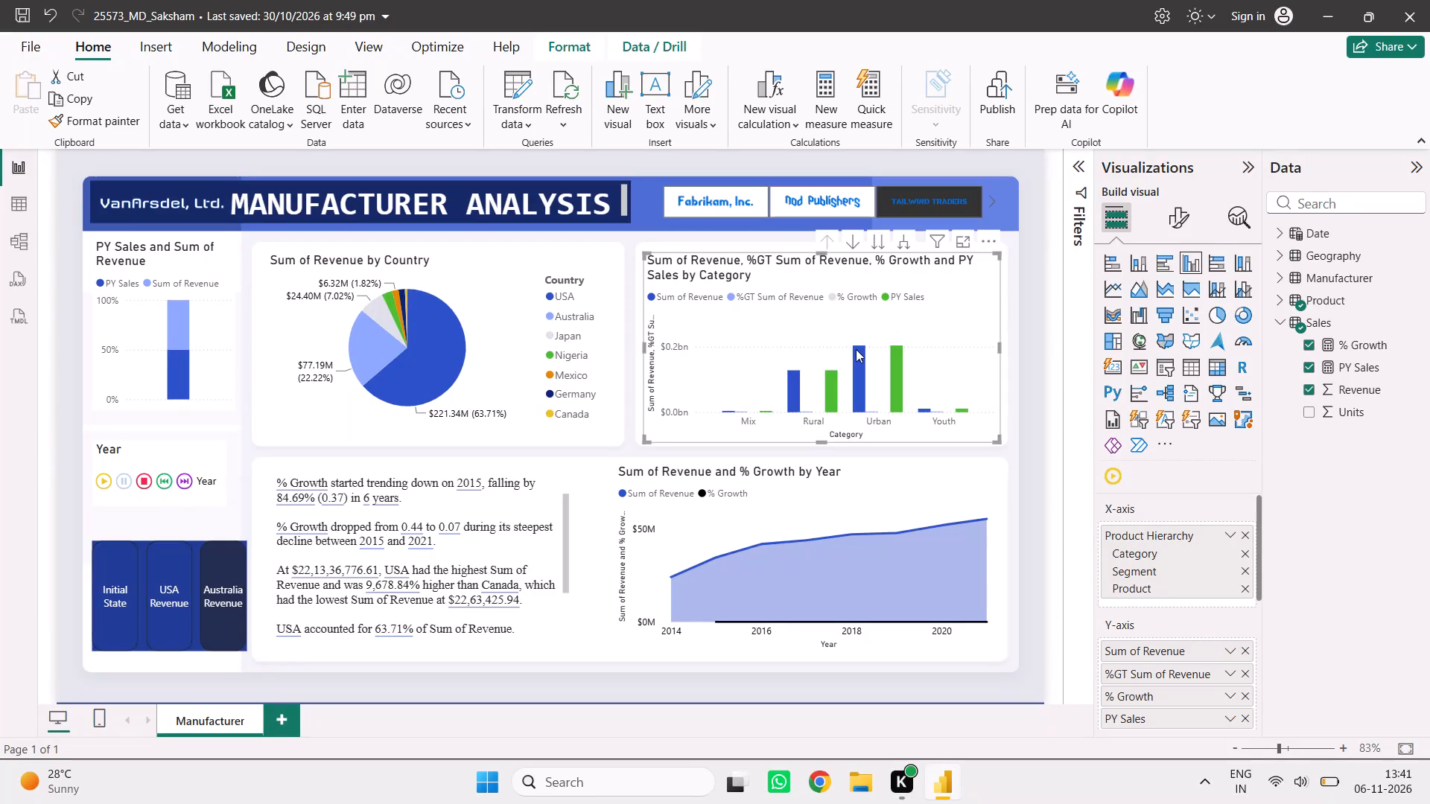
Try a line chart for the visual of revenue, growth and PY Sales by Category, ending on a funnel chart.
click(1123, 281)
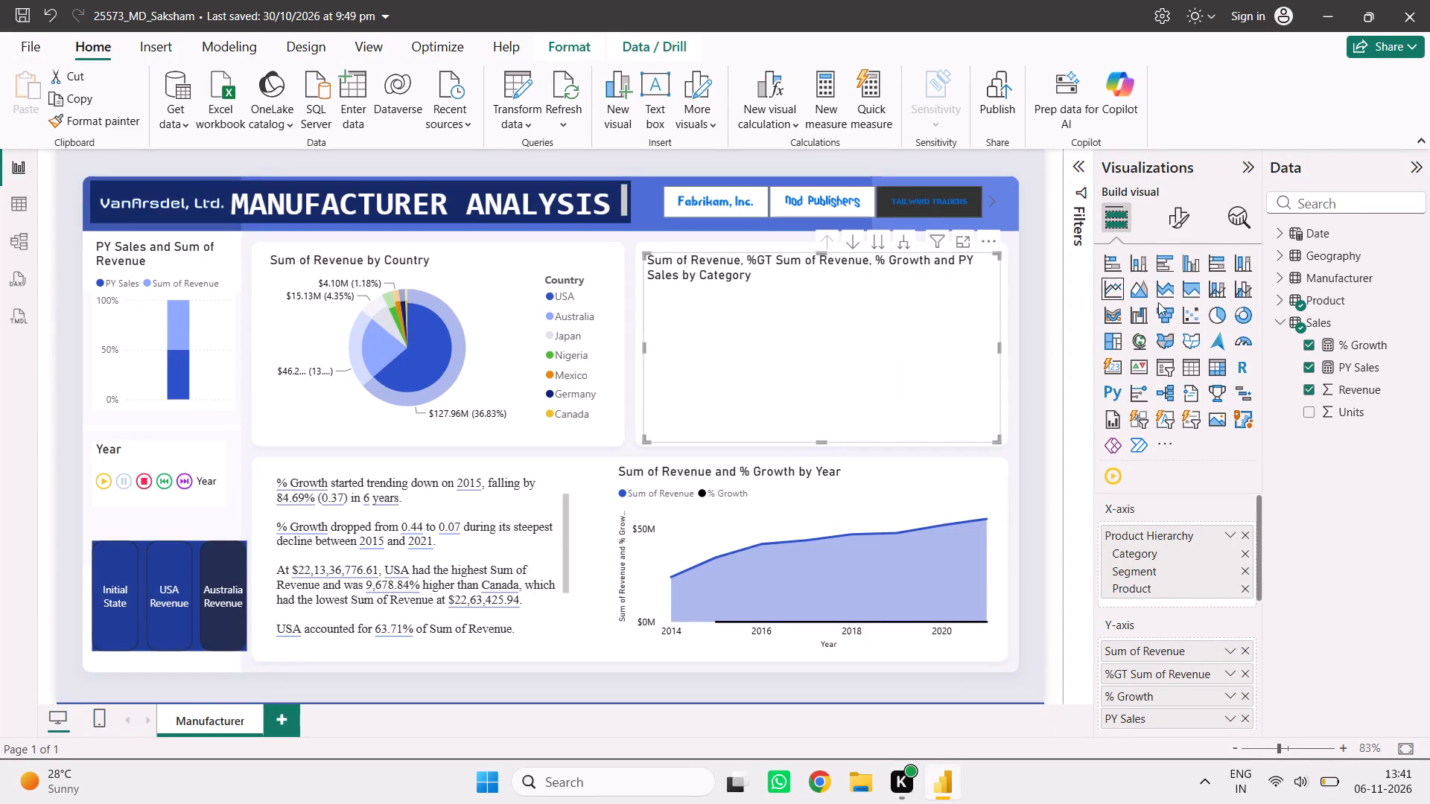
click(1159, 307)
Examine the country, category, year and PY Sales charts, the narrative text and the bookmark navigator one by one.
click(720, 430)
click(453, 487)
click(774, 392)
click(568, 479)
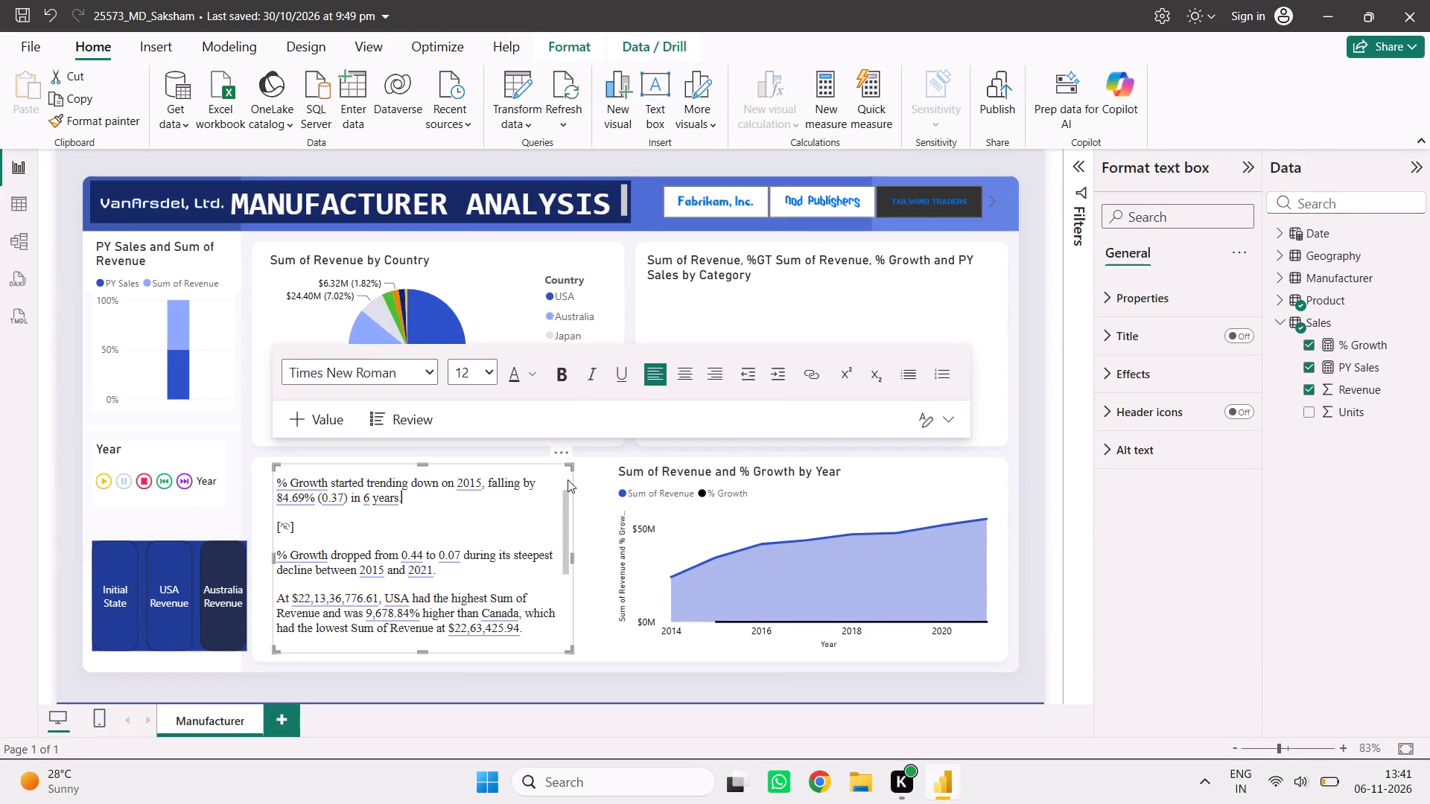
click(994, 473)
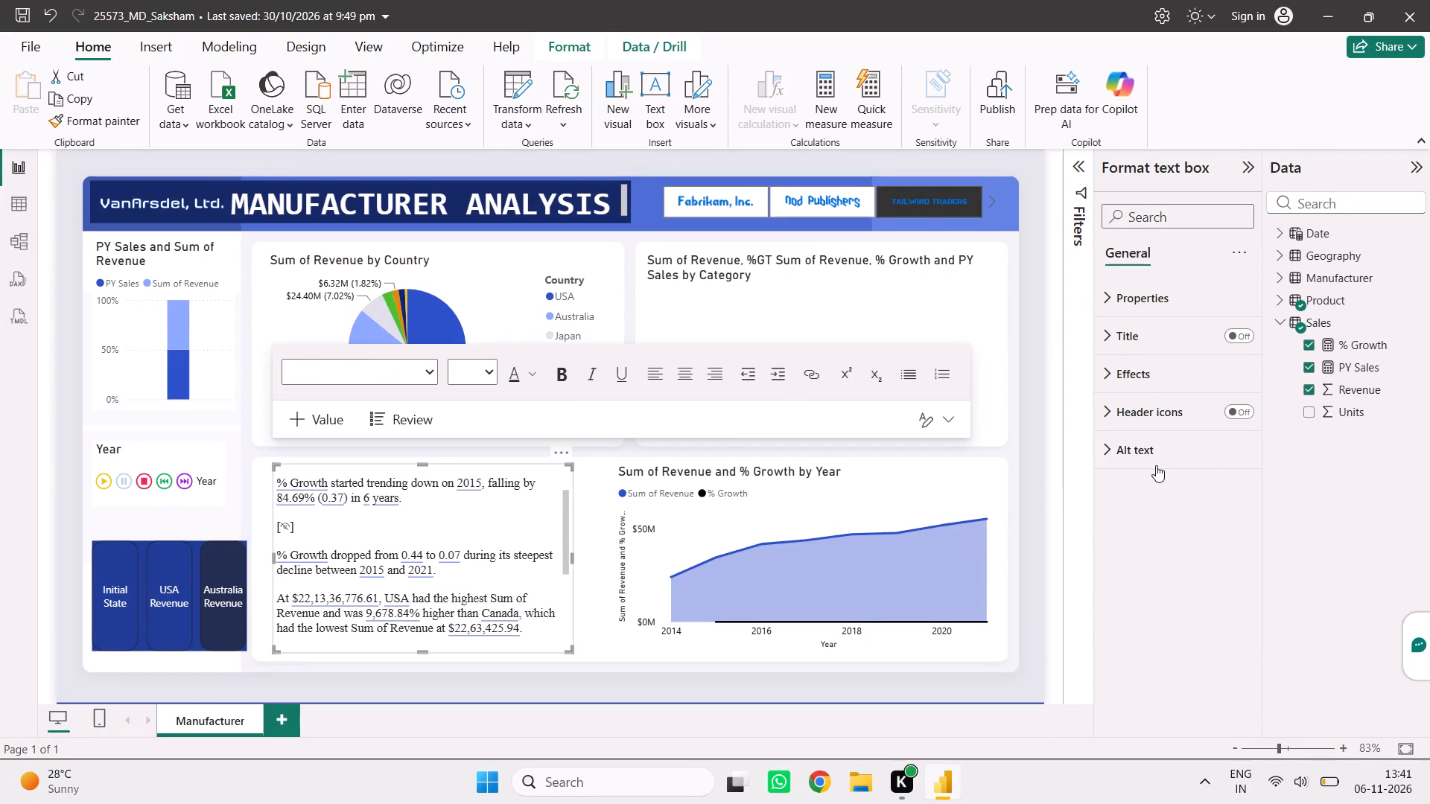
scroll(847, 487, down, 2)
scroll(579, 514, up, 1)
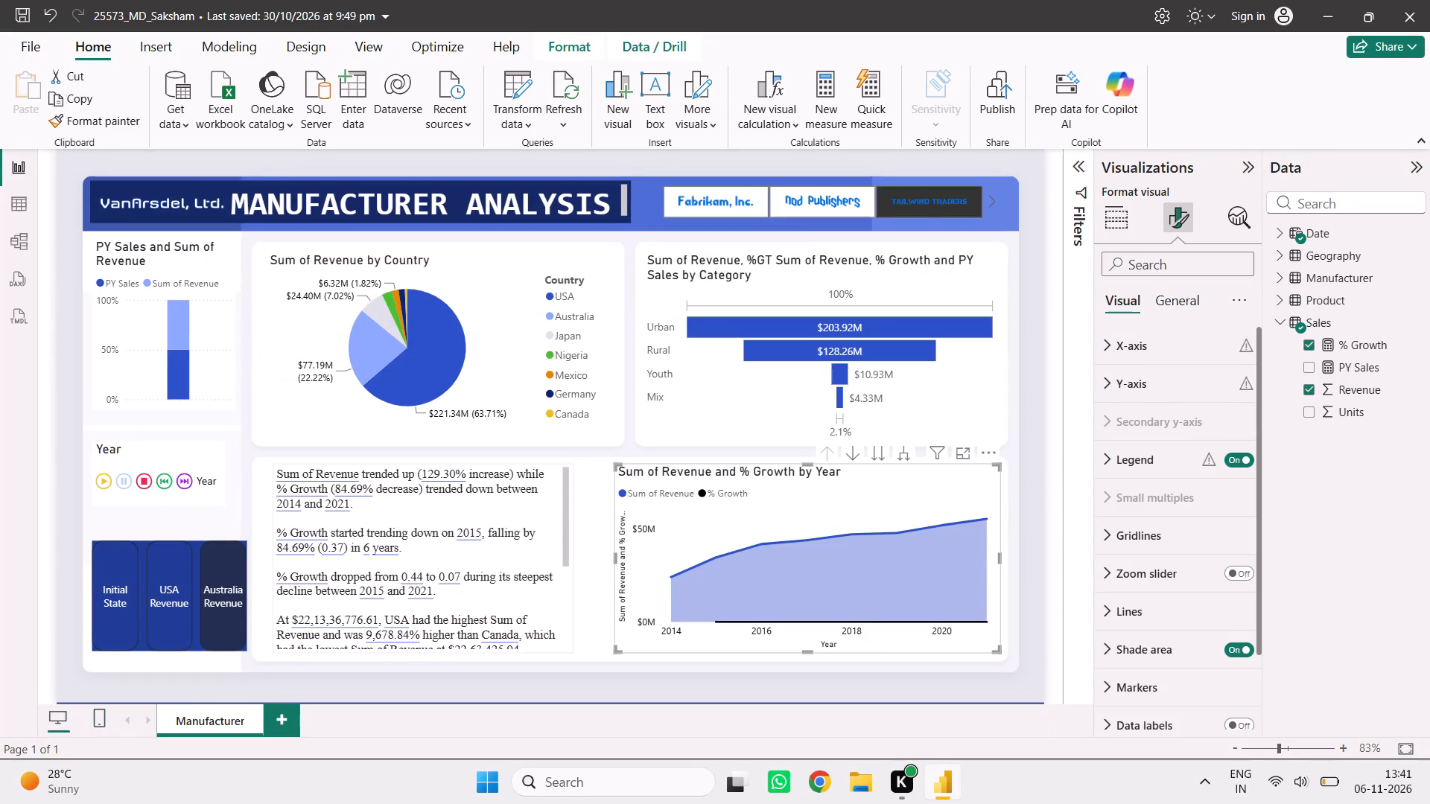
click(559, 484)
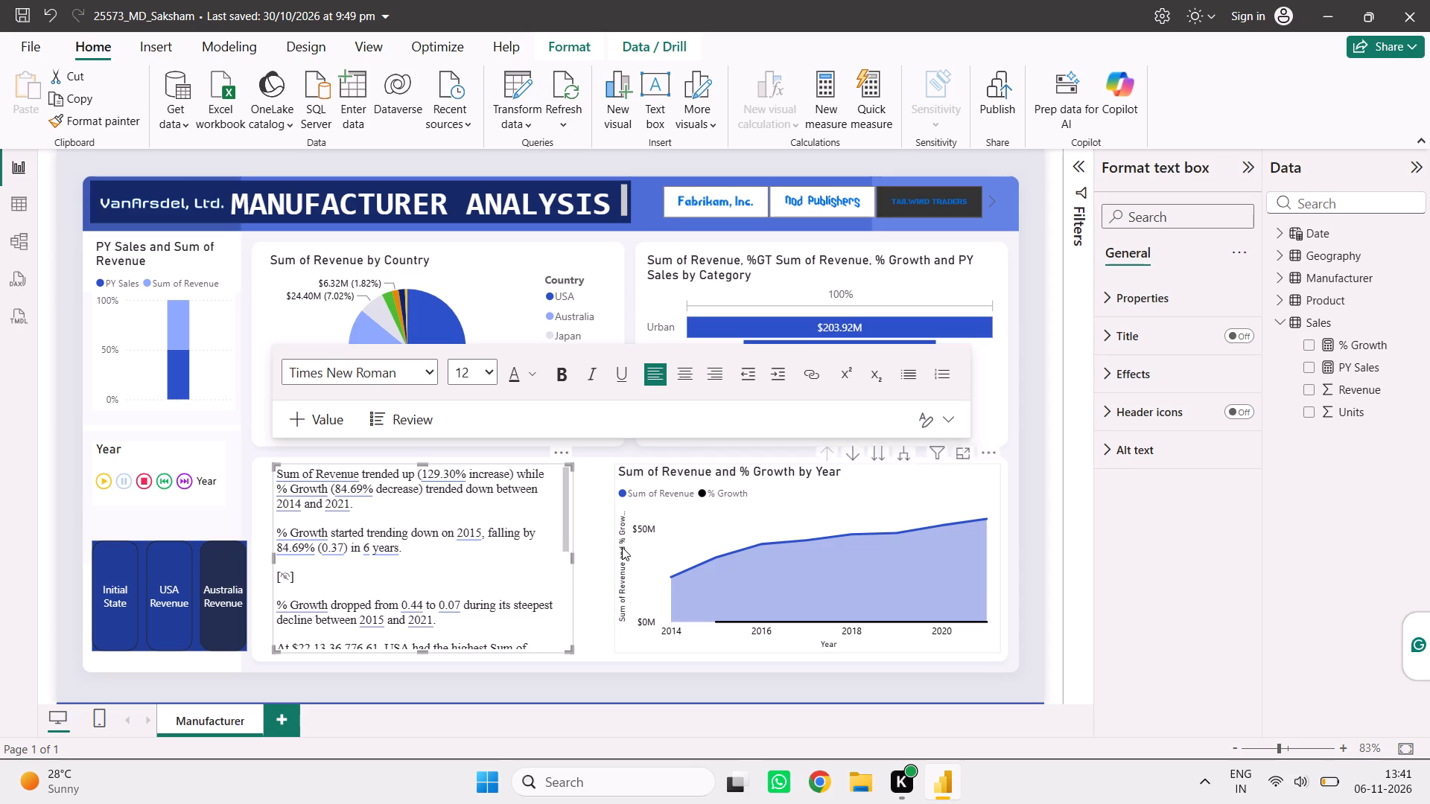
click(217, 551)
click(439, 273)
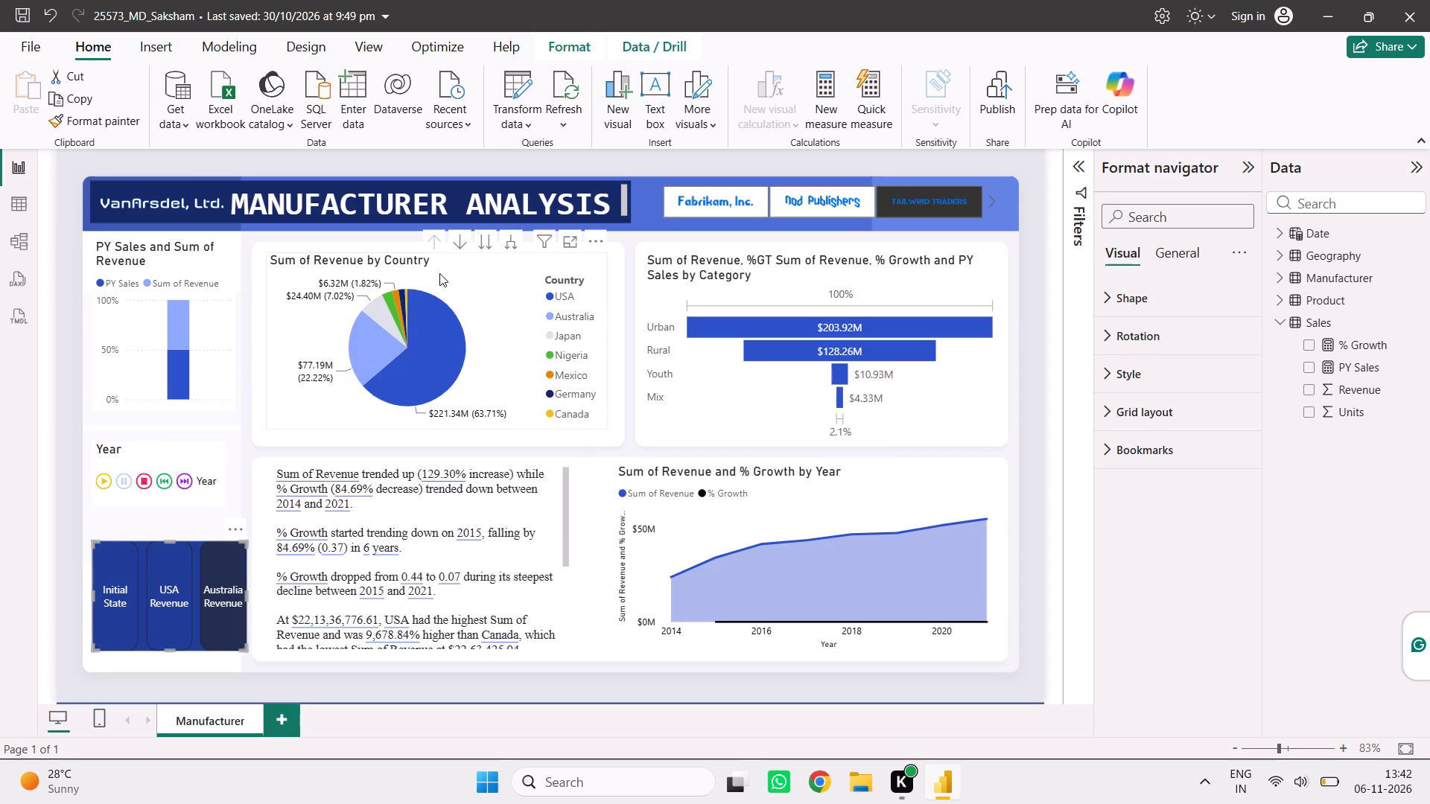
click(834, 278)
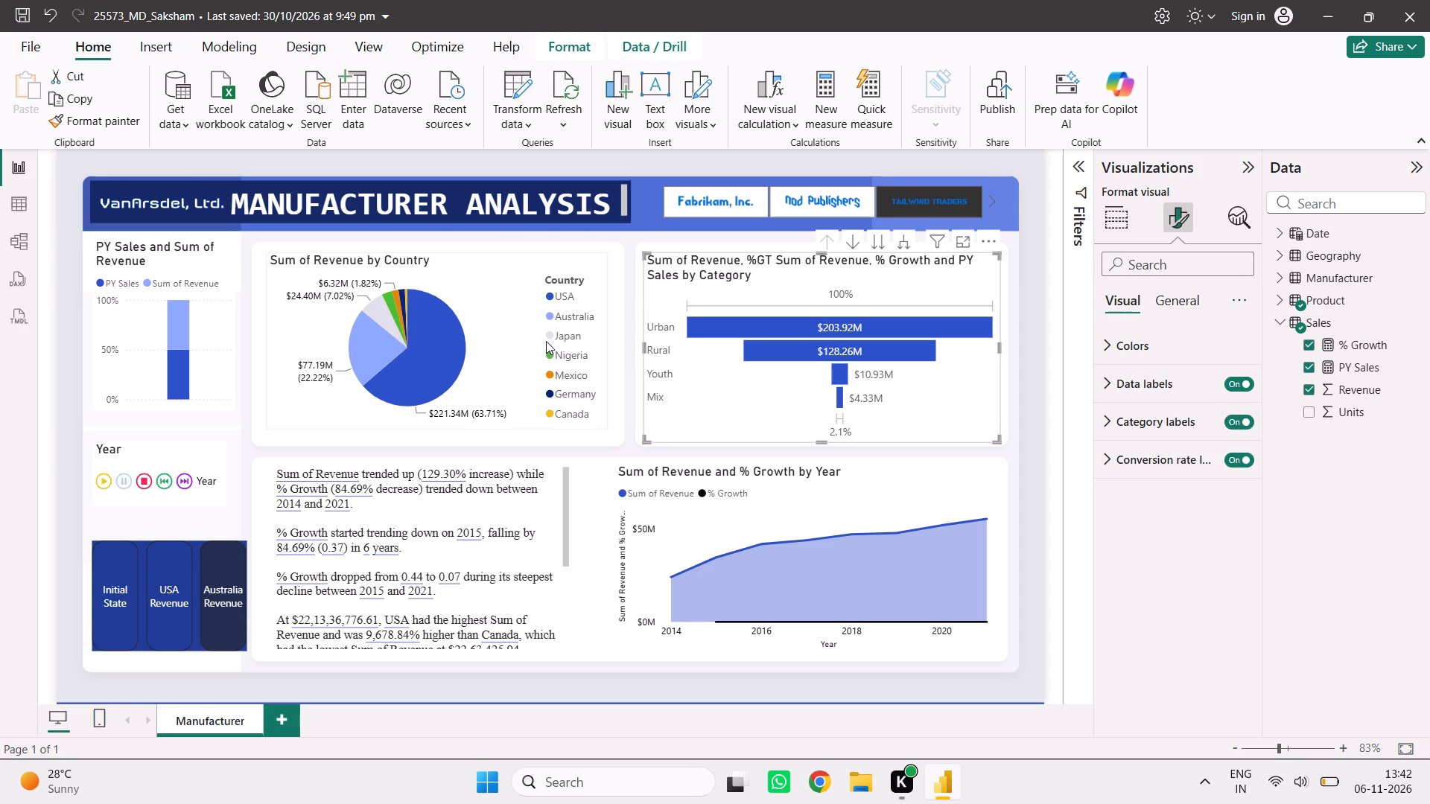
click(512, 339)
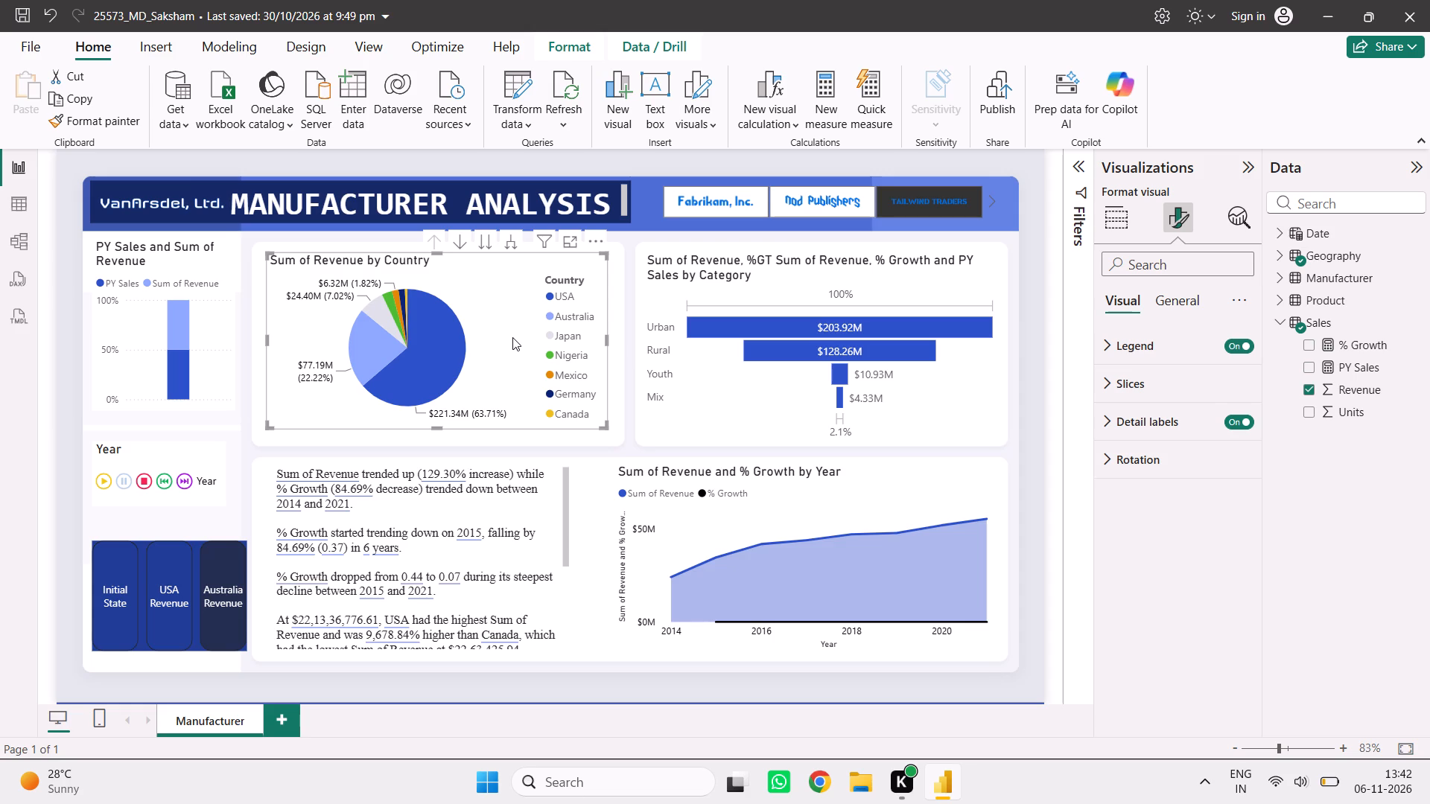
click(217, 322)
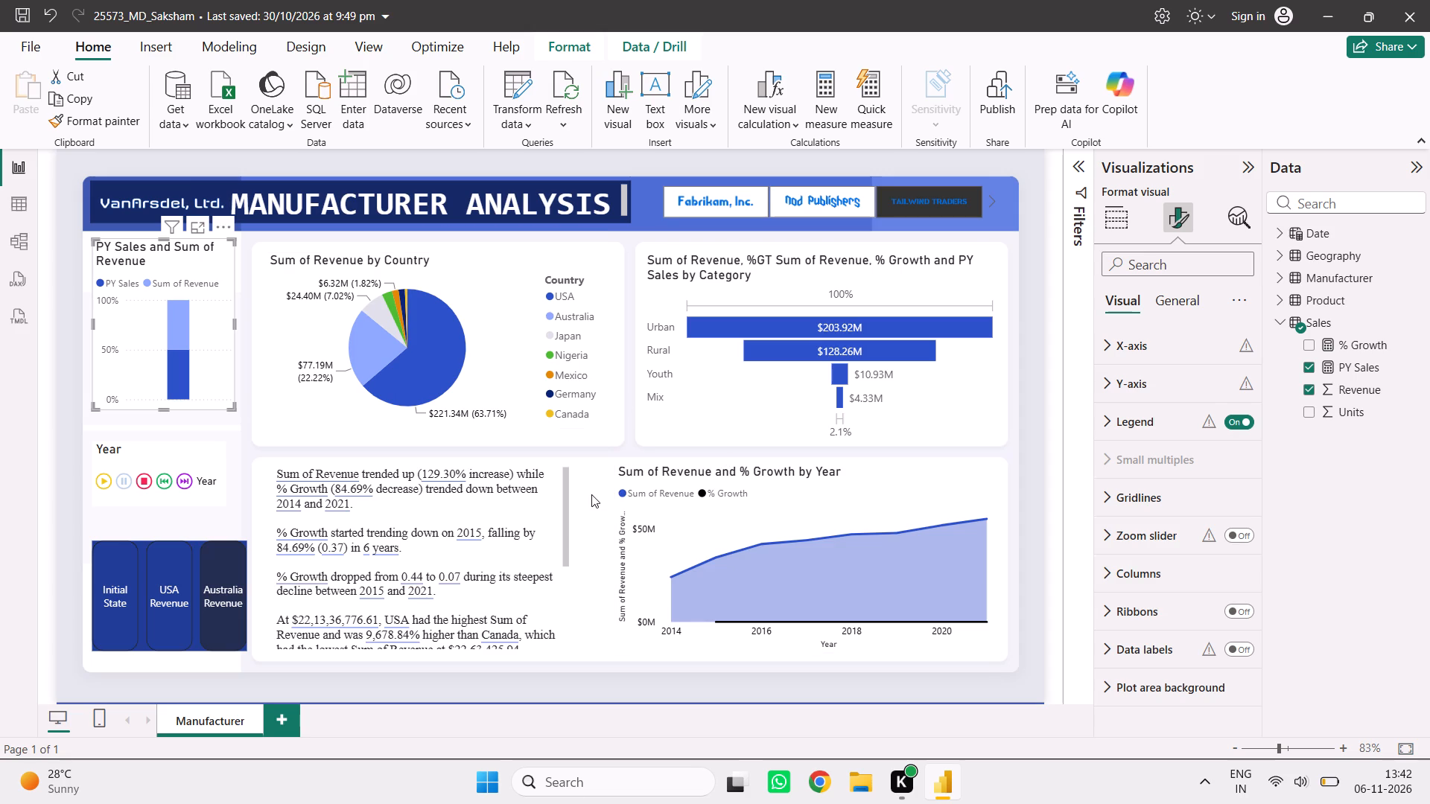
click(701, 413)
click(506, 287)
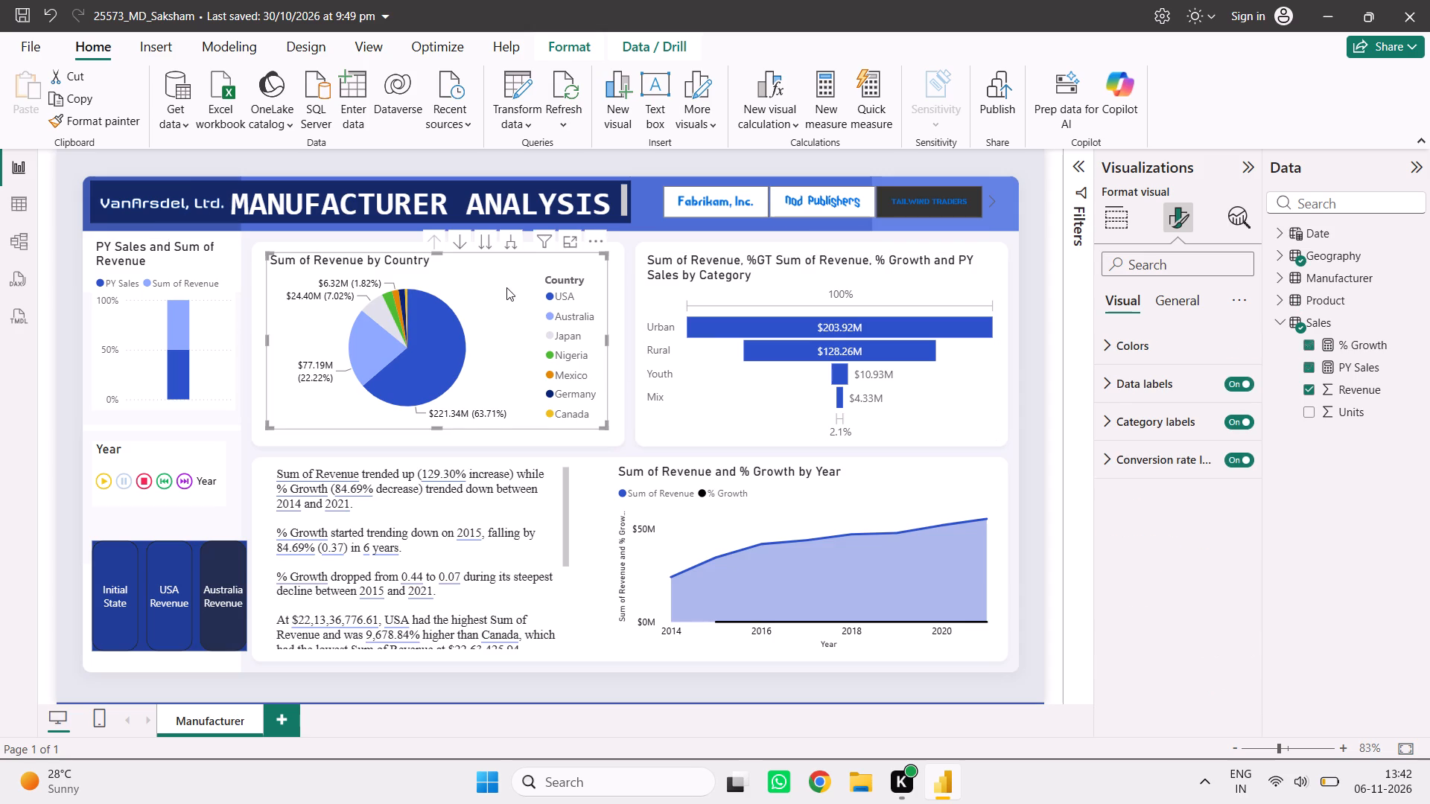
click(209, 267)
click(521, 529)
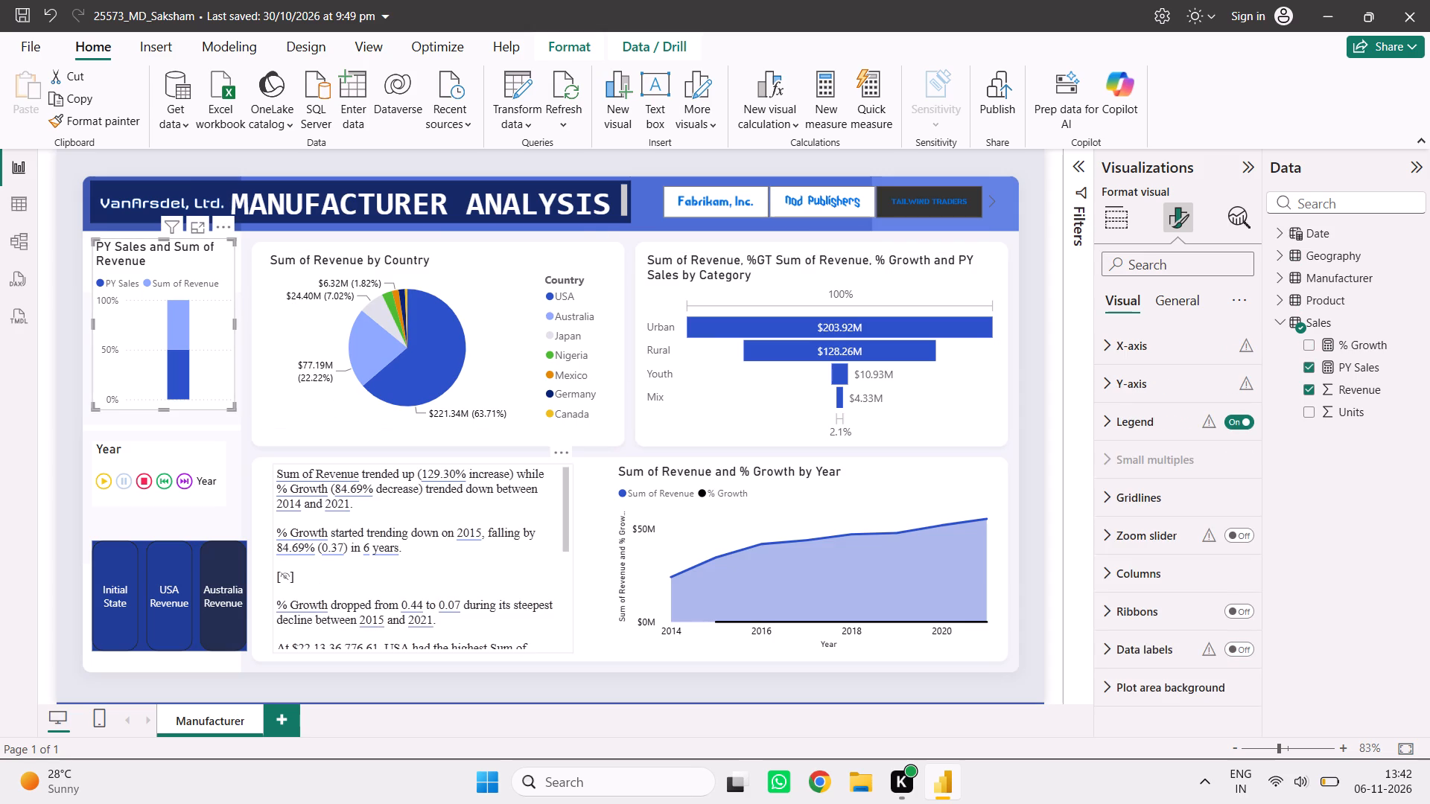
triple_click(445, 576)
click(445, 575)
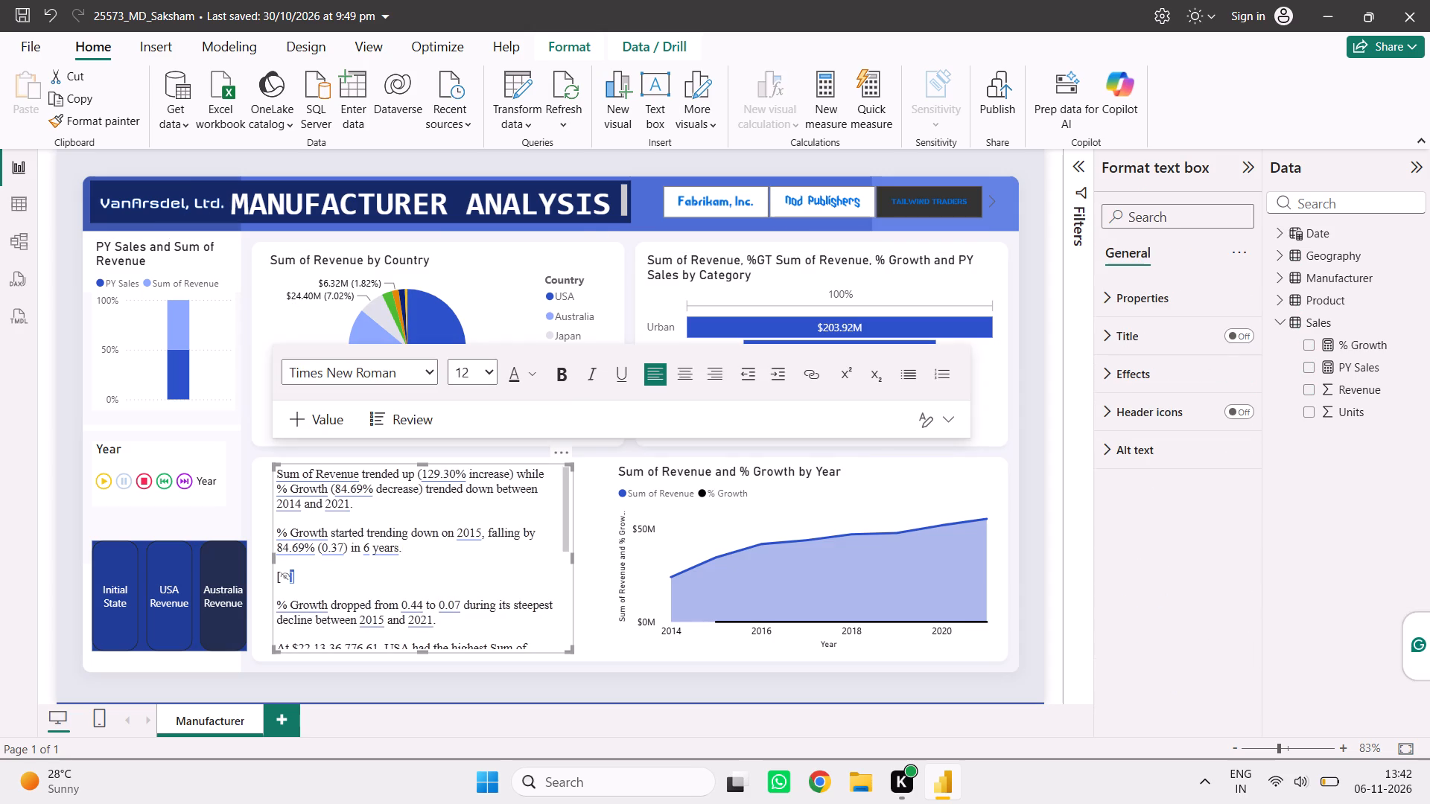
click(467, 559)
click(812, 491)
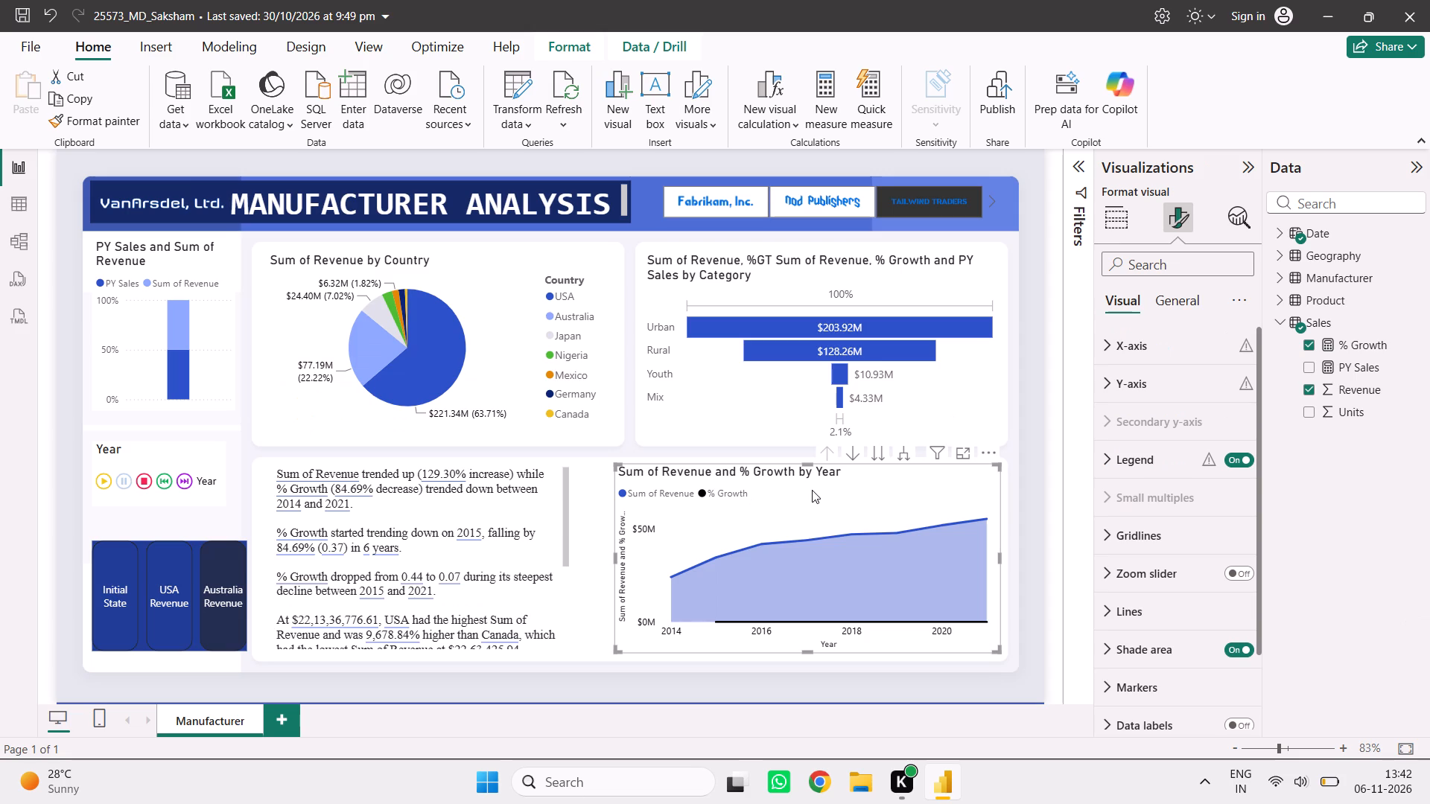
click(926, 370)
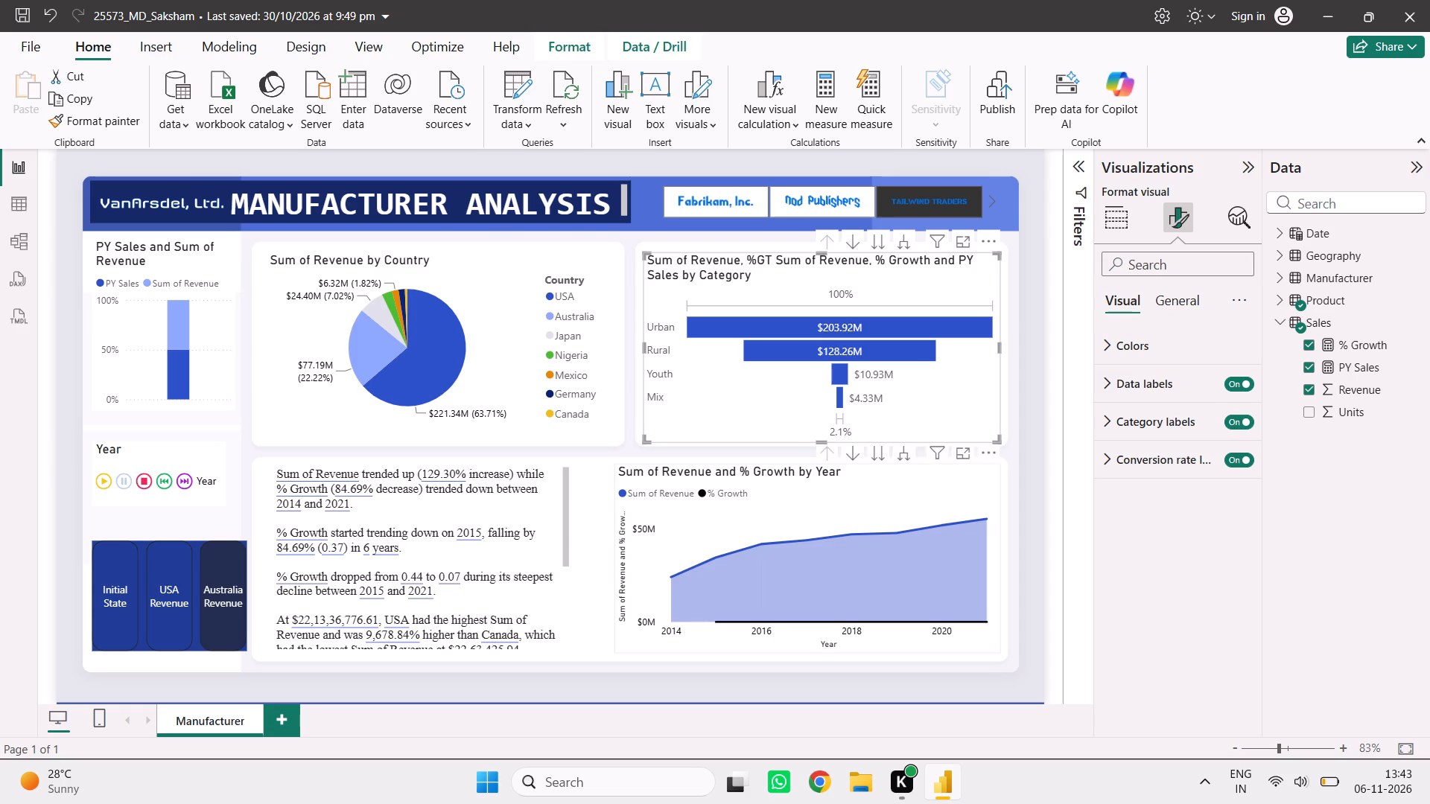
Check the fields of the country pie chart and view the formula of the PY Sales measure.
click(492, 360)
click(1112, 239)
click(1127, 220)
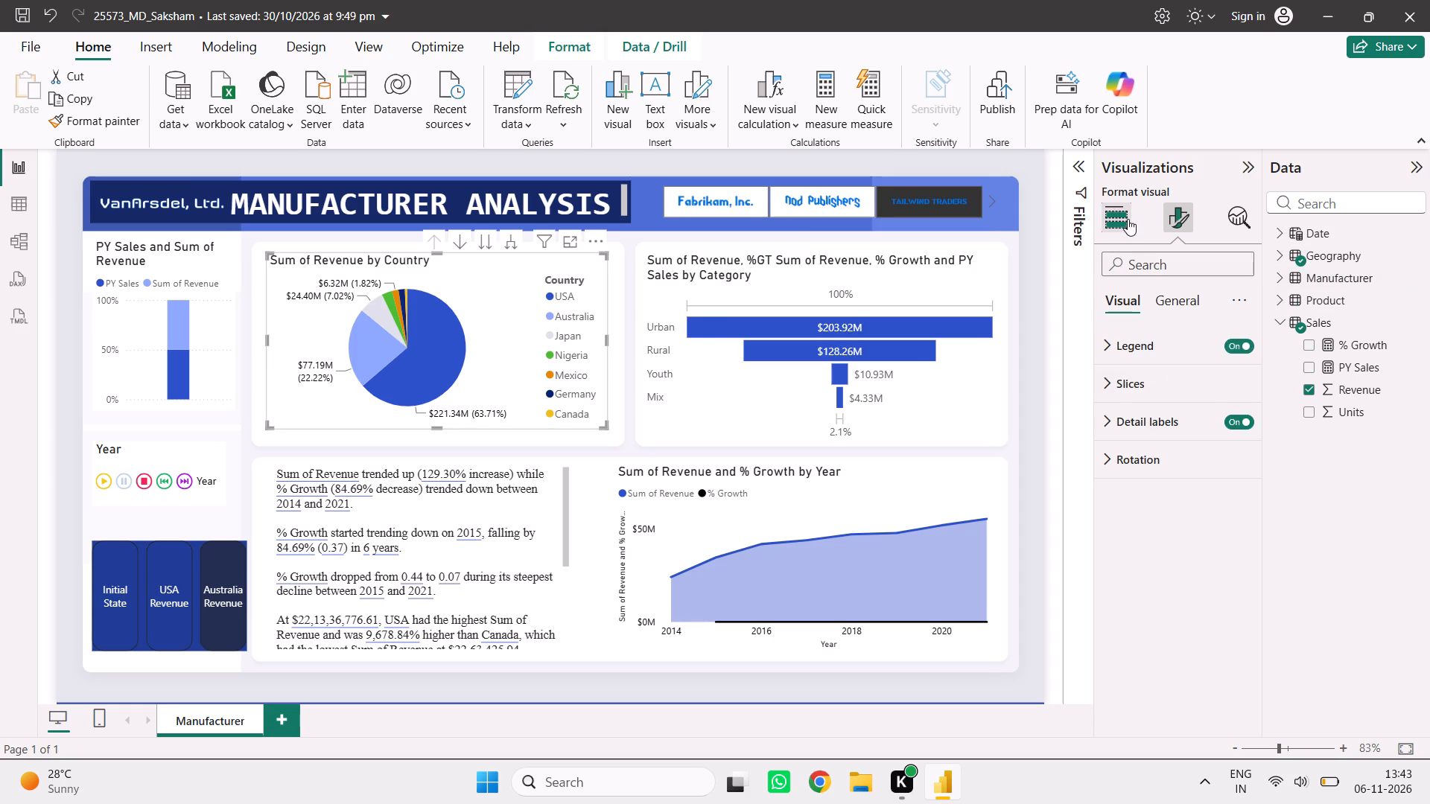
click(1274, 366)
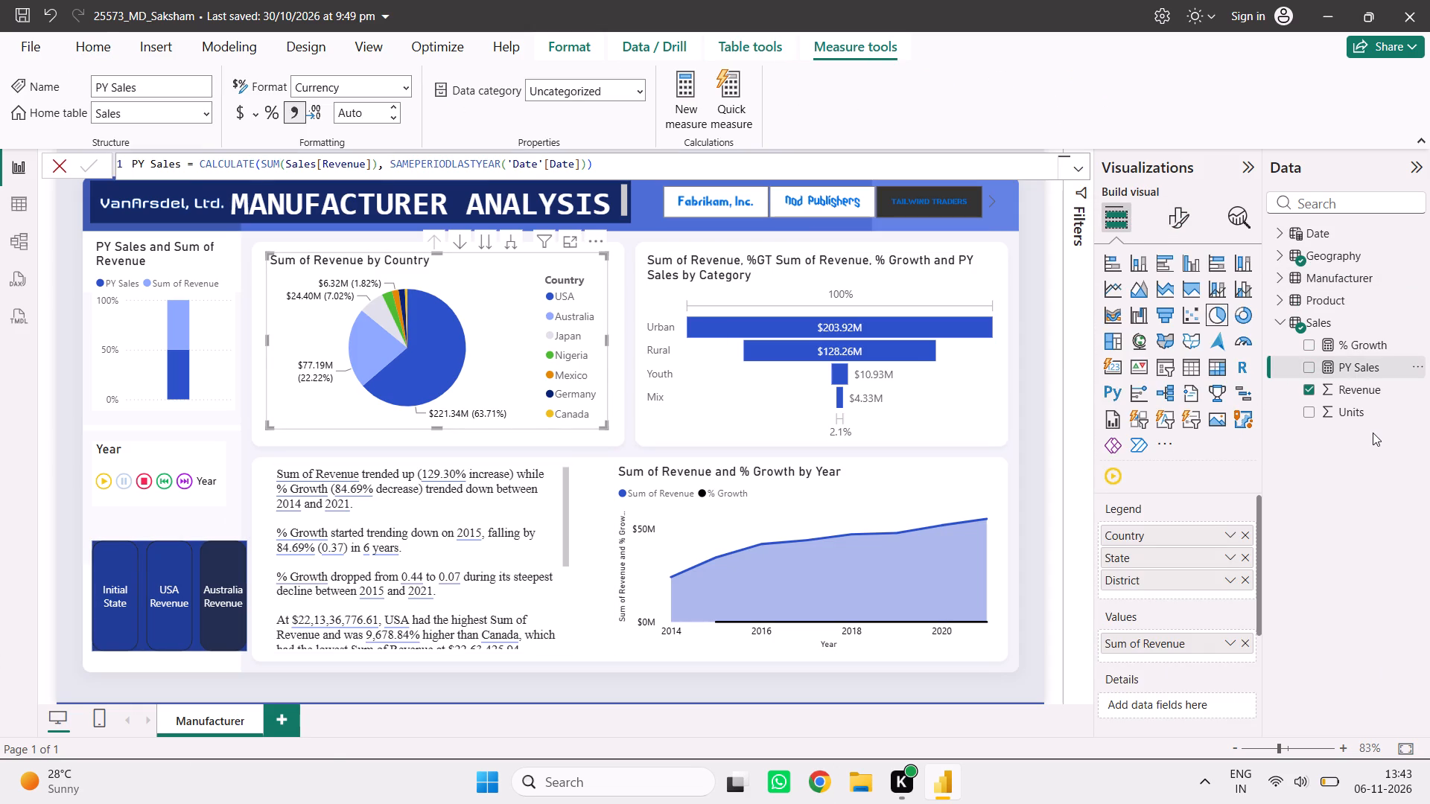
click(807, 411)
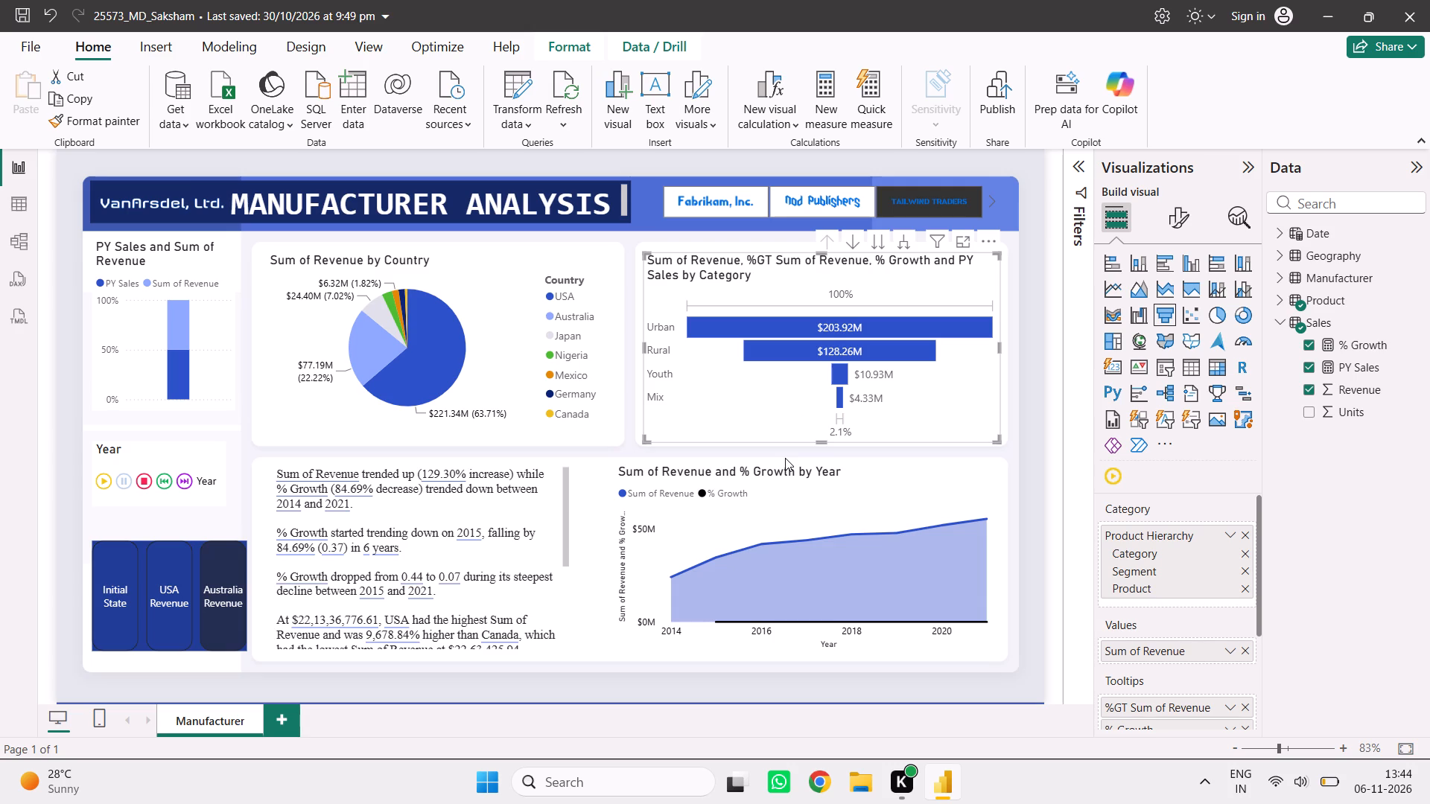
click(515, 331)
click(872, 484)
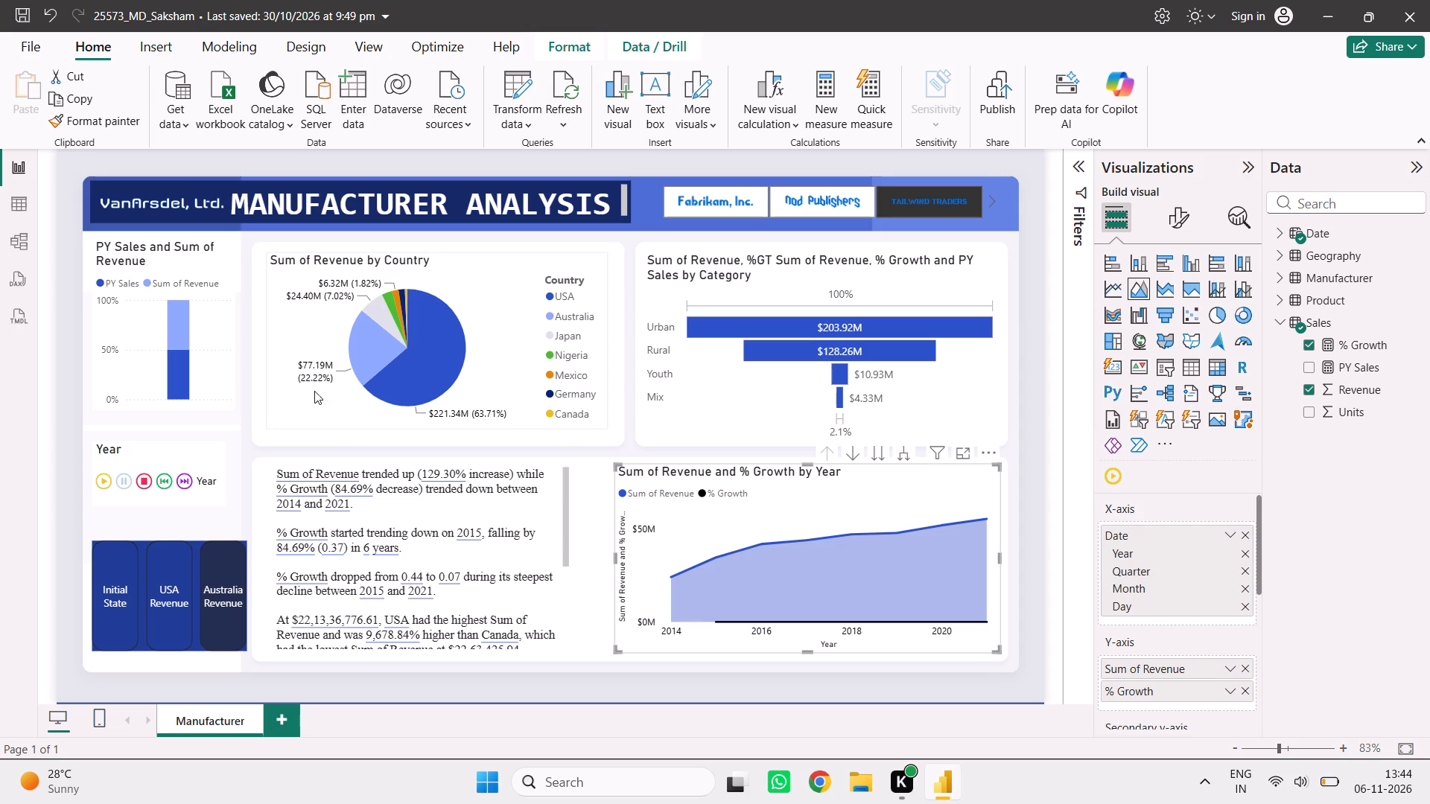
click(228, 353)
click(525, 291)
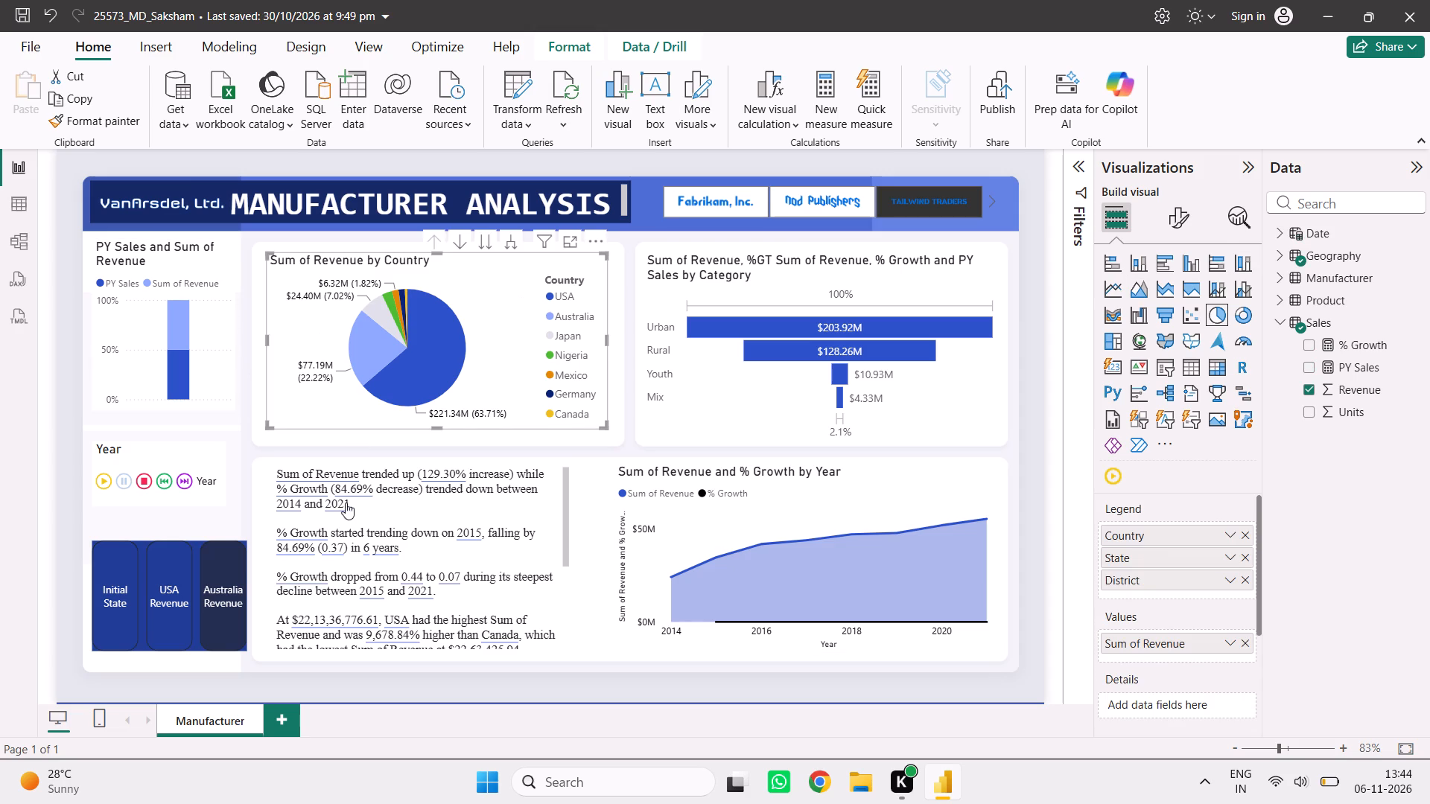
Enlarge the Year play control slightly in height and width.
click(205, 526)
click(214, 459)
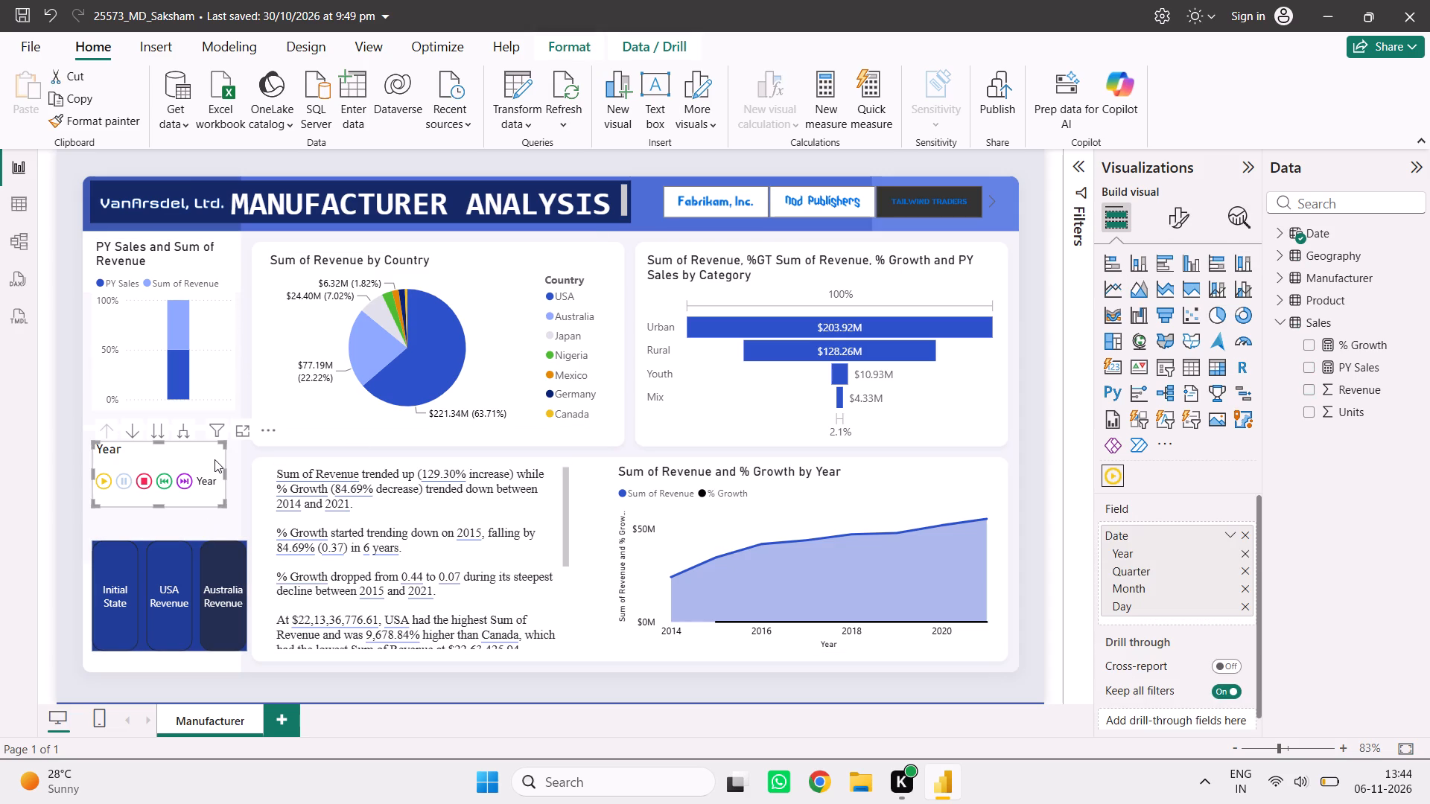
drag(157, 501, 171, 526)
drag(226, 484, 239, 484)
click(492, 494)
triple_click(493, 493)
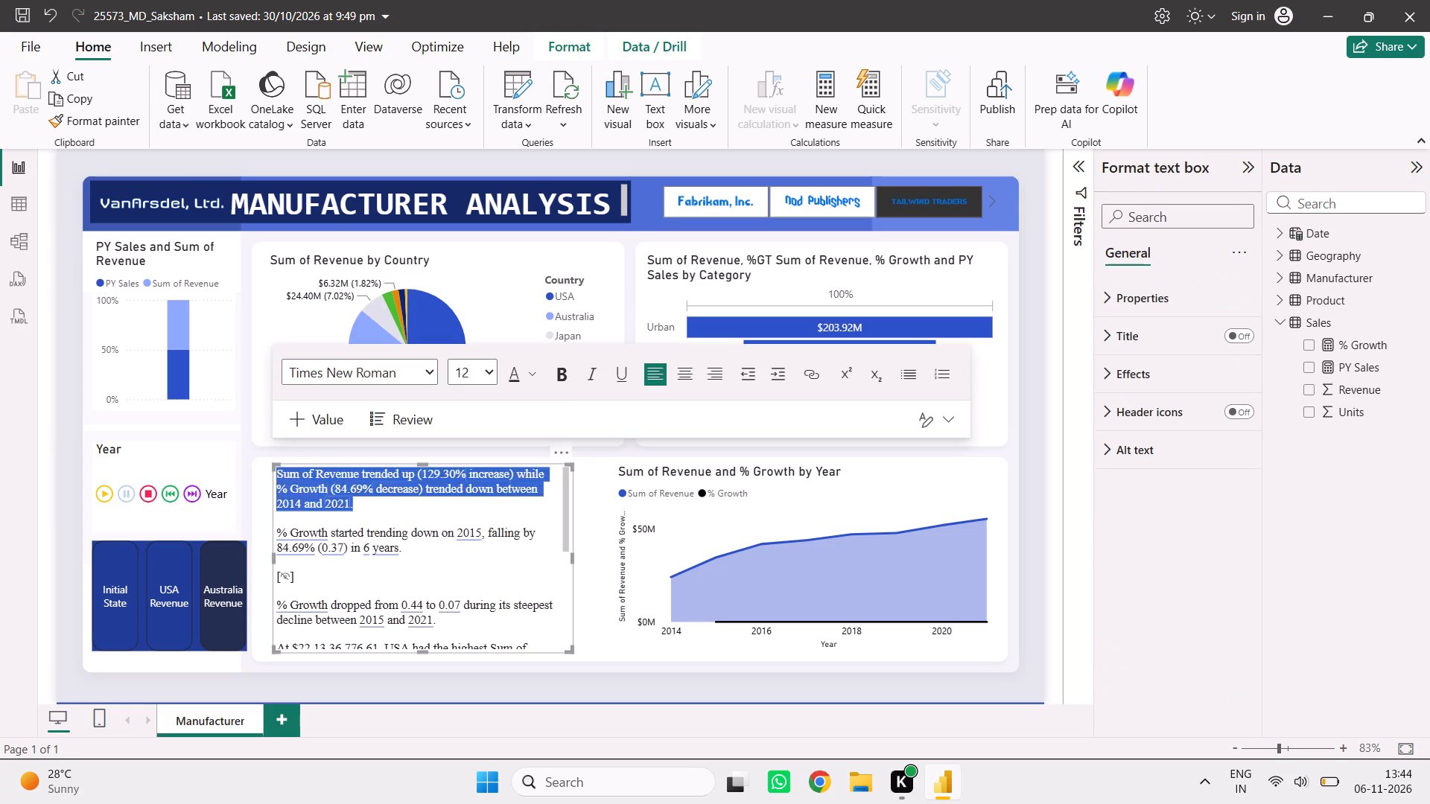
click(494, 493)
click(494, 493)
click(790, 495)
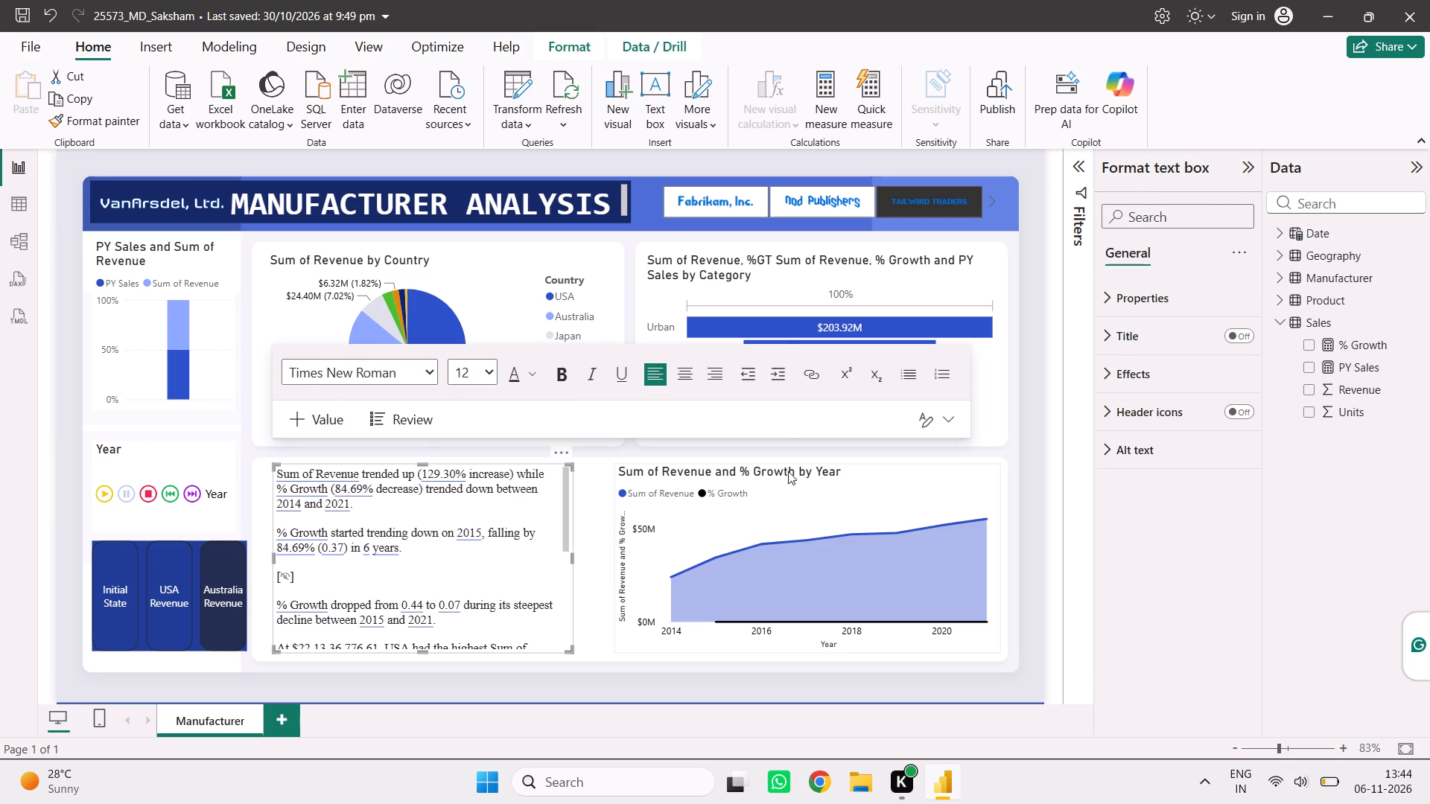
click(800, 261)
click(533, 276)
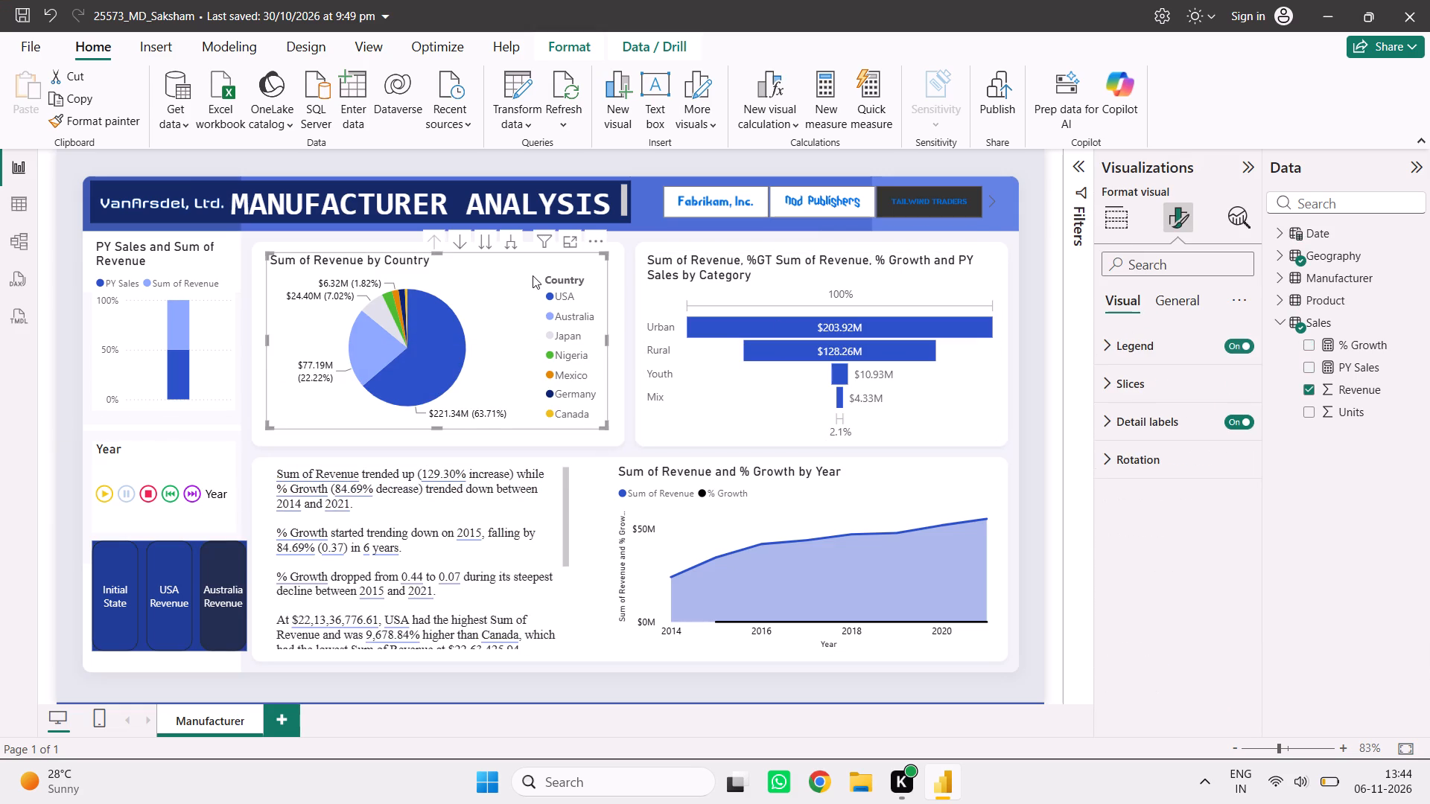
Reduce the height of the category funnel chart slightly from its bottom edge.
click(760, 398)
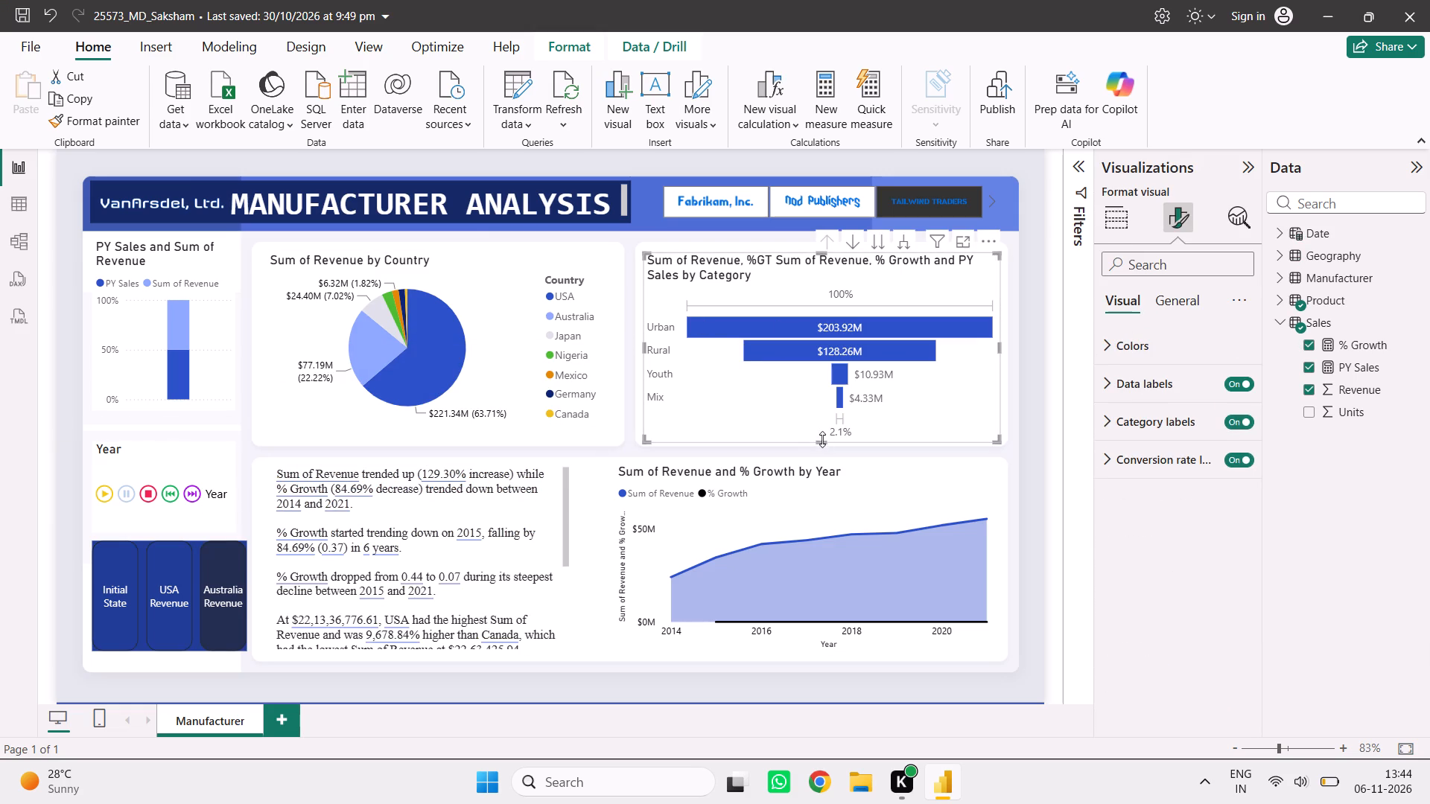
drag(822, 441, 822, 434)
click(802, 482)
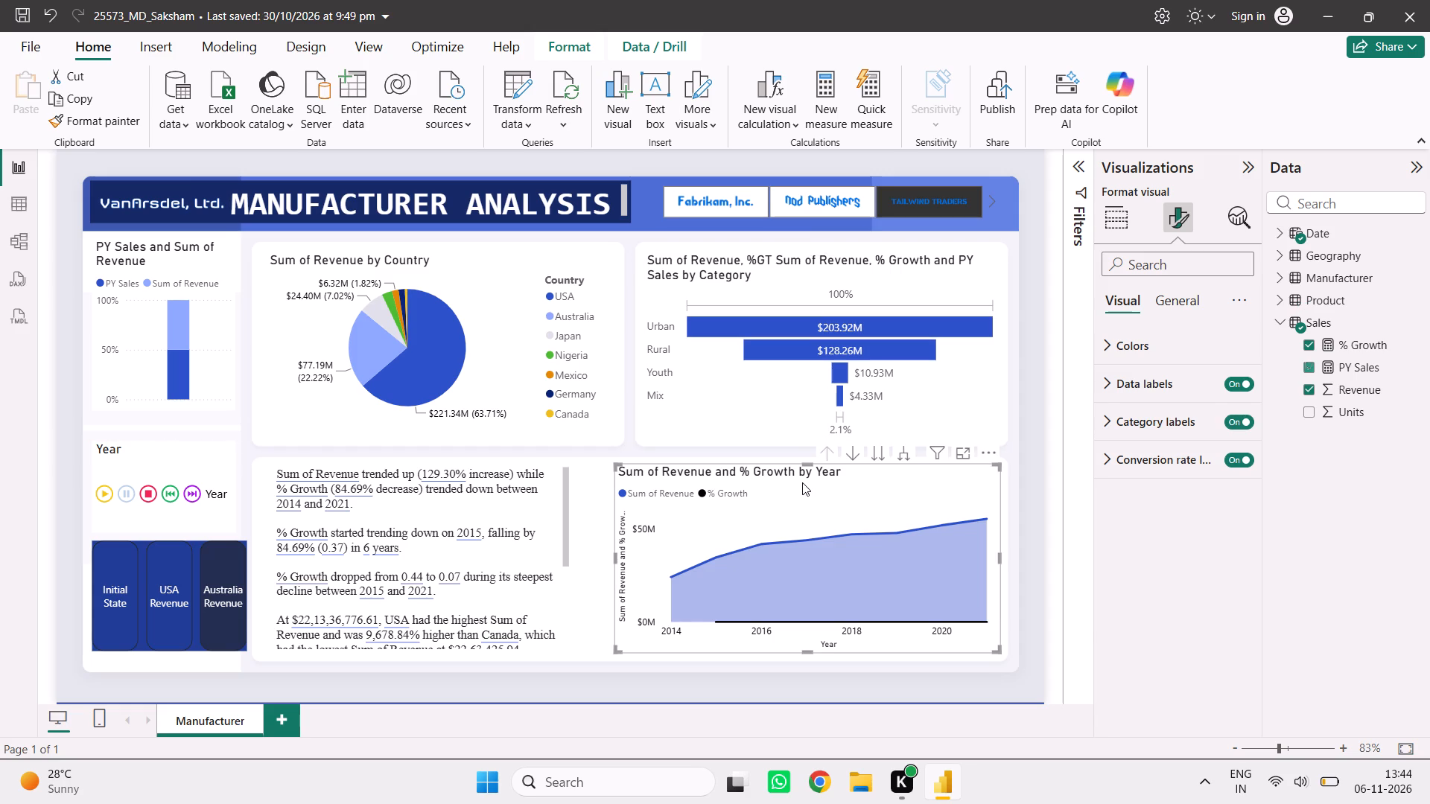
click(784, 418)
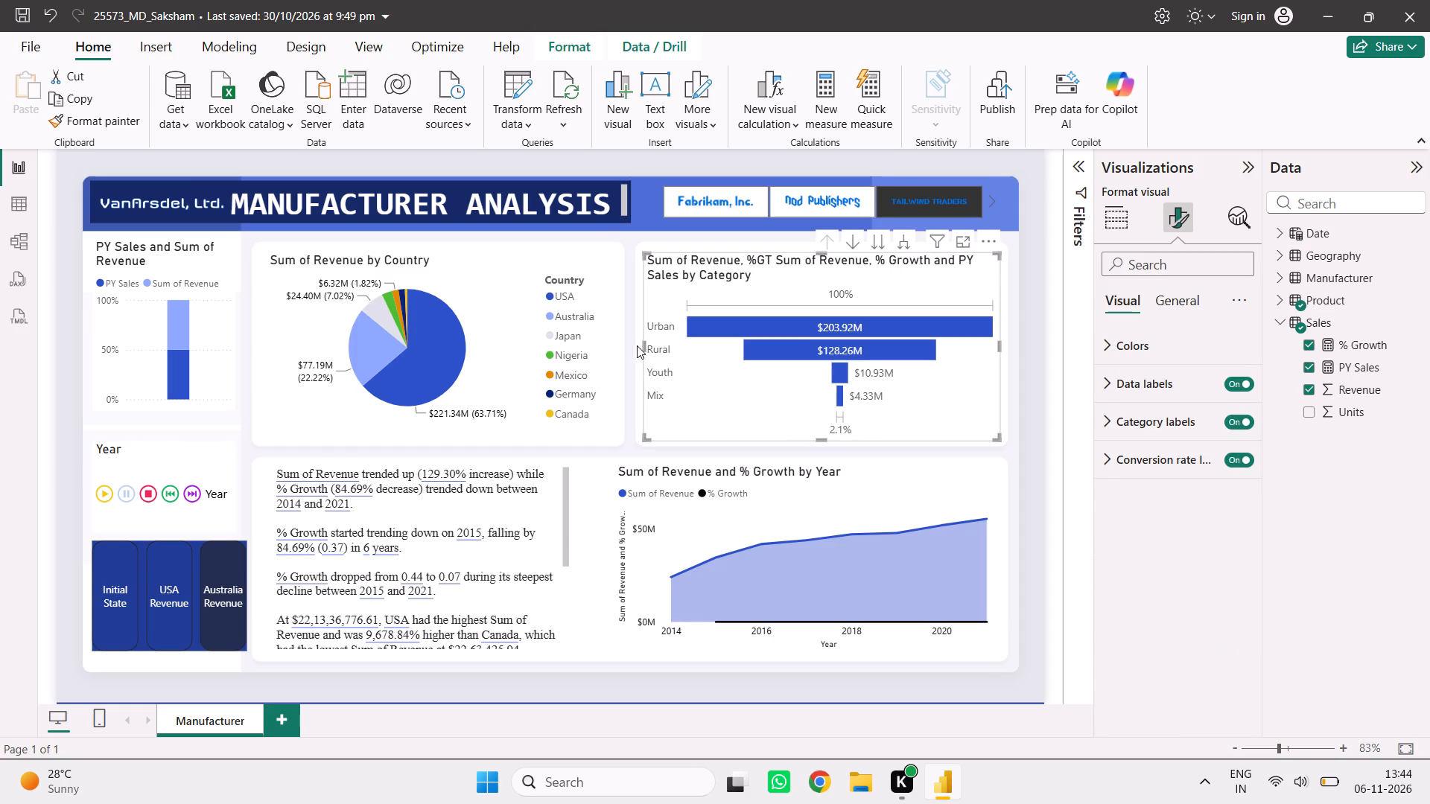
click(643, 346)
Widen the Sum of Revenue by Country pie chart slightly toward the category funnel chart.
click(603, 306)
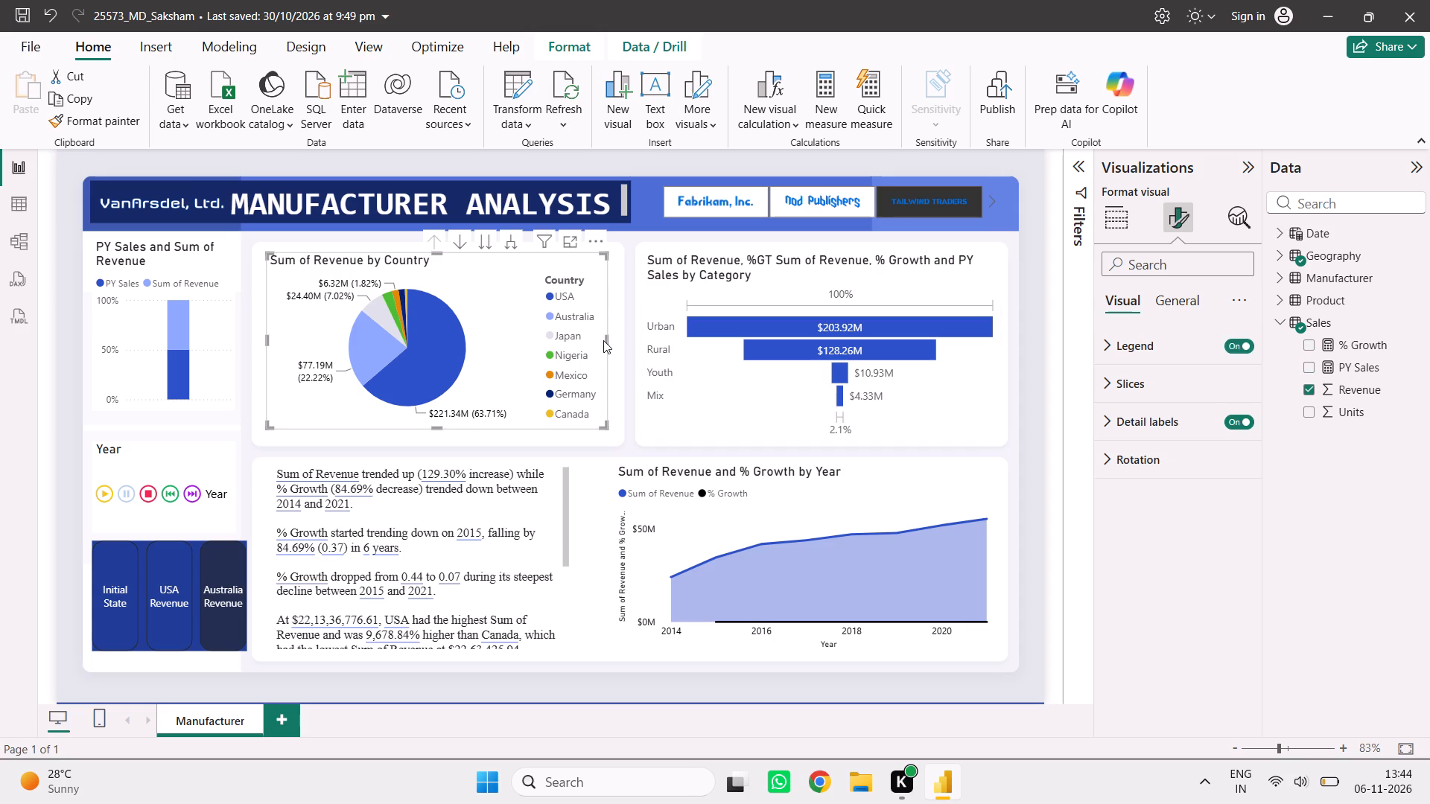
drag(608, 339, 617, 337)
click(679, 383)
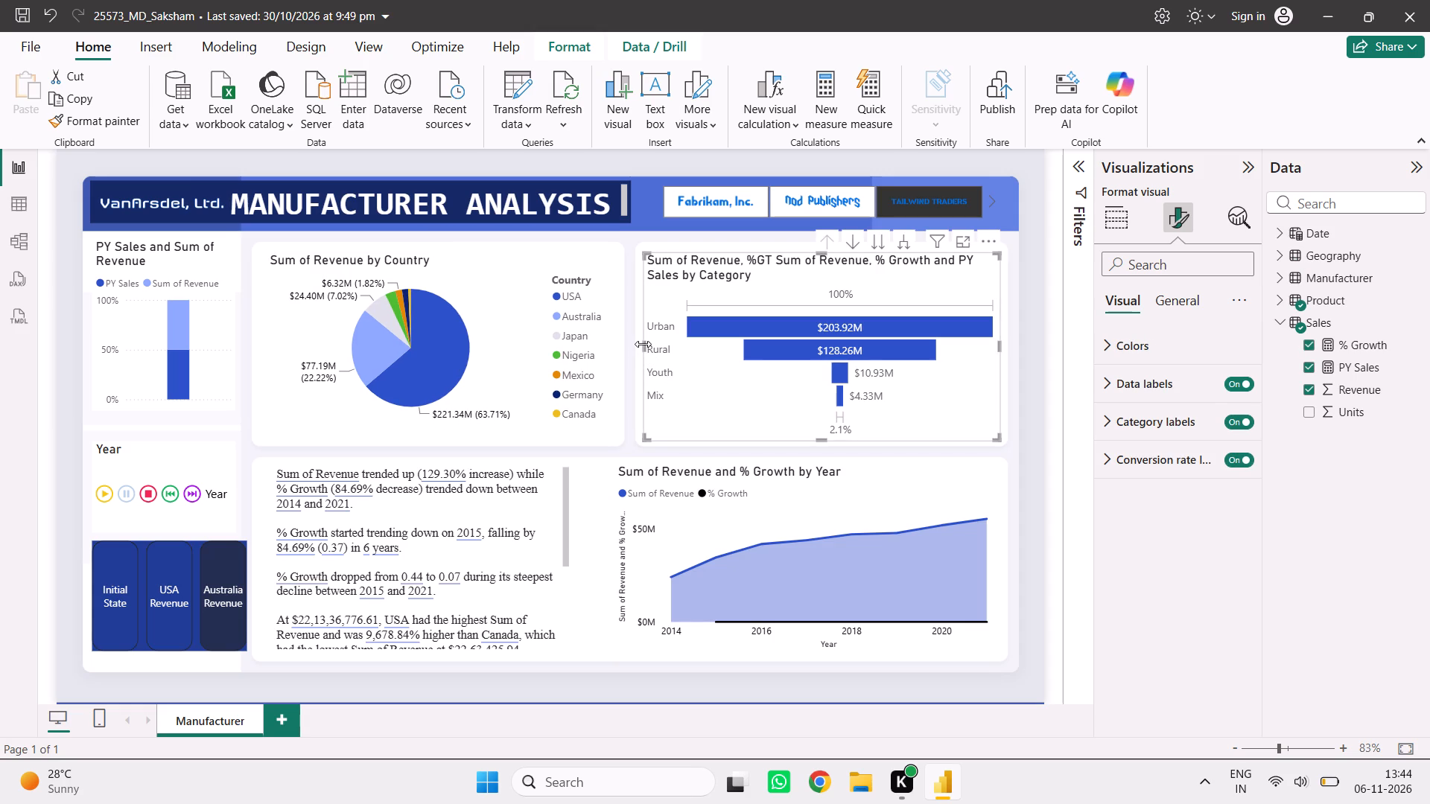
click(645, 348)
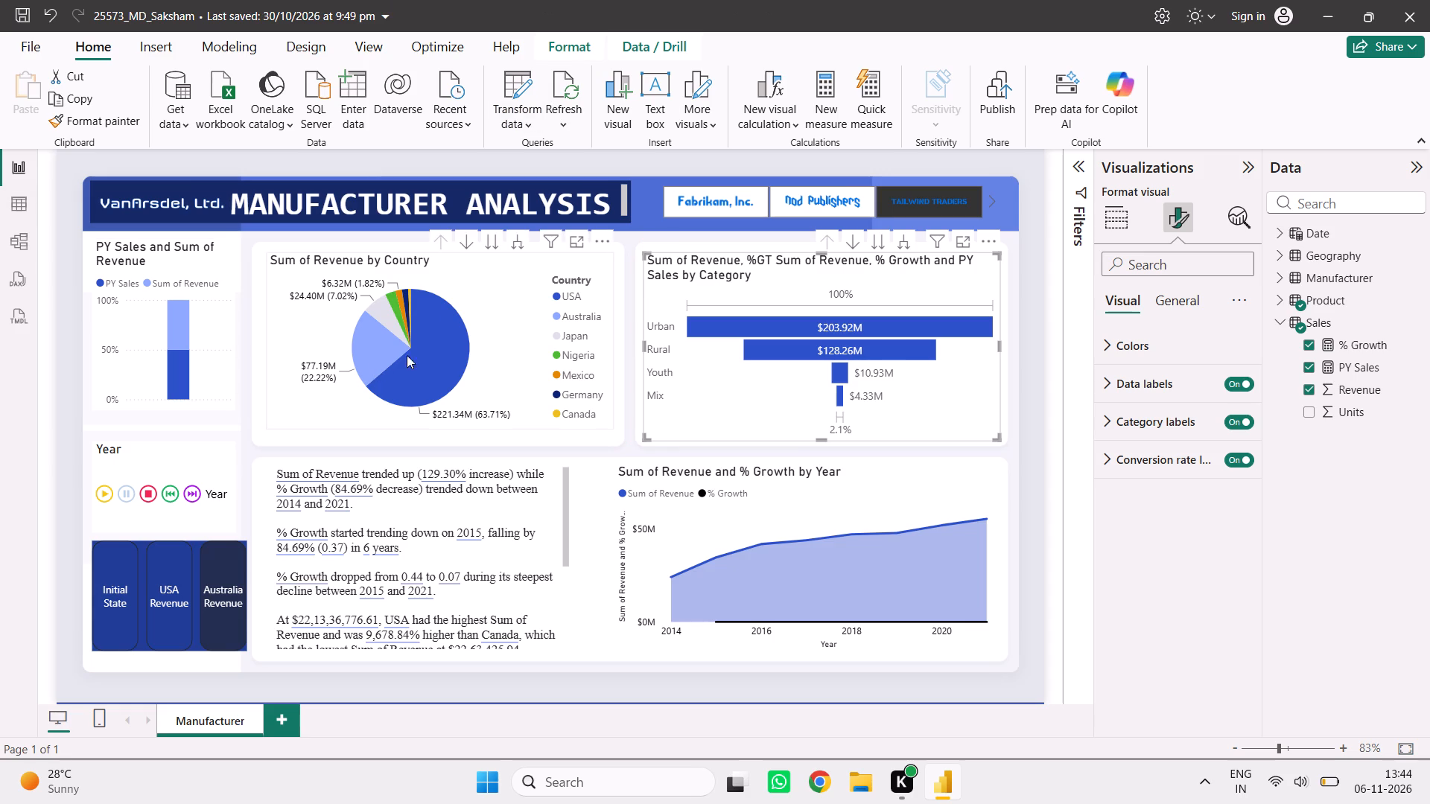
Try funnel and clustered column charts for Sum of Revenue by Country, ending on a 100% stacked column chart.
click(562, 267)
click(1106, 203)
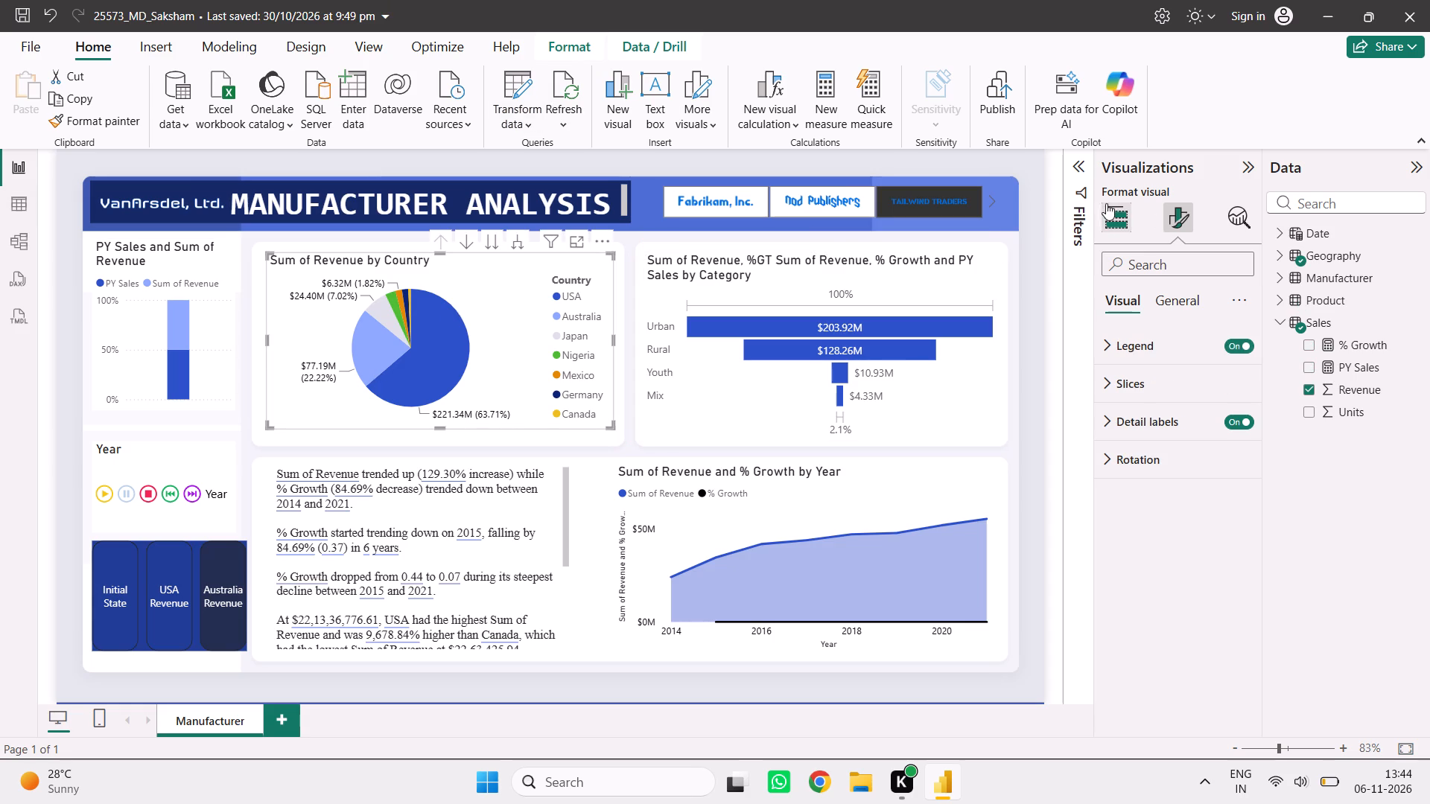
click(1154, 315)
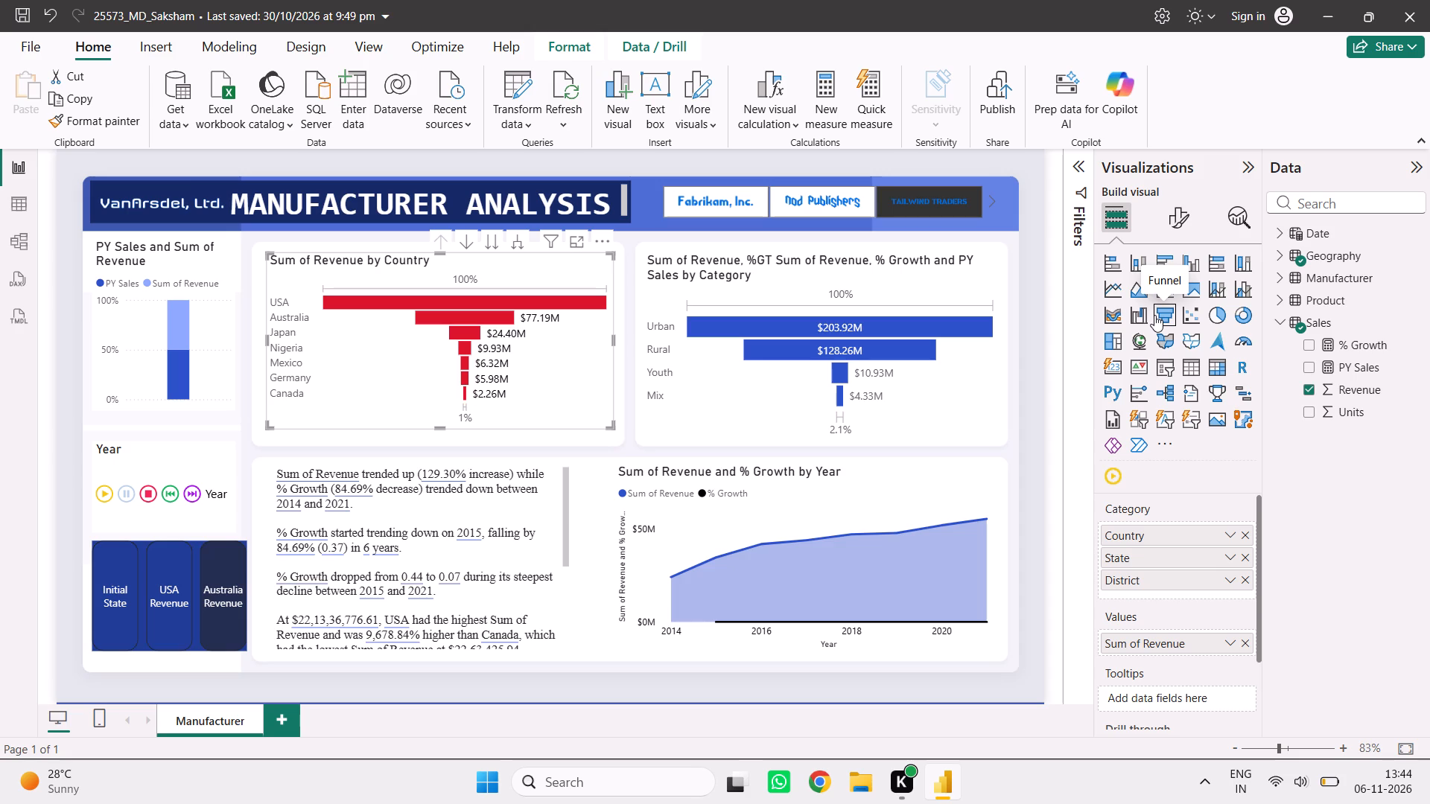
click(1183, 263)
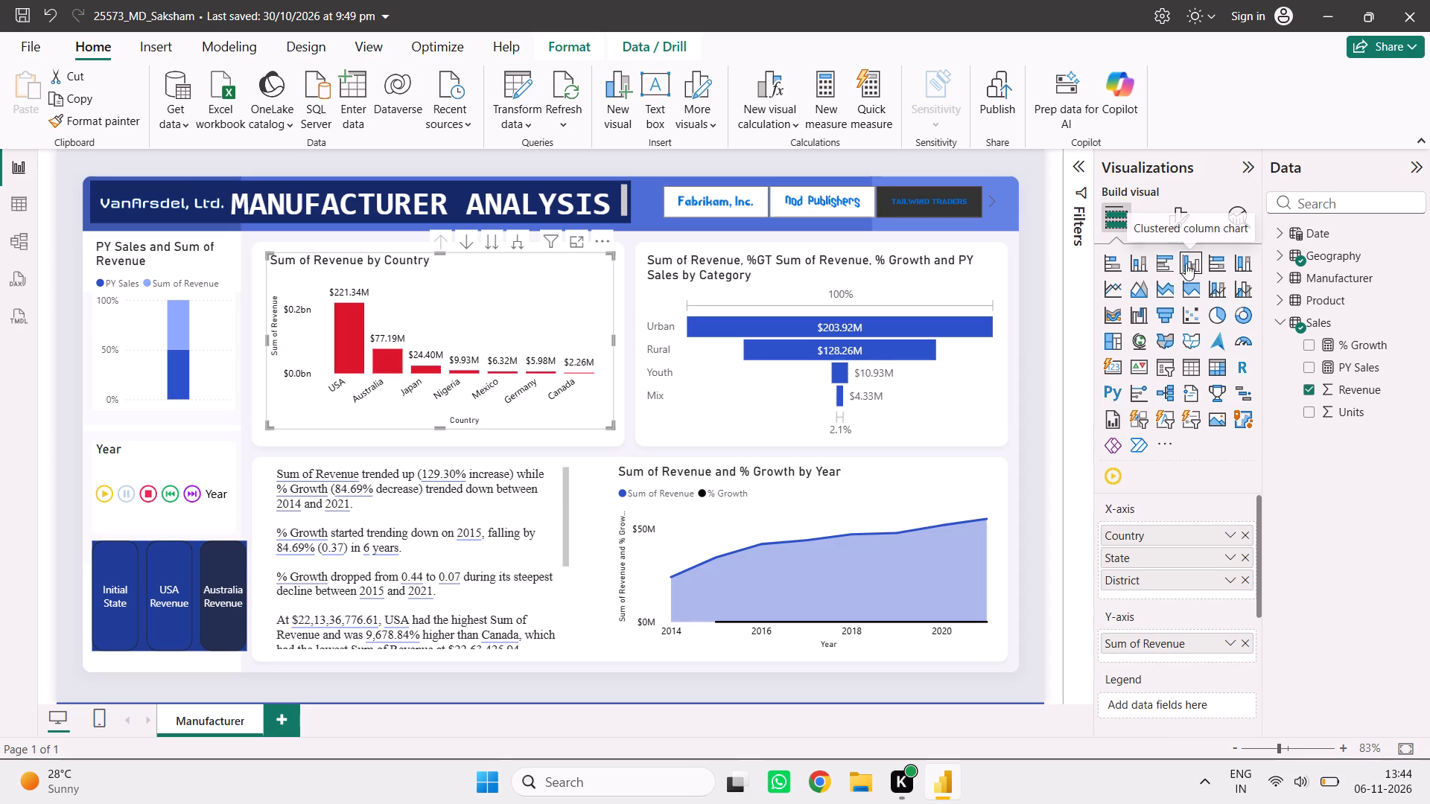
click(1251, 263)
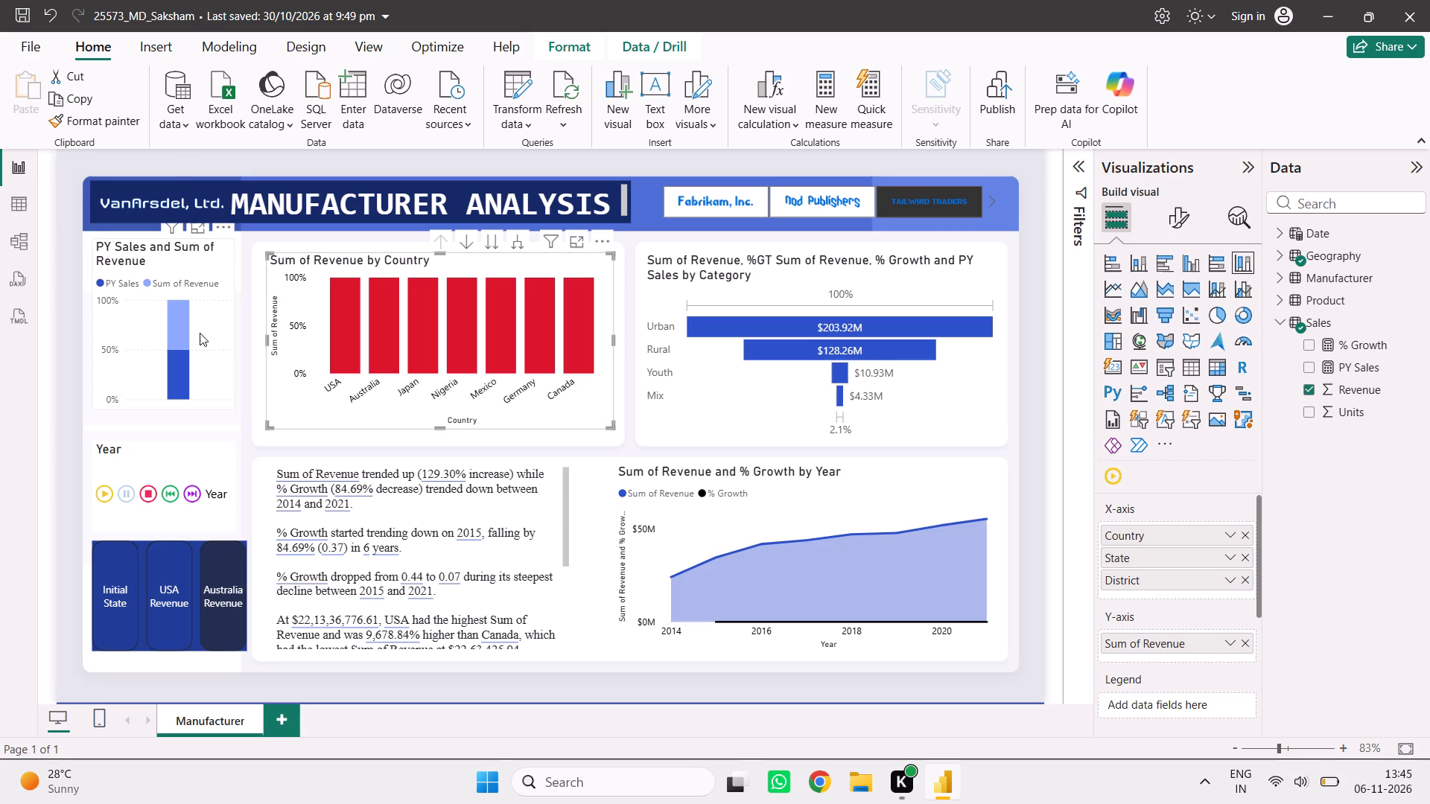
Try area, clustered bar and stacked bar charts for PY Sales and Sum of Revenue, ending on a line and clustered column chart.
click(200, 333)
double_click(1148, 276)
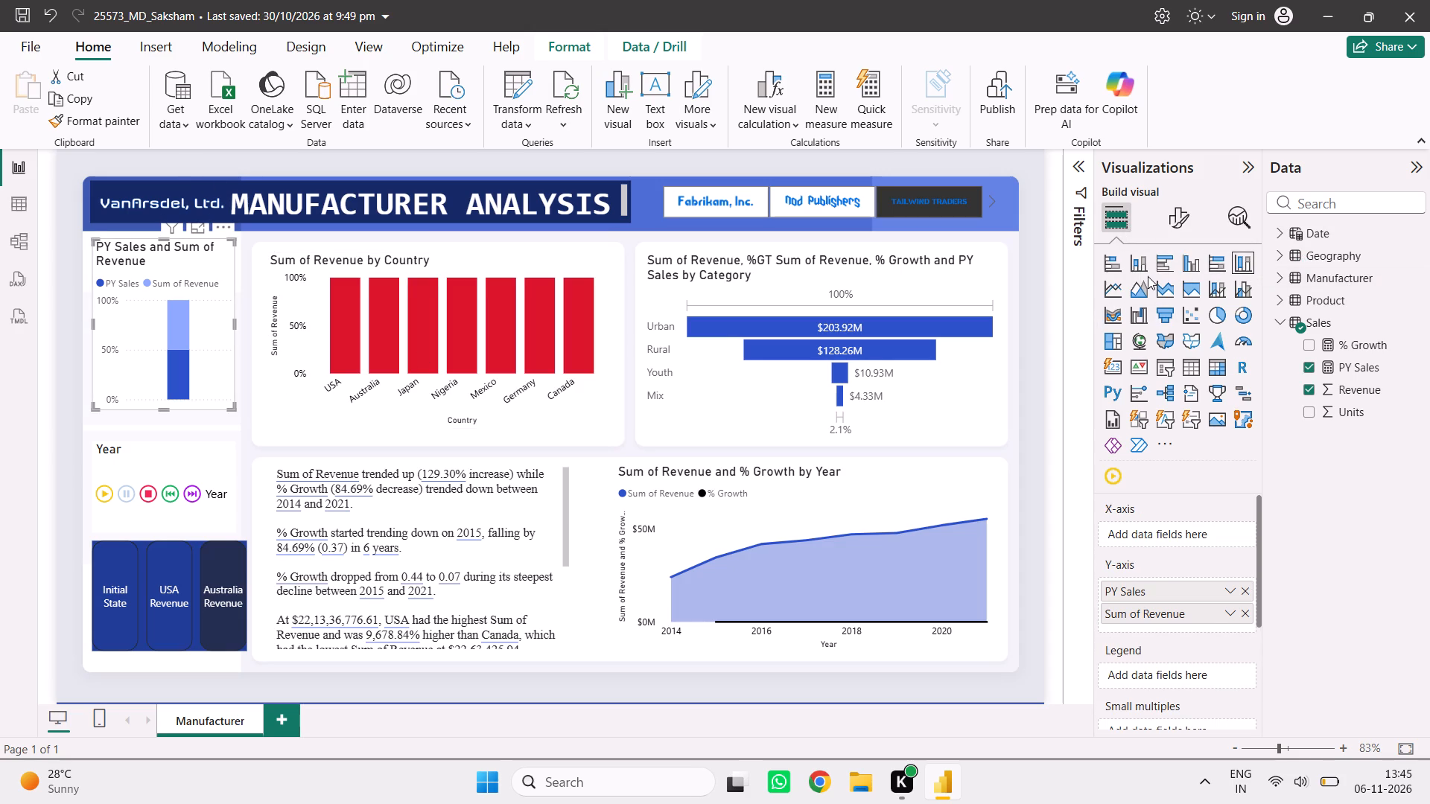
click(1141, 291)
click(1171, 275)
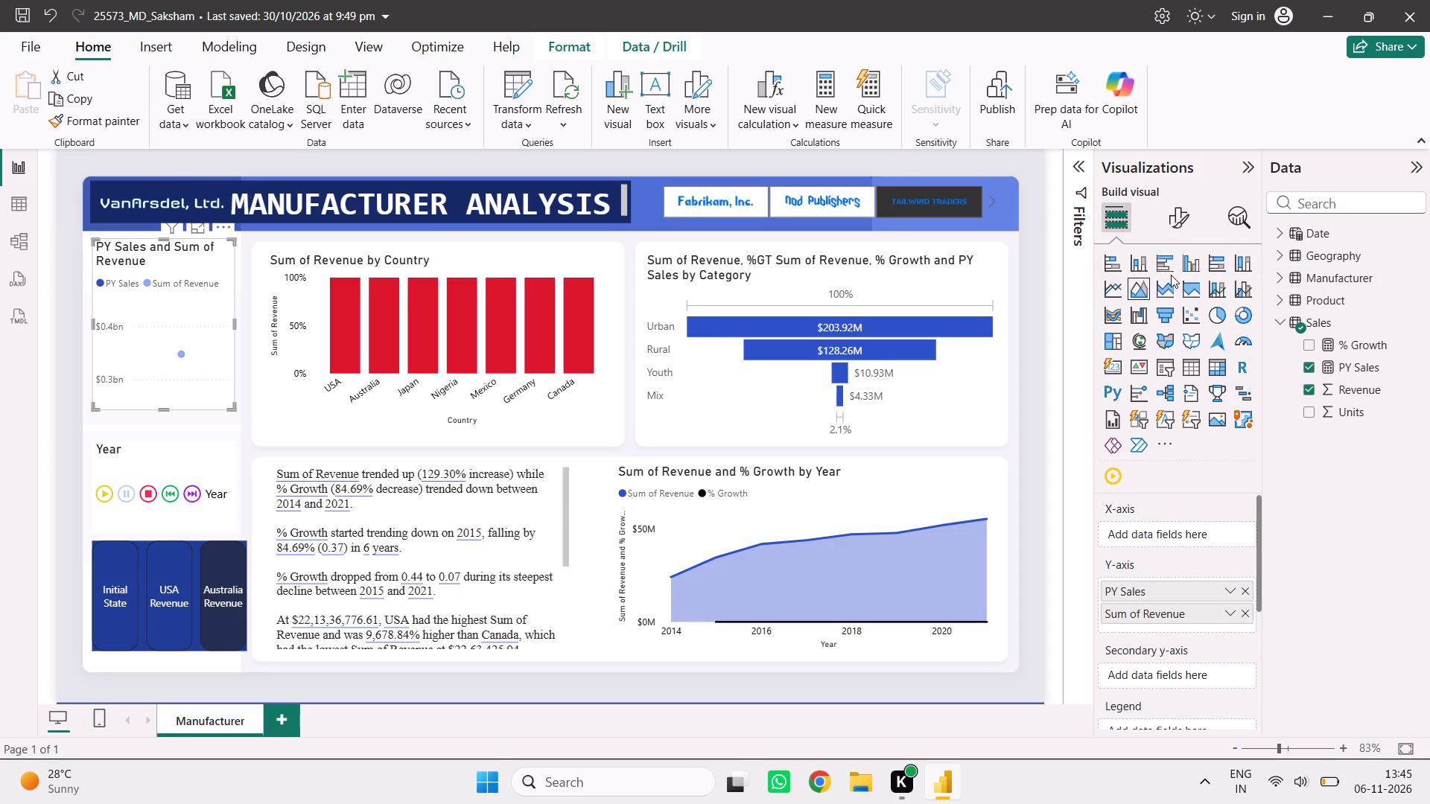
click(1166, 264)
click(1201, 300)
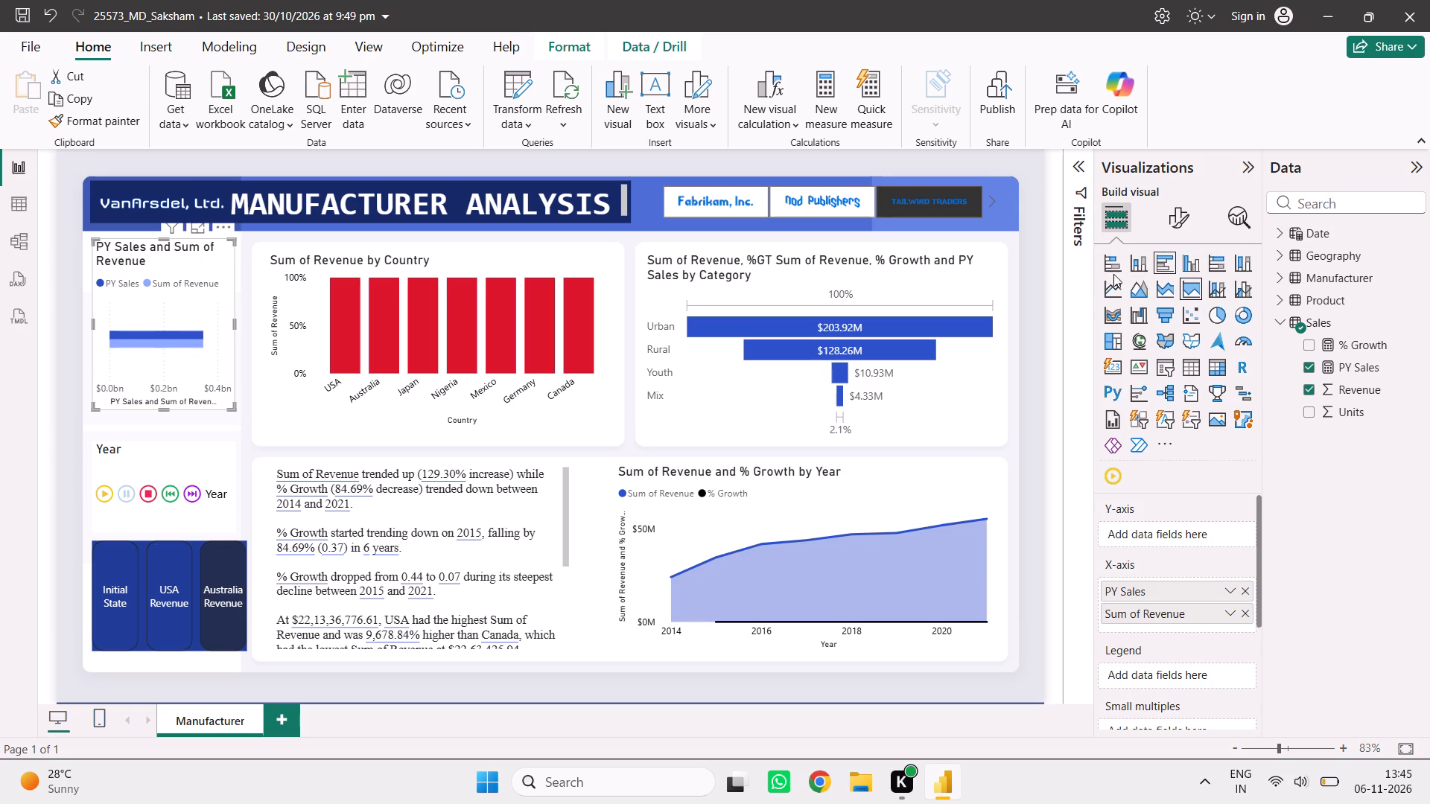
click(1110, 262)
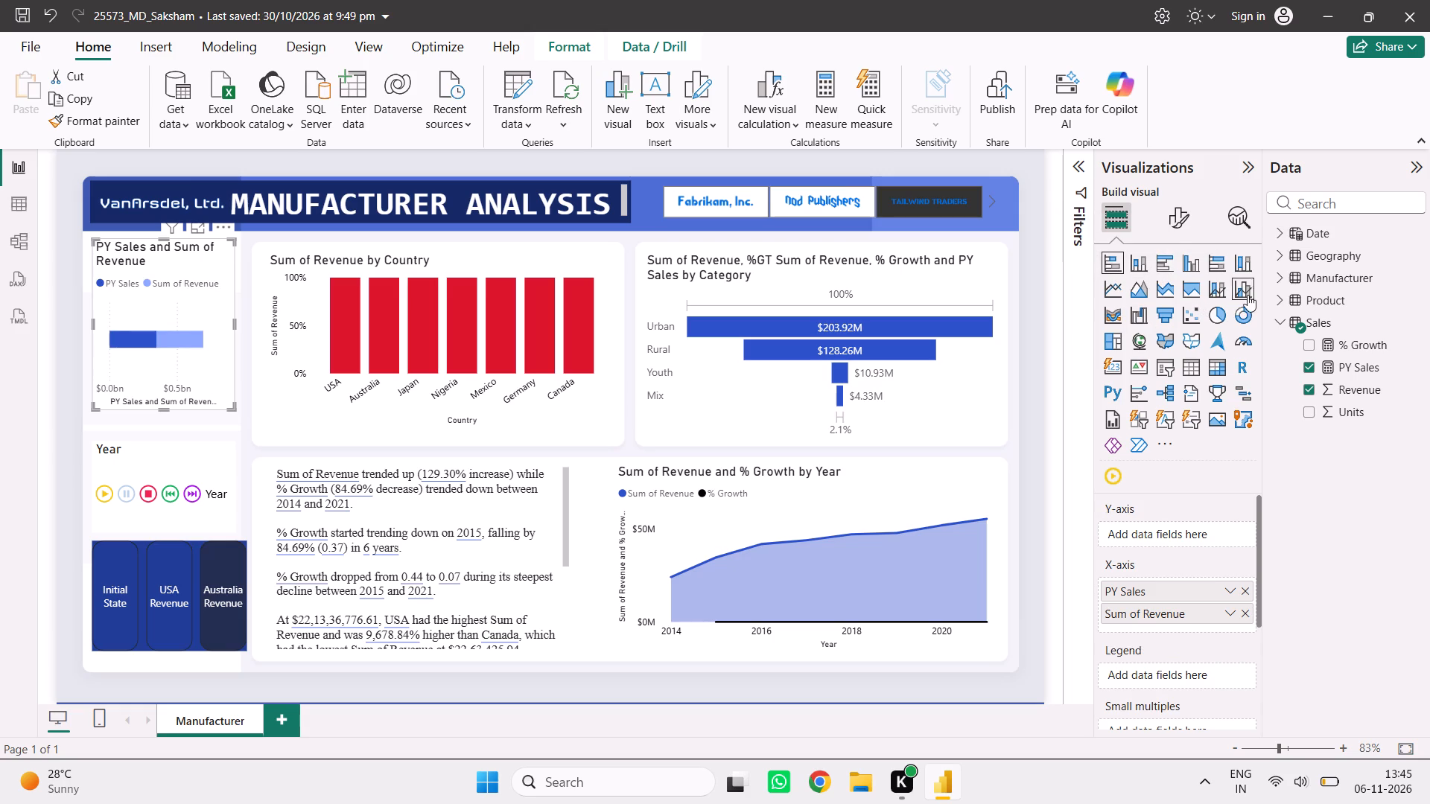
click(1250, 270)
click(1244, 287)
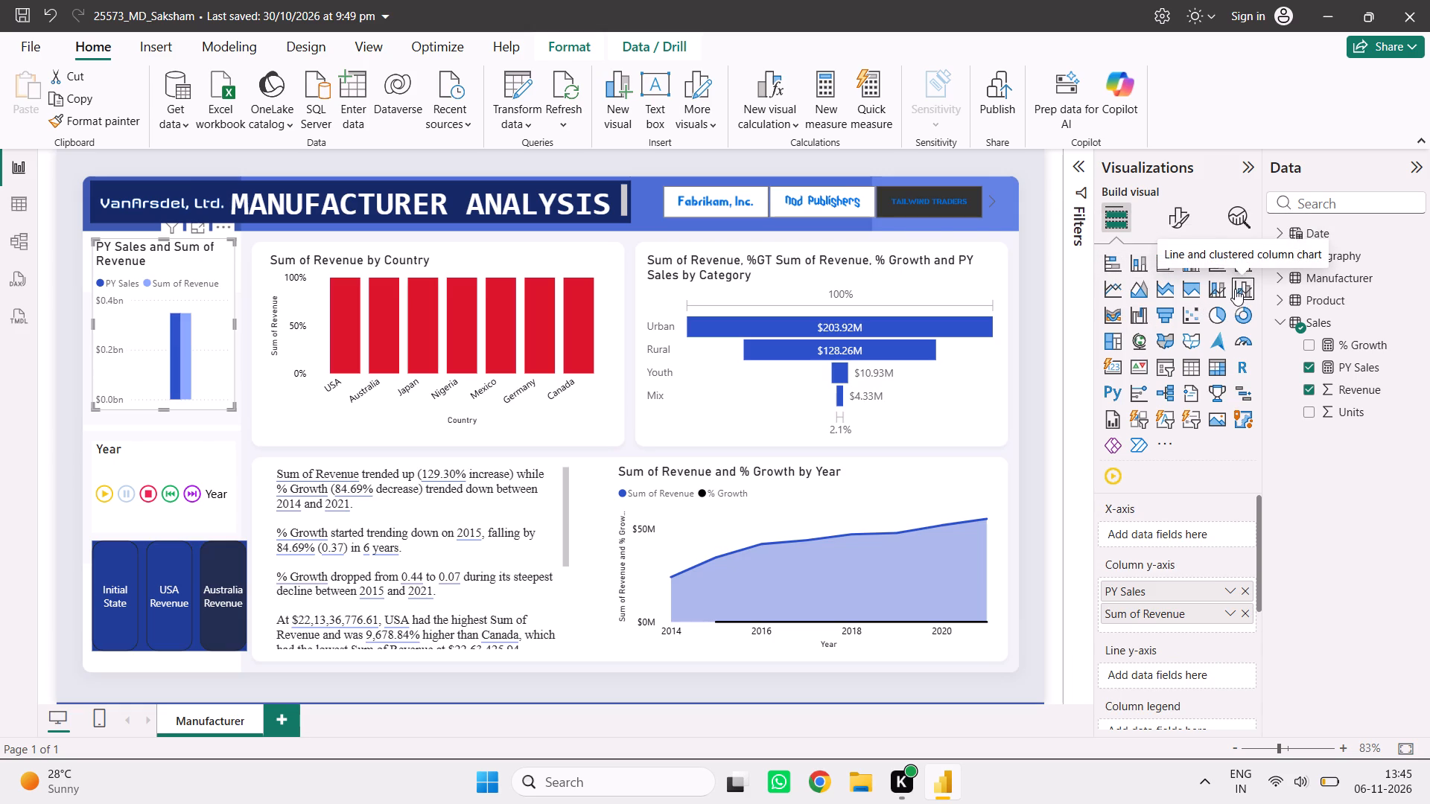
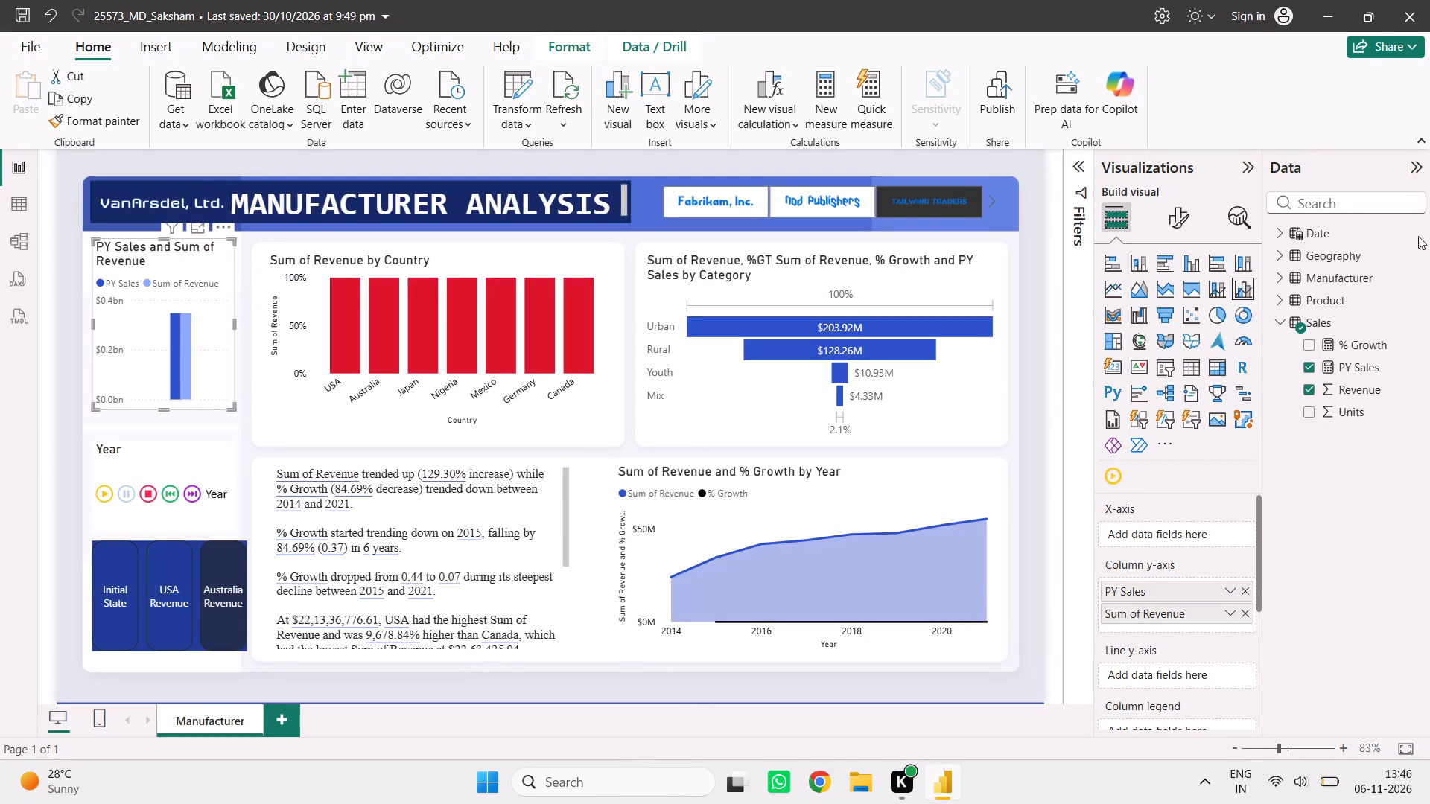
Change the PY Sales and Sum of Revenue visual to a stacked area chart.
click(1163, 287)
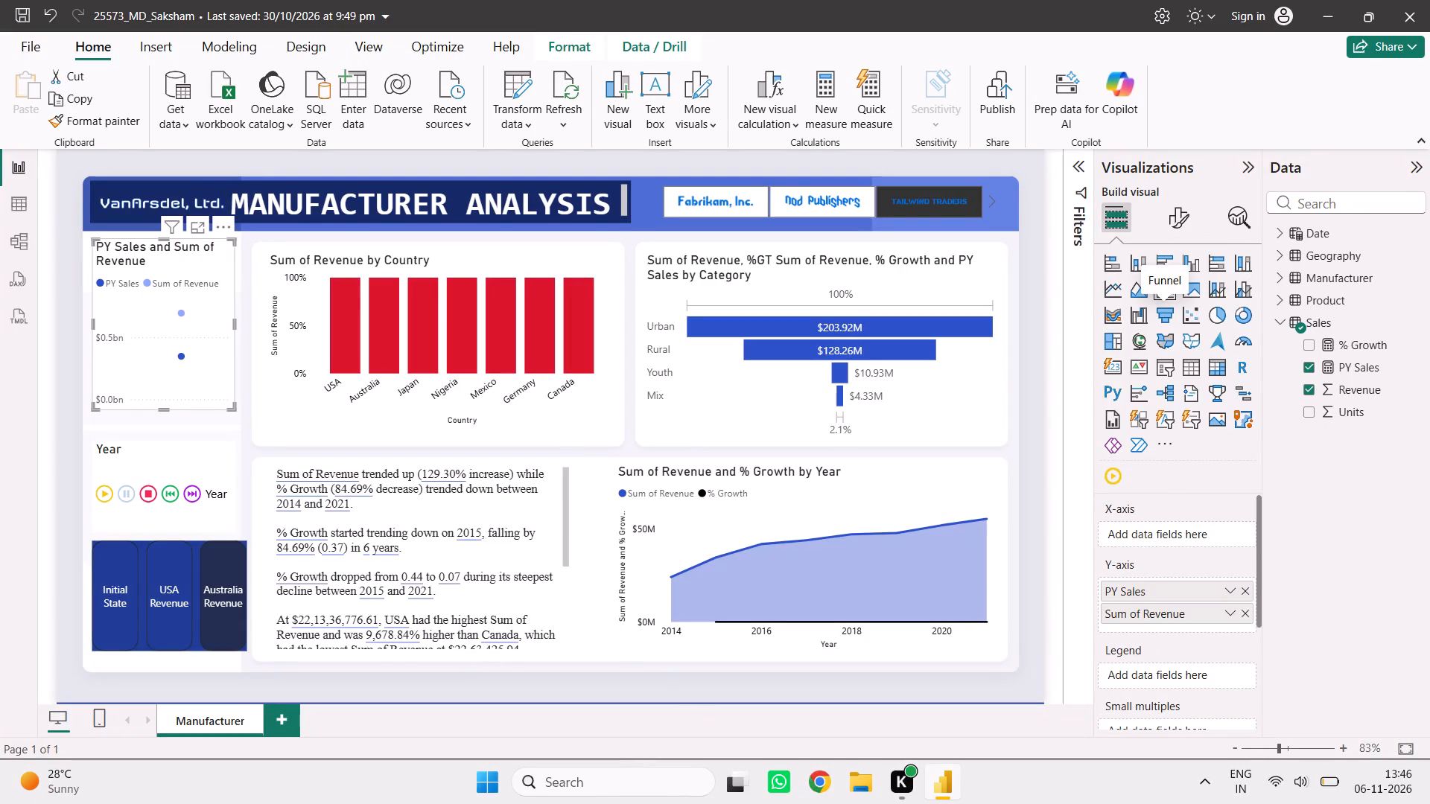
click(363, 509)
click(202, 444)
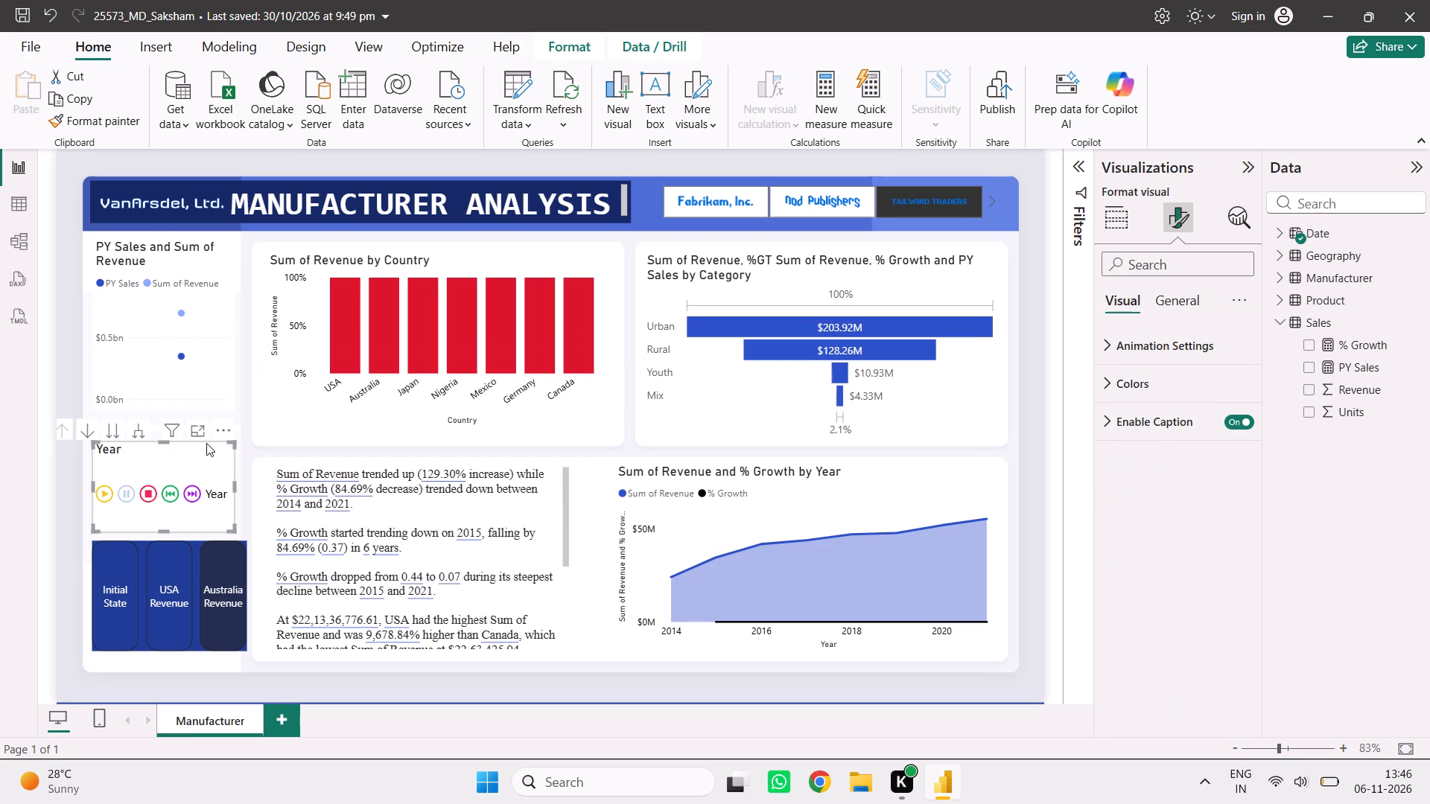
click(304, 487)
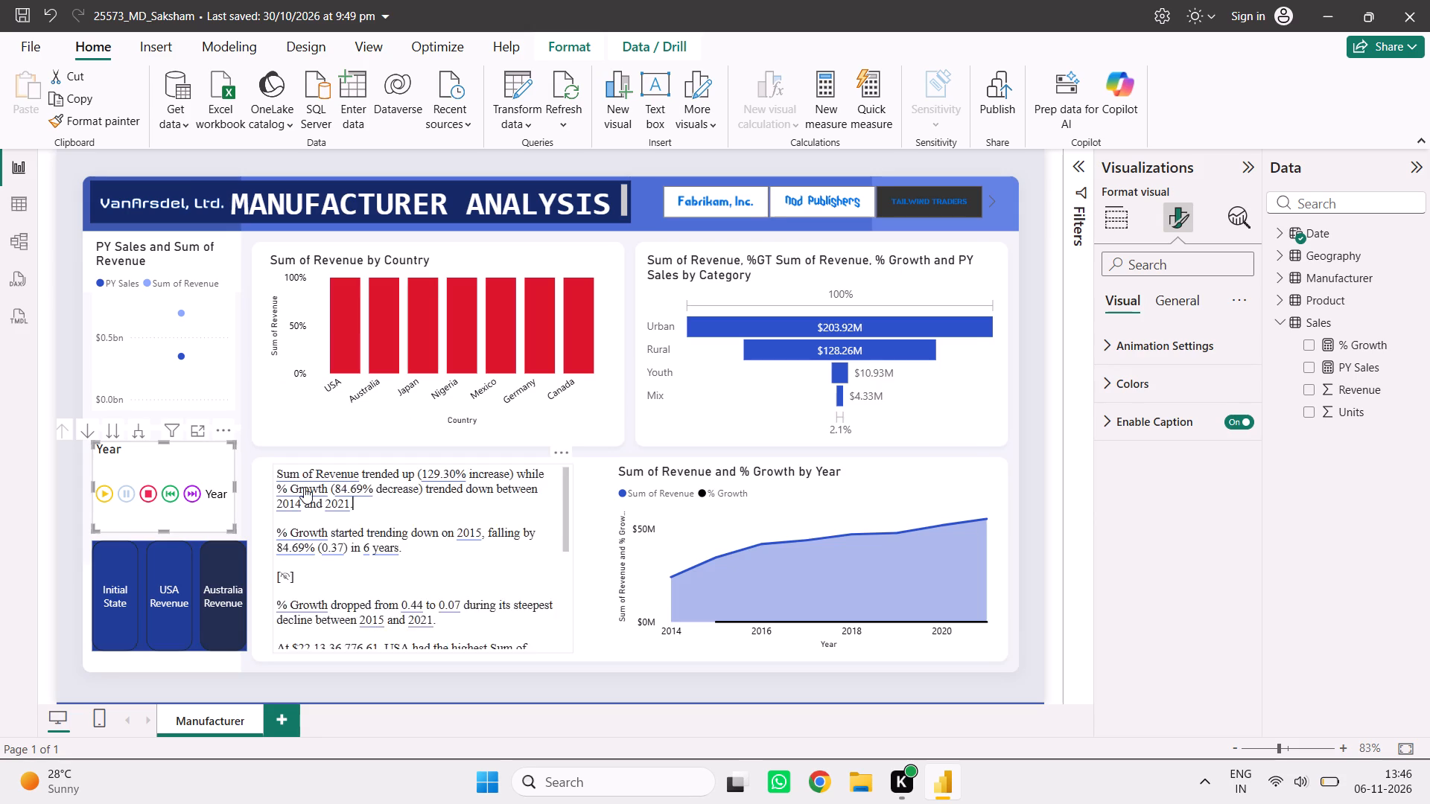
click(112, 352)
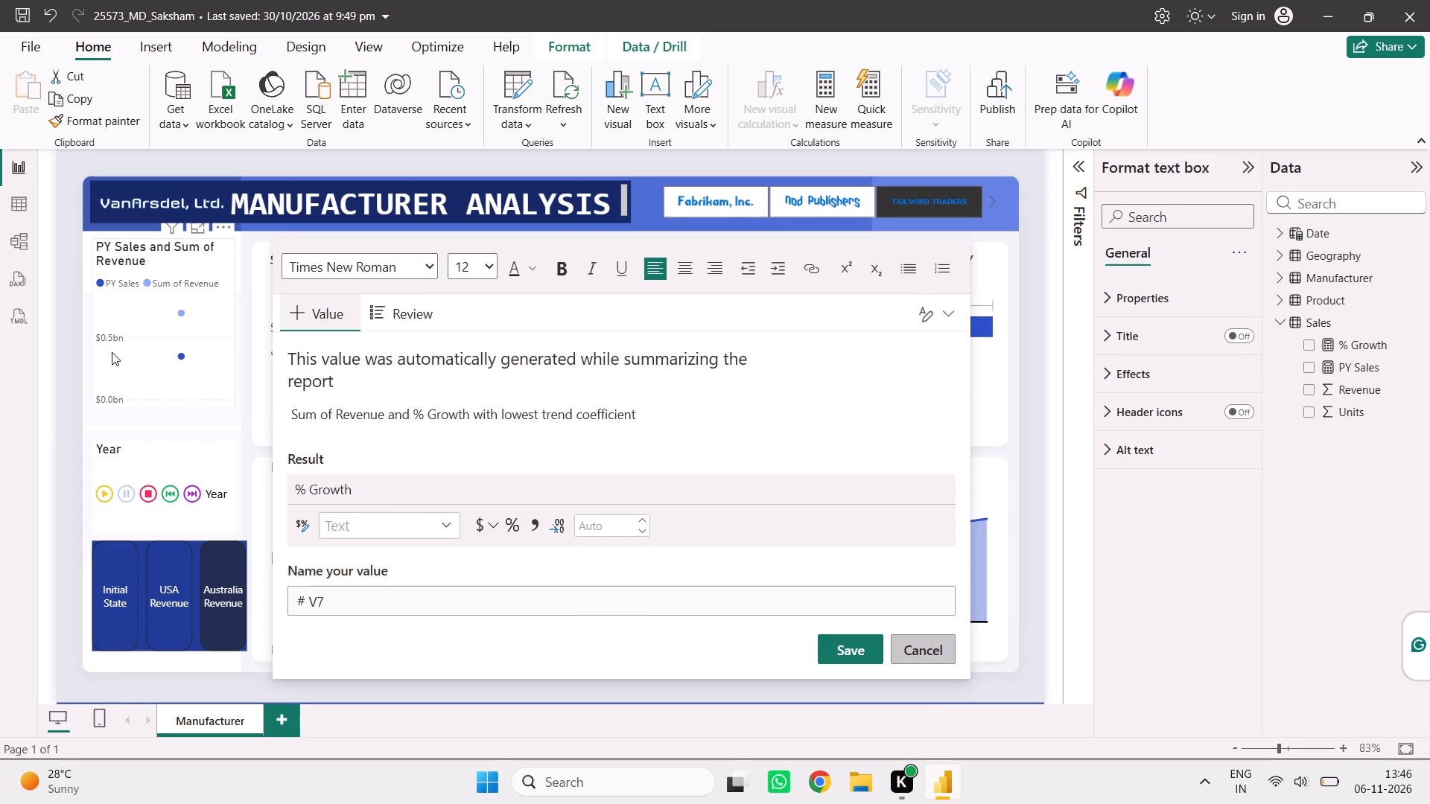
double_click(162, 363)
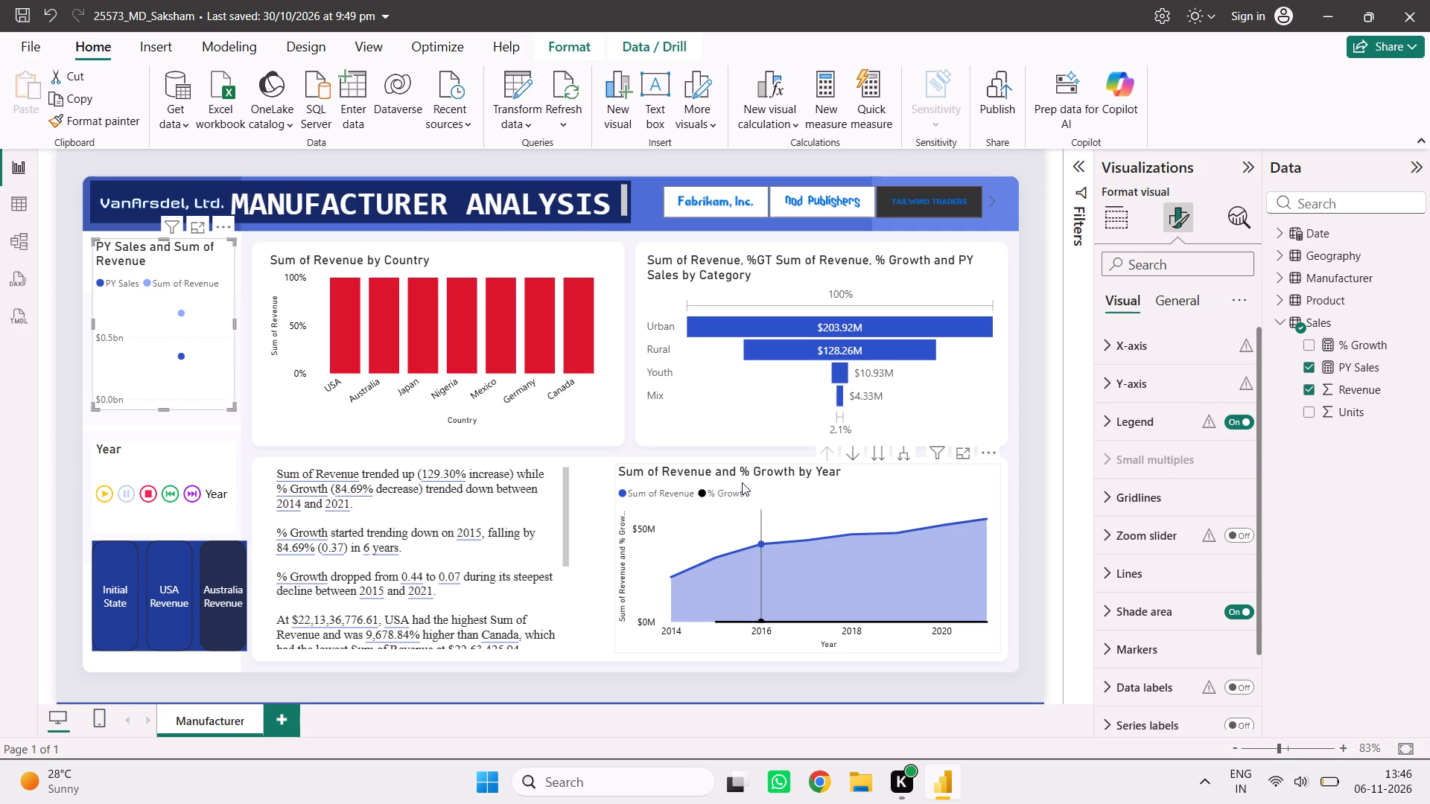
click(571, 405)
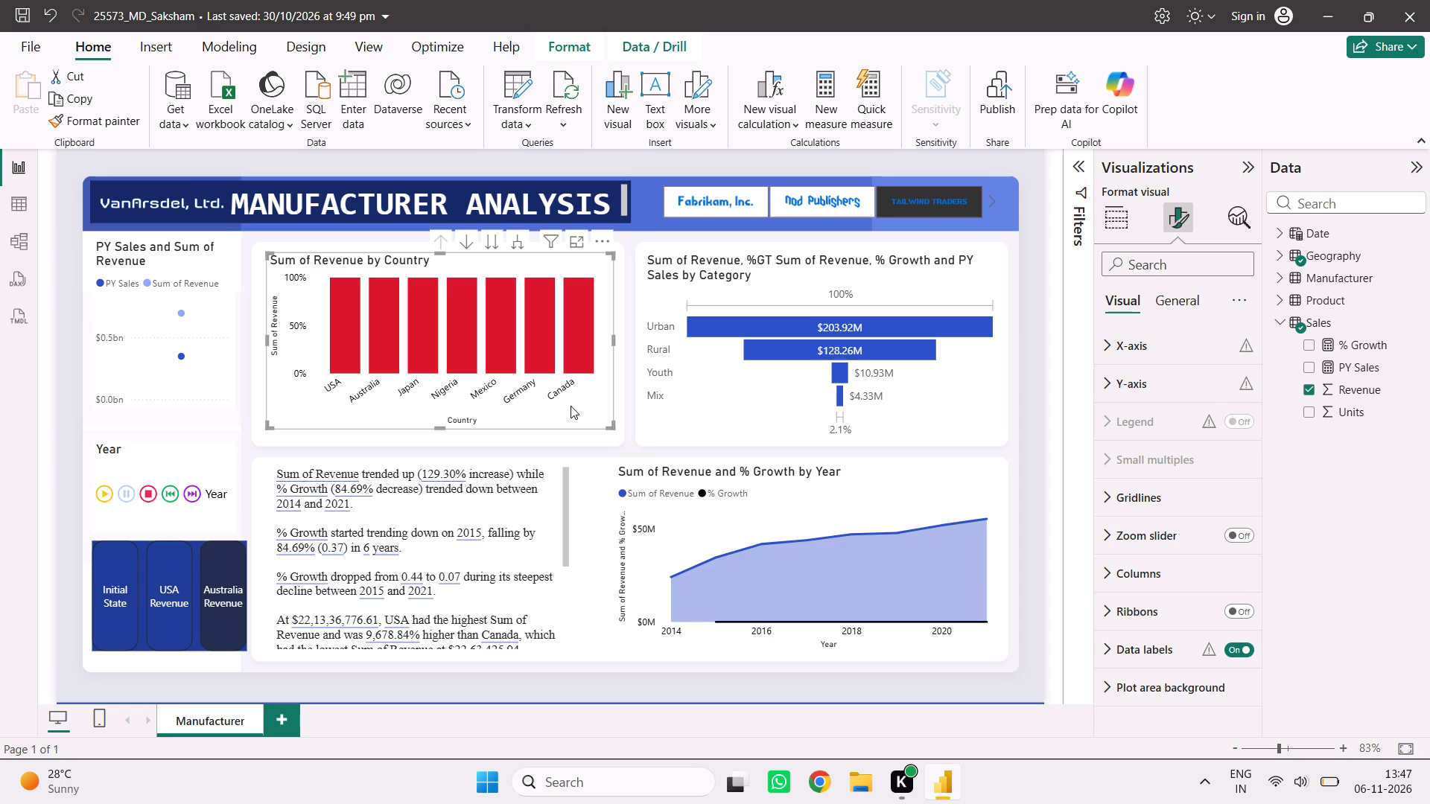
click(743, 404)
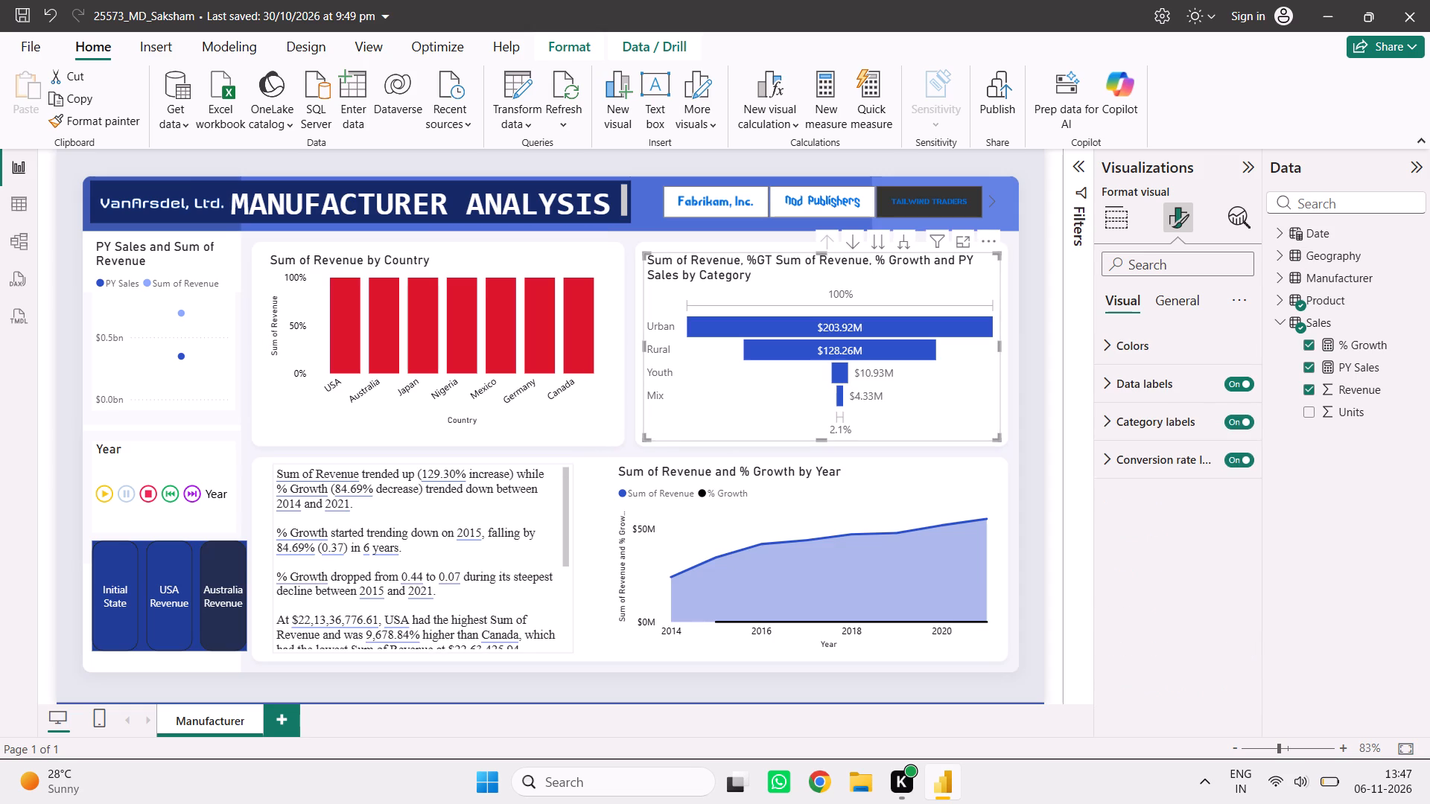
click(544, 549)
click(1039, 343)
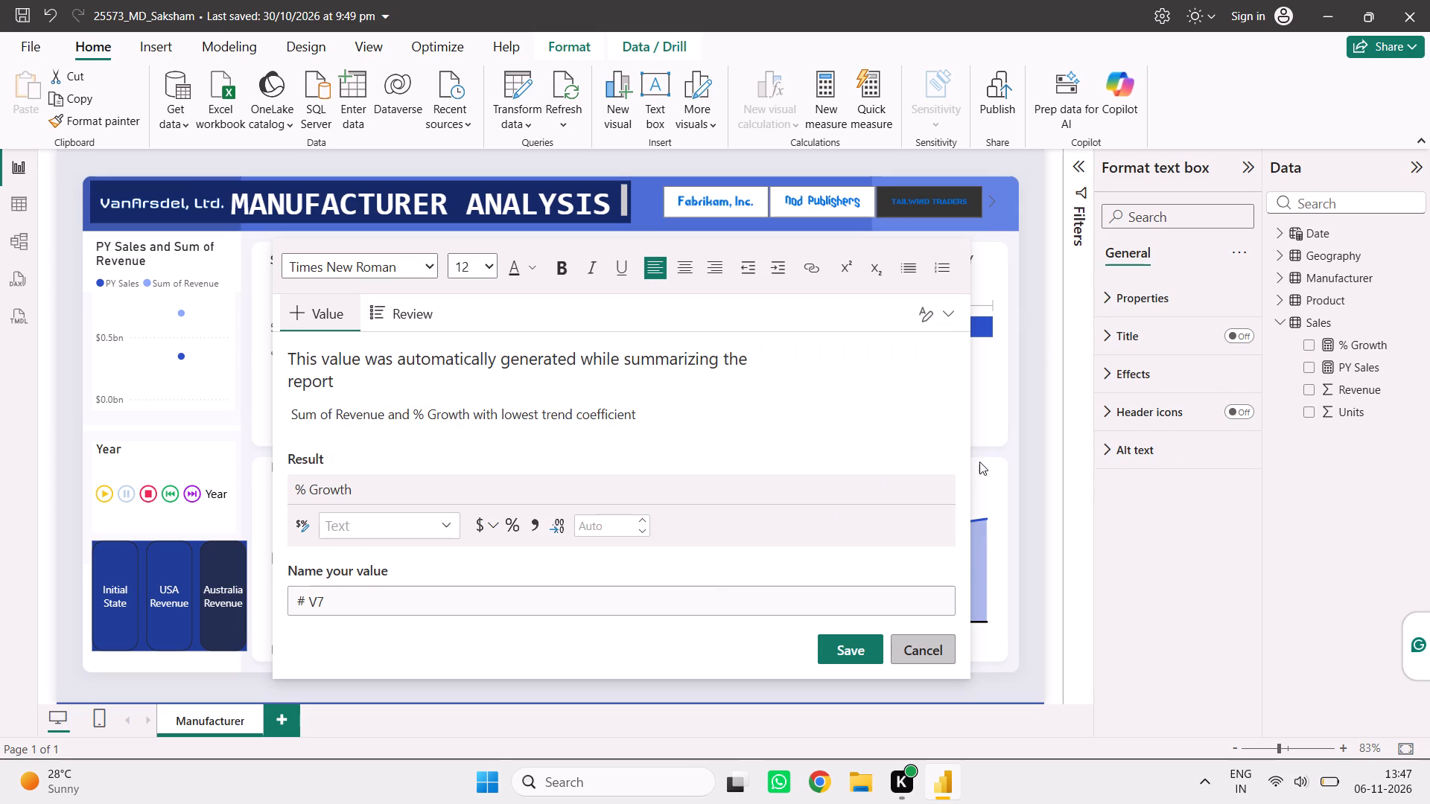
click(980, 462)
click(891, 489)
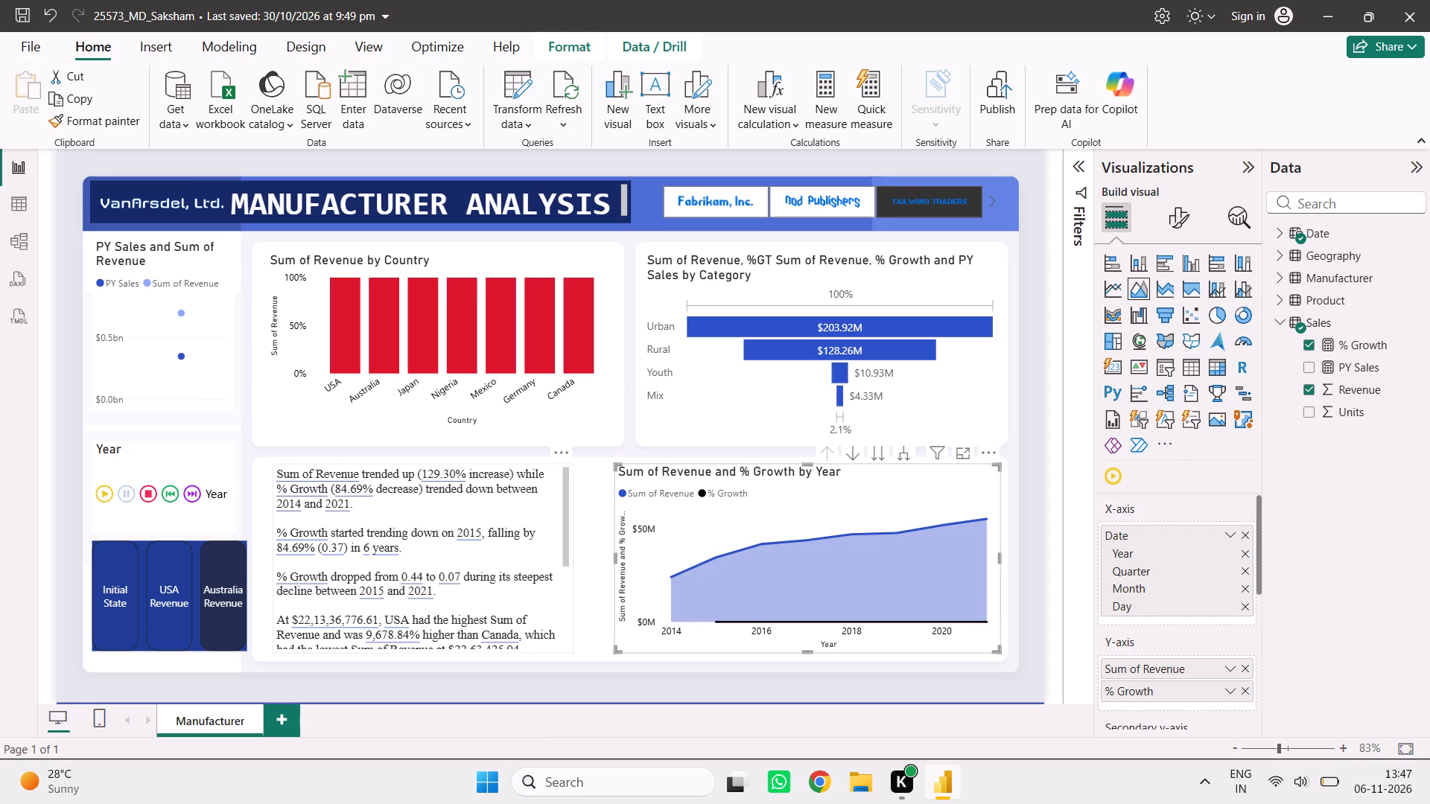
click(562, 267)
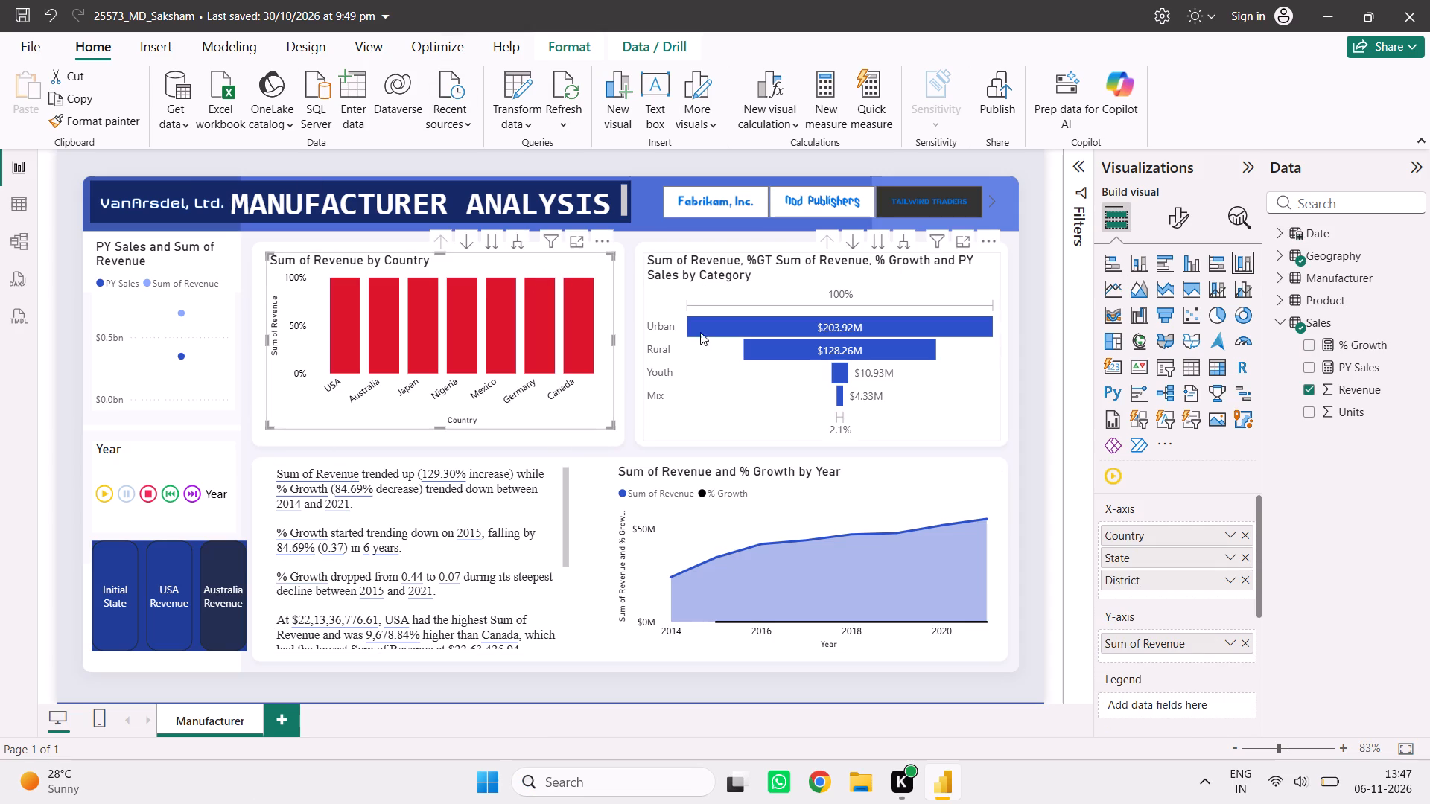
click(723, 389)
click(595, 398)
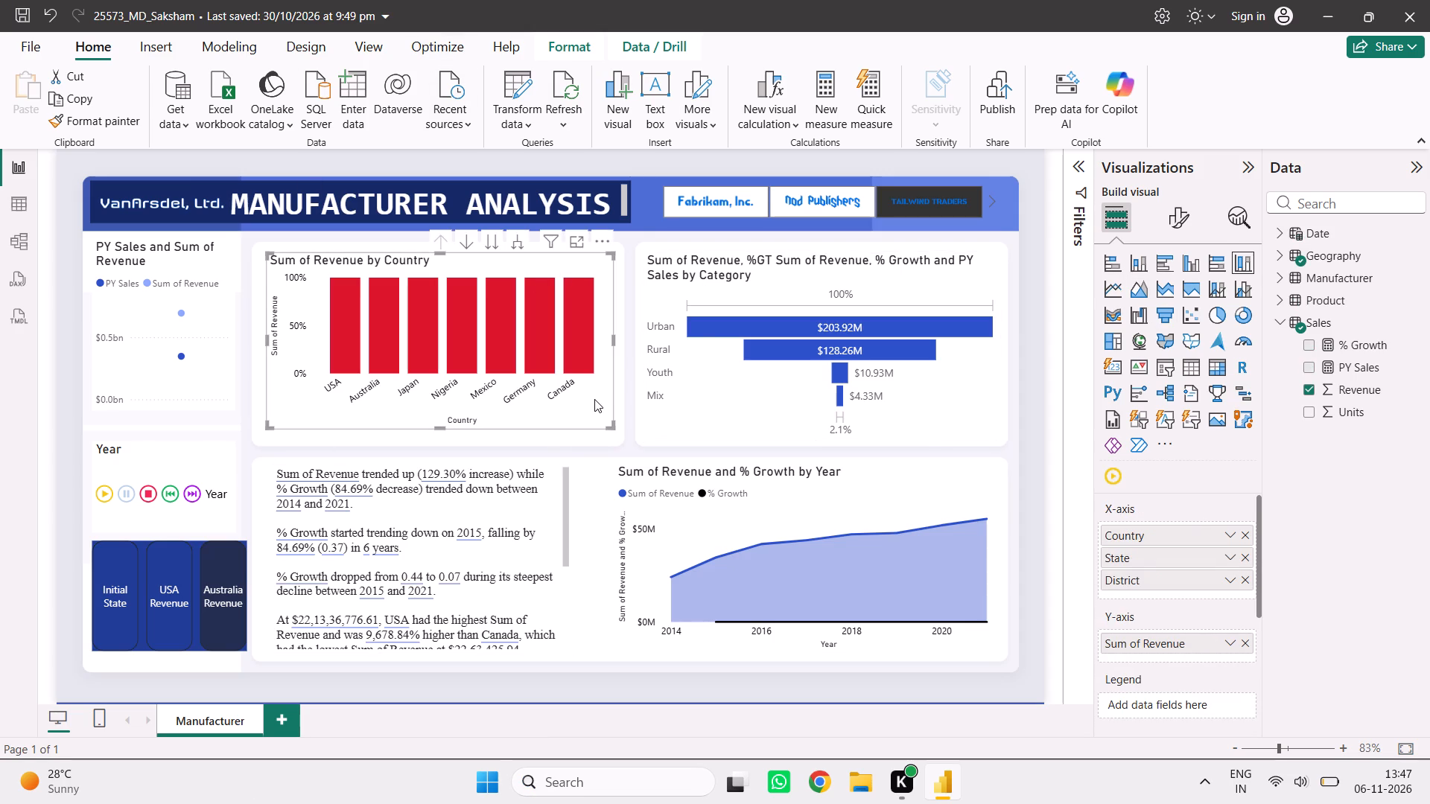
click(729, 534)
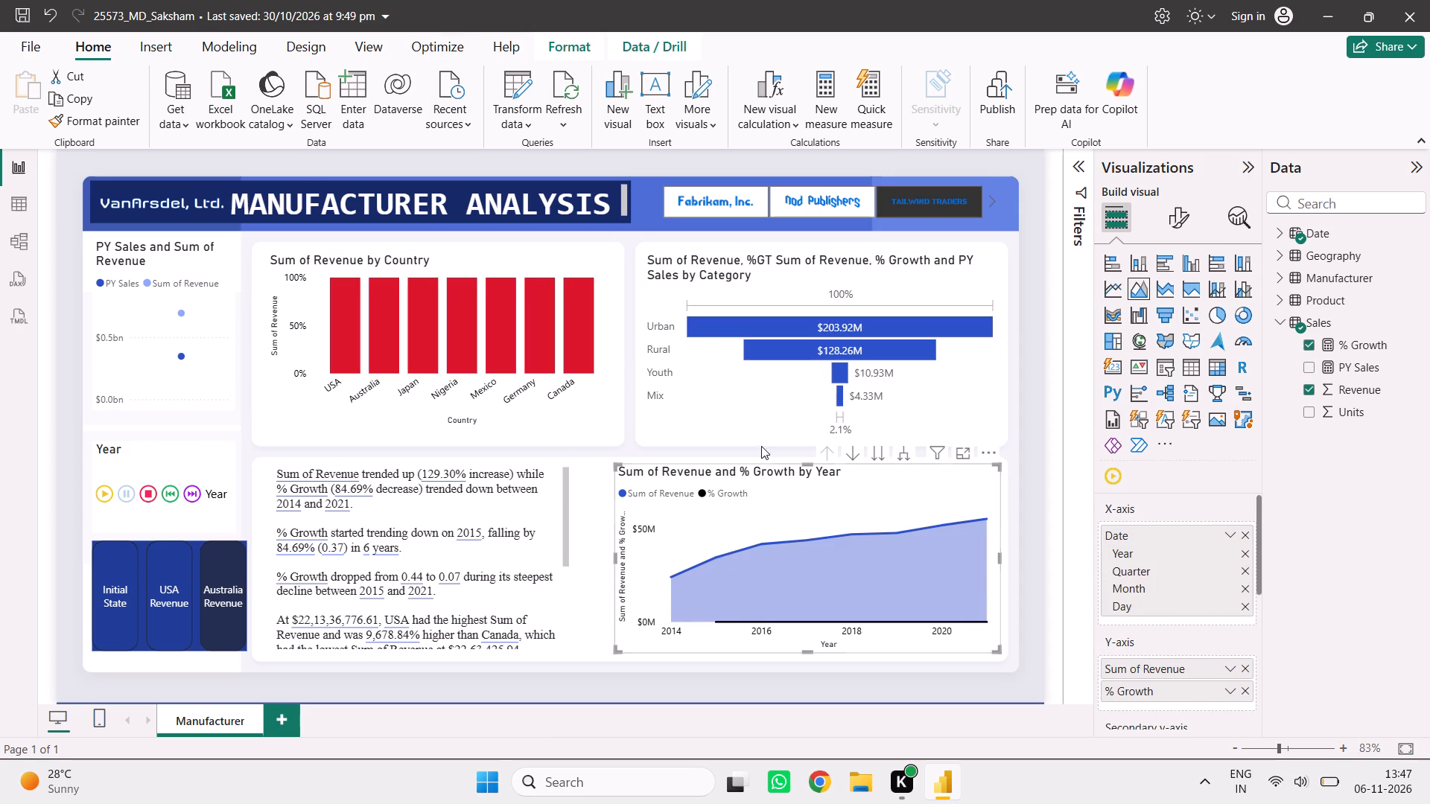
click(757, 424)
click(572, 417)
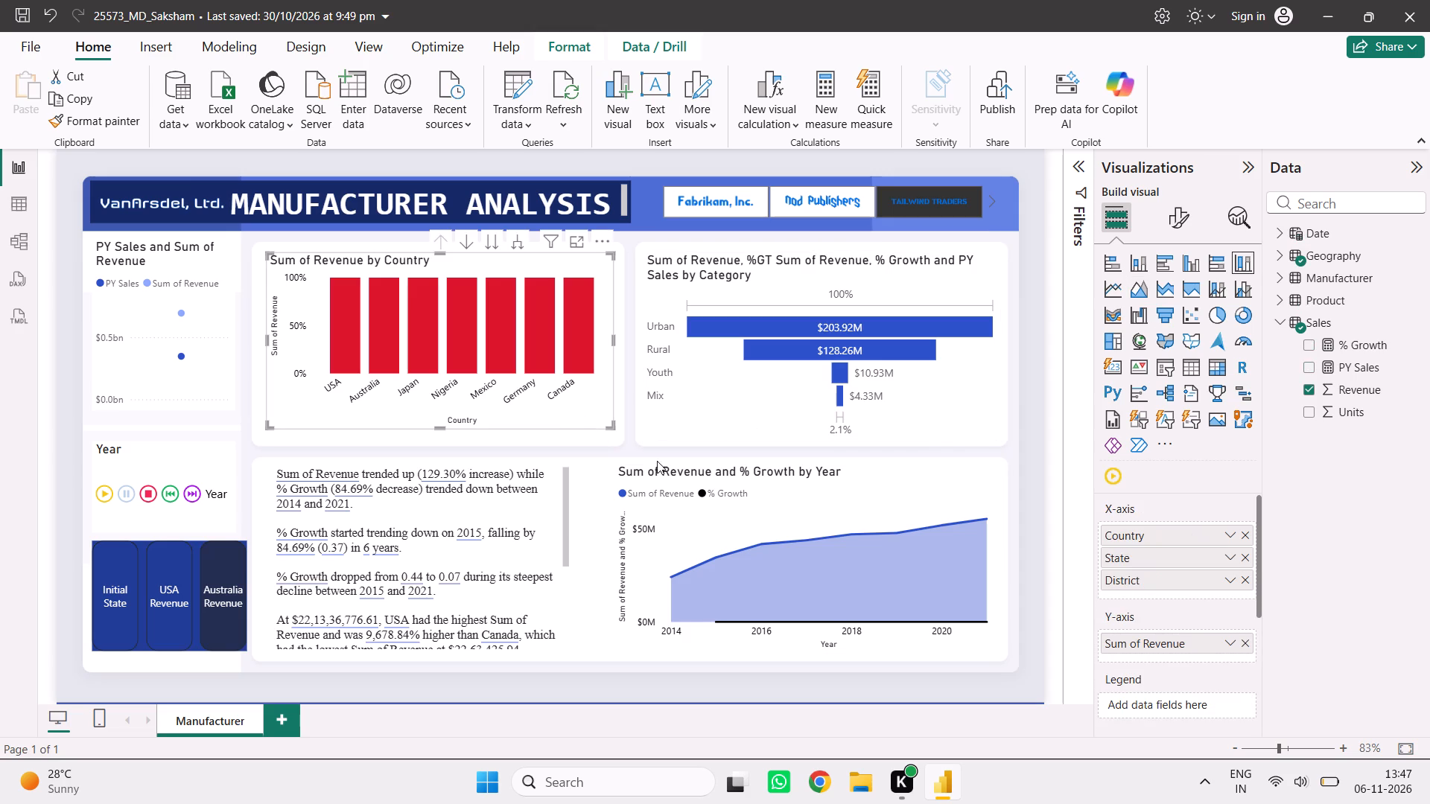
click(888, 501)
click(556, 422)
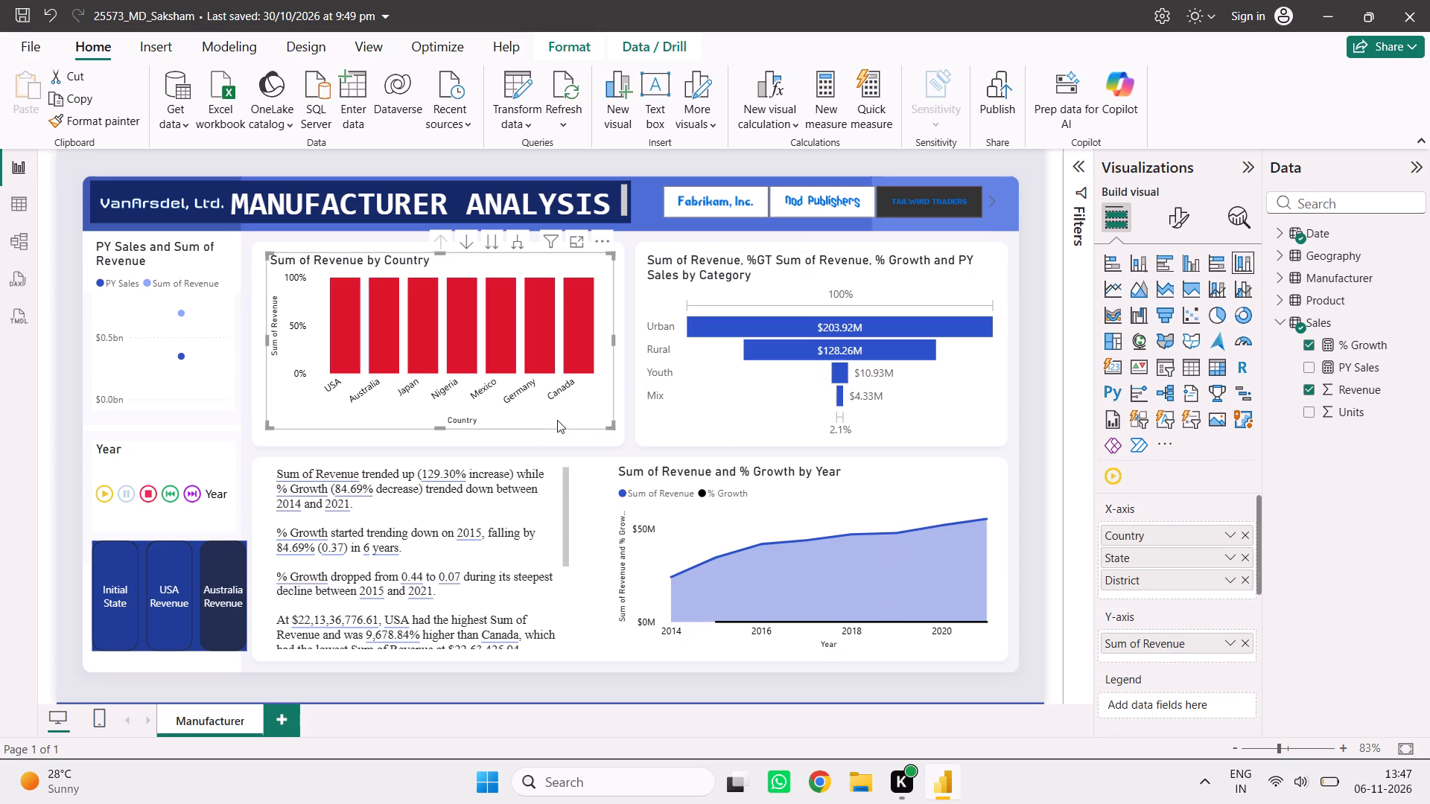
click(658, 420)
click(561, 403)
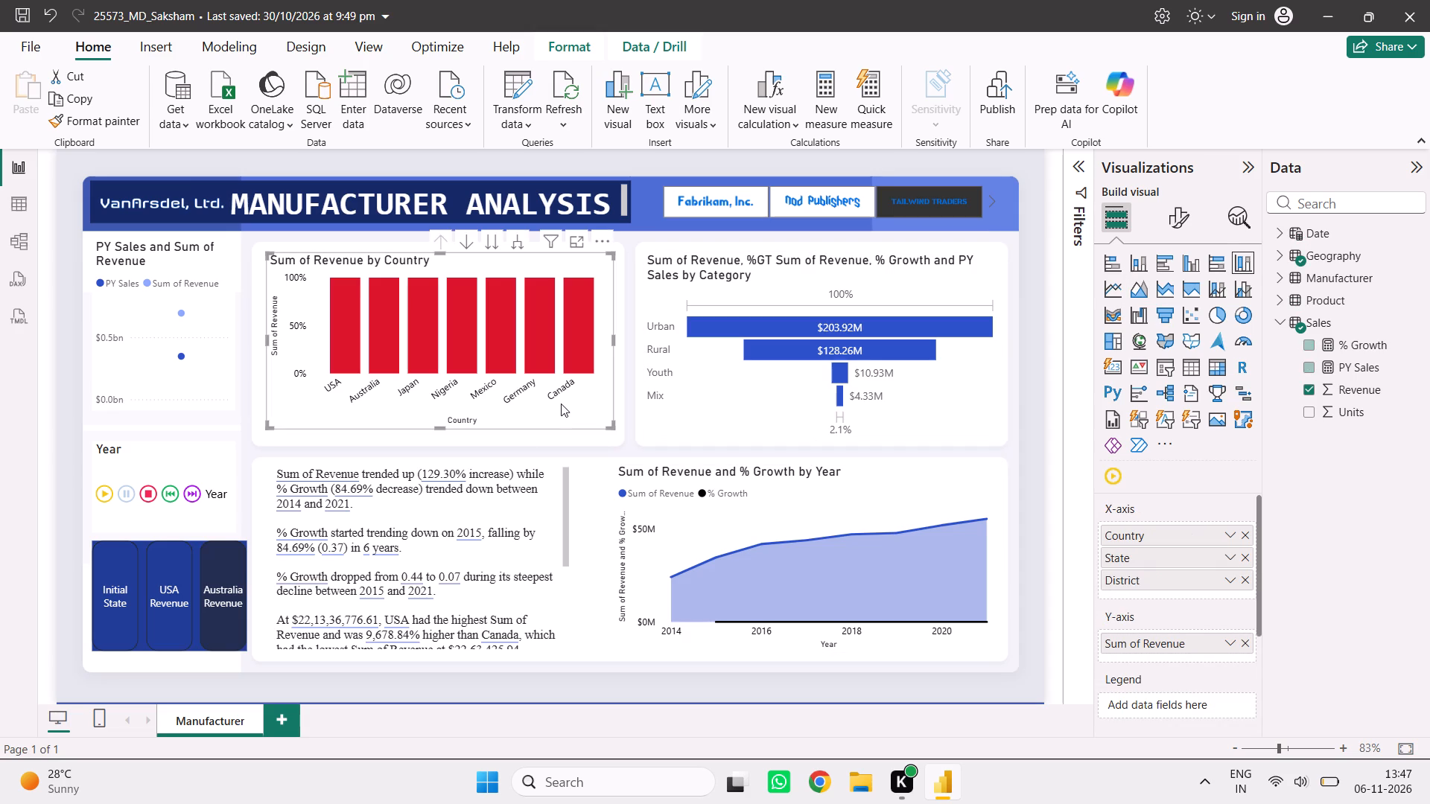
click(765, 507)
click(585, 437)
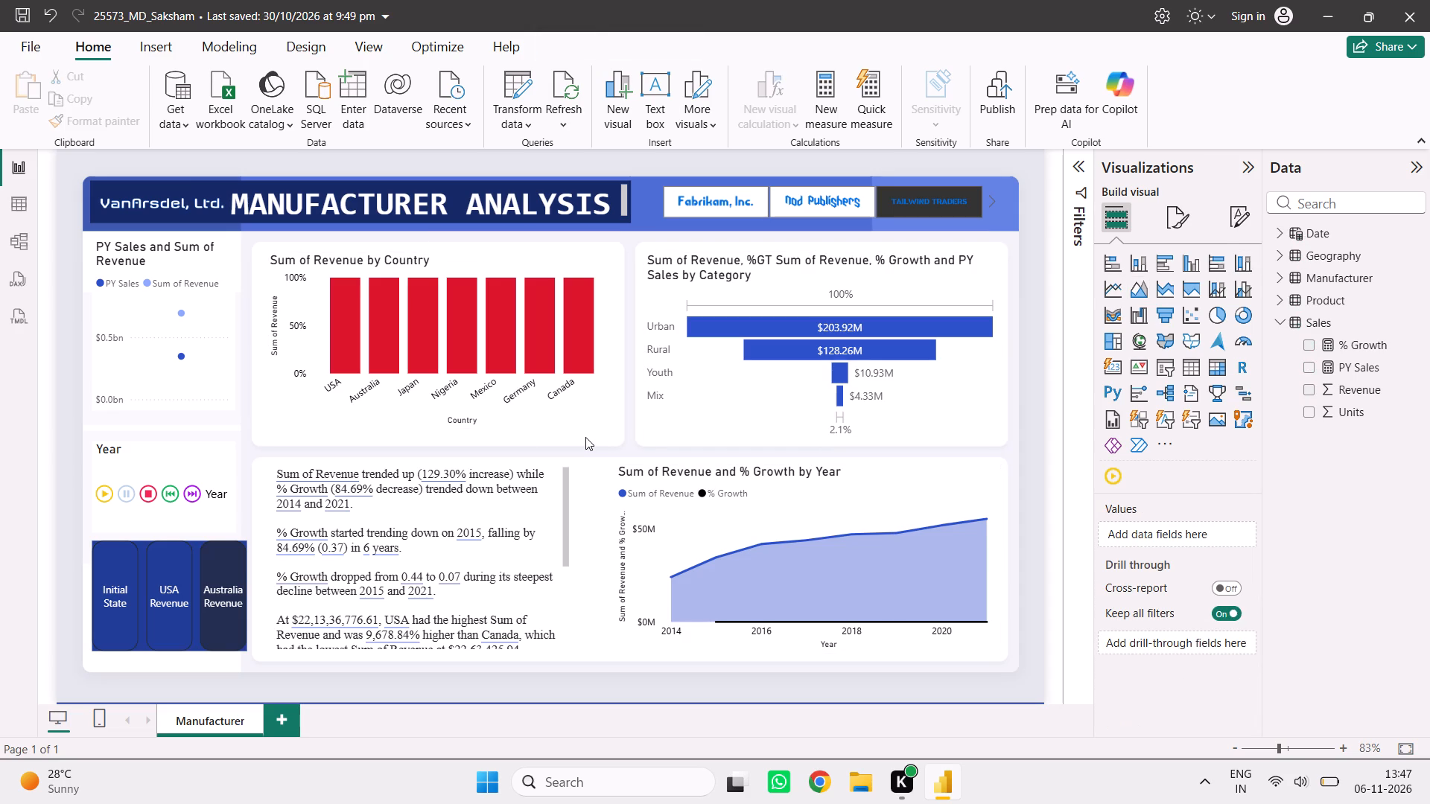
Extend the bottom edge of the PY Sales and Sum of Revenue chart down to the Year play axis.
click(203, 384)
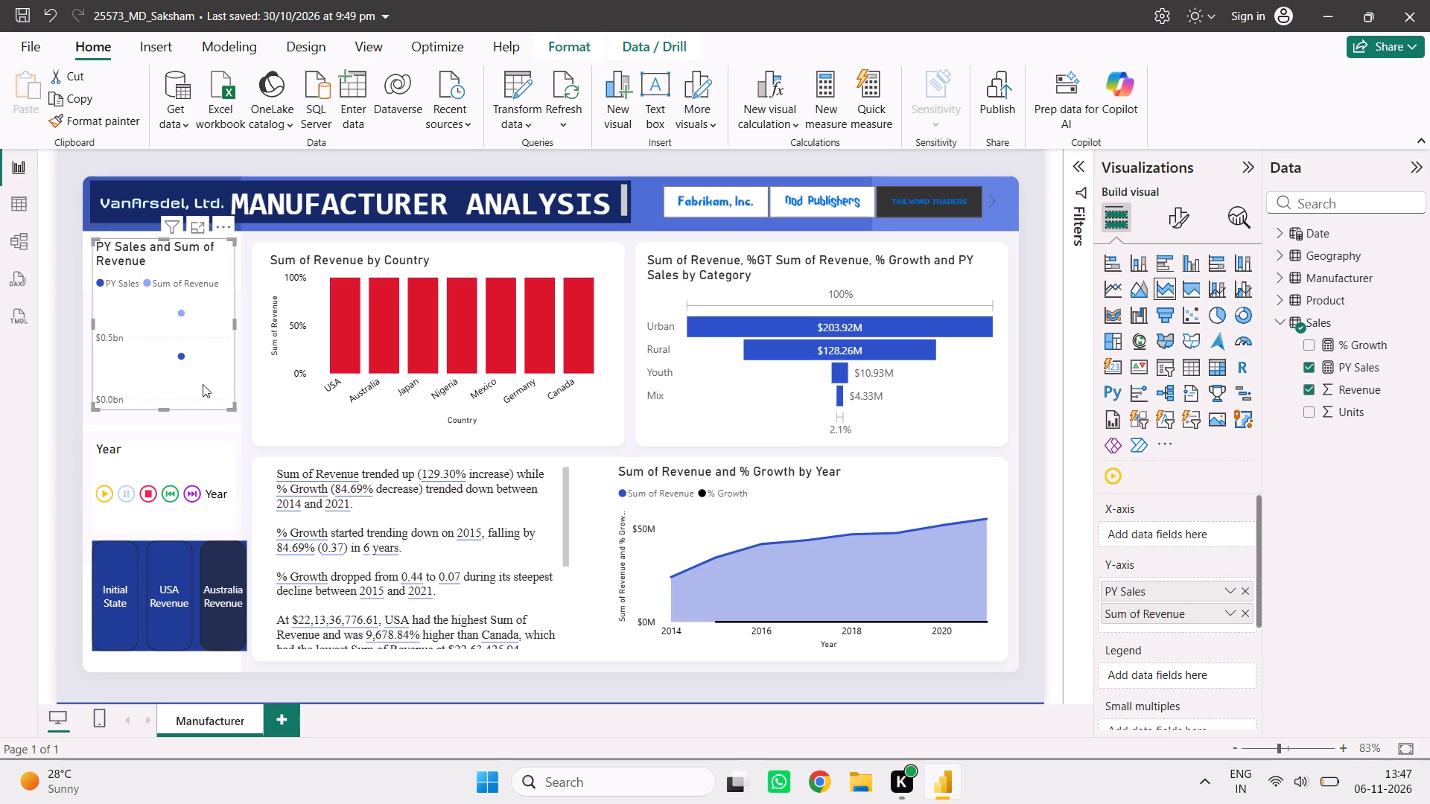
drag(159, 406, 167, 409)
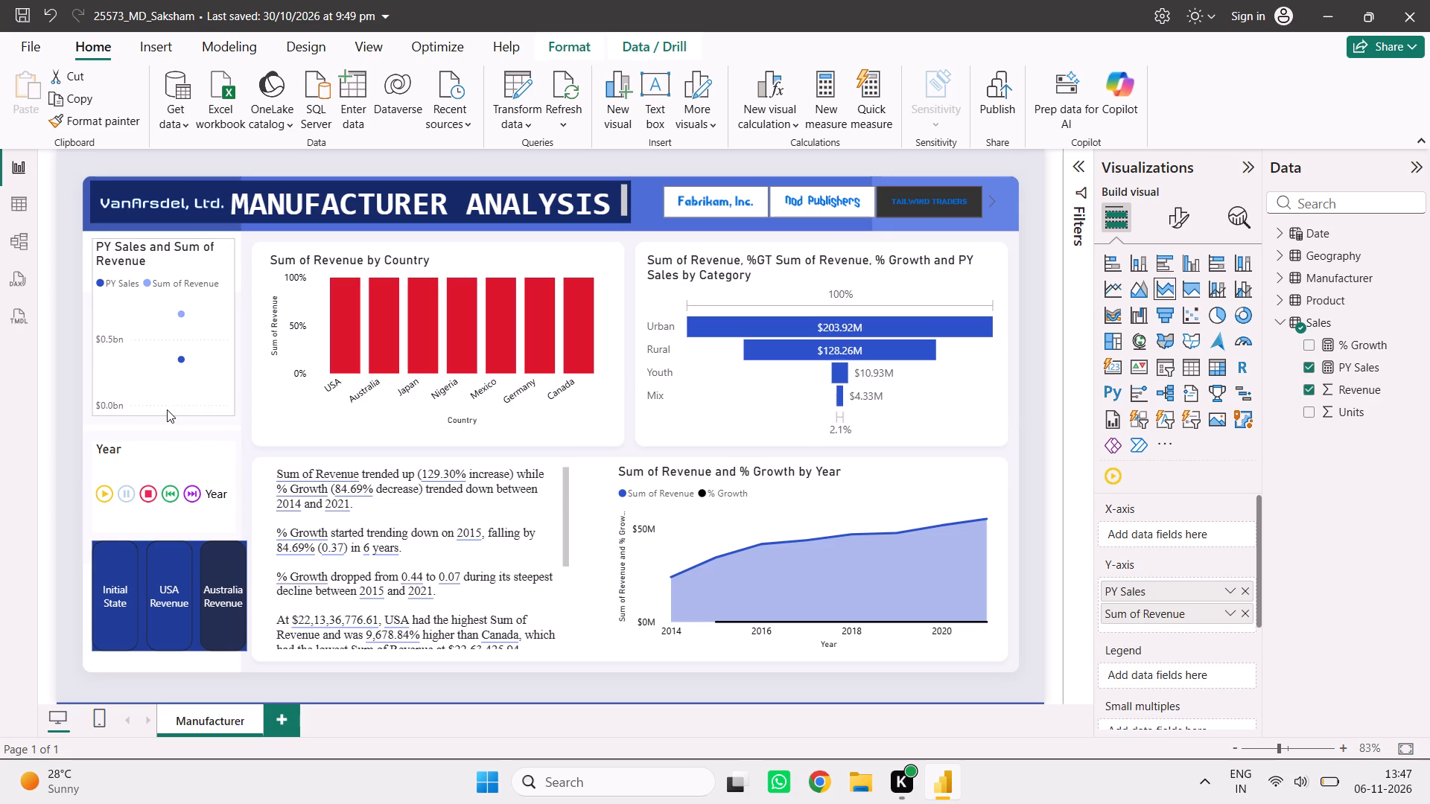
drag(167, 409, 171, 438)
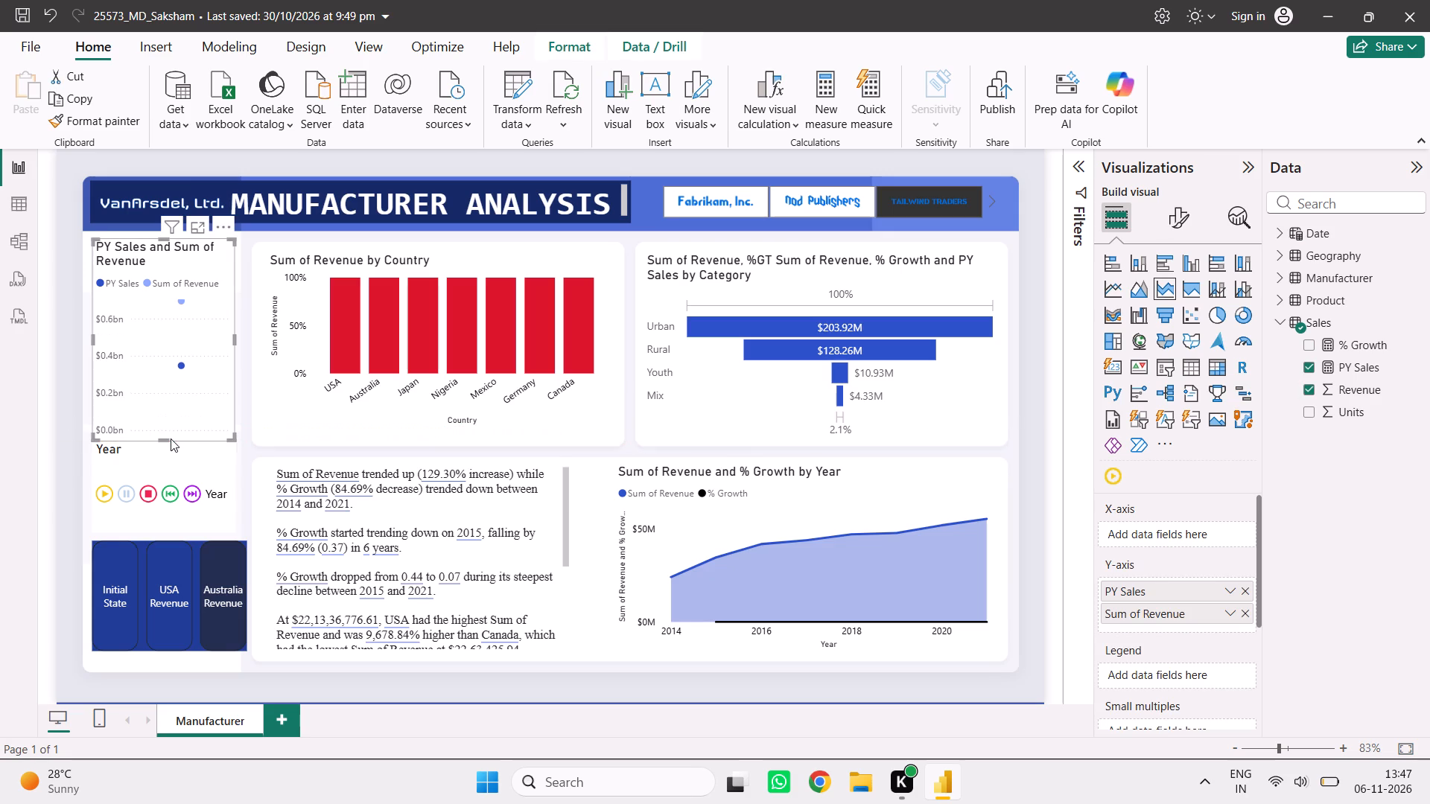
click(180, 475)
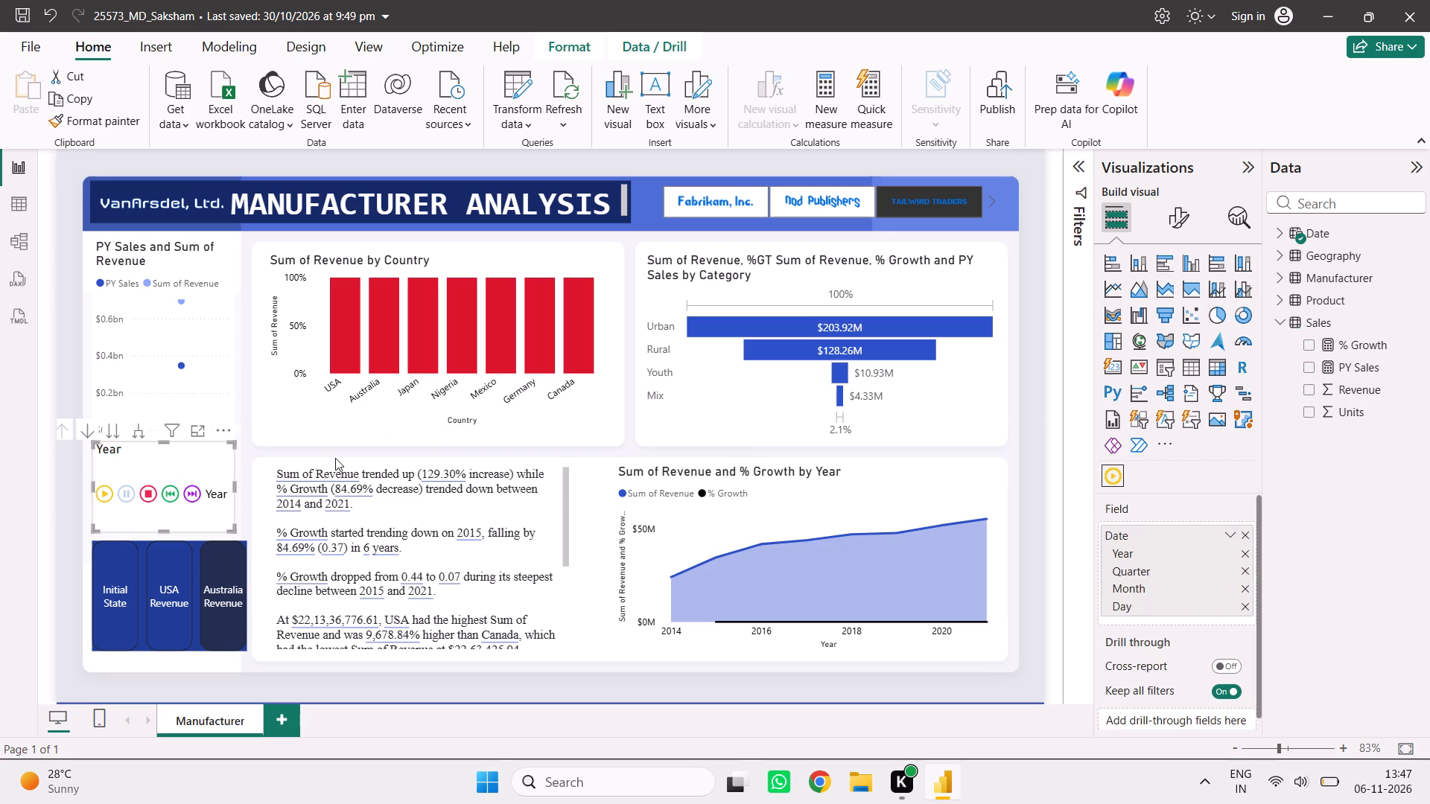
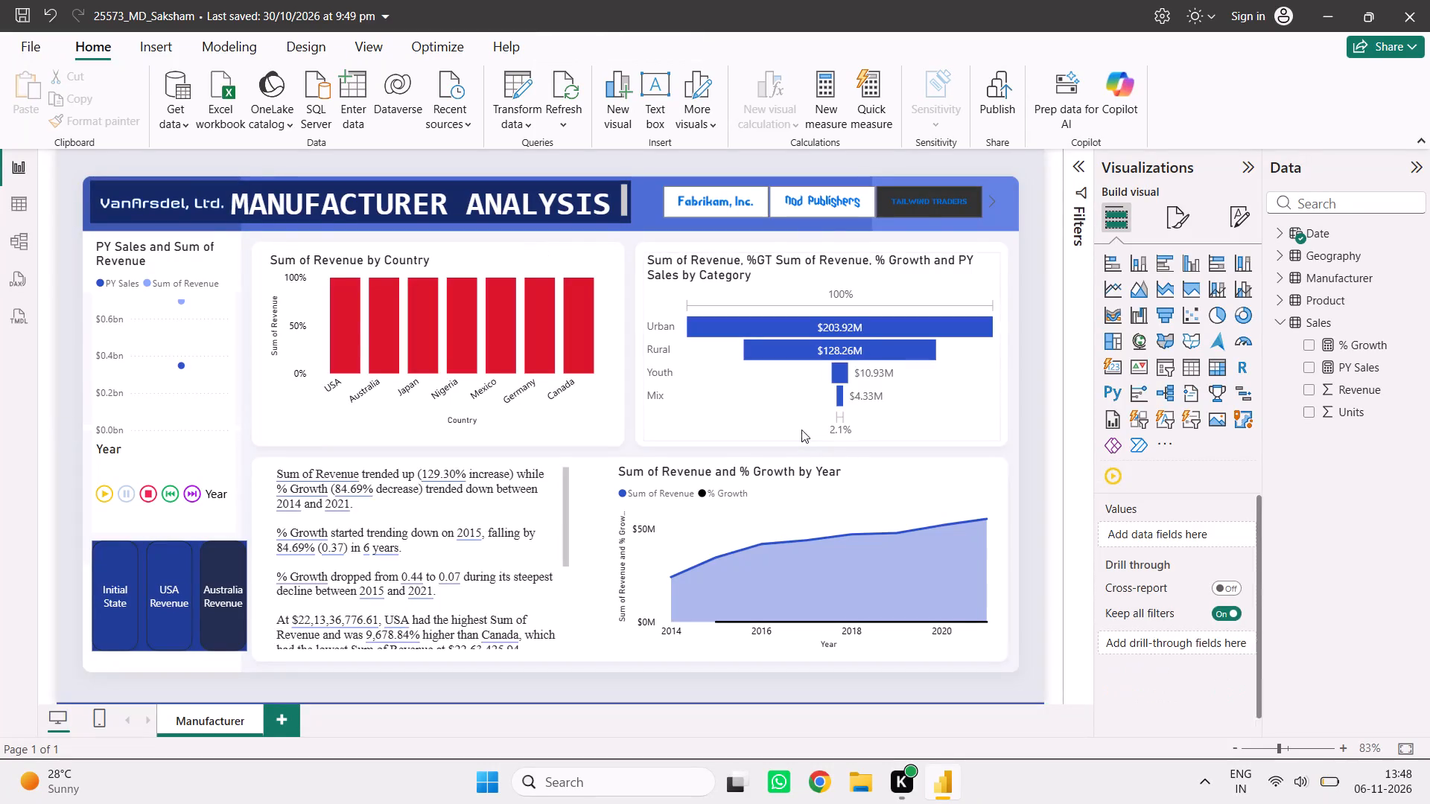
Move the PY Sales and Sum of Revenue chart right towards the country chart, and shift the Sum of Revenue by Country chart slightly down.
drag(182, 348, 267, 339)
drag(366, 350, 373, 377)
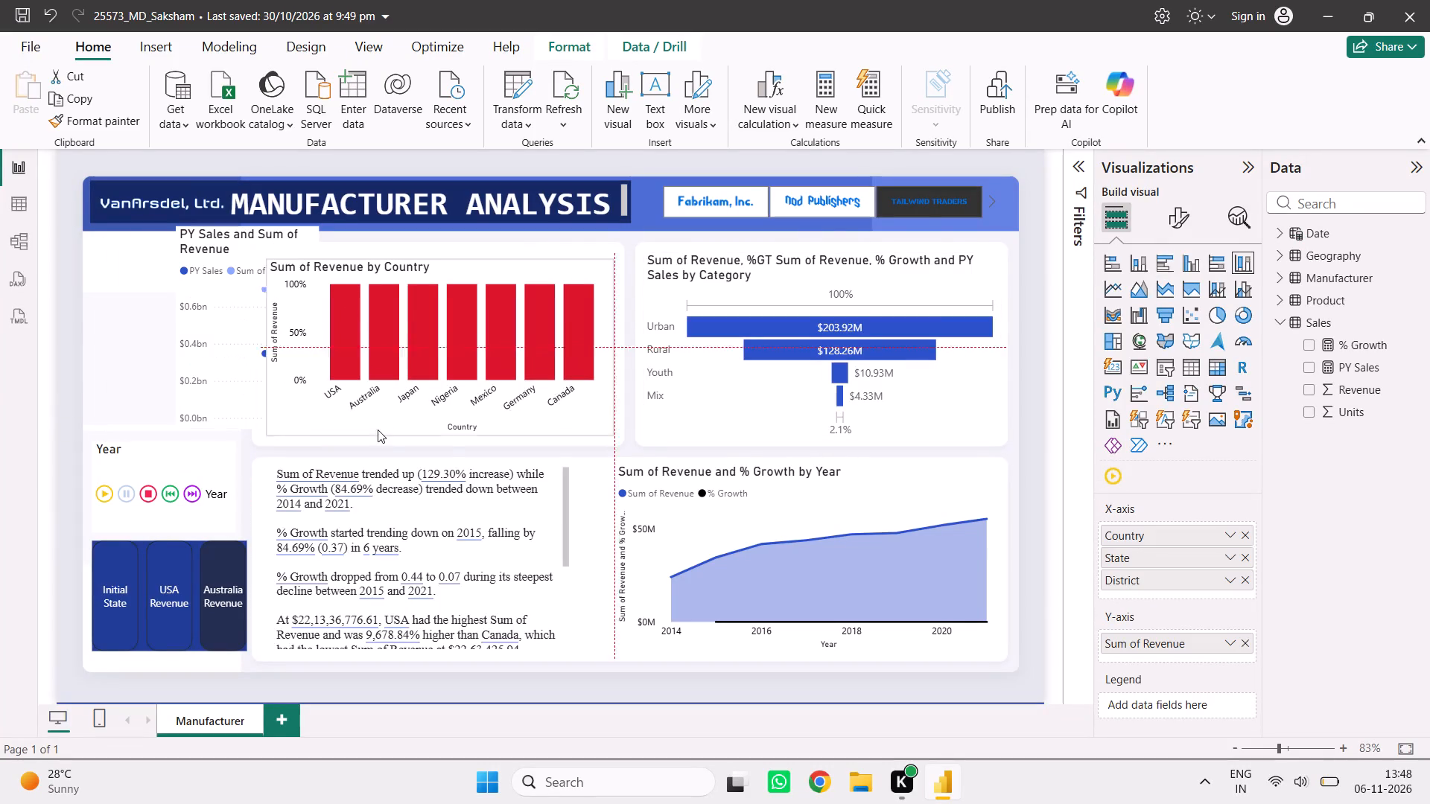
click(378, 430)
Open the % Growth value in the narrative summary below the country chart for editing.
click(533, 532)
click(539, 438)
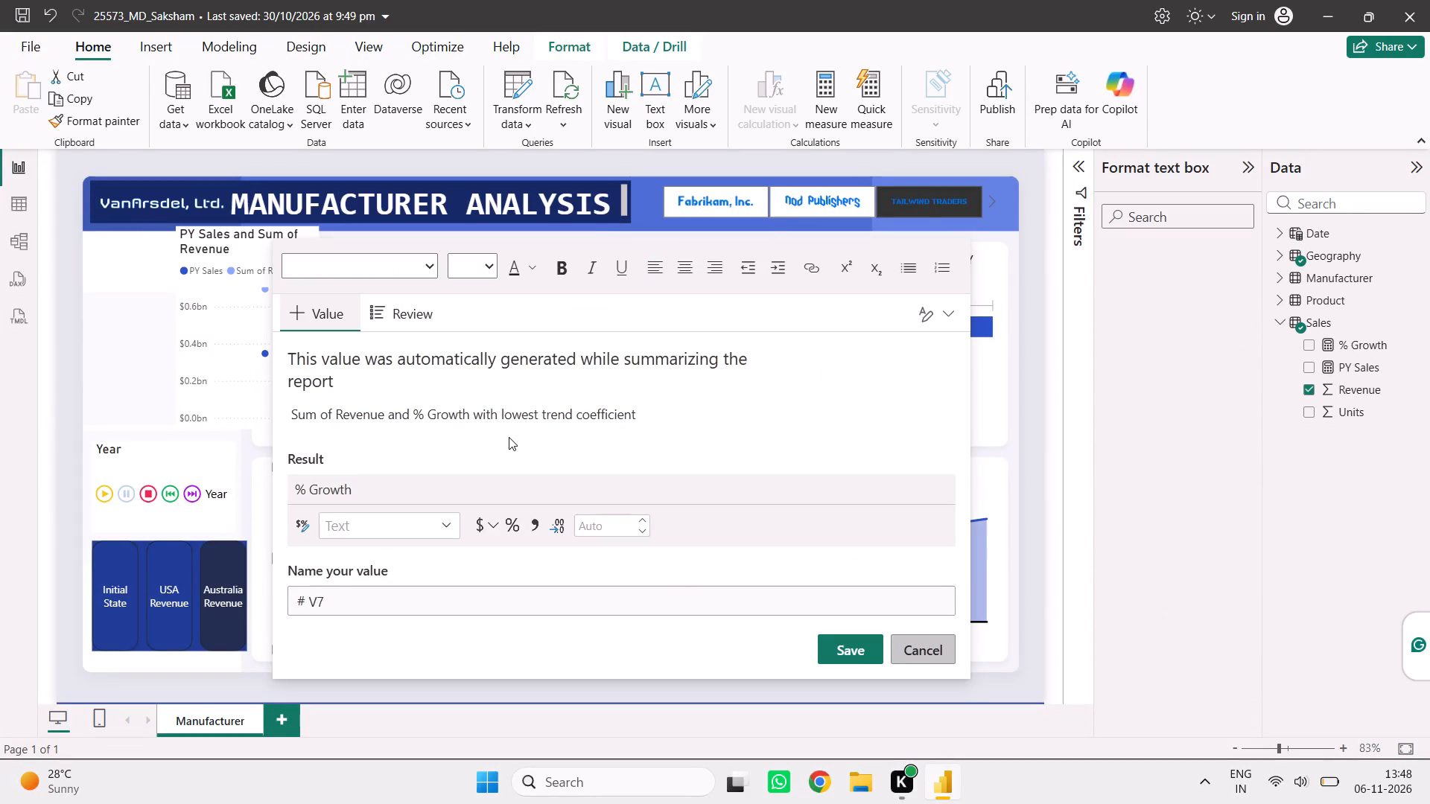
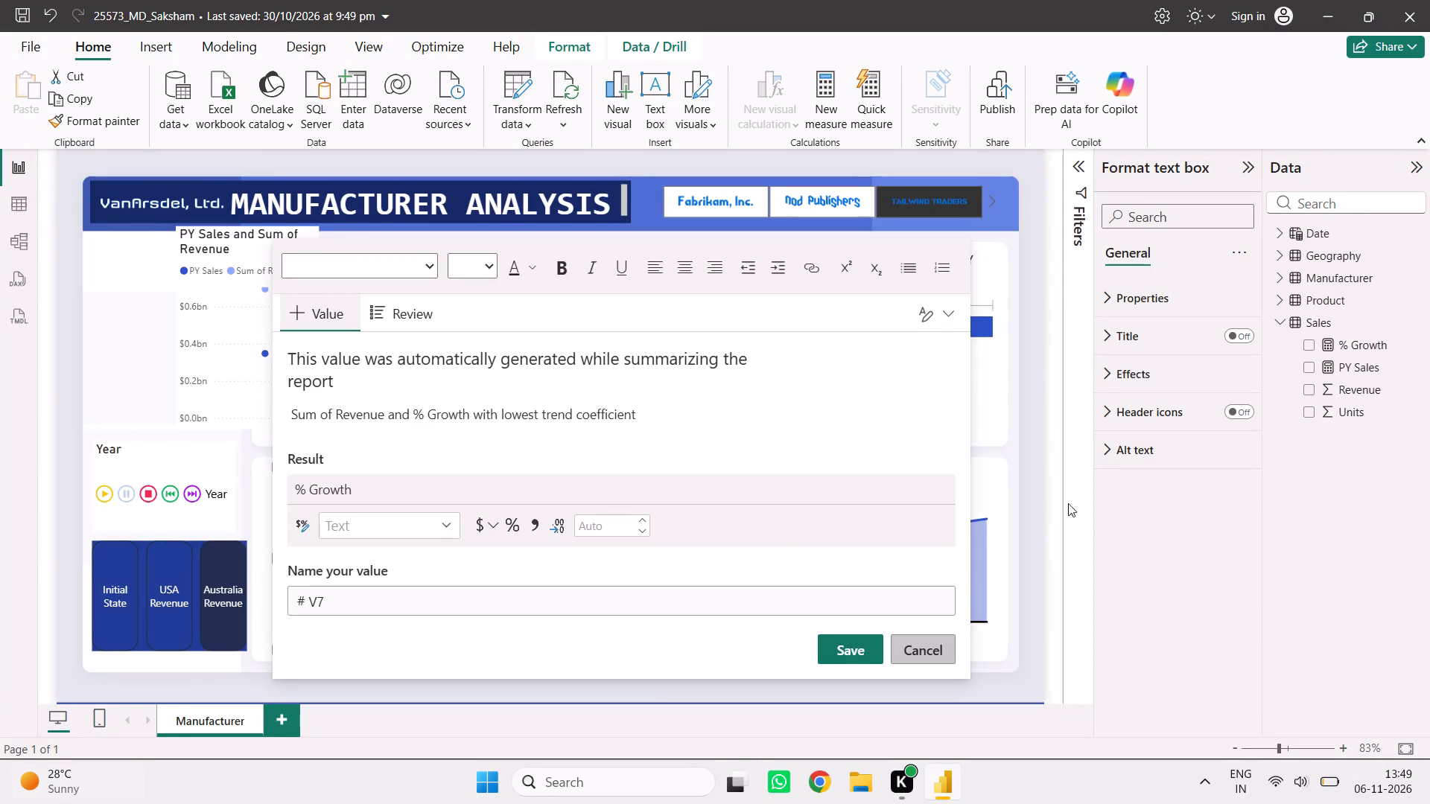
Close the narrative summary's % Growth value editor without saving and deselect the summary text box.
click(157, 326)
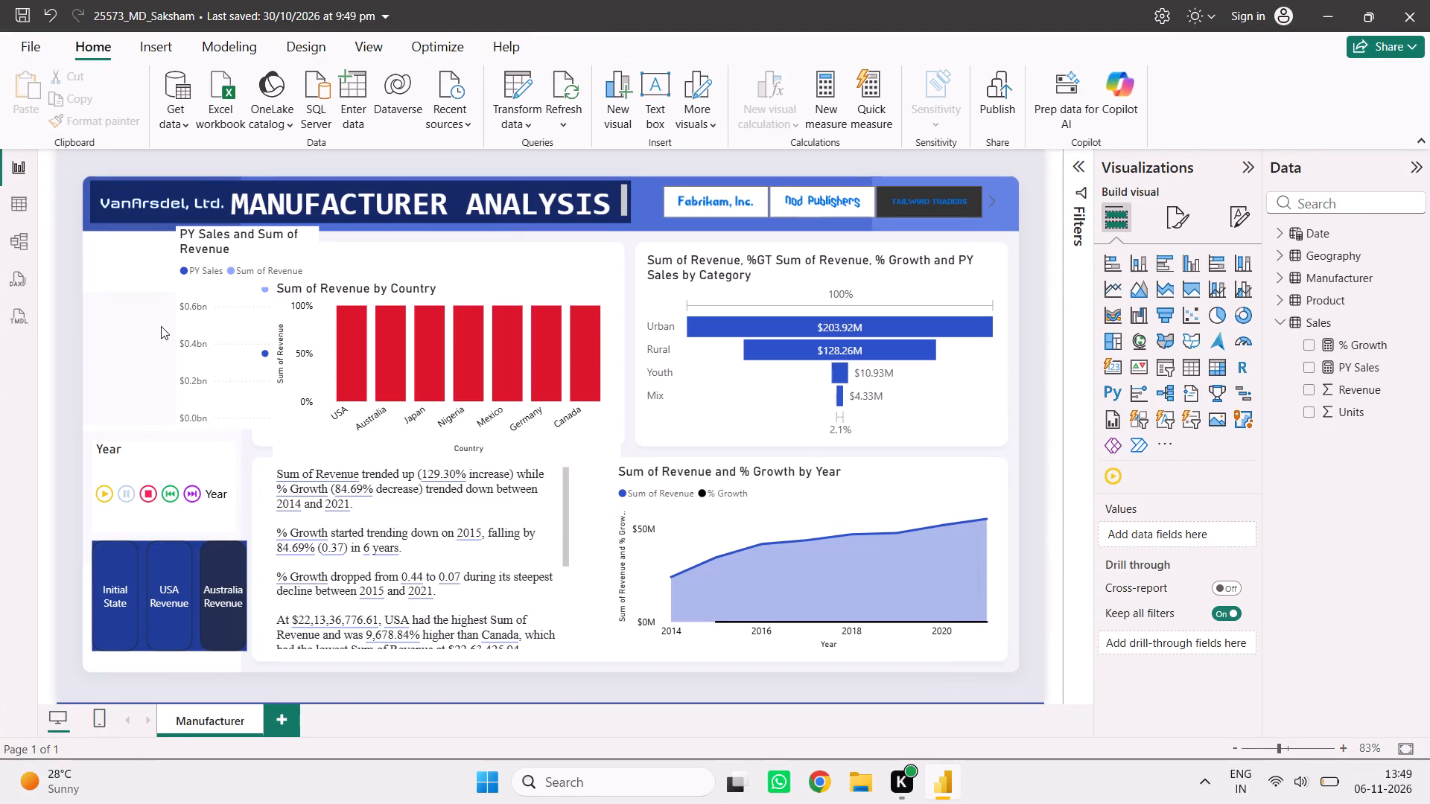
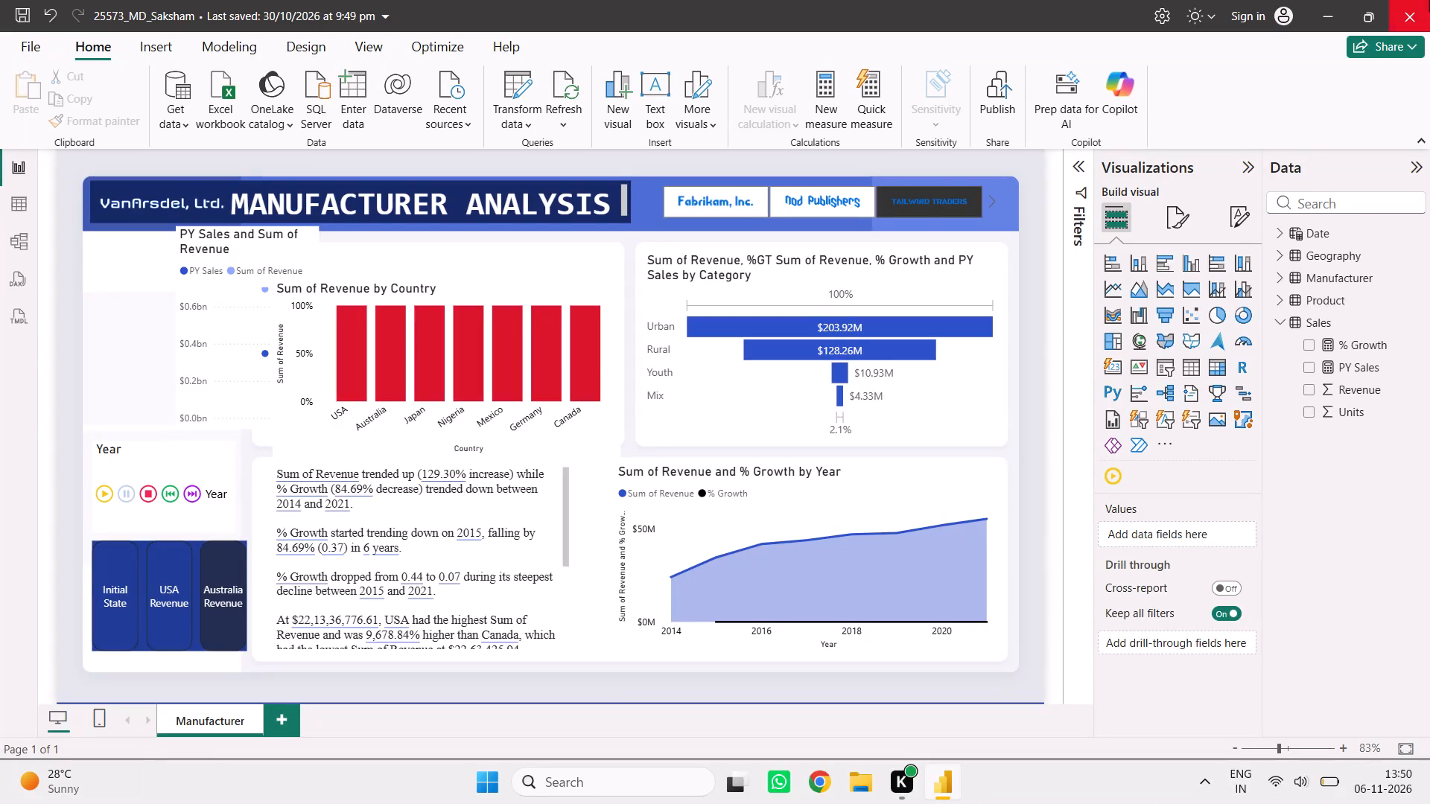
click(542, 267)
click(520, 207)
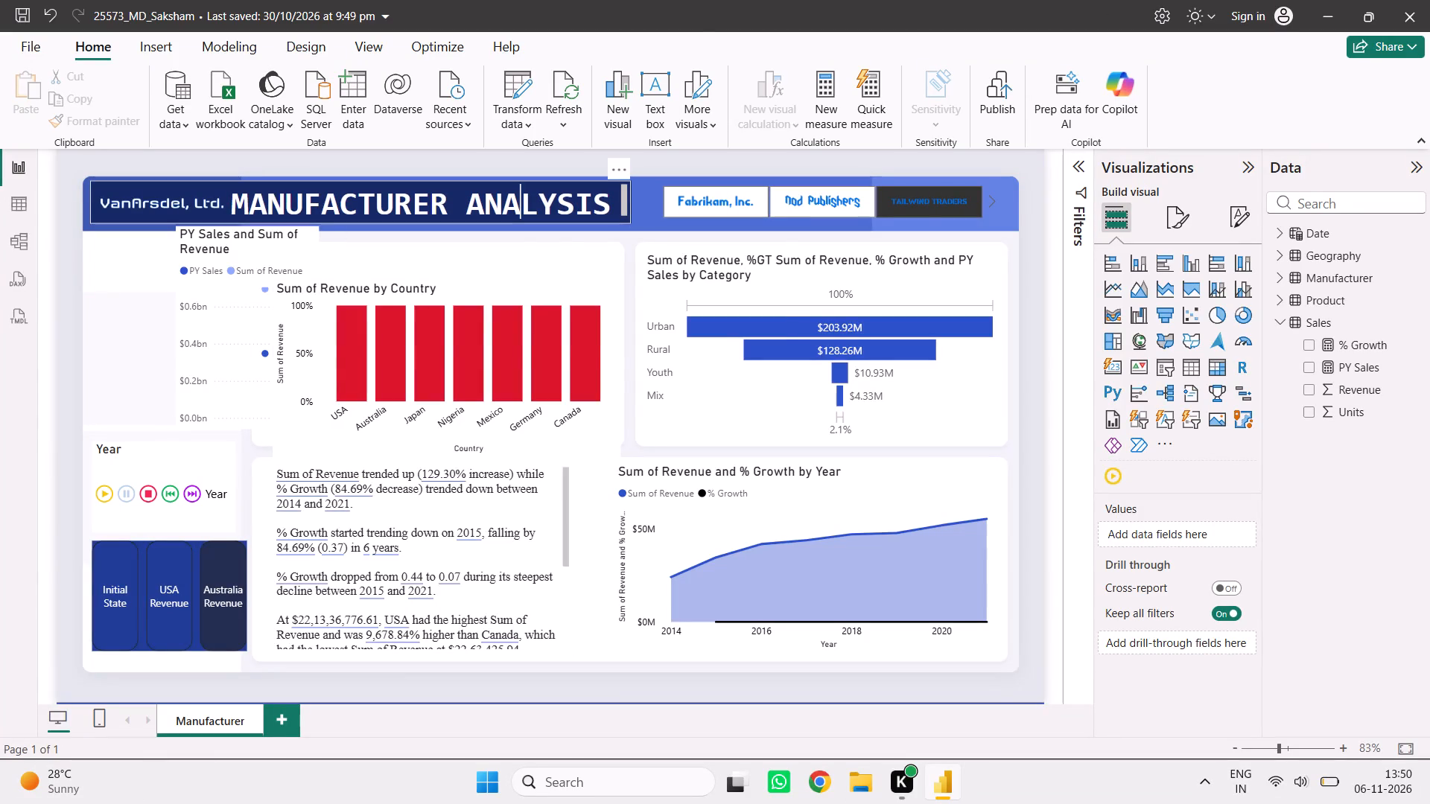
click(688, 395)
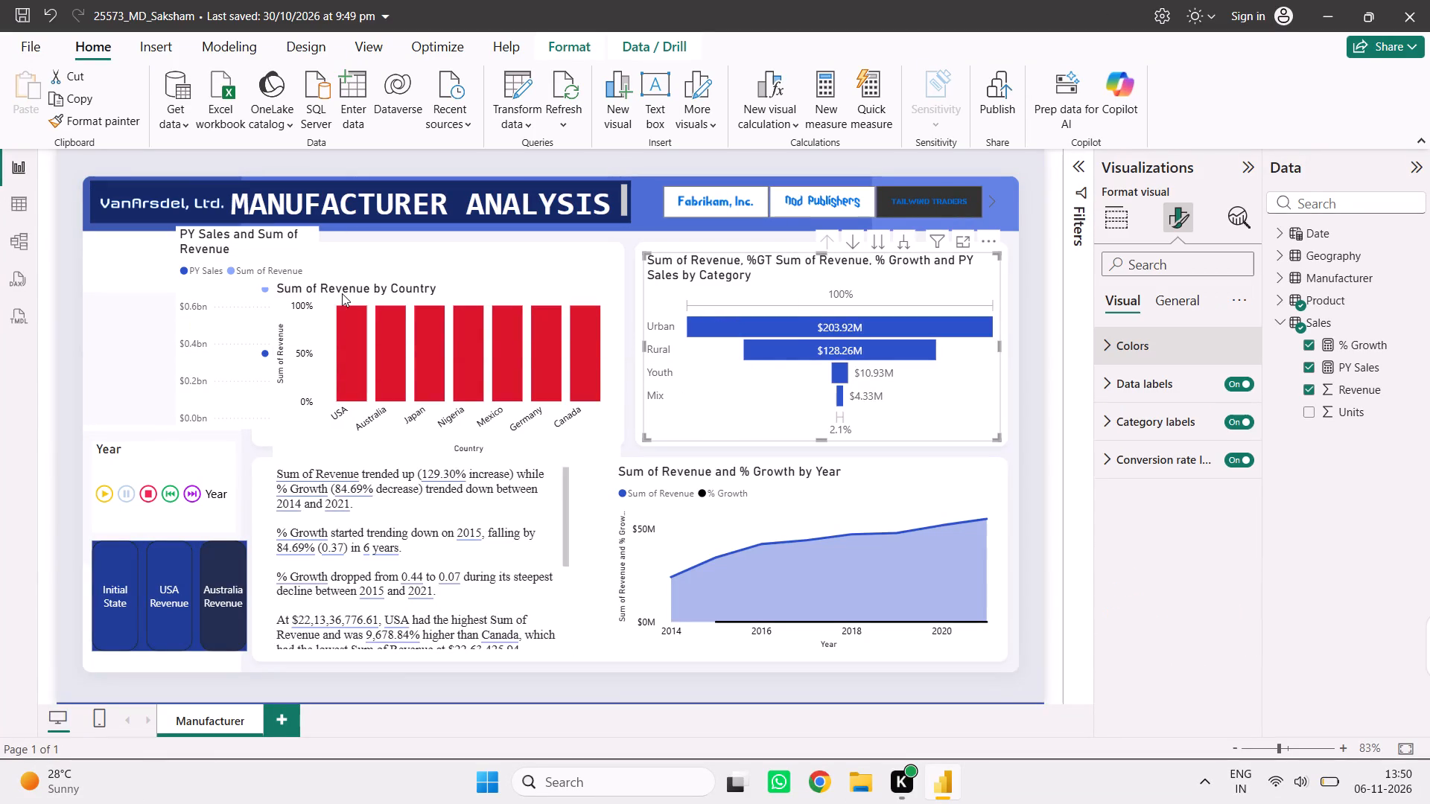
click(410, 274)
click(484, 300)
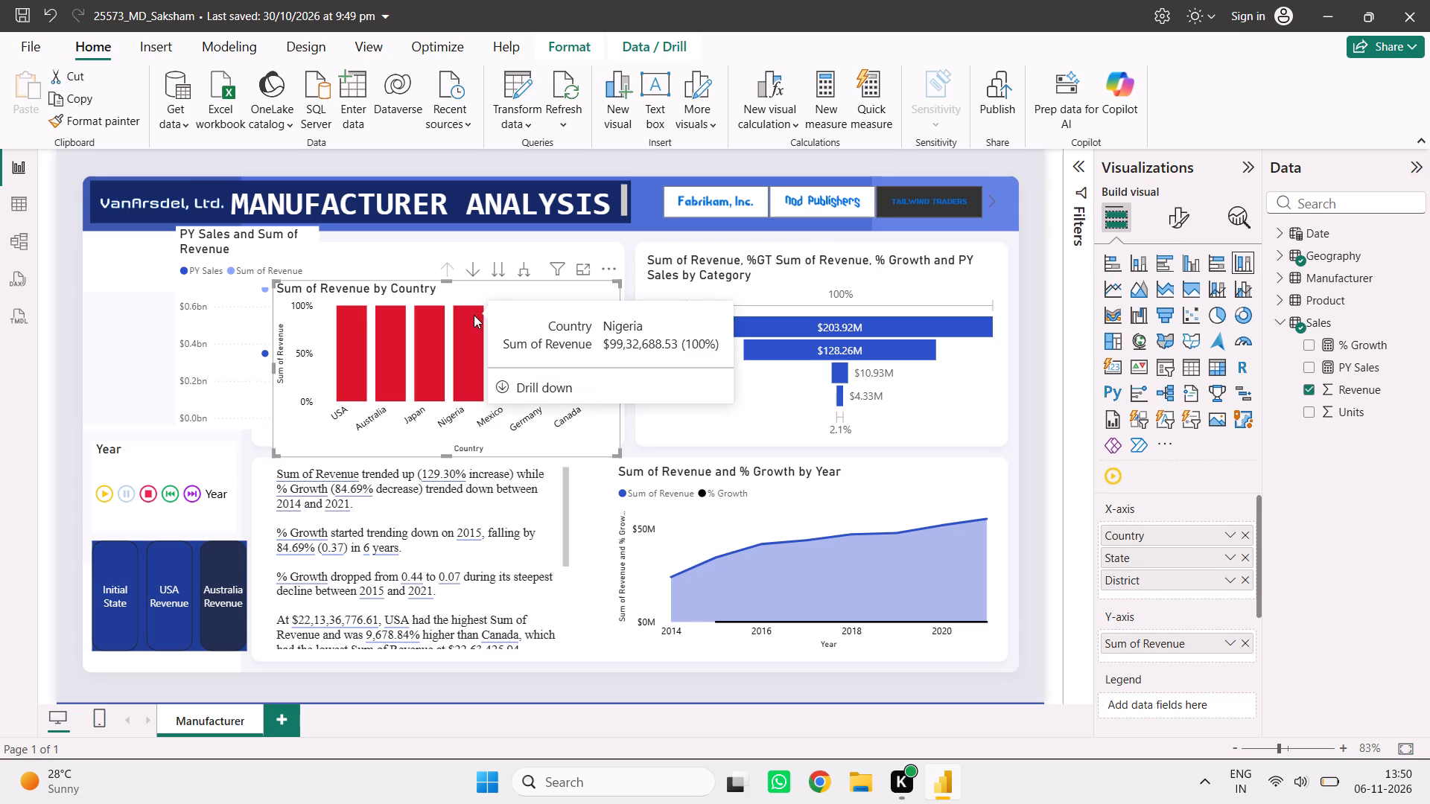
Move the PY Sales and Sum of Revenue chart off the country chart into the empty area directly above the Year slicer.
click(160, 314)
click(234, 316)
drag(301, 249, 232, 264)
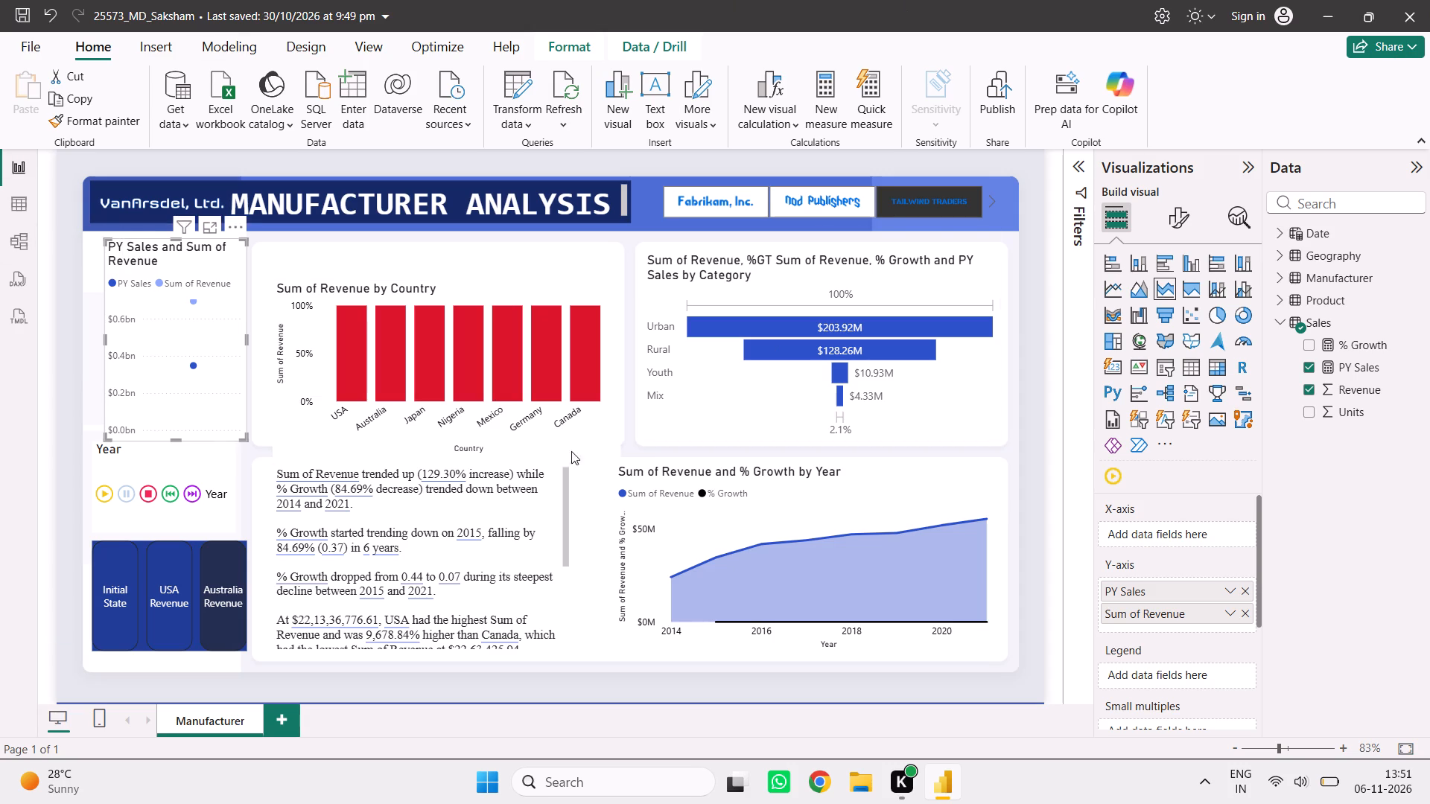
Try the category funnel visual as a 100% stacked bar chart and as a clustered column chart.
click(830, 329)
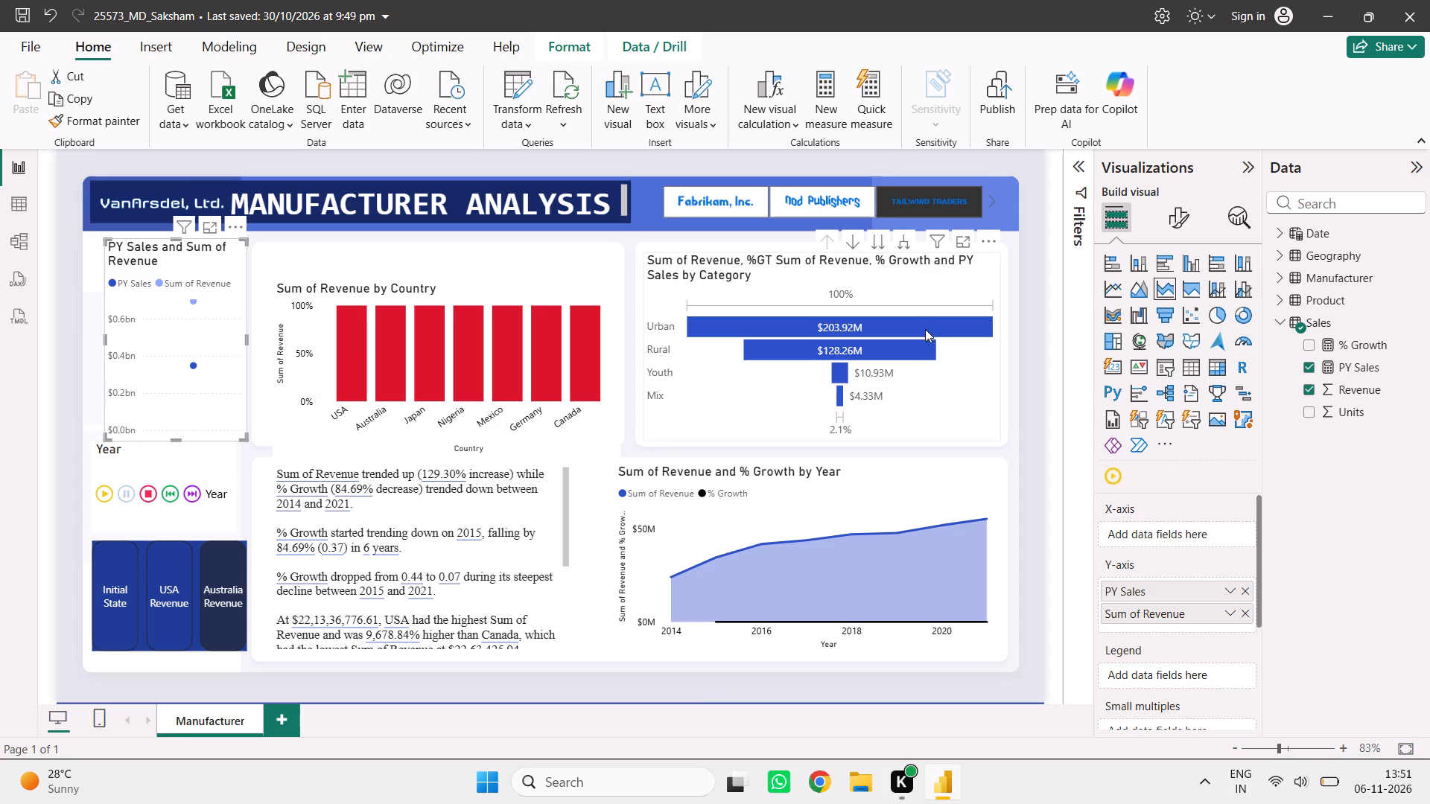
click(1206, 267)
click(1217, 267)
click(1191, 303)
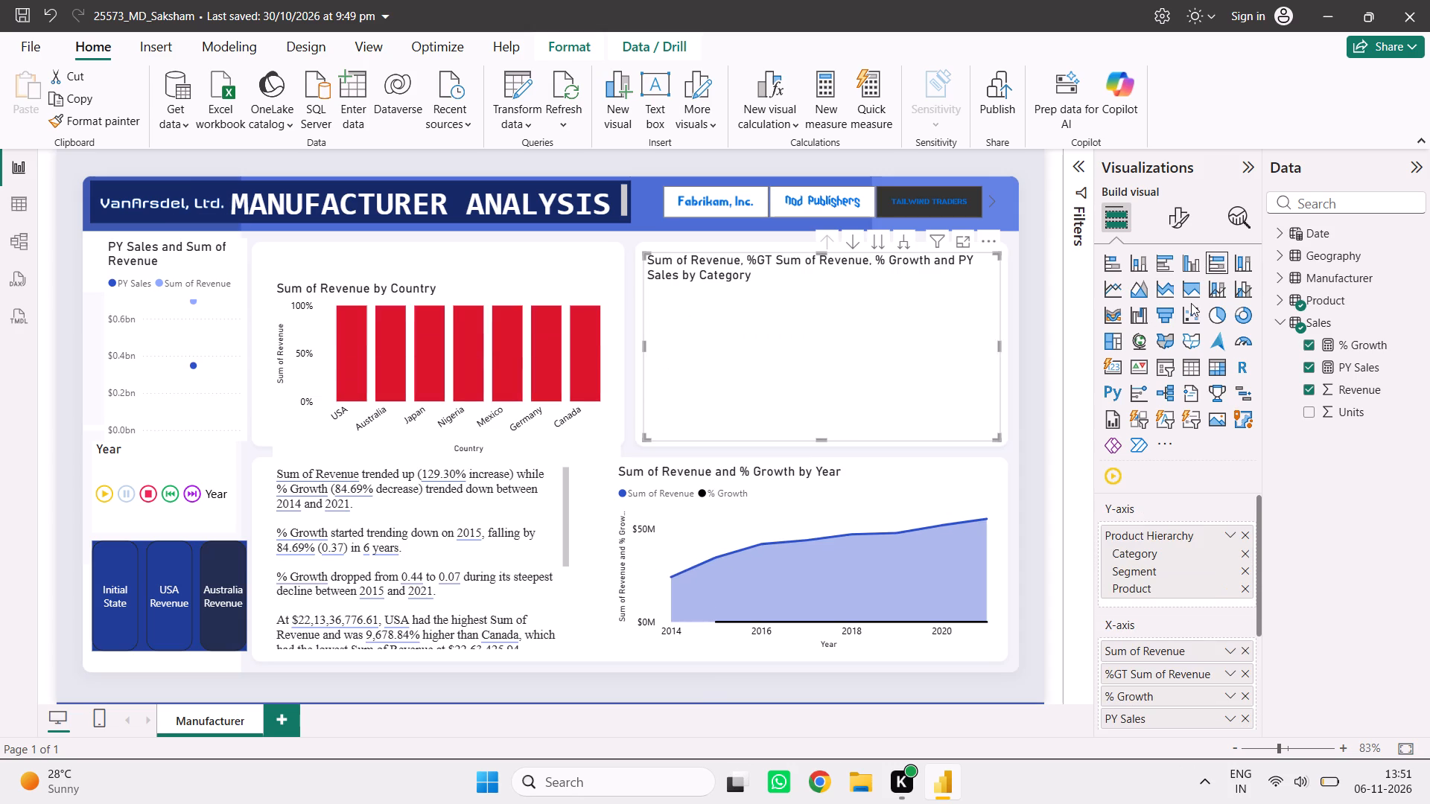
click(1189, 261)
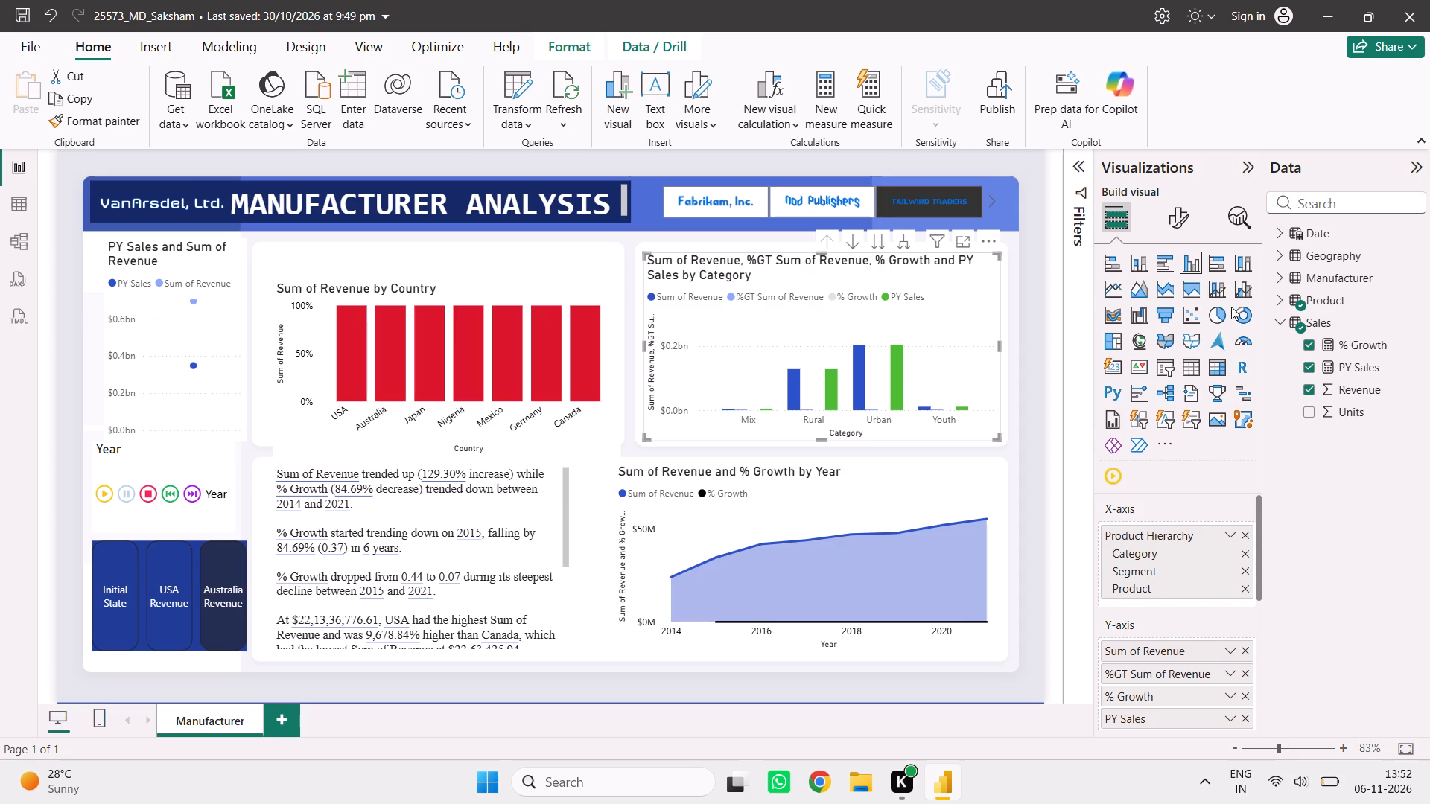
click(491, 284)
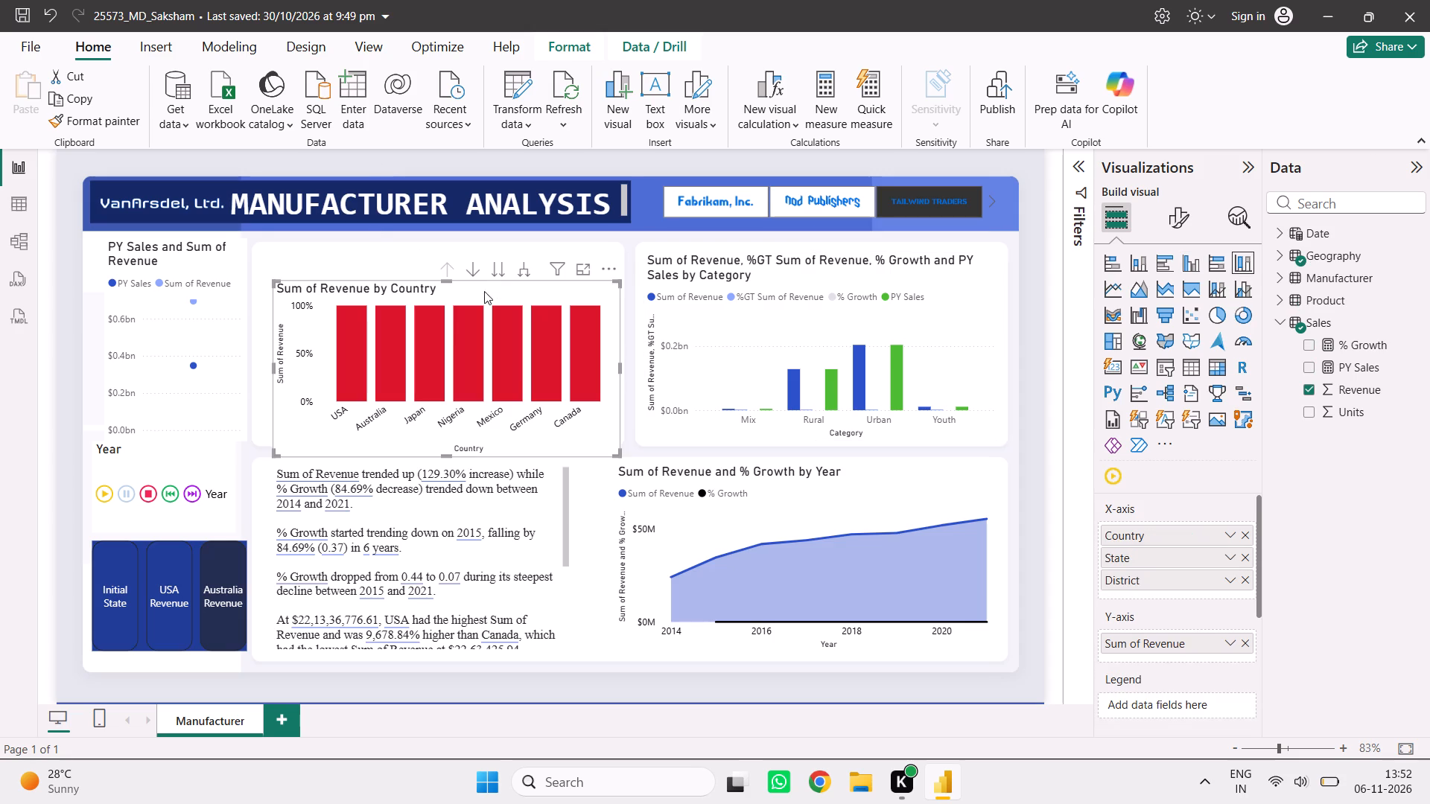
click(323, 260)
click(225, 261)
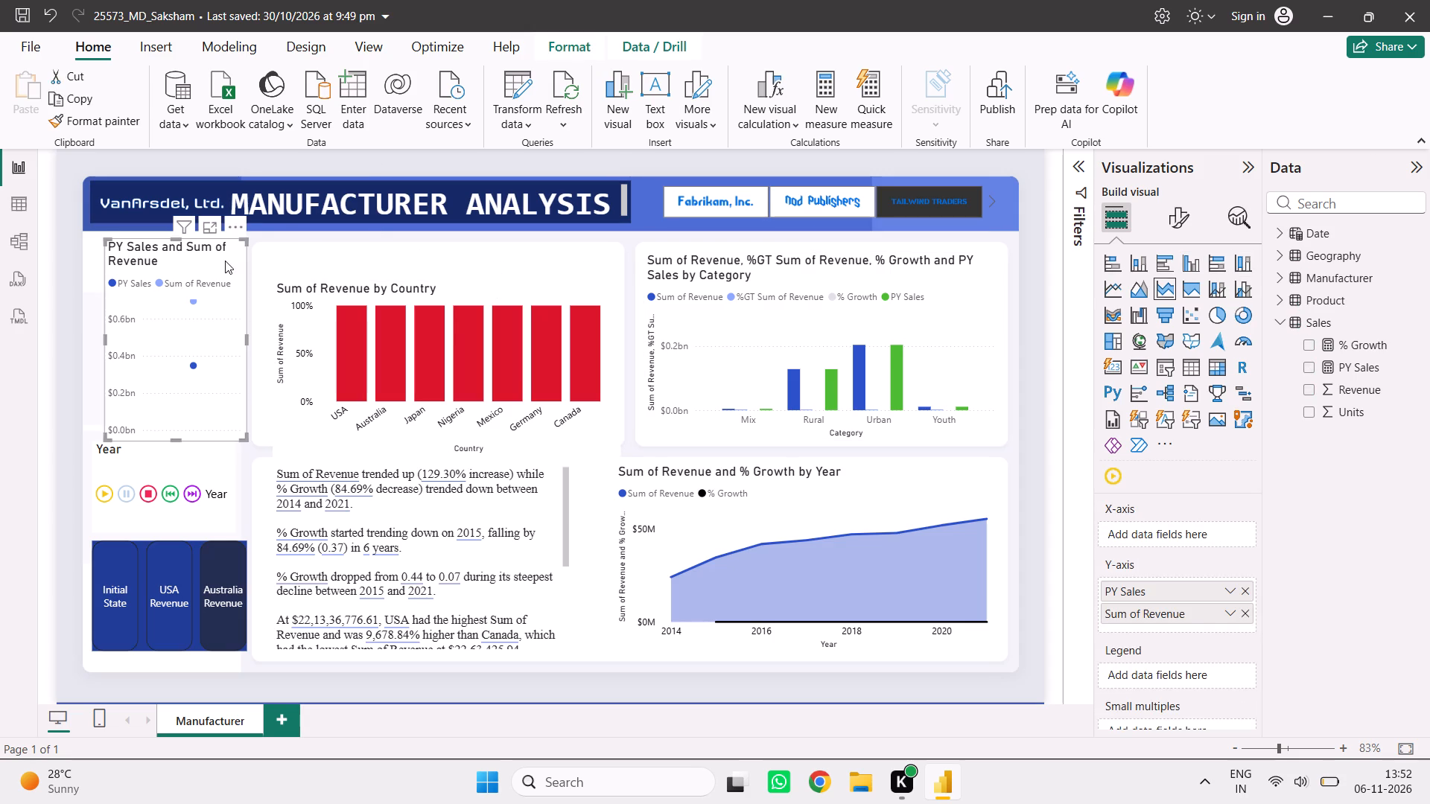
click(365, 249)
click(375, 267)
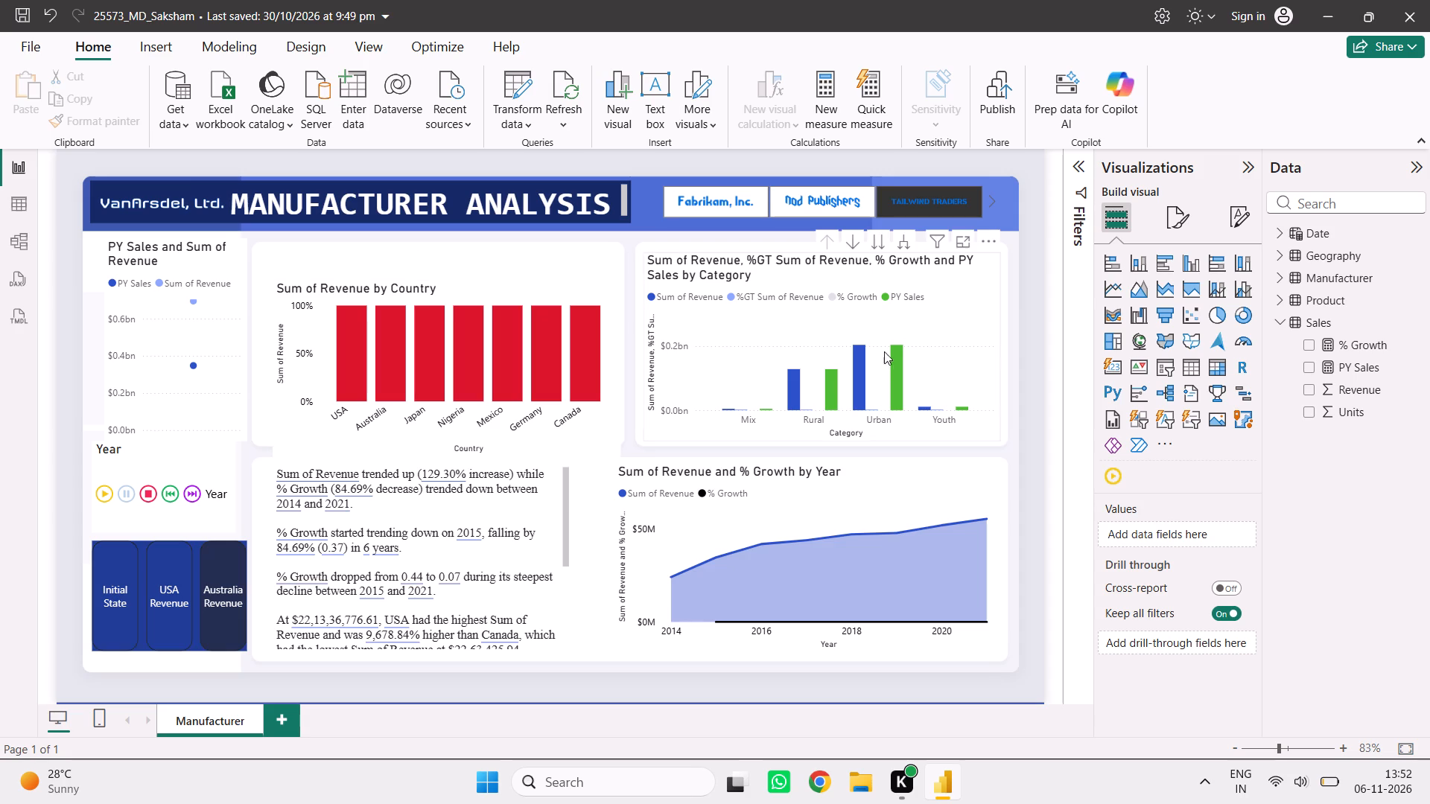
Convert the Sum of Revenue, %GT, % Growth and PY Sales by Category visual to a 100% stacked area chart.
click(924, 329)
click(1145, 269)
click(1151, 304)
click(1185, 279)
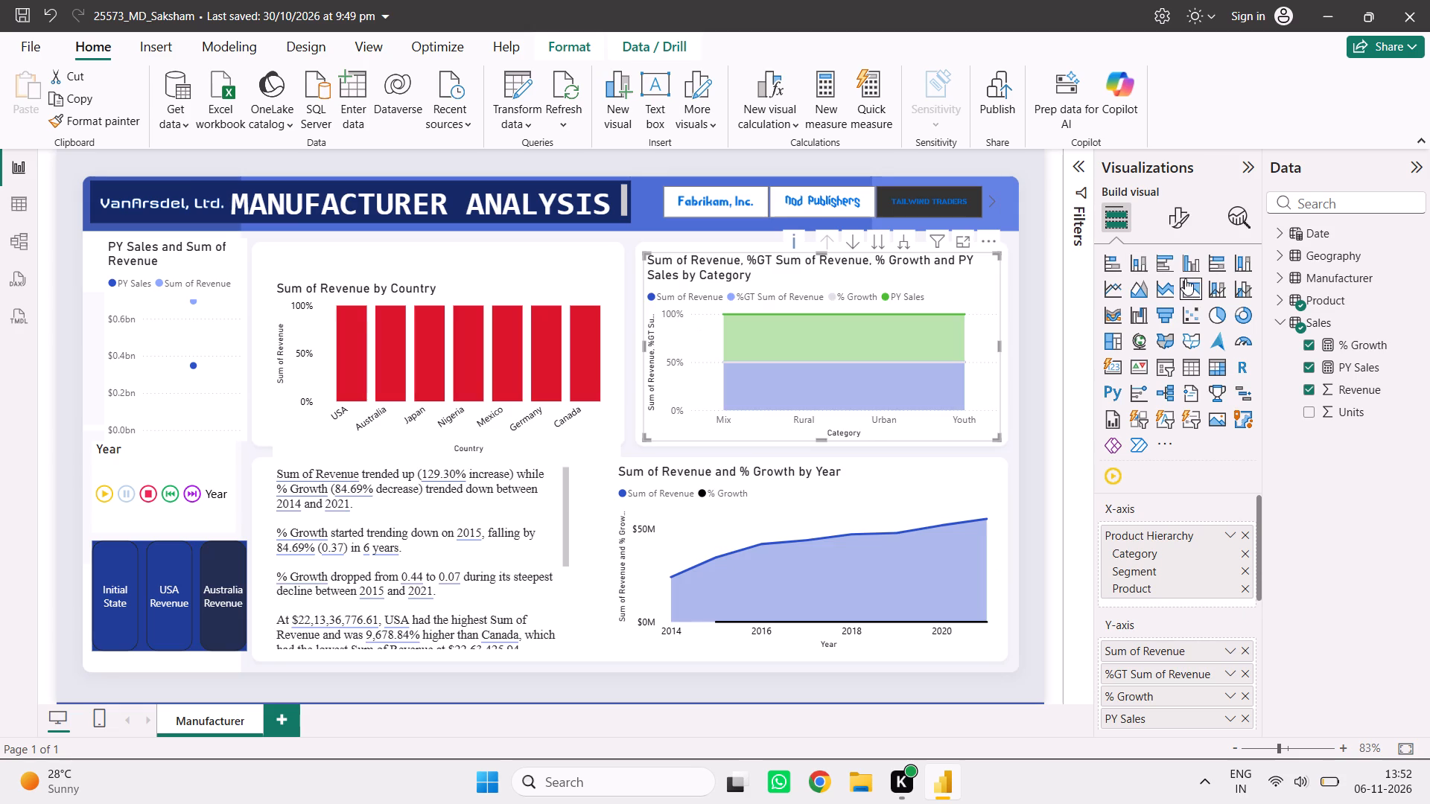
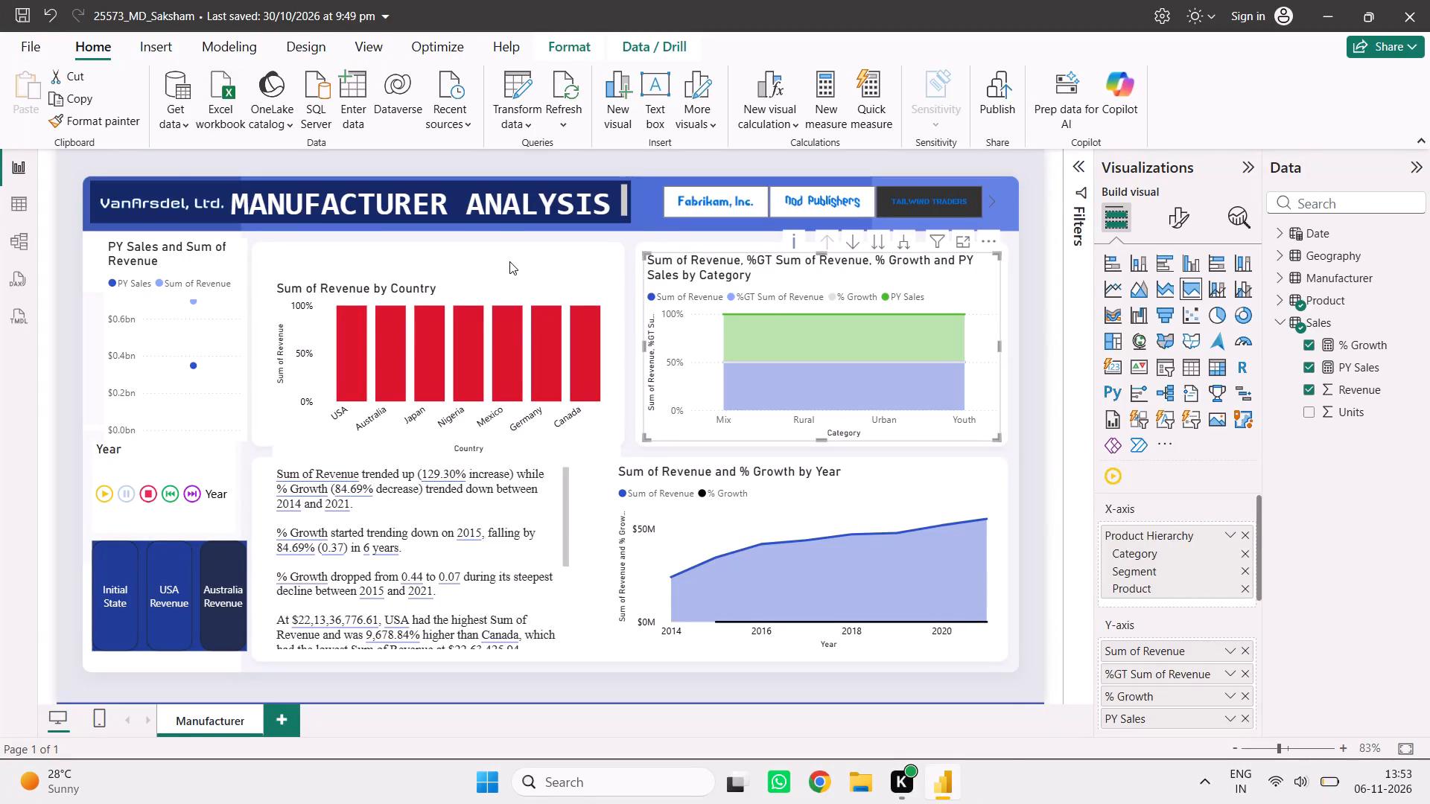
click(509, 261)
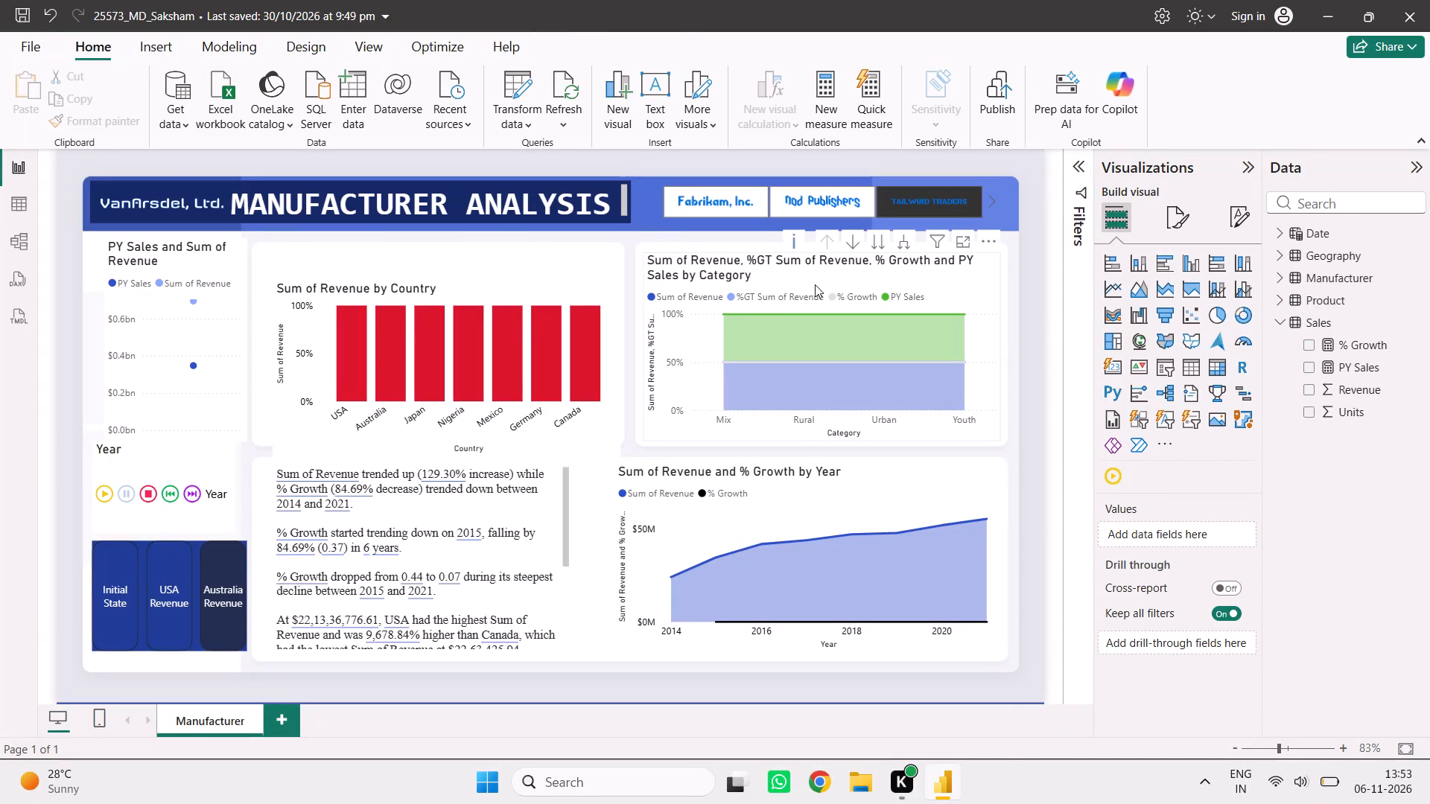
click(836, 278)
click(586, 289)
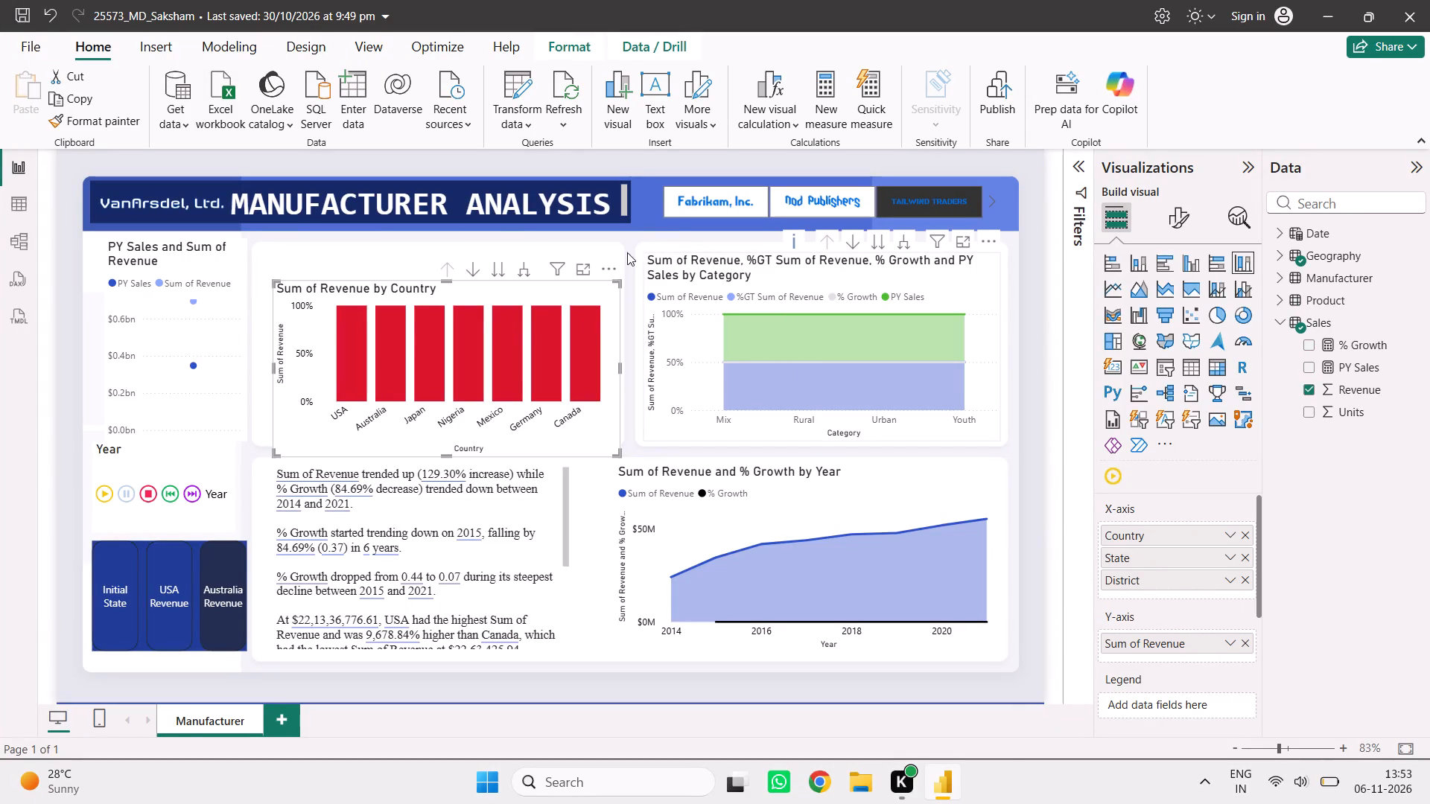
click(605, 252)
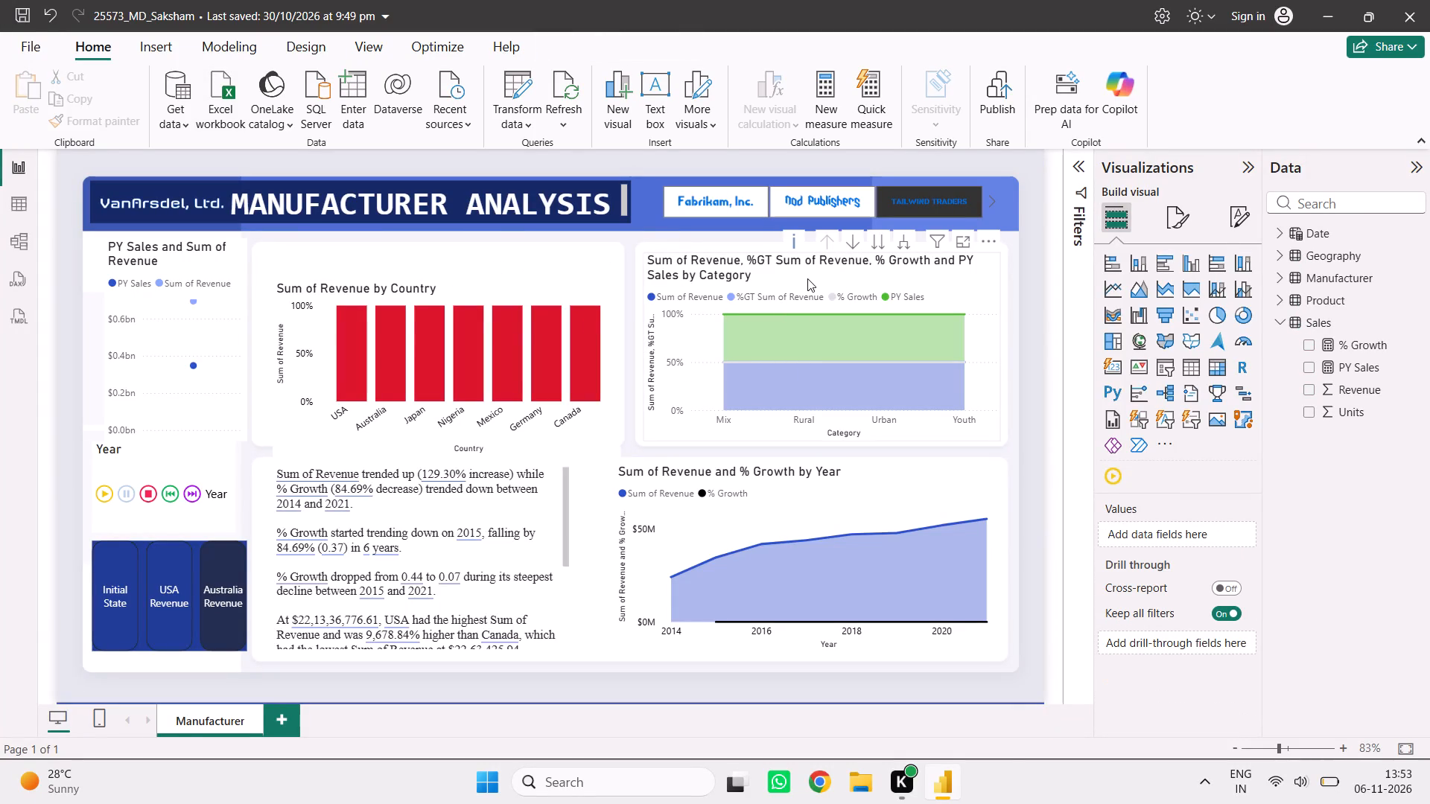
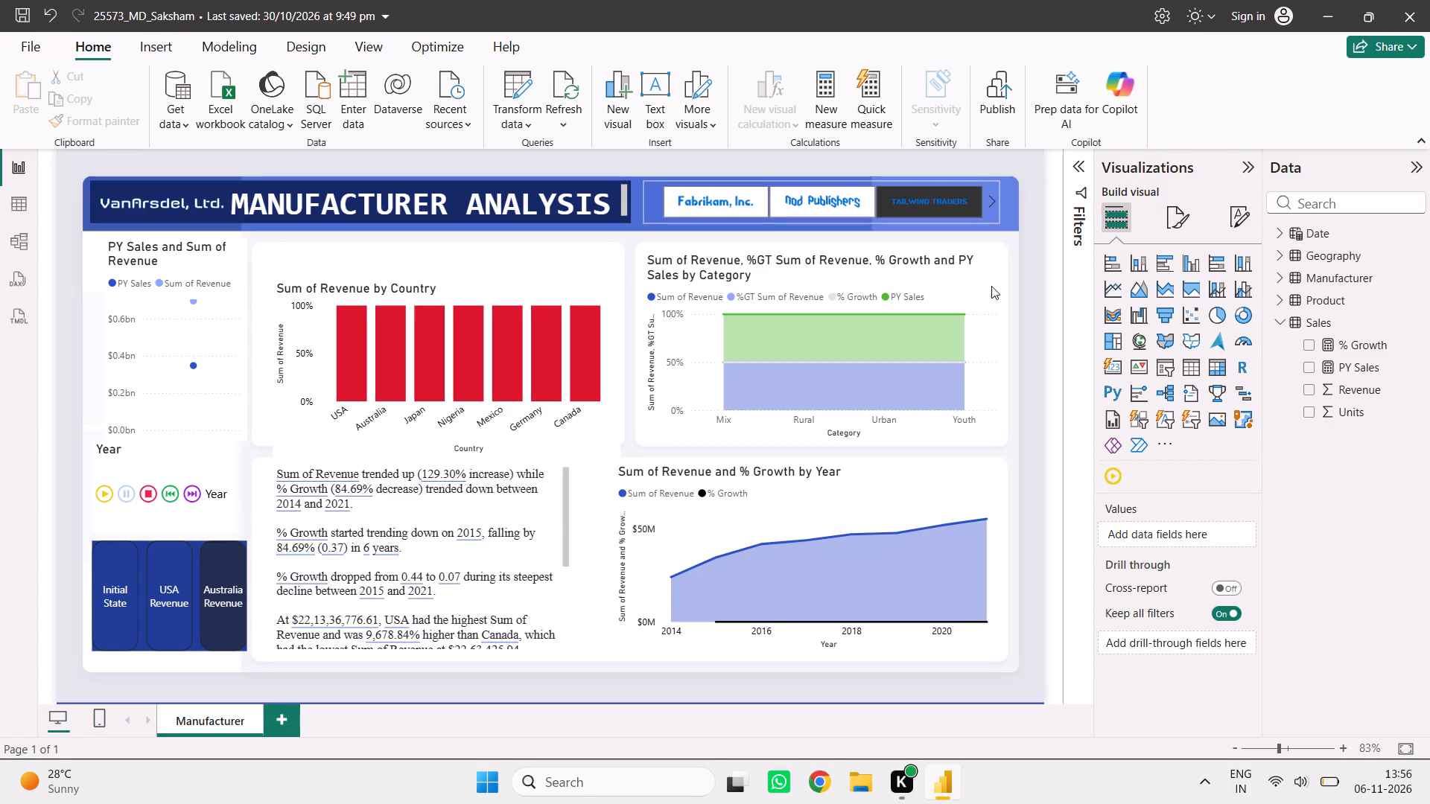
Add an empty funnel chart to the page and place it in the middle, over the existing visuals.
click(1140, 287)
click(1153, 246)
click(1177, 280)
click(1229, 274)
click(1176, 255)
click(1159, 274)
drag(1180, 319, 1188, 319)
click(1220, 301)
click(1219, 278)
click(1169, 286)
drag(282, 273, 593, 401)
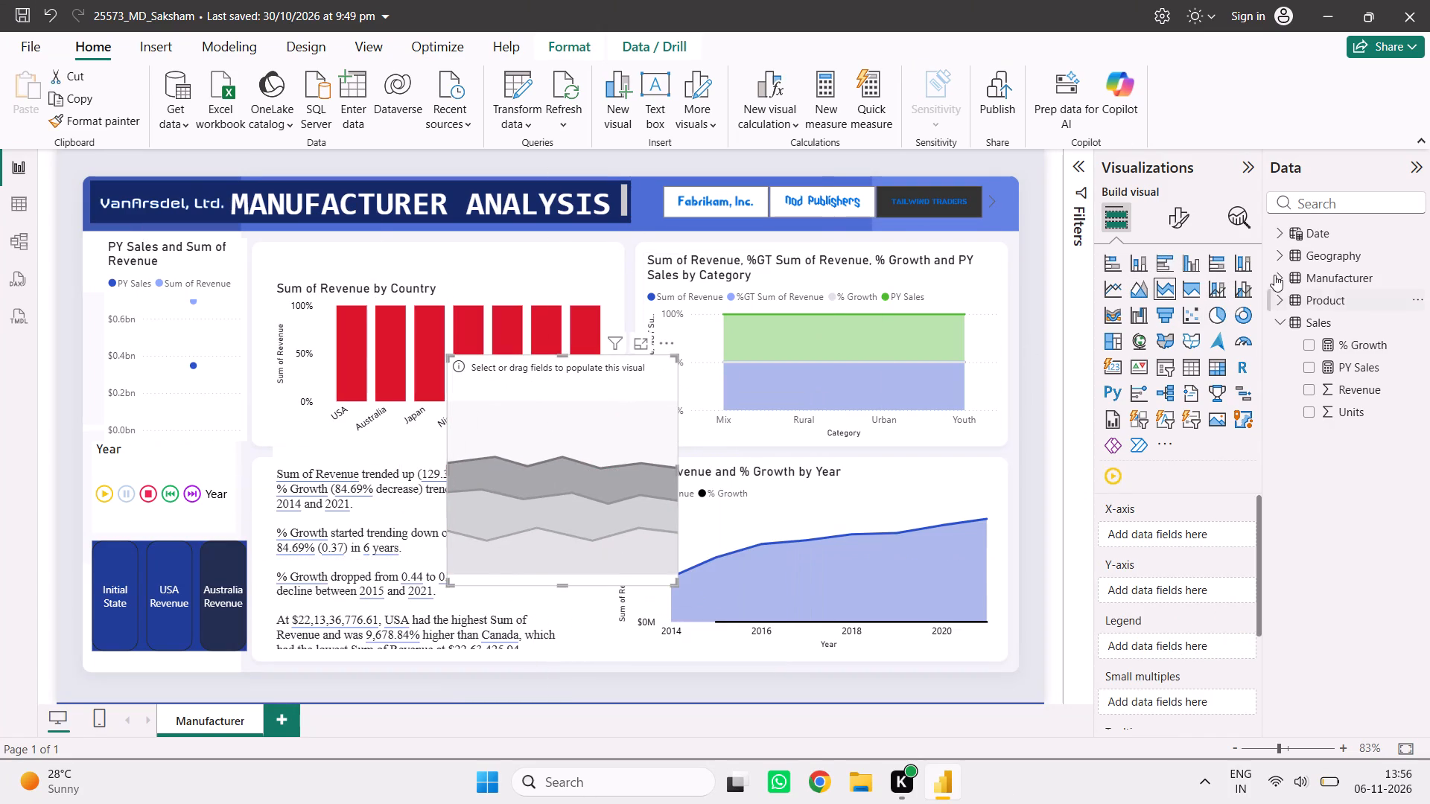
click(1223, 269)
click(1157, 309)
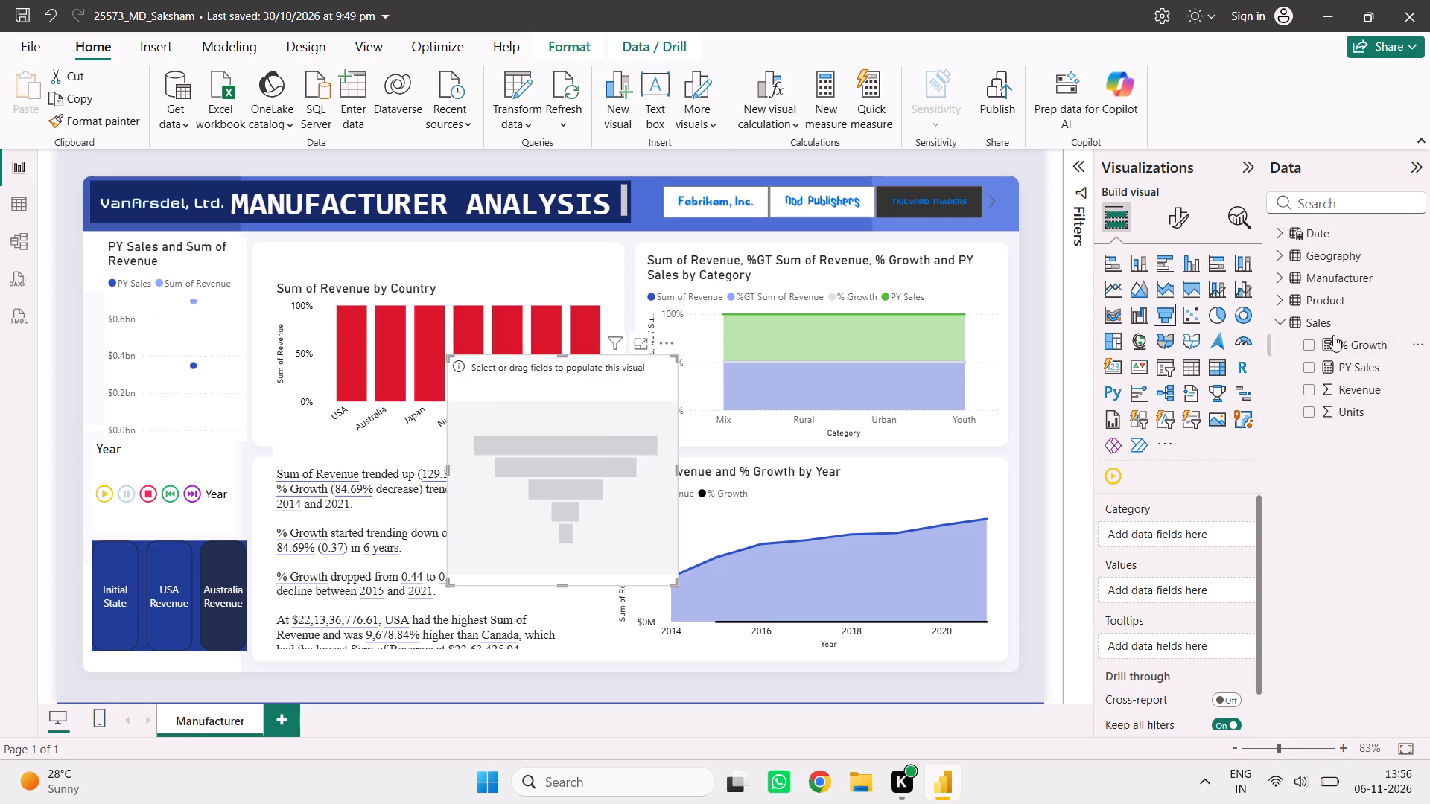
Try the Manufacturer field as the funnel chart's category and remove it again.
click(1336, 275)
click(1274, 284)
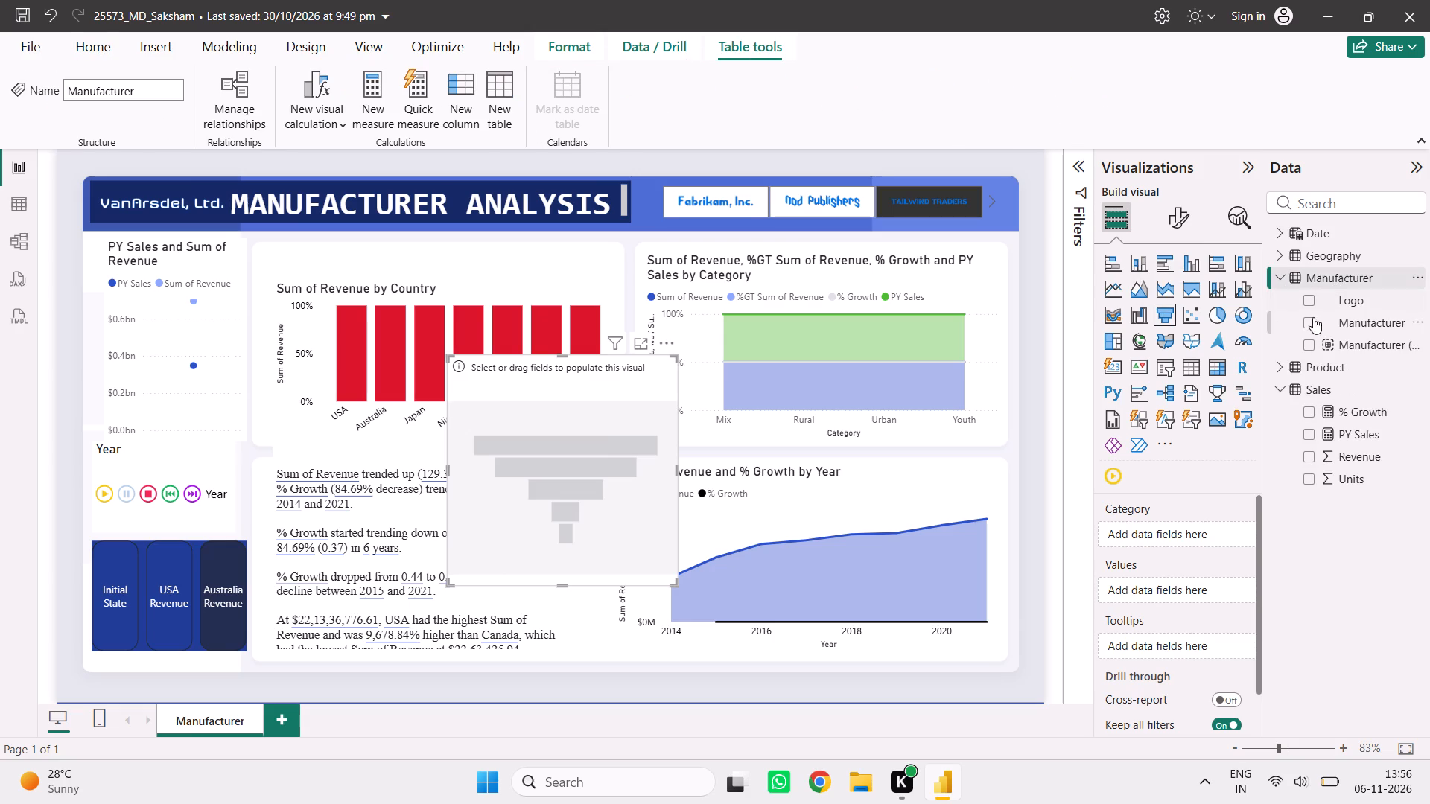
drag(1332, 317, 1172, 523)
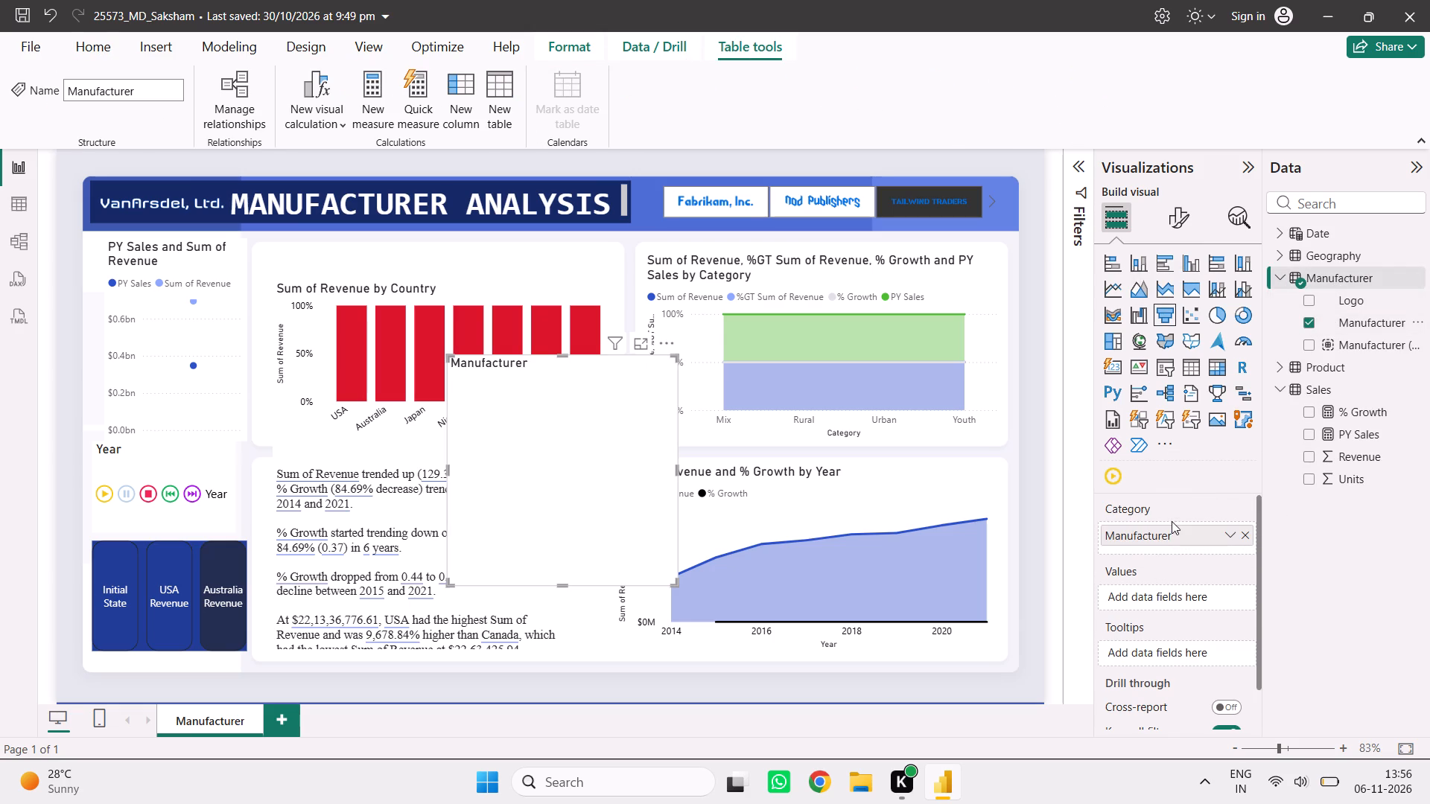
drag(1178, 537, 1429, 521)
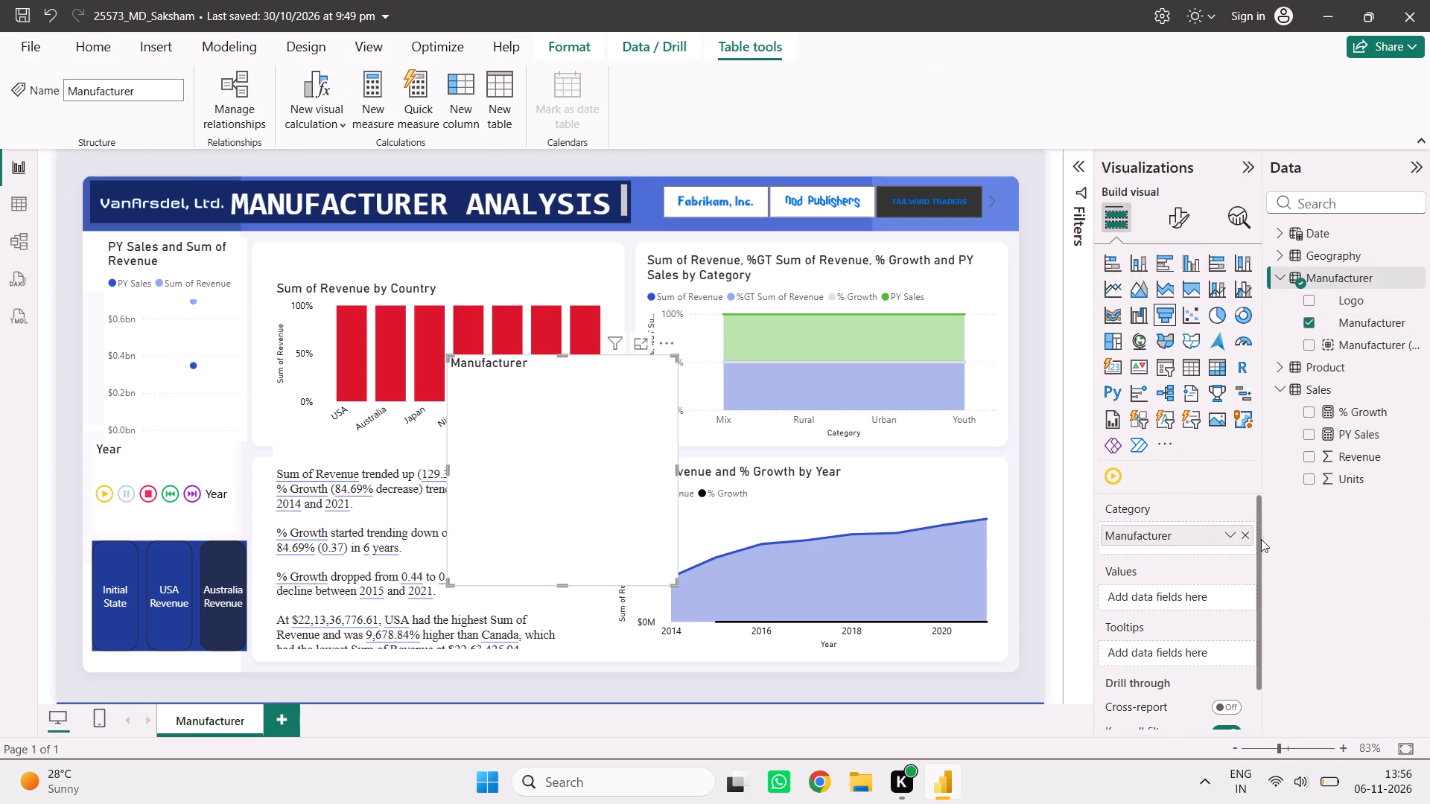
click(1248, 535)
Assign Revenue from the Sales table to the funnel chart's values, moving it out of the category.
drag(1357, 457, 1149, 542)
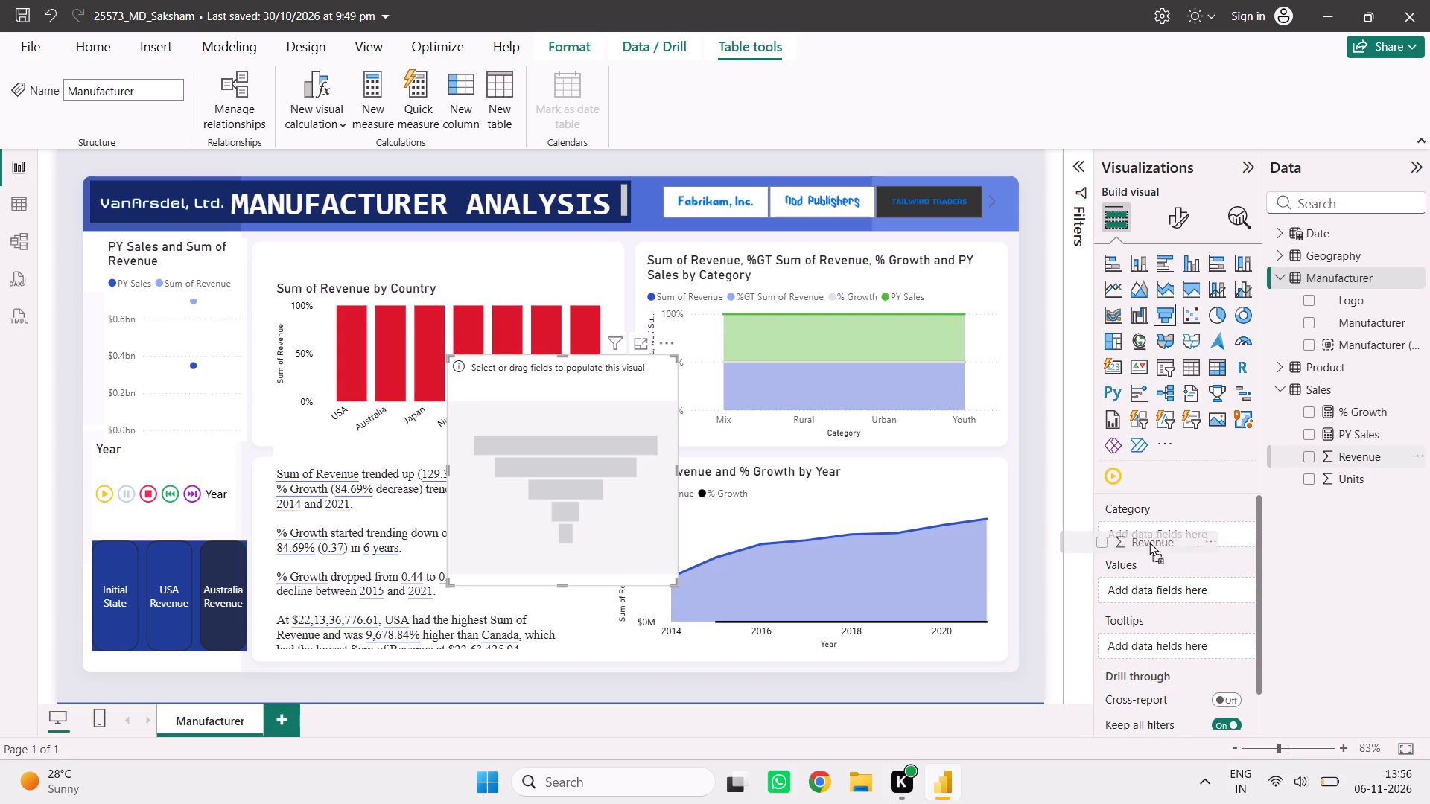
drag(1149, 542, 1188, 528)
drag(1185, 537, 1199, 599)
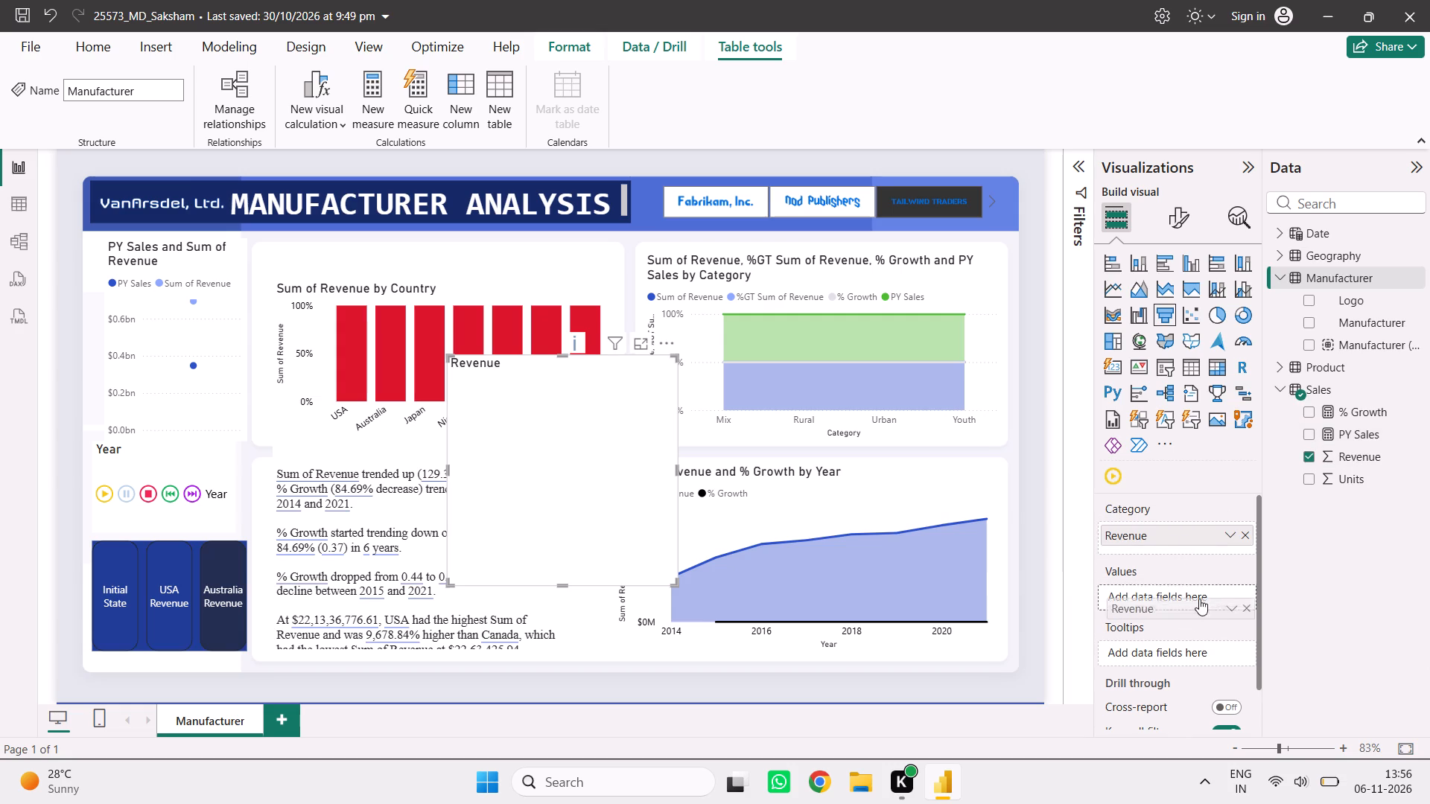
drag(1199, 599, 1201, 598)
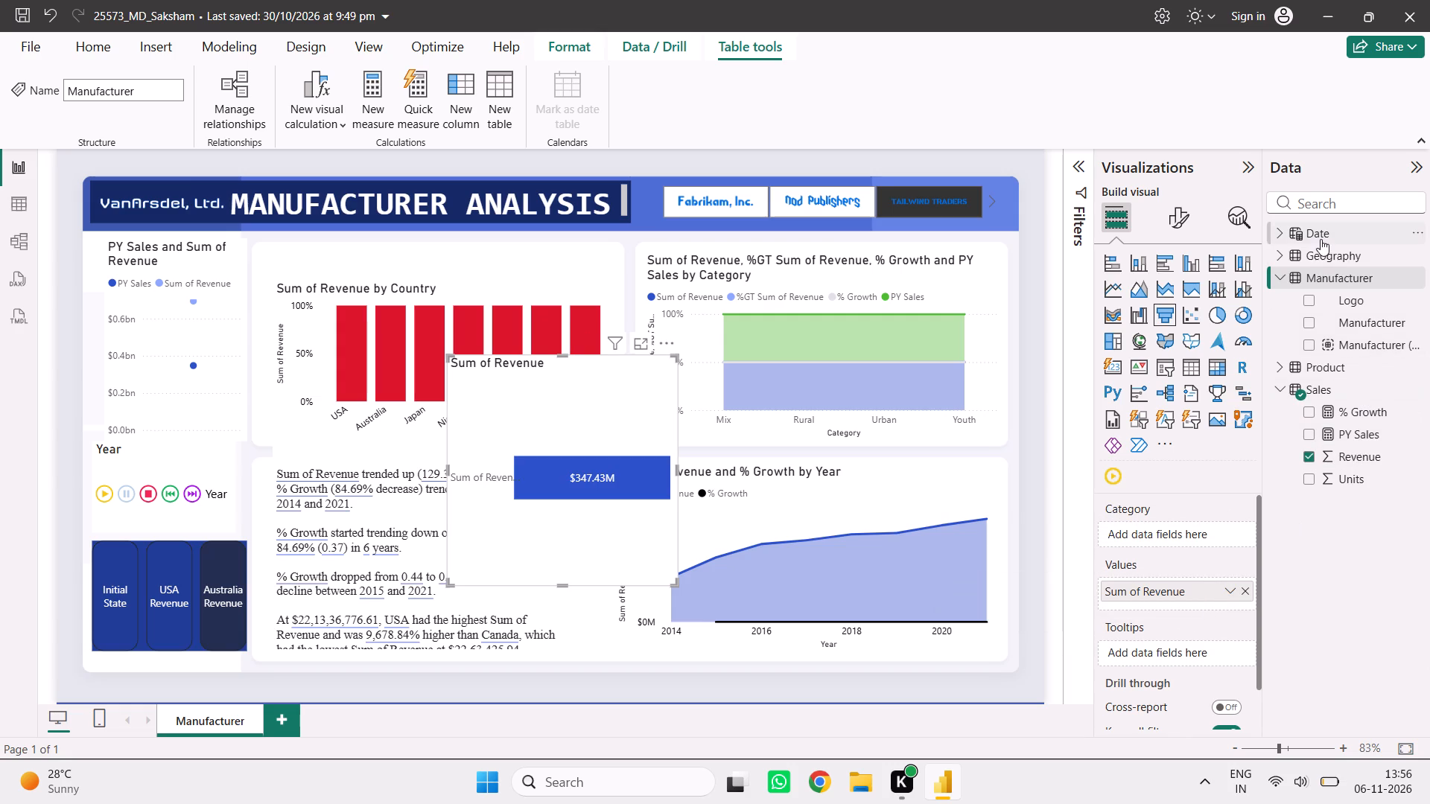
Try District and State from the Geography table as funnel categories, add Country, and remove the others so only Country is used.
click(1332, 266)
click(1283, 249)
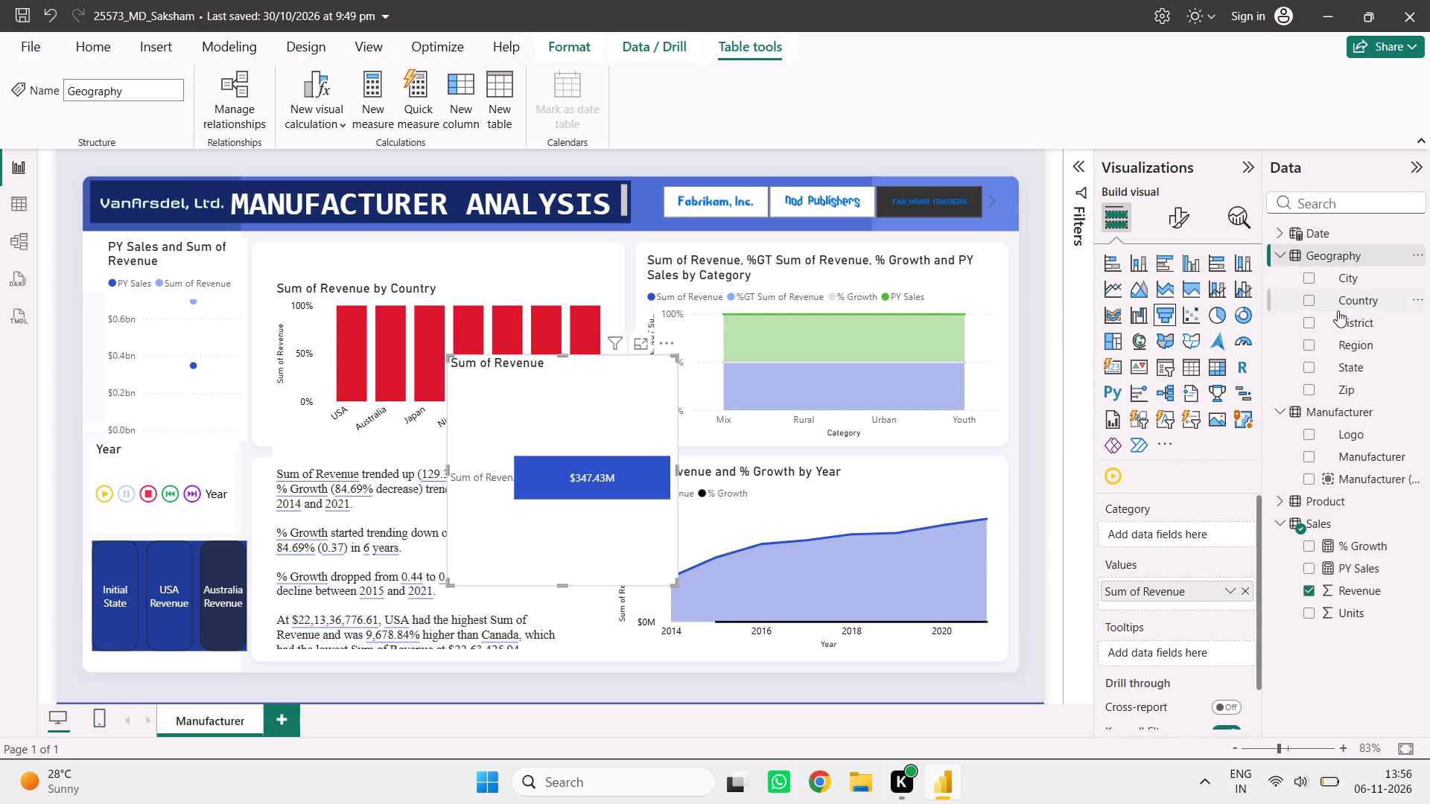
drag(1361, 328, 1180, 536)
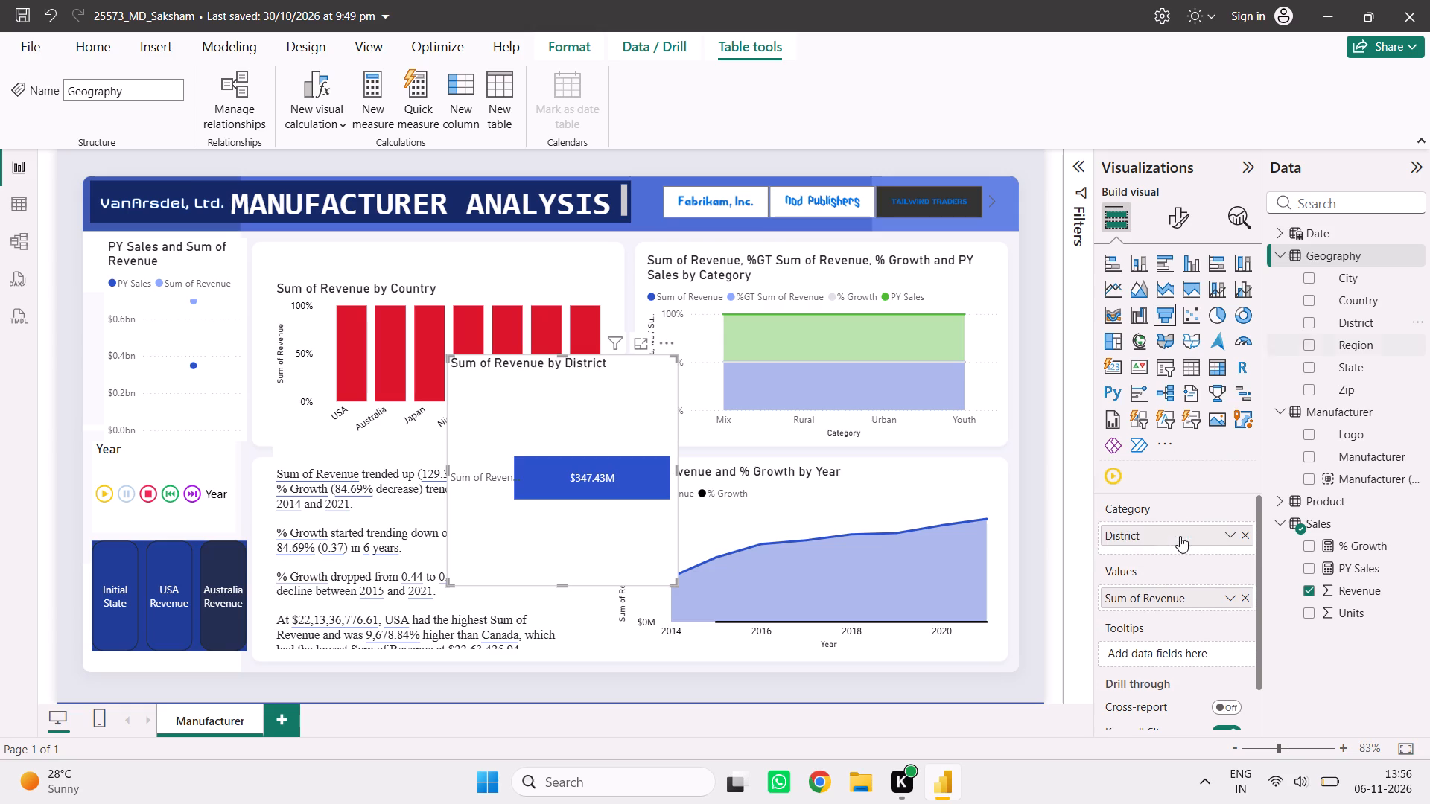
drag(1355, 281, 1195, 546)
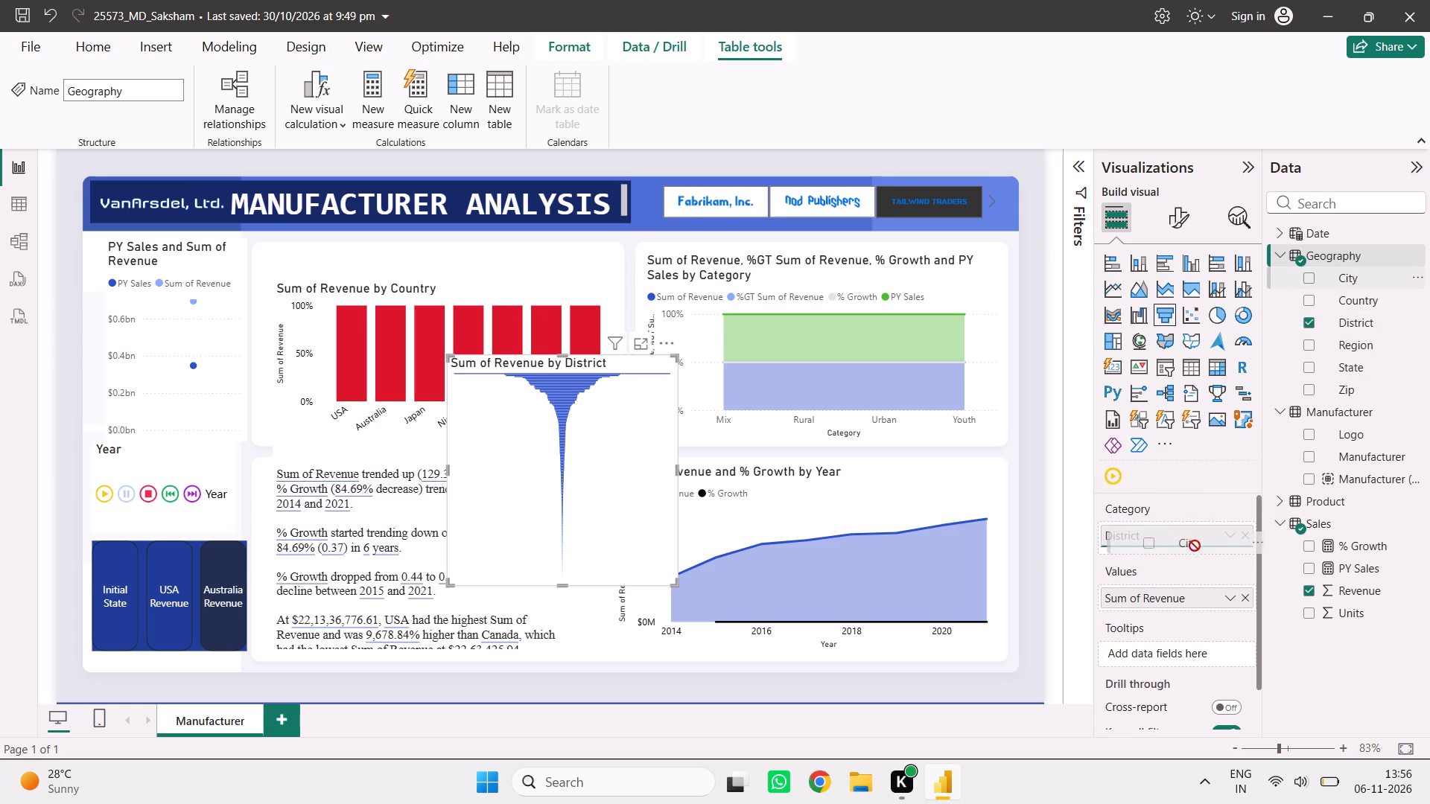
drag(1195, 546, 1369, 315)
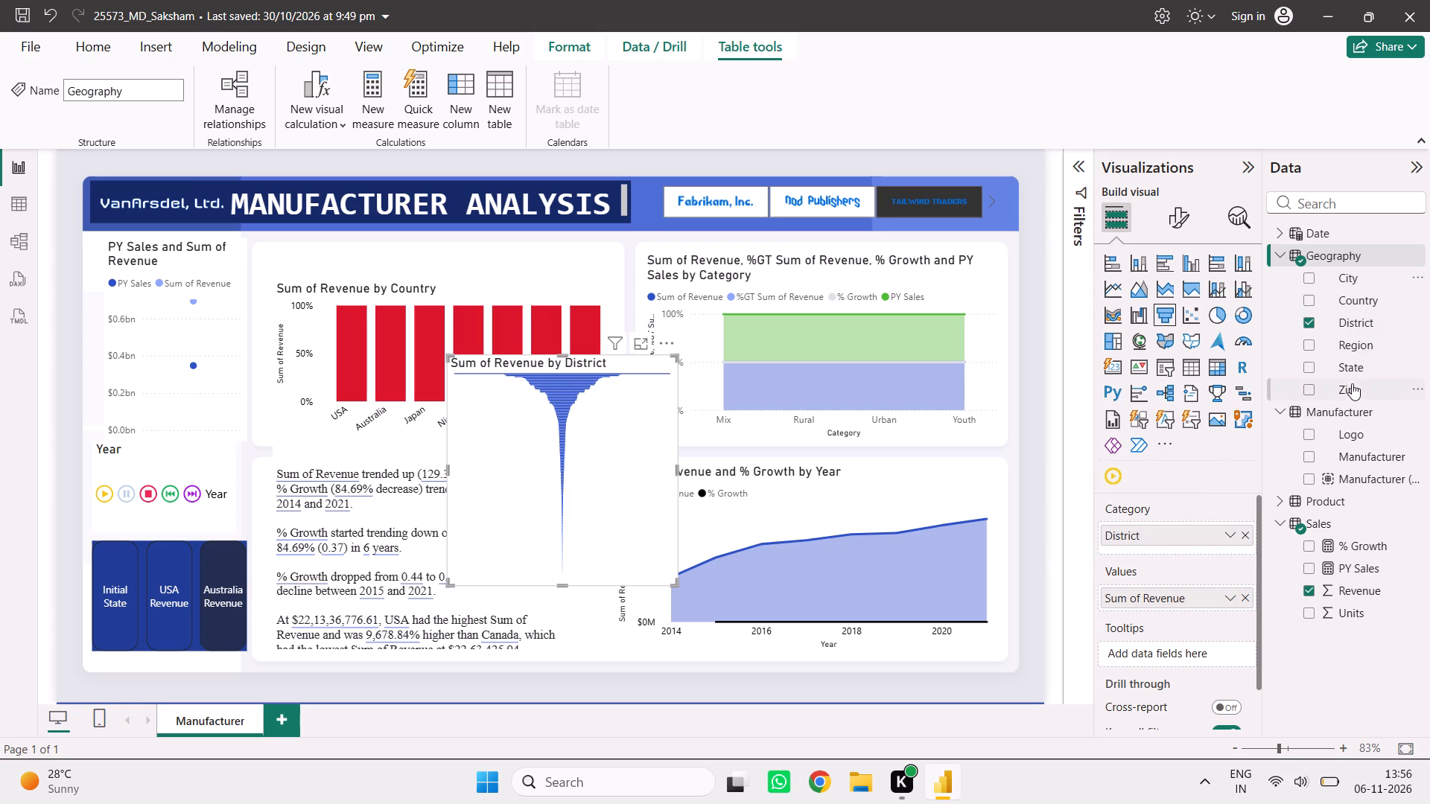
drag(1357, 366, 1180, 541)
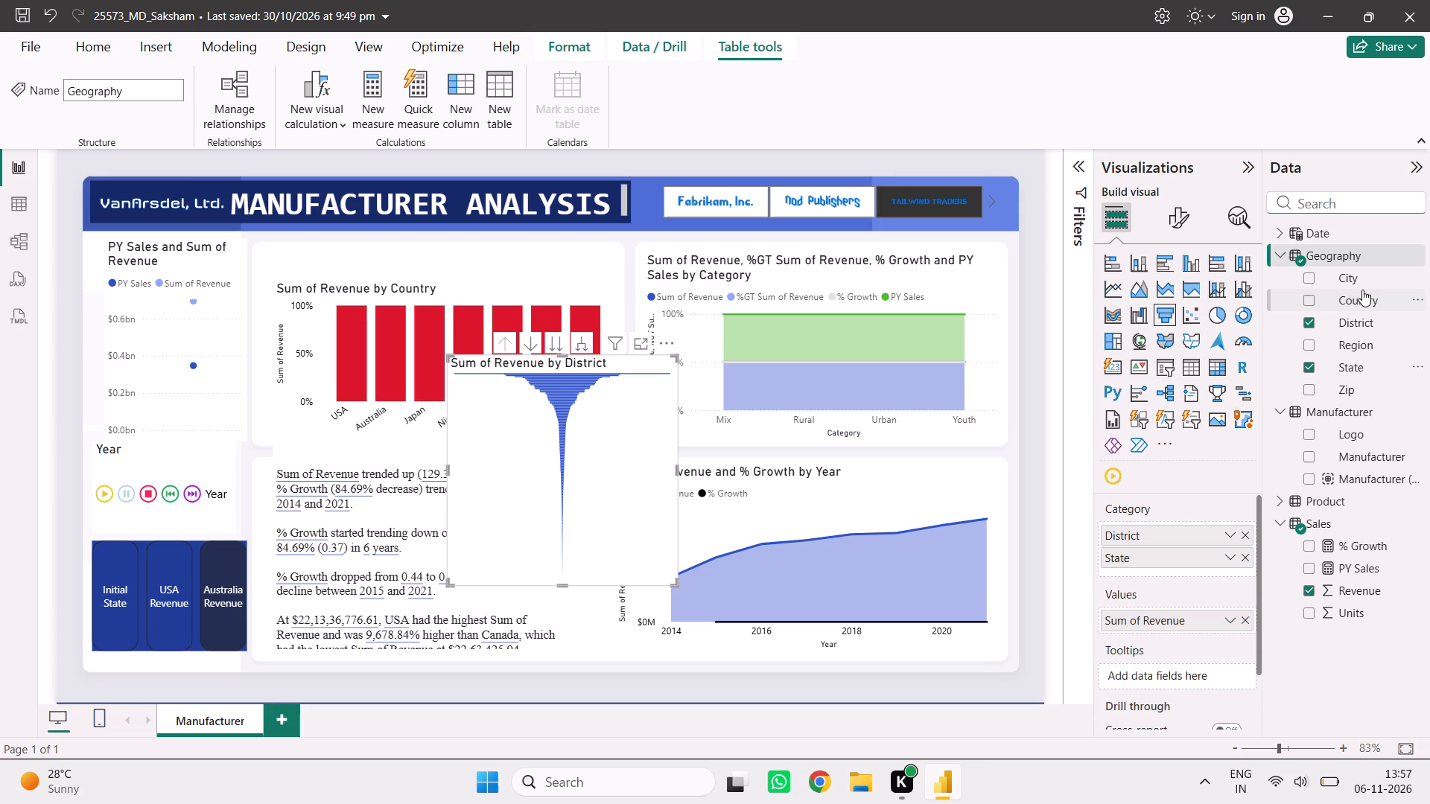
drag(1362, 290, 1176, 561)
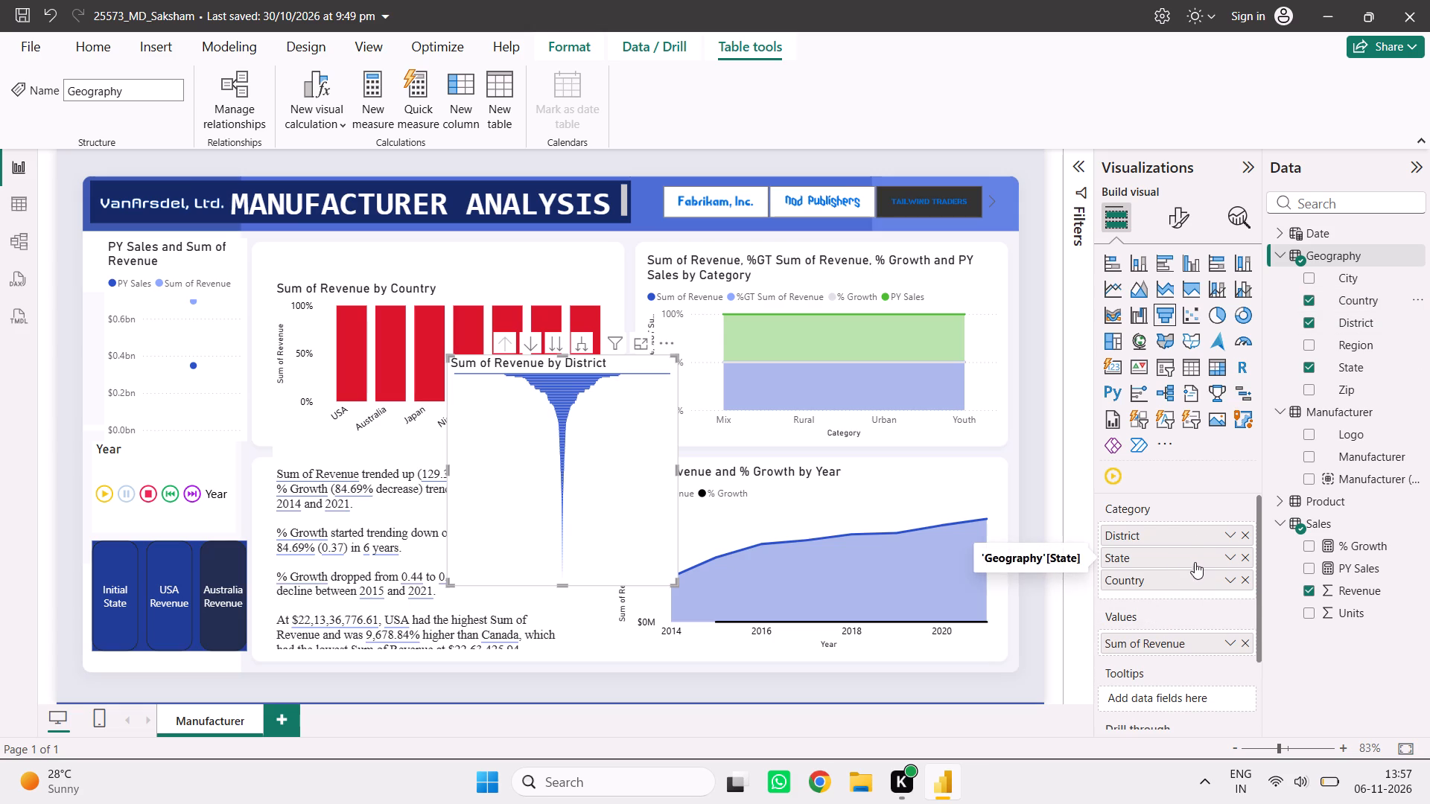
click(1252, 533)
click(1248, 534)
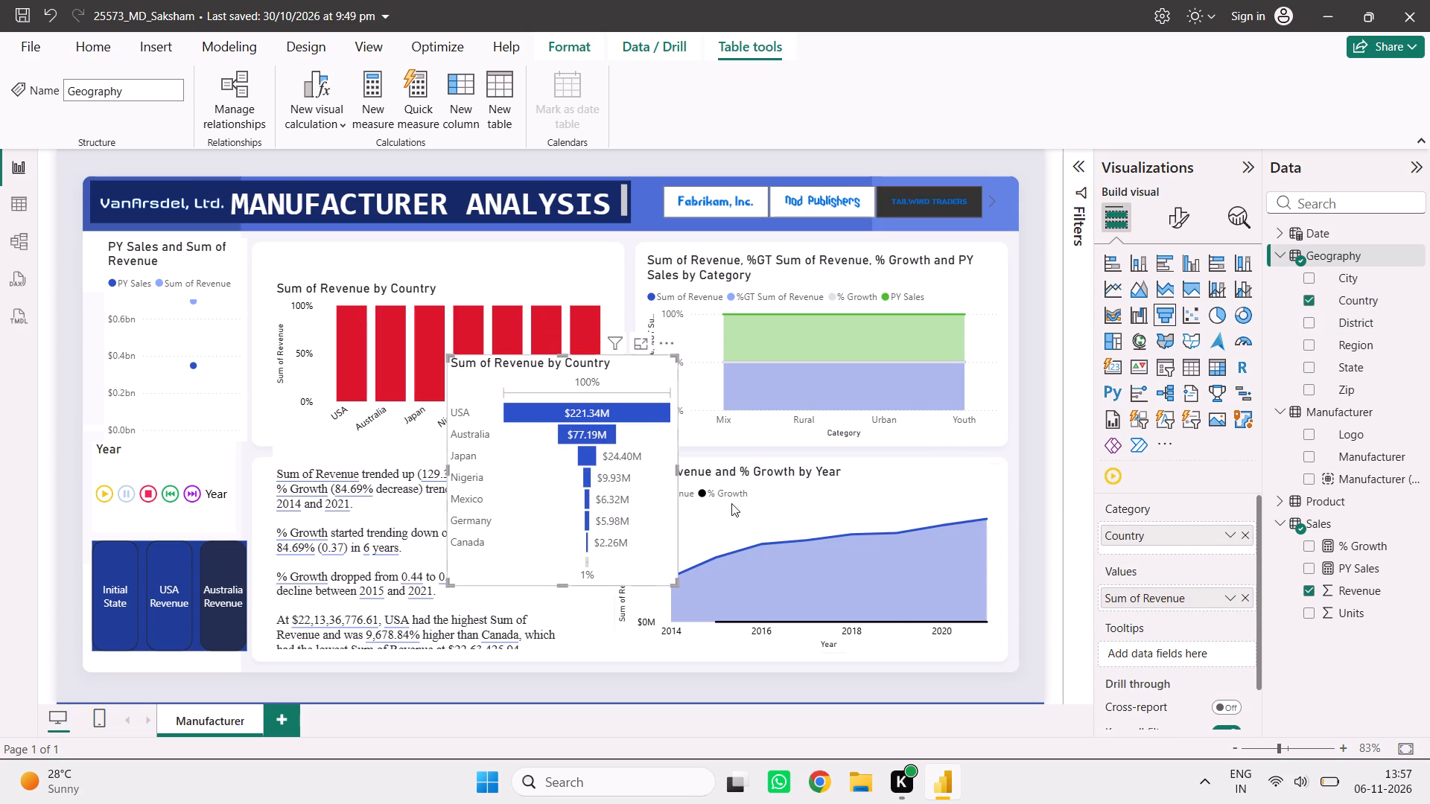
Convert the new revenue by country funnel to a line and stacked column chart.
click(1218, 280)
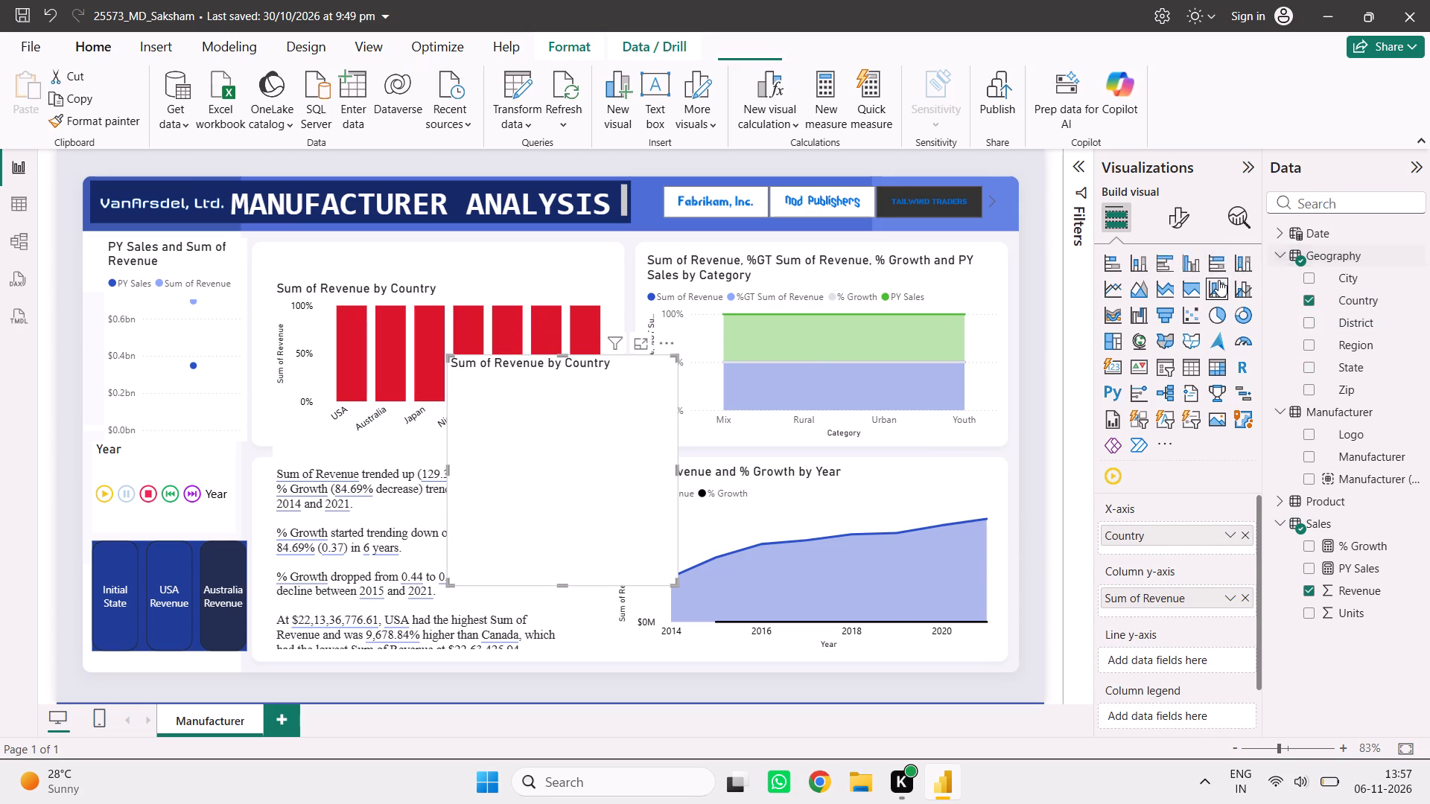
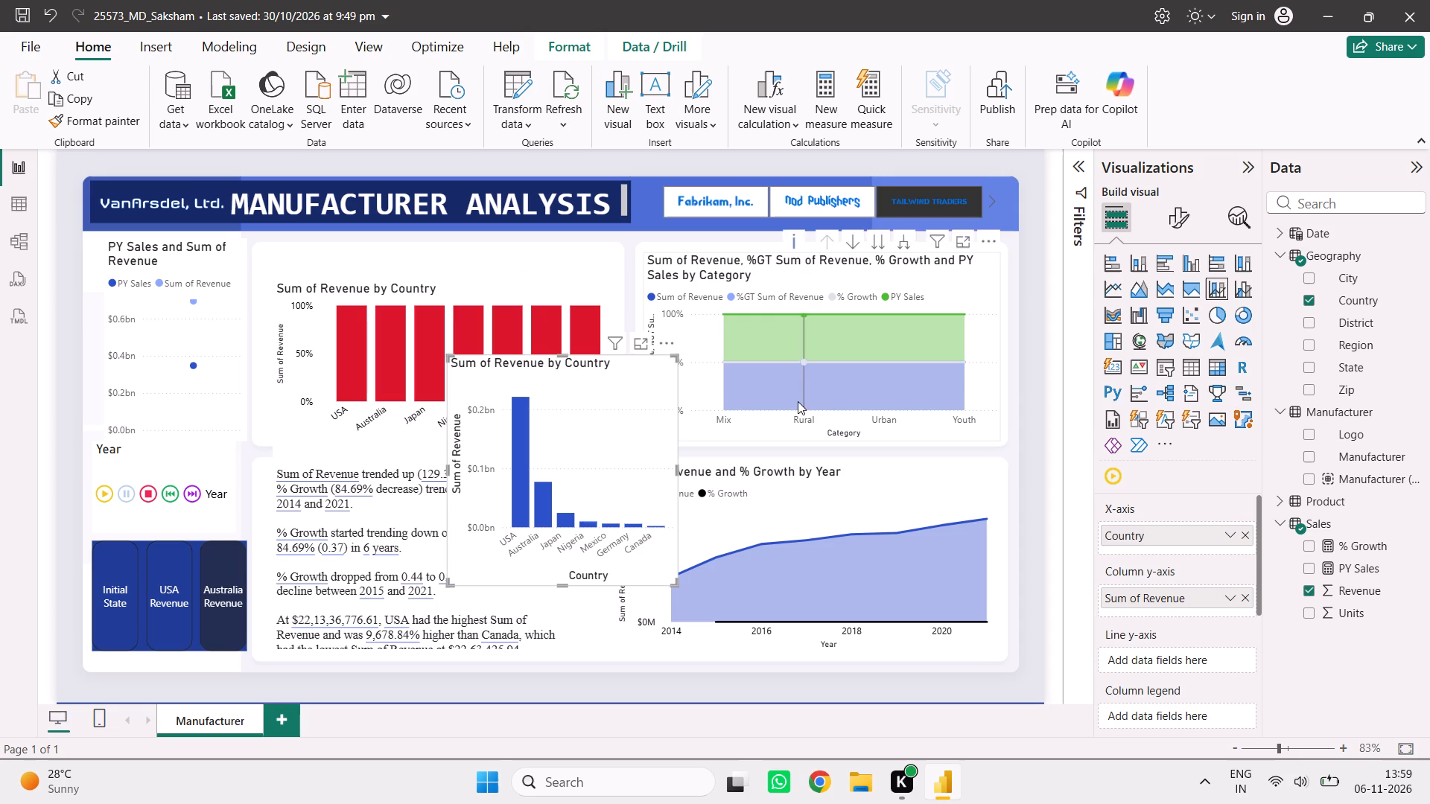
Move the new revenue by country column chart toward the page's left side and widen it to span the page's middle.
drag(610, 367, 465, 345)
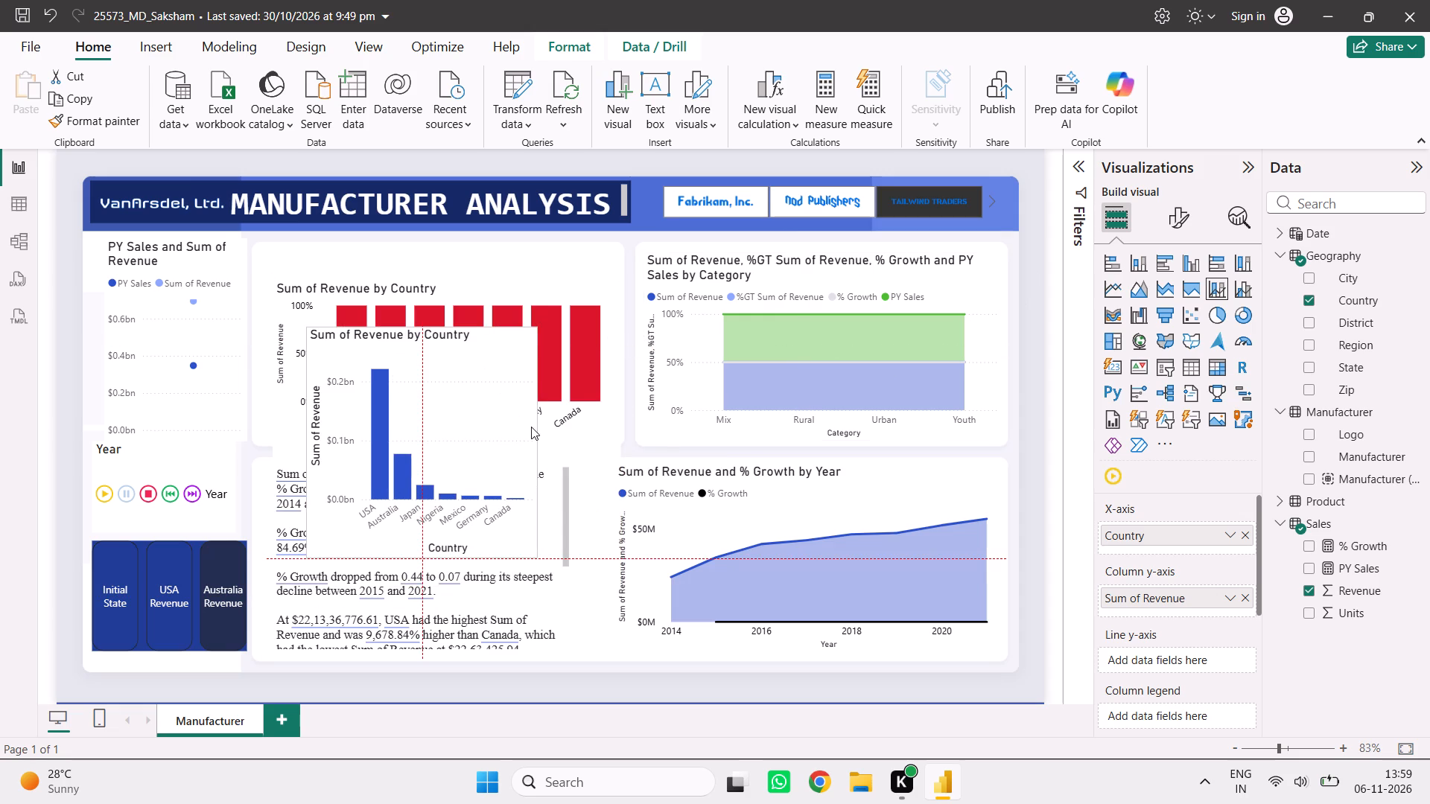
drag(536, 440, 886, 465)
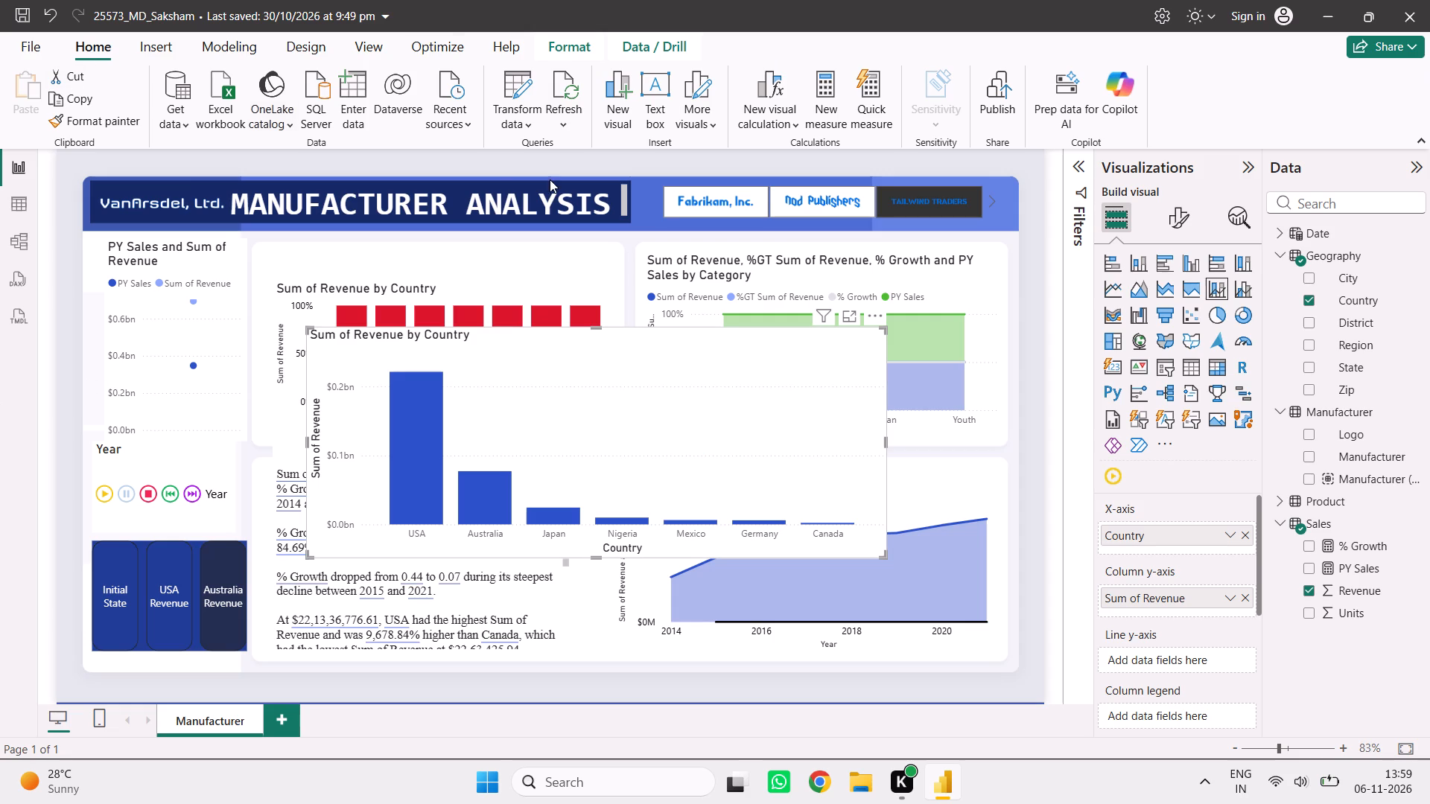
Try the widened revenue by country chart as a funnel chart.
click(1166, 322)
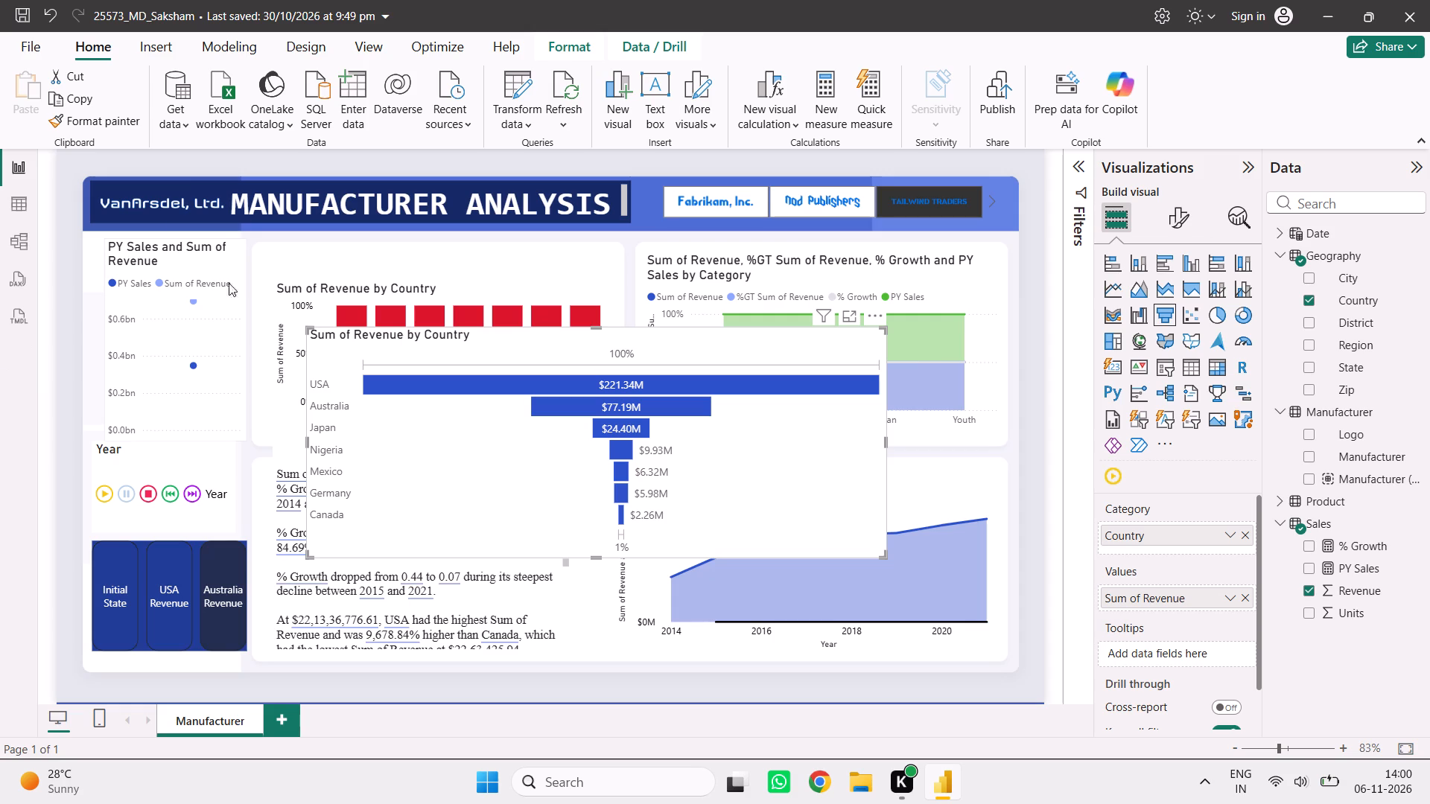
Reposition the new revenue by country chart slightly further right on the page, keeping its height on the page.
drag(775, 409, 497, 419)
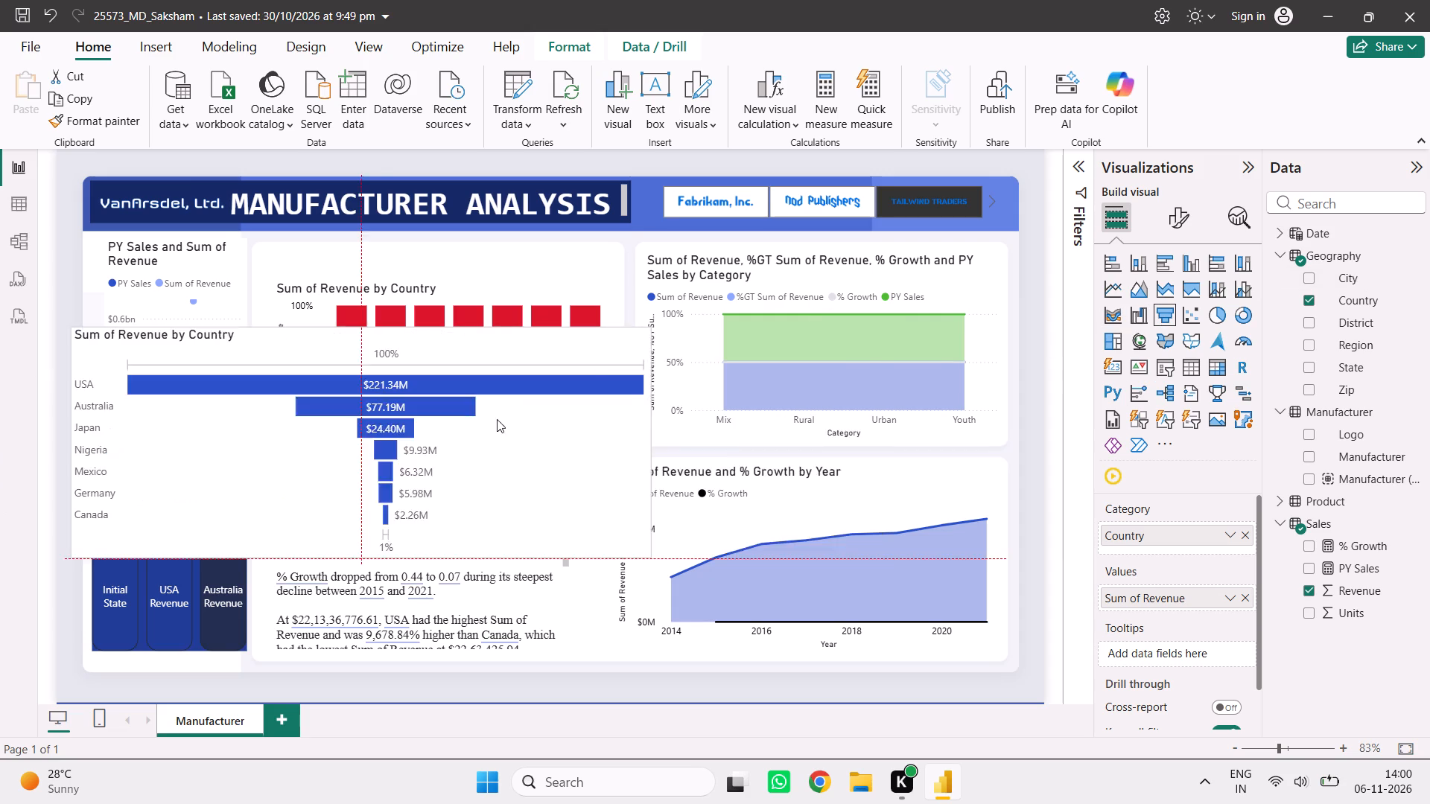
drag(497, 419, 816, 403)
Convert the new revenue by country funnel to a clustered bar chart.
drag(1235, 281, 1228, 281)
click(1171, 268)
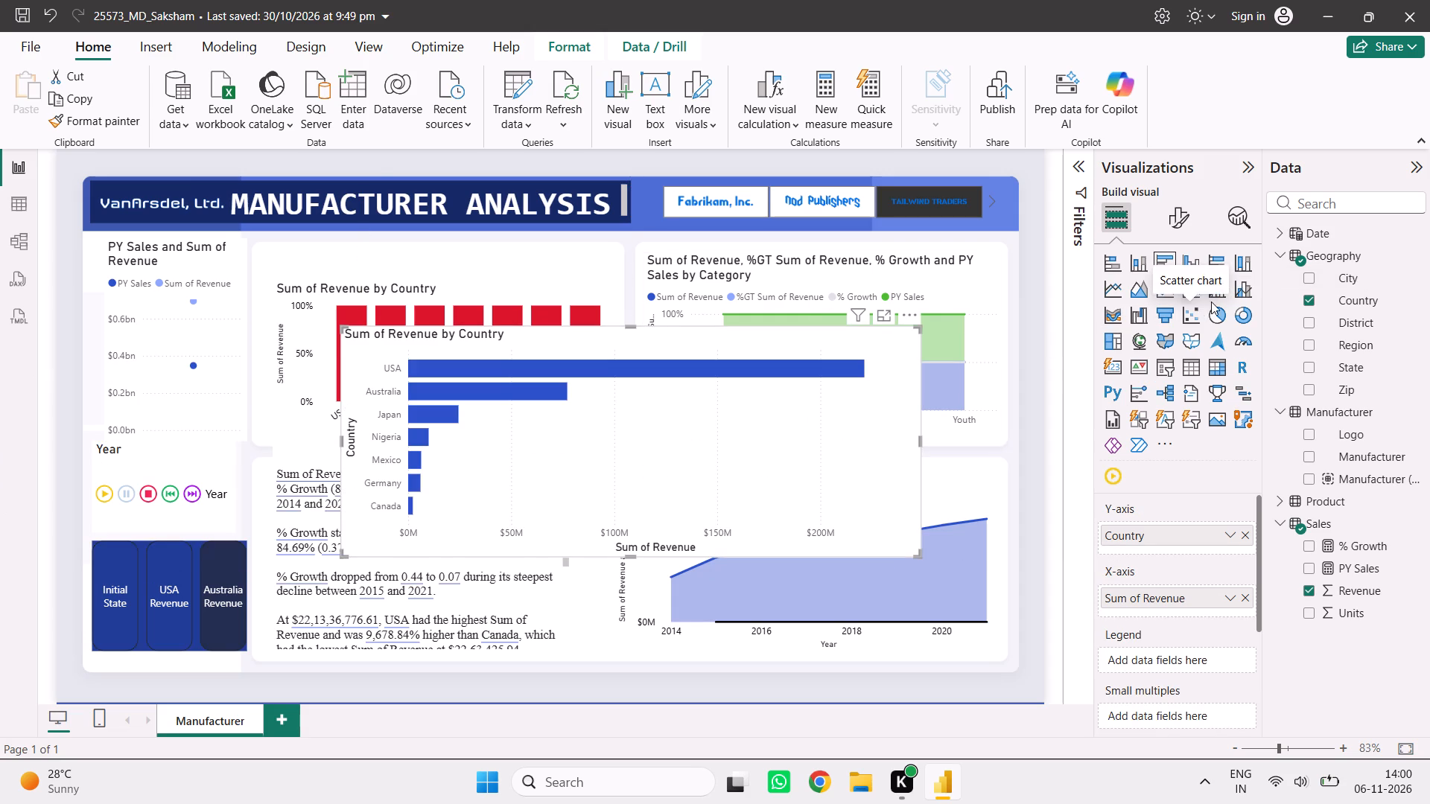
click(1212, 301)
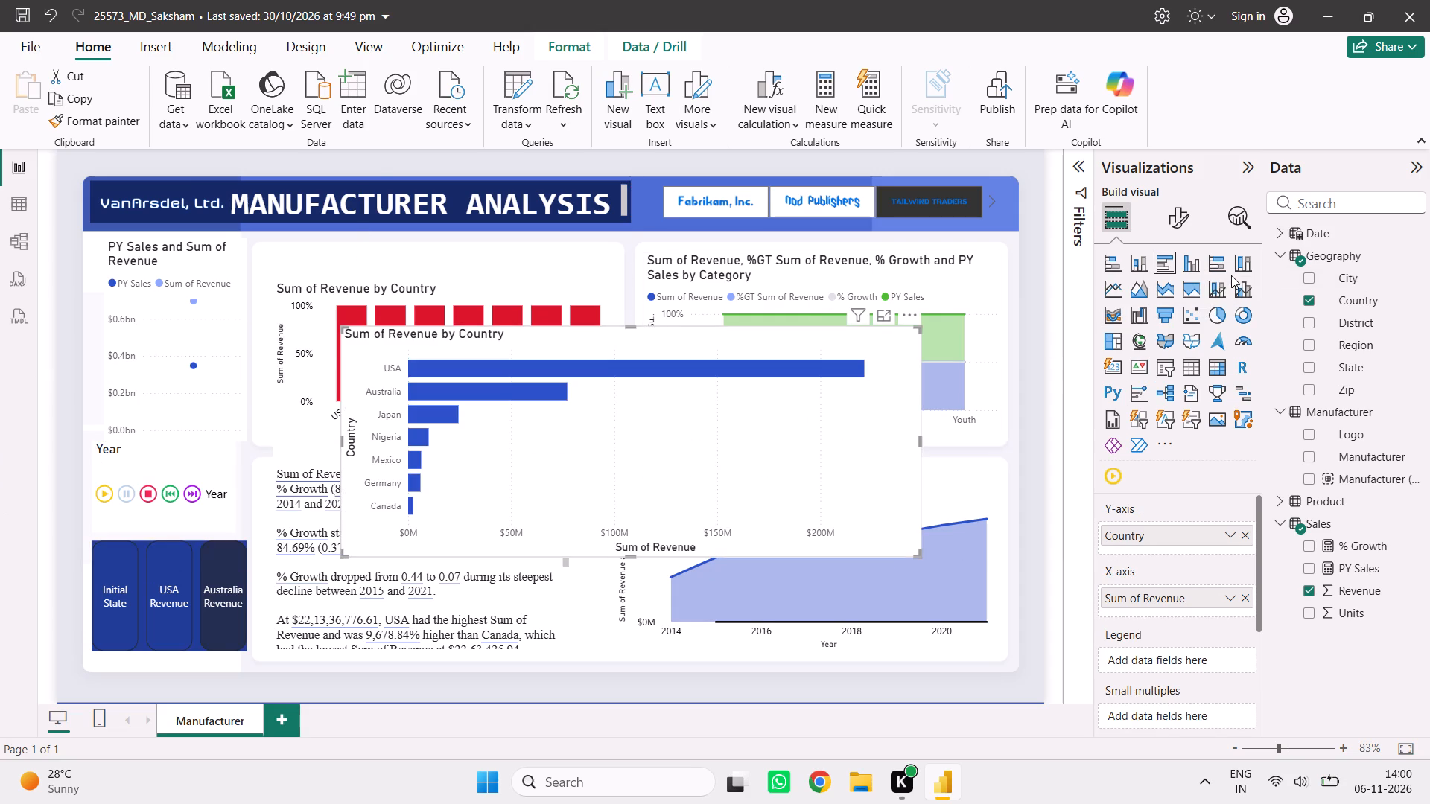
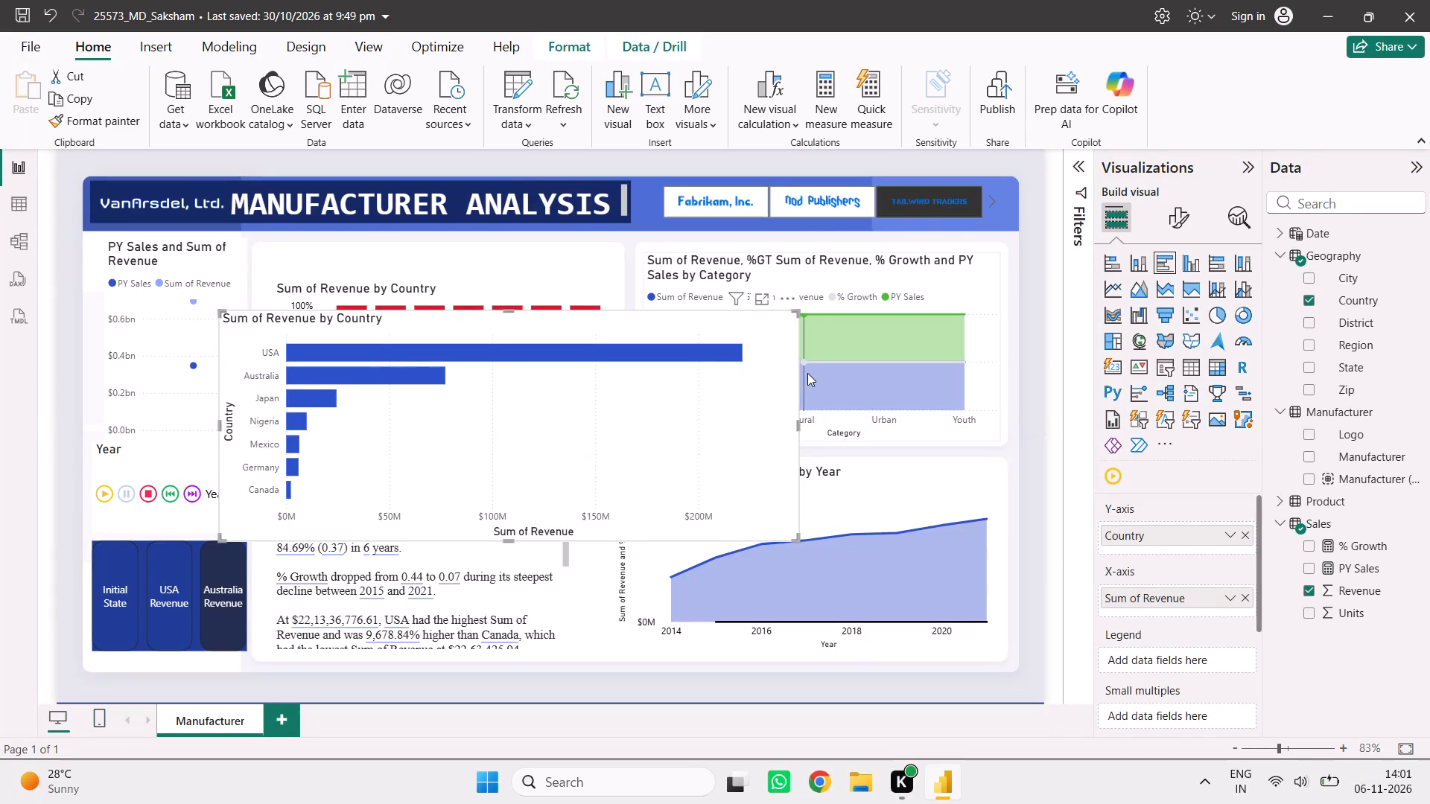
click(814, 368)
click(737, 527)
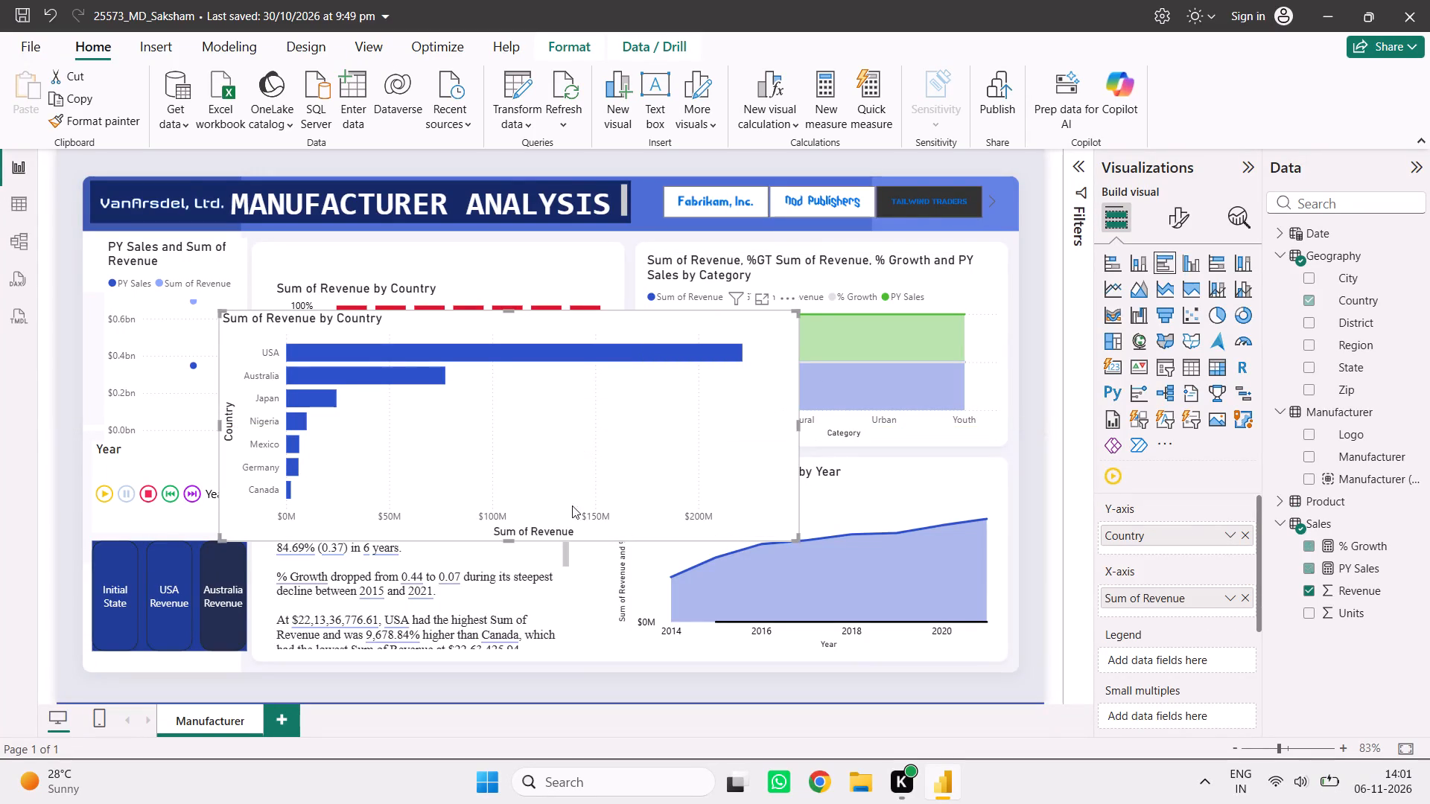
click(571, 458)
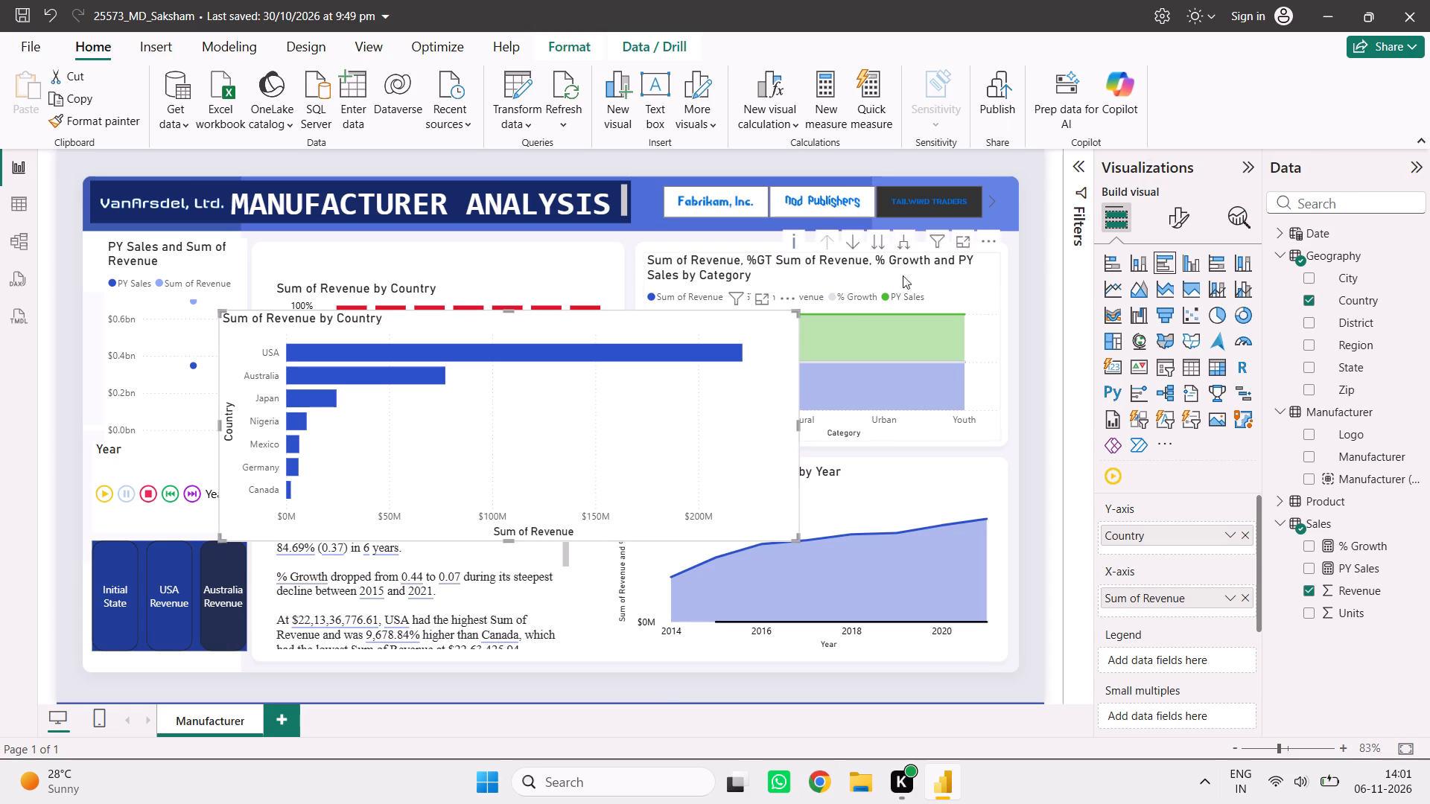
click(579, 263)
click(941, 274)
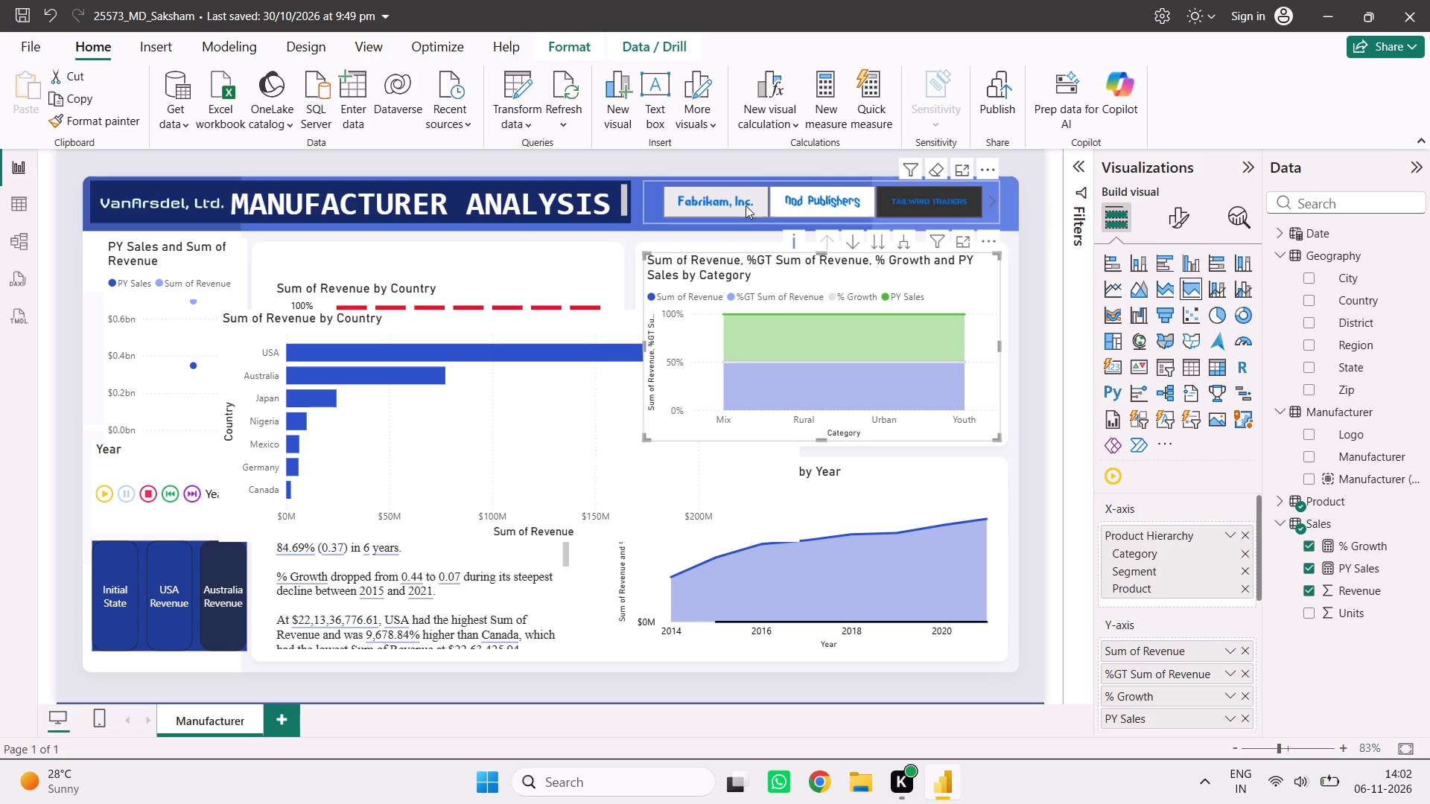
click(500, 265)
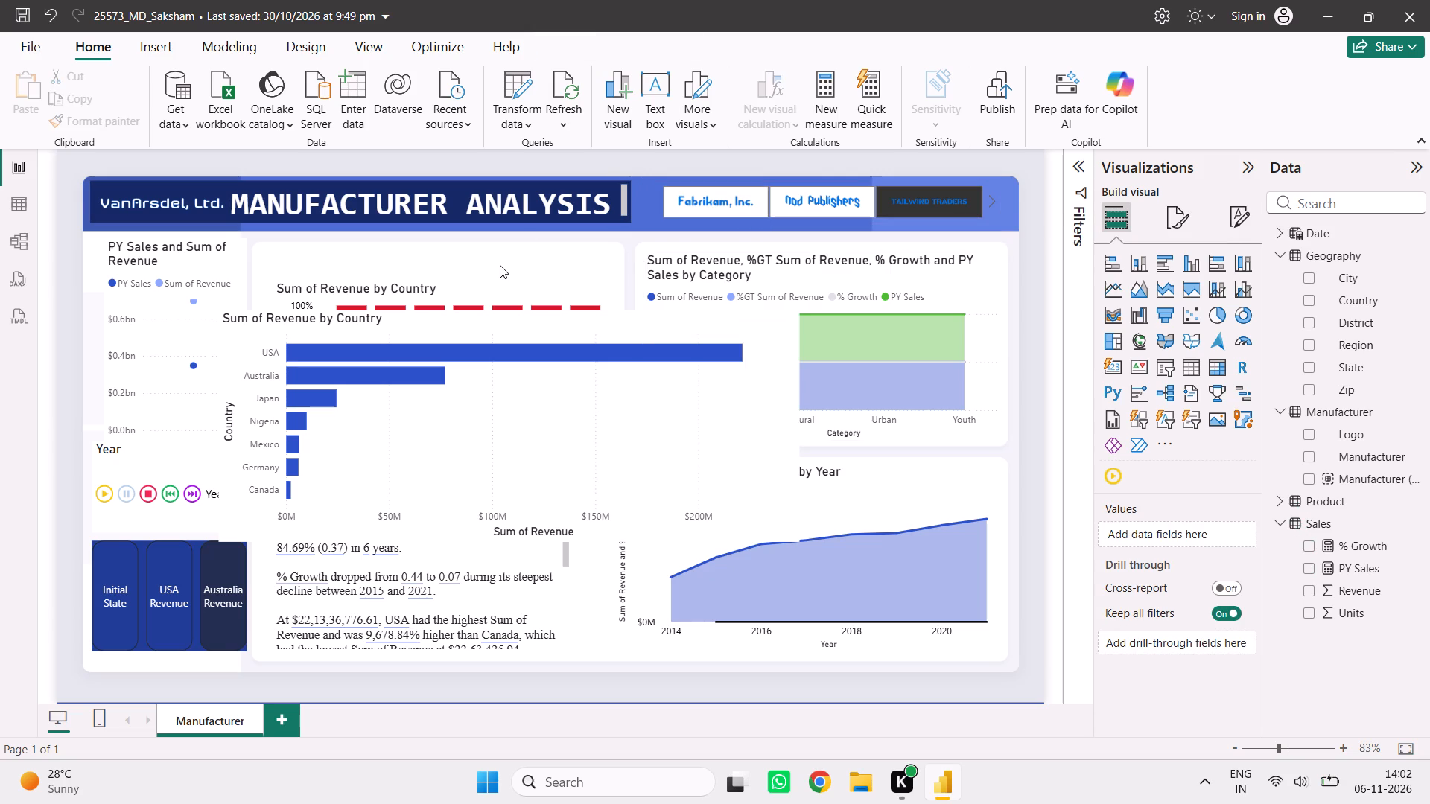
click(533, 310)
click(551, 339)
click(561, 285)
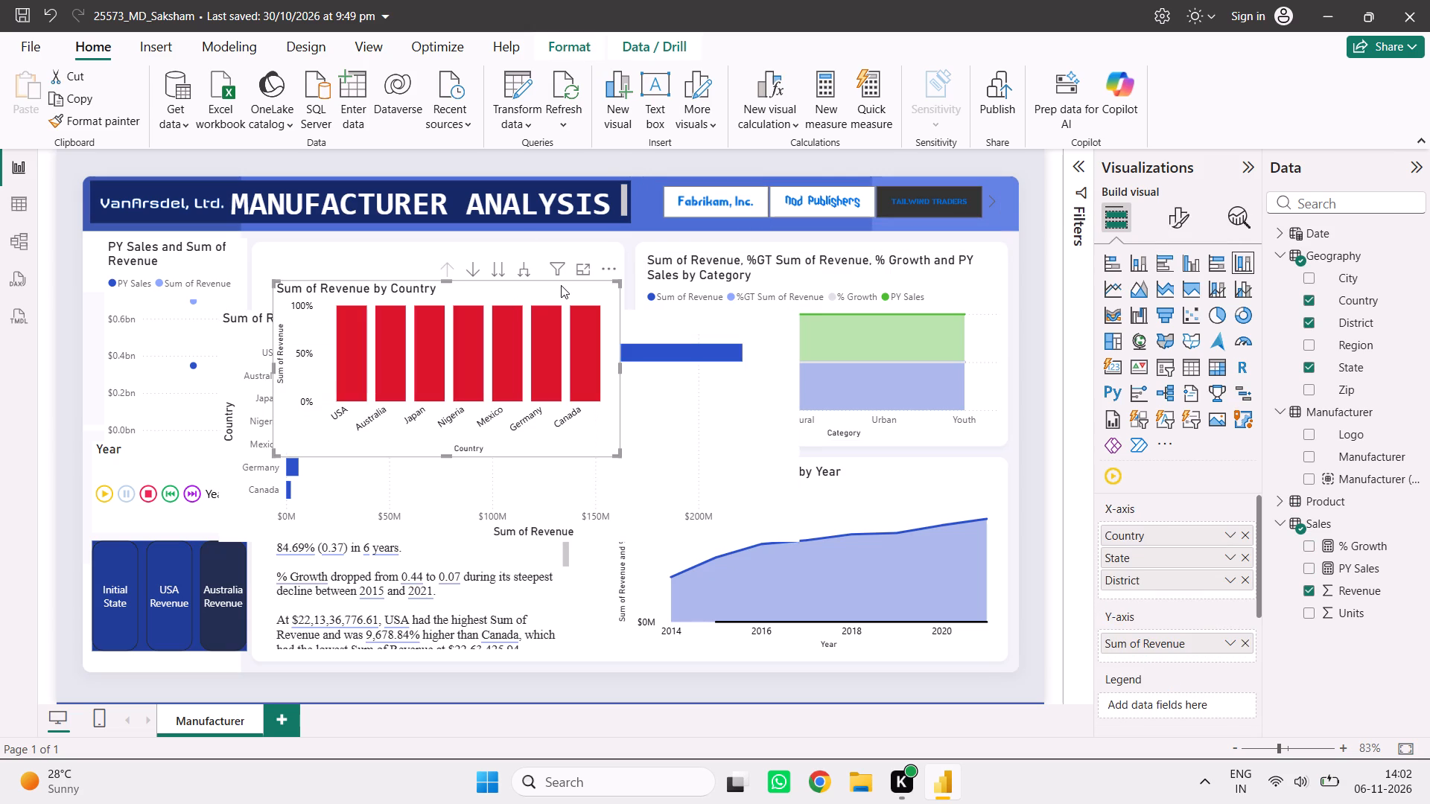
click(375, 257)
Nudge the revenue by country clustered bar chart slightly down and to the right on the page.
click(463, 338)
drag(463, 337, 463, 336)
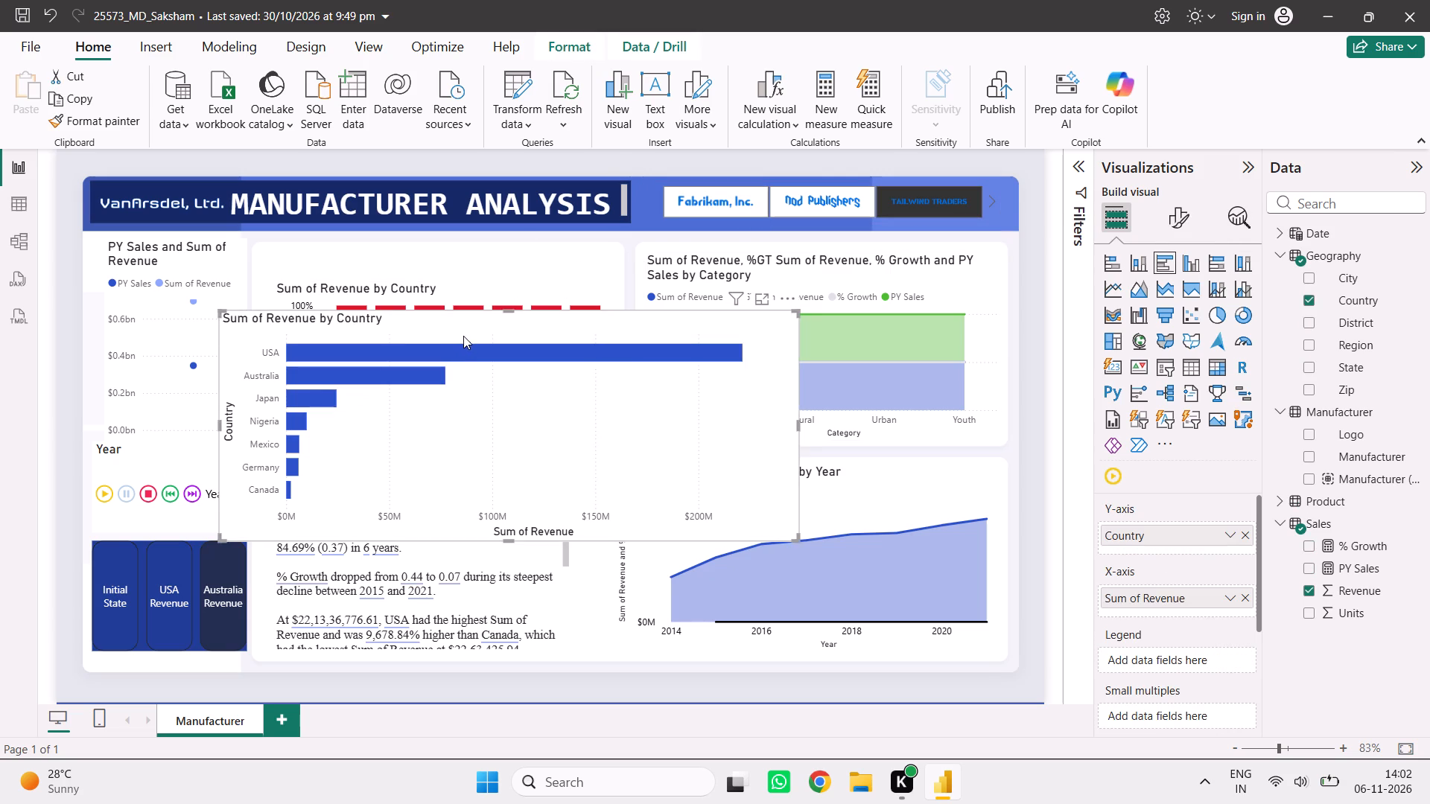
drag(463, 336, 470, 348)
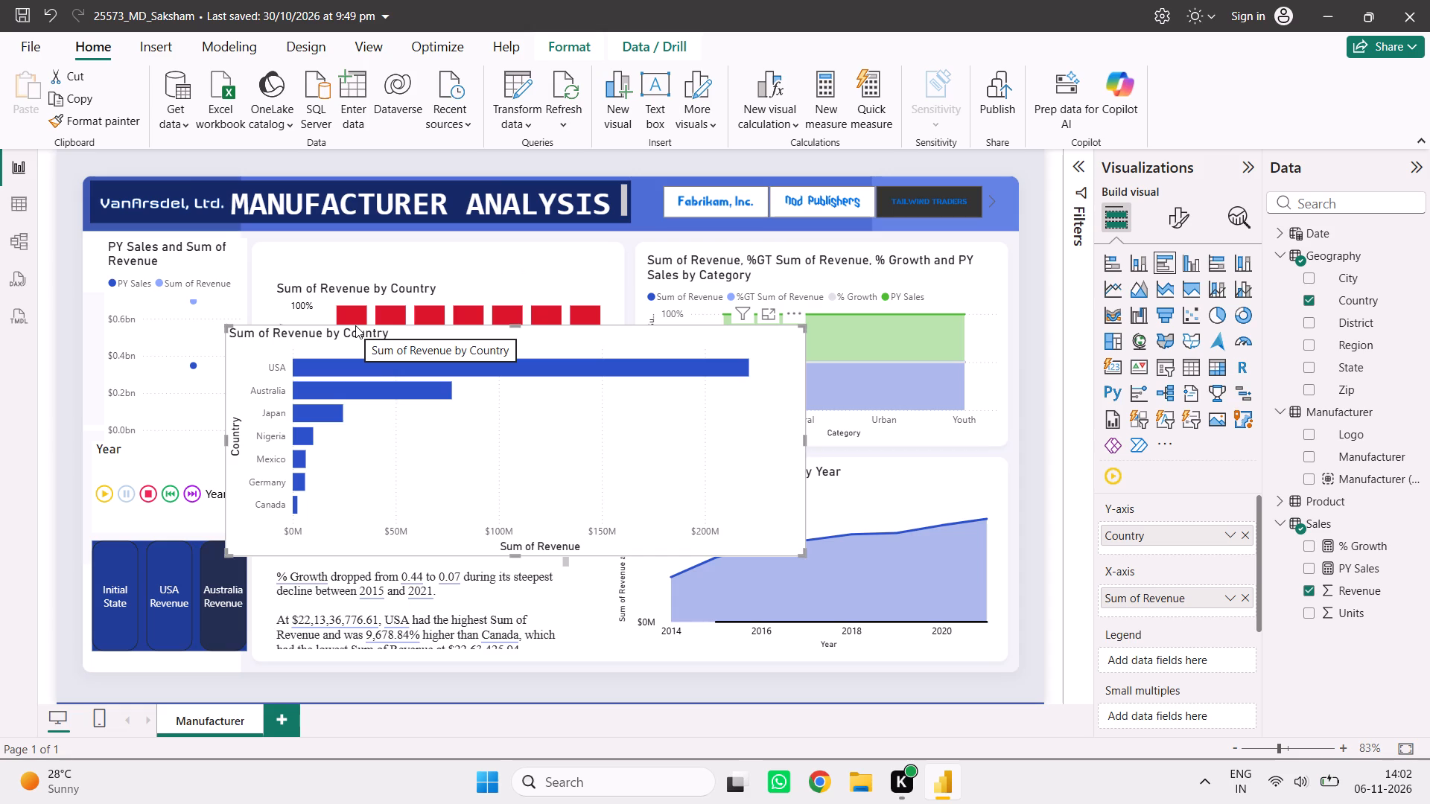
Expand the red revenue by country column chart down one hierarchy level to State.
click(523, 261)
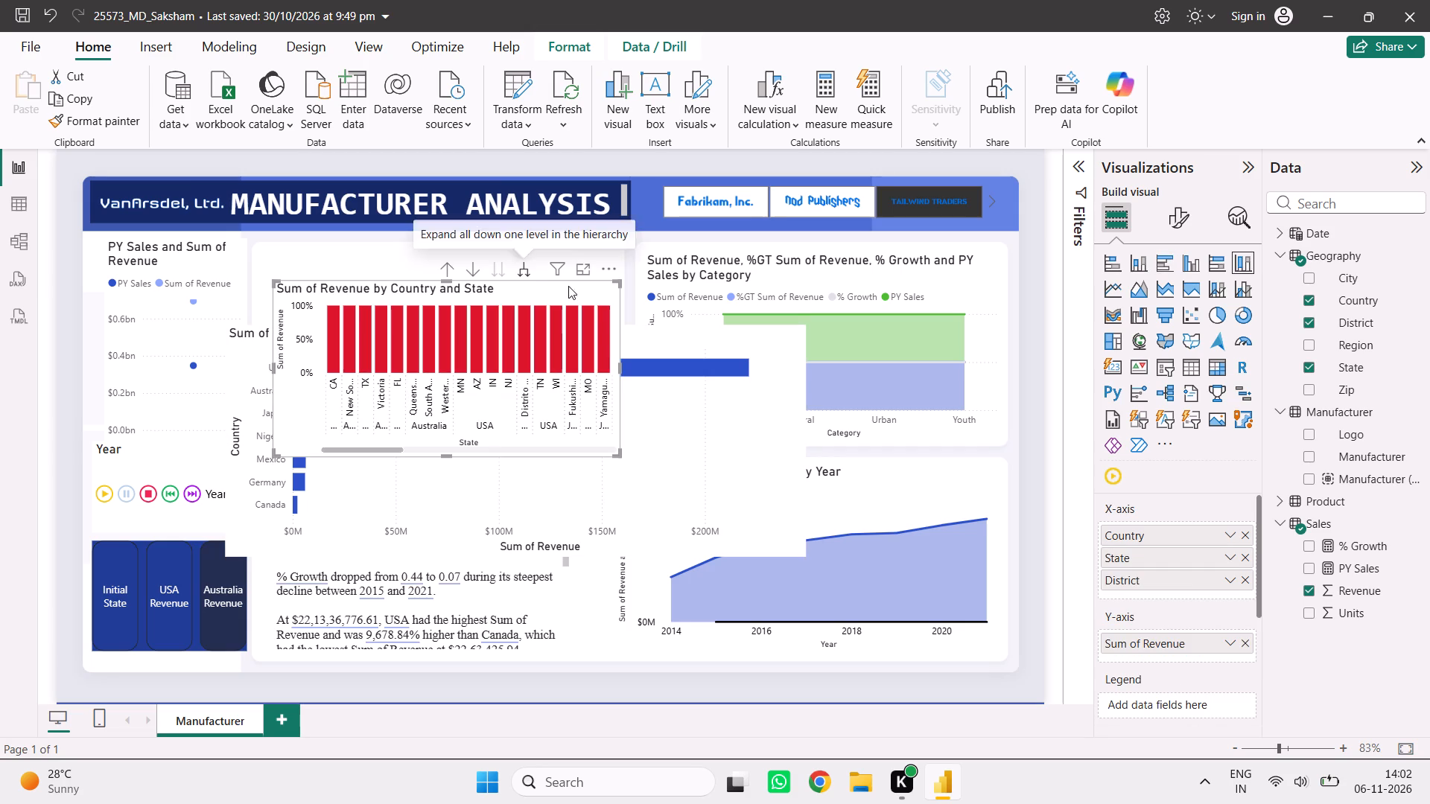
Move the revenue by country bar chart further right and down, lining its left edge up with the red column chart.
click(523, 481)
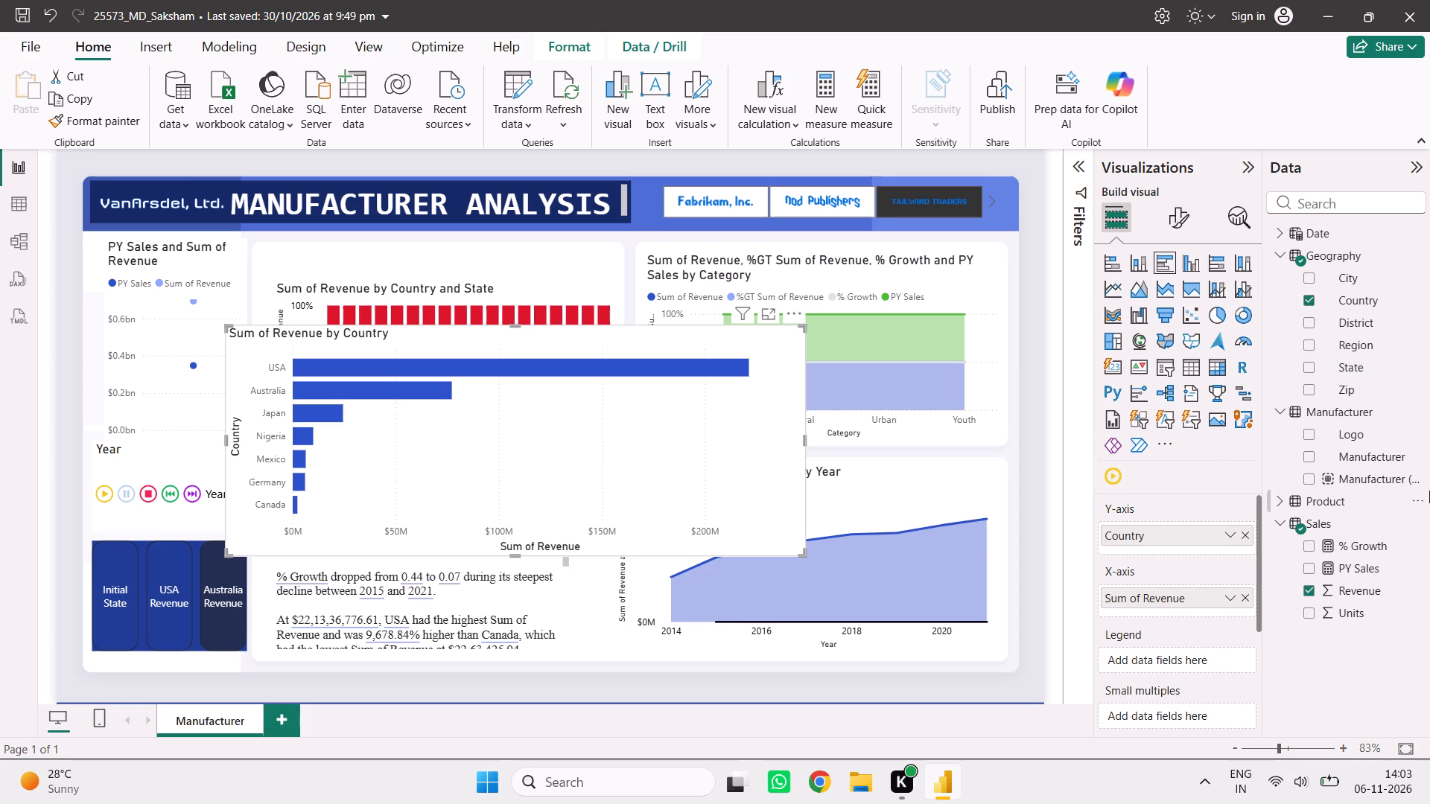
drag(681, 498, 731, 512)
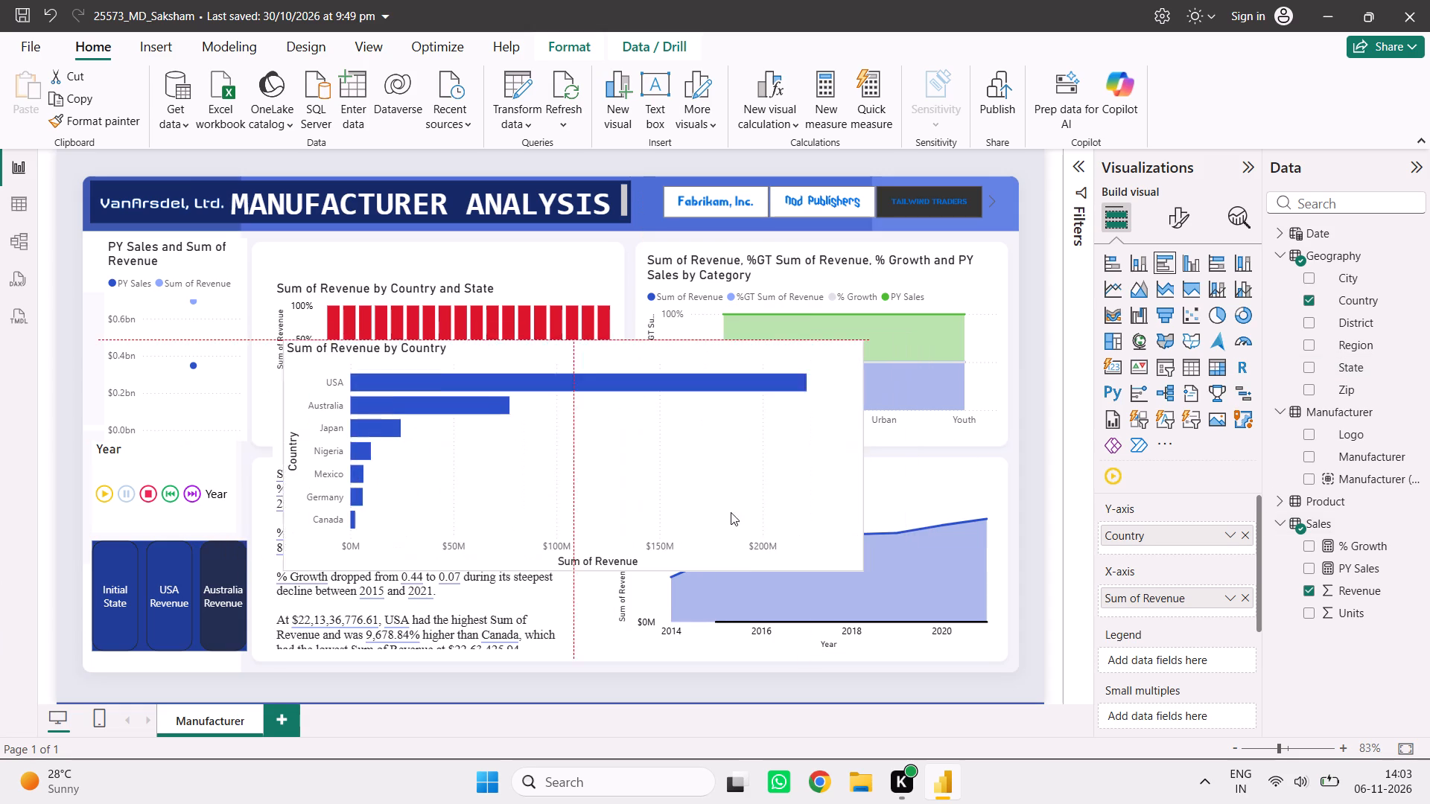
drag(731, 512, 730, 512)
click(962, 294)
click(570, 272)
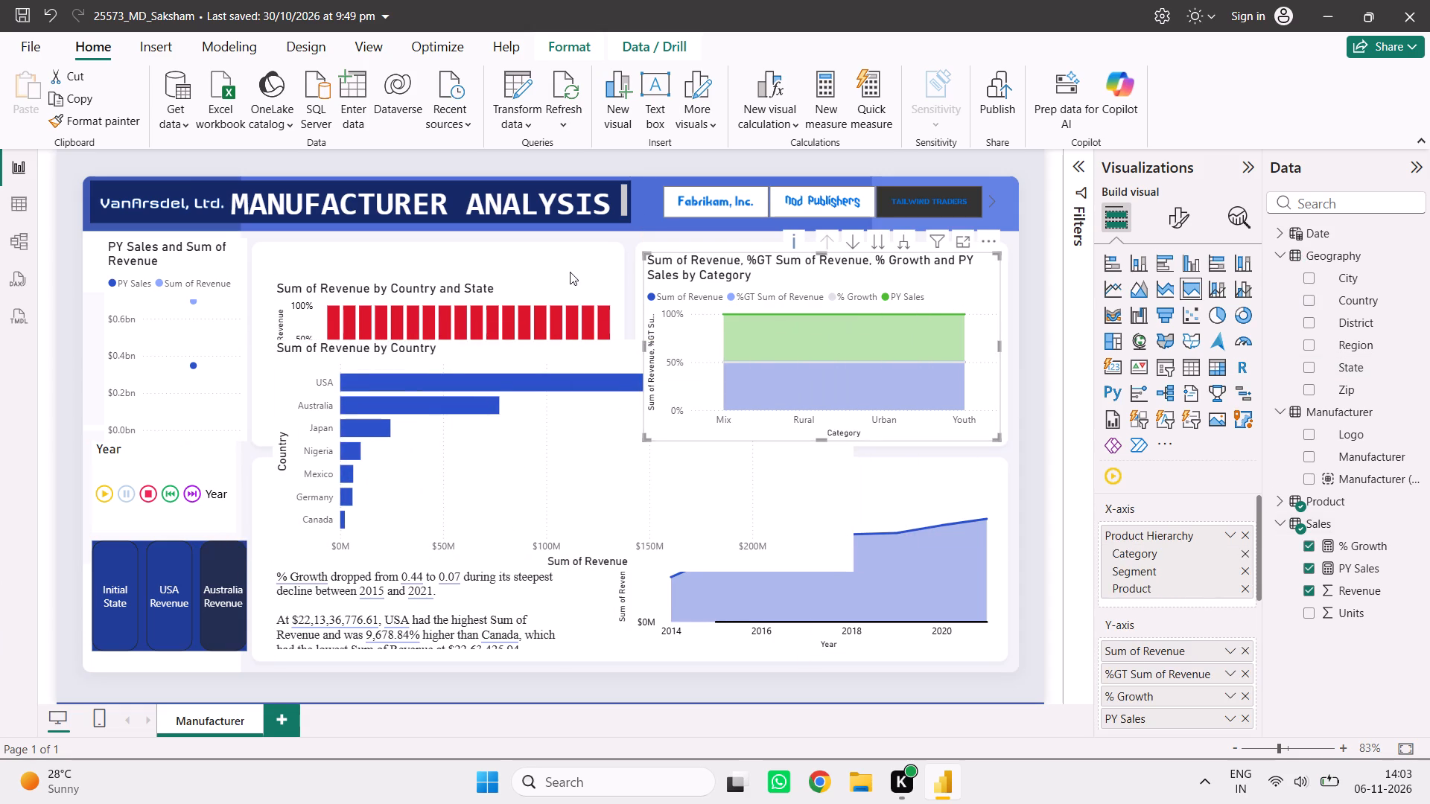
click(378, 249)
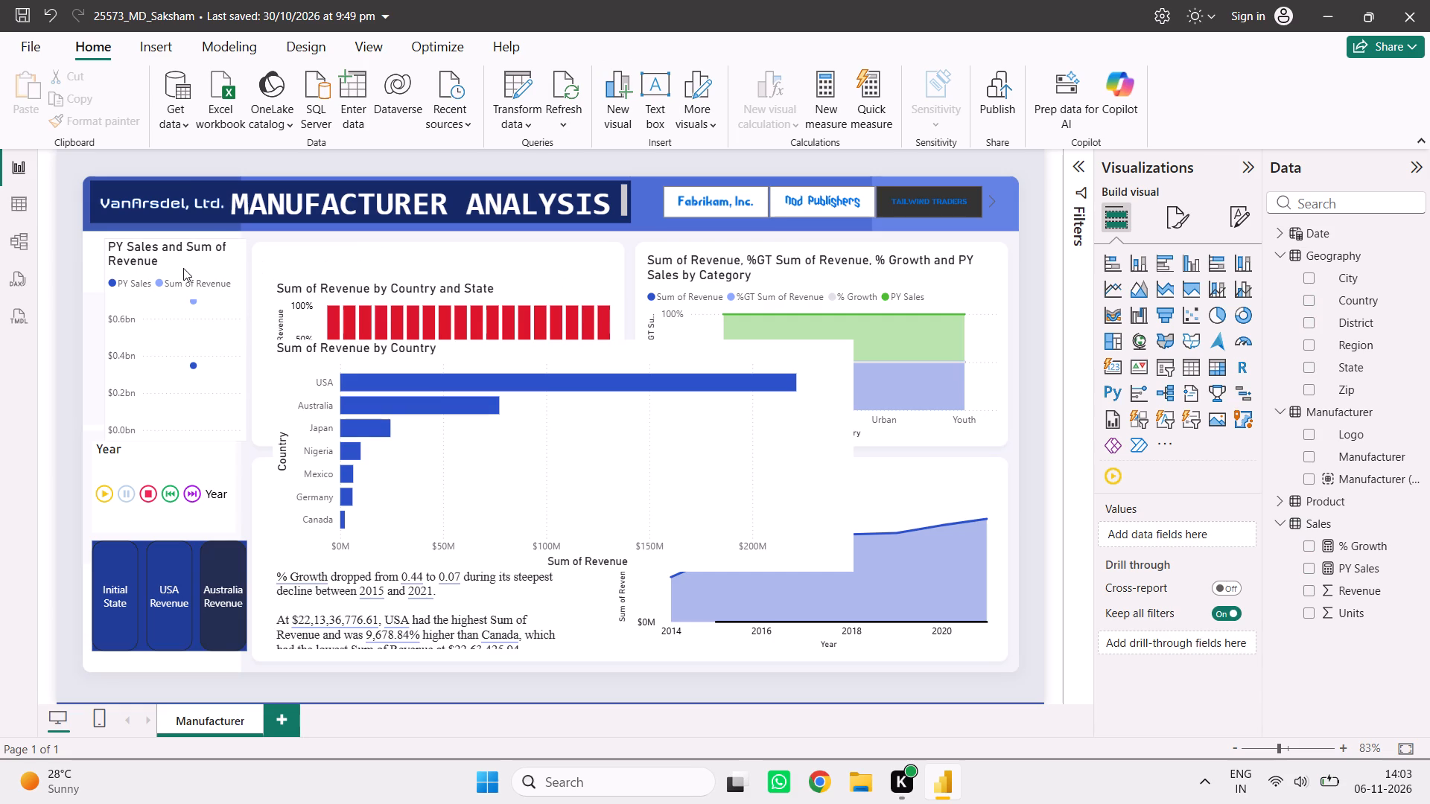
Shorten the PY Sales and Sum of Revenue visual and reposition it slightly left and lower within its card.
click(183, 268)
drag(183, 269, 168, 267)
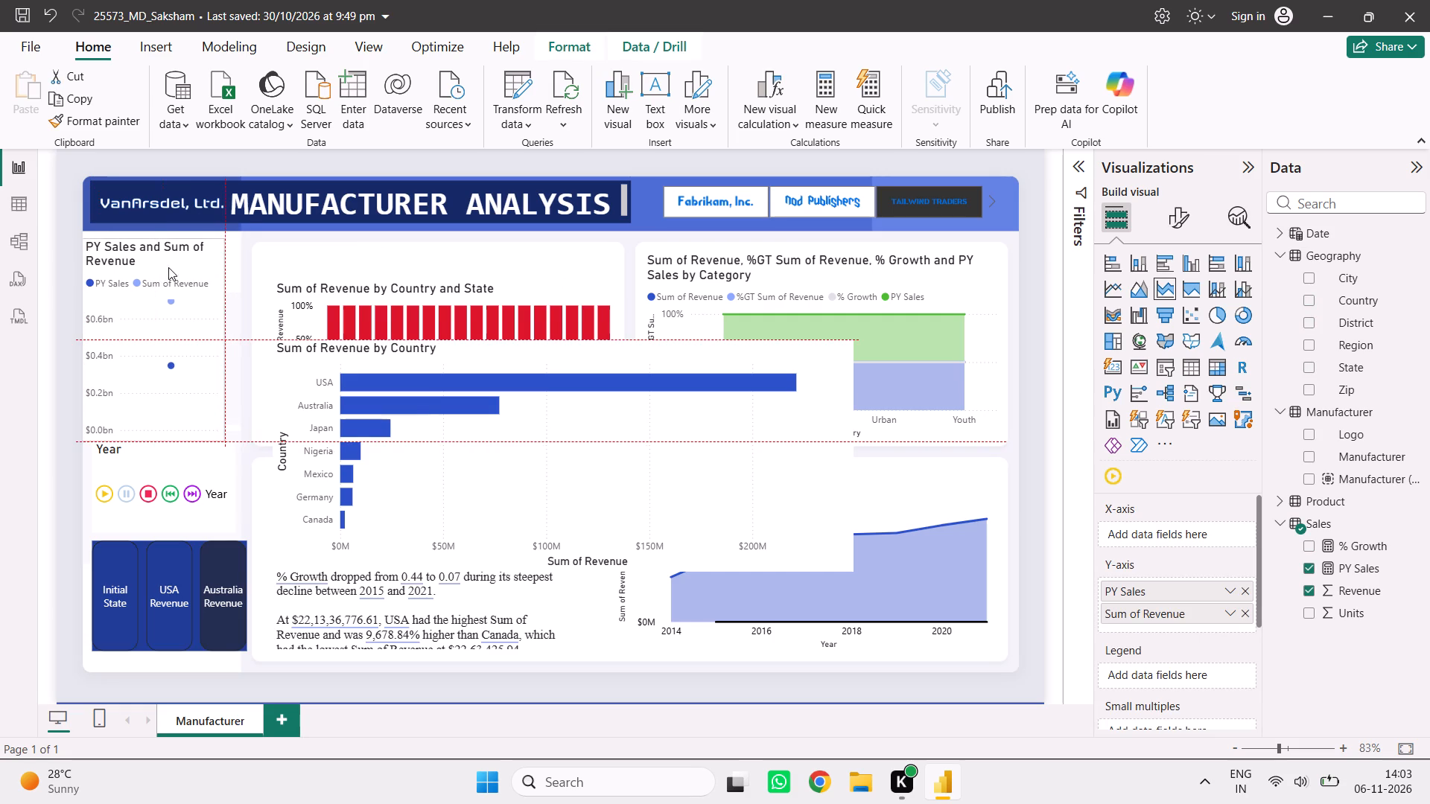
drag(168, 267, 175, 264)
drag(169, 438, 171, 418)
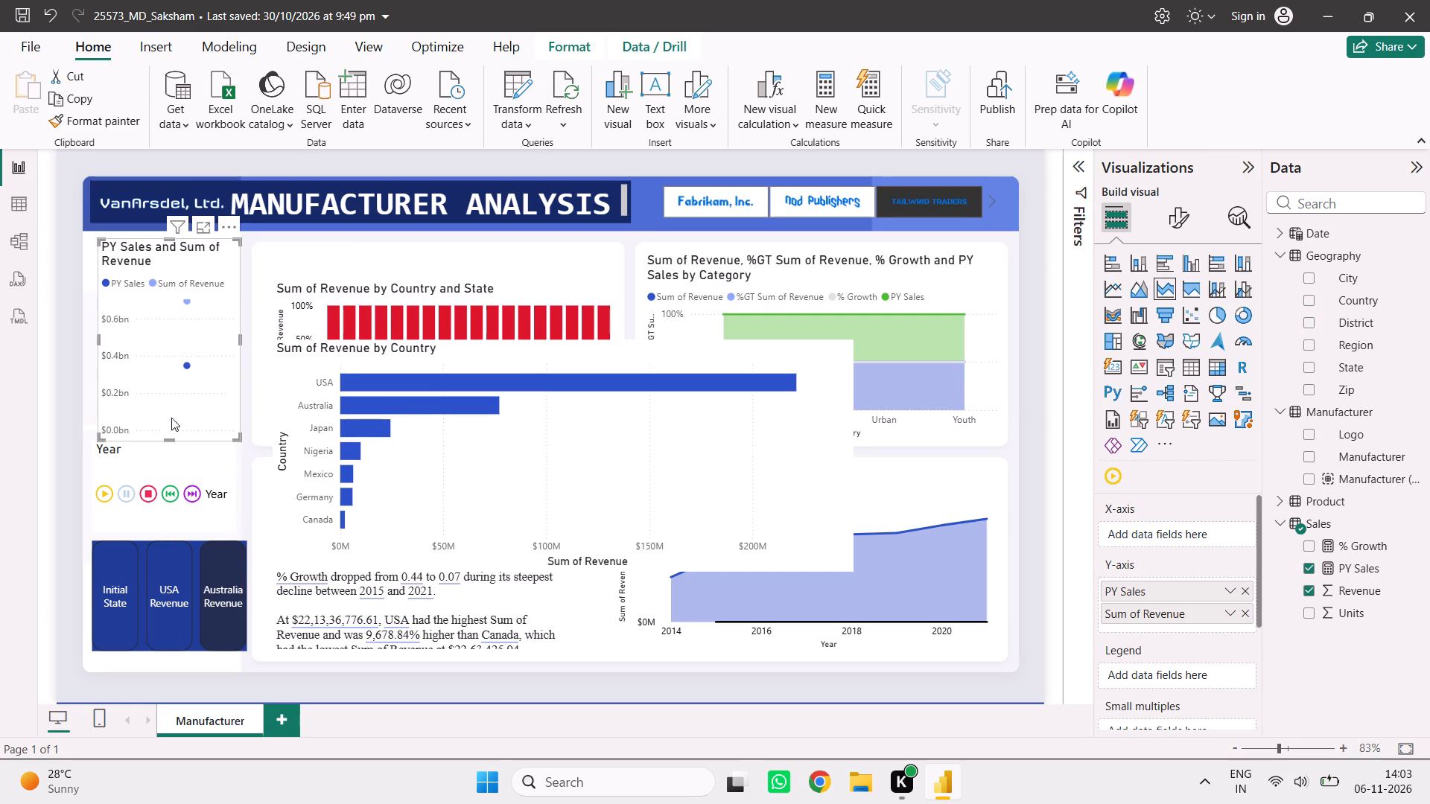
drag(171, 418, 173, 399)
drag(191, 264, 182, 278)
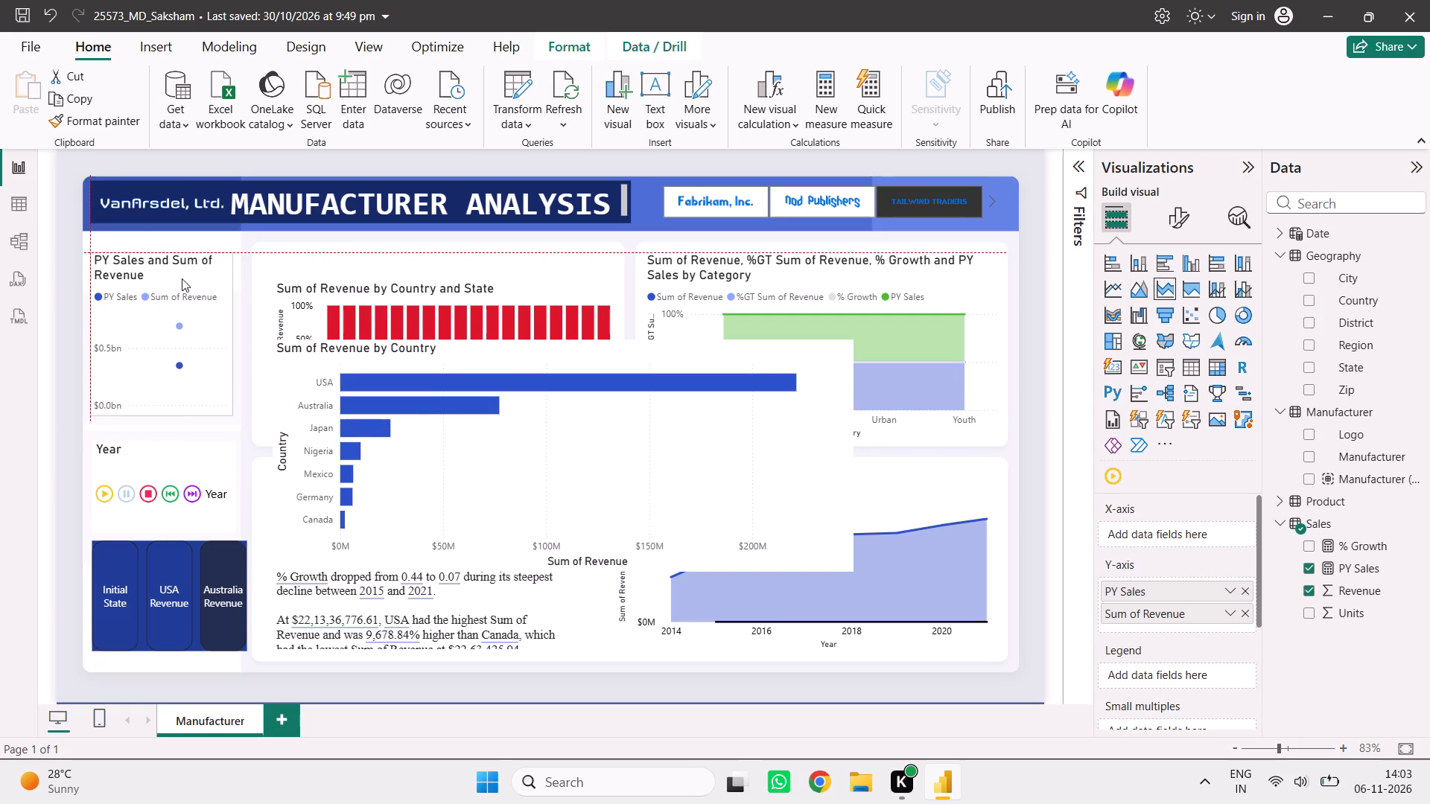
drag(182, 278, 185, 272)
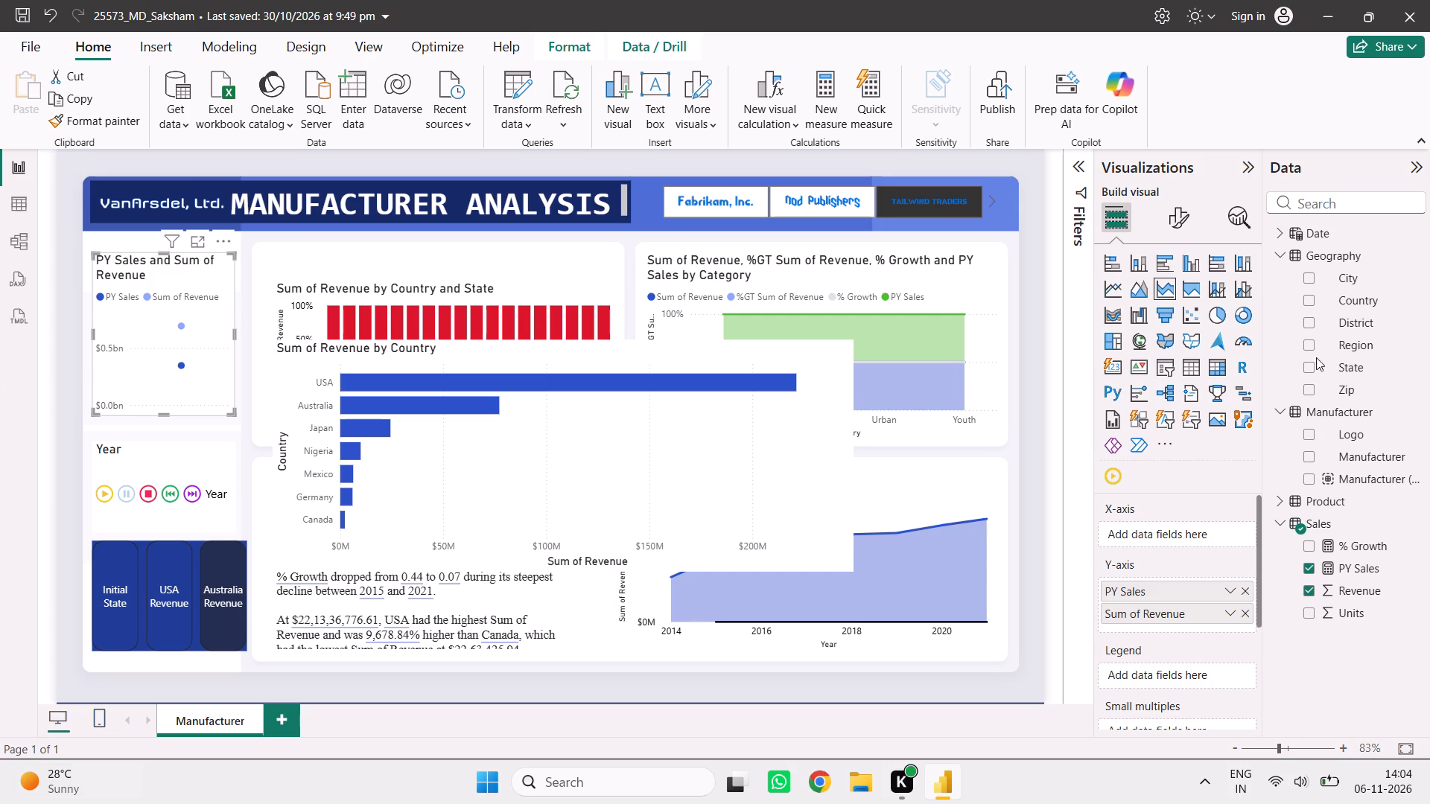
click(398, 261)
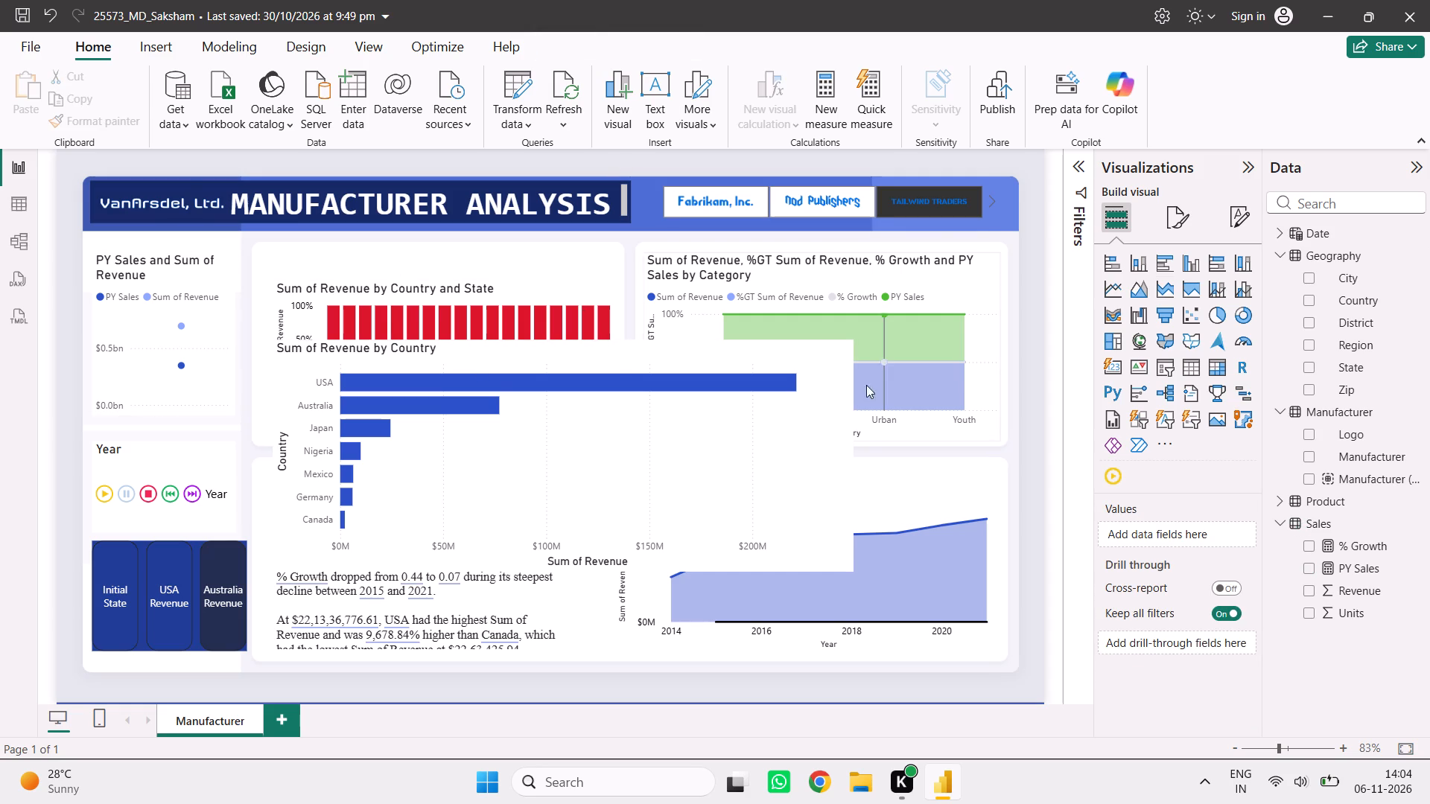
Add an empty visual to the page and try several chart types on it, including stacked area, gauge, waterfall and line.
click(1175, 280)
click(1255, 319)
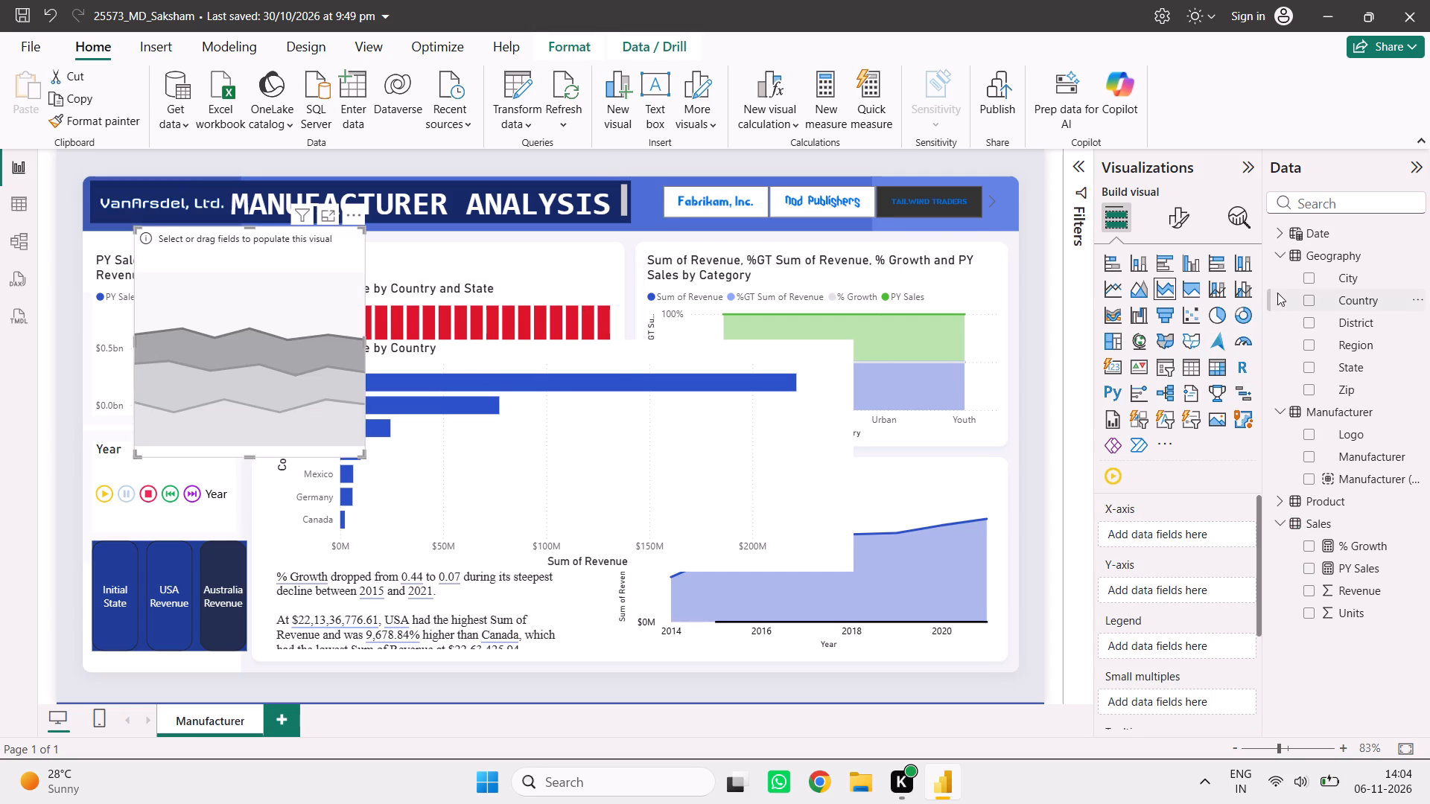
click(1256, 303)
click(1233, 350)
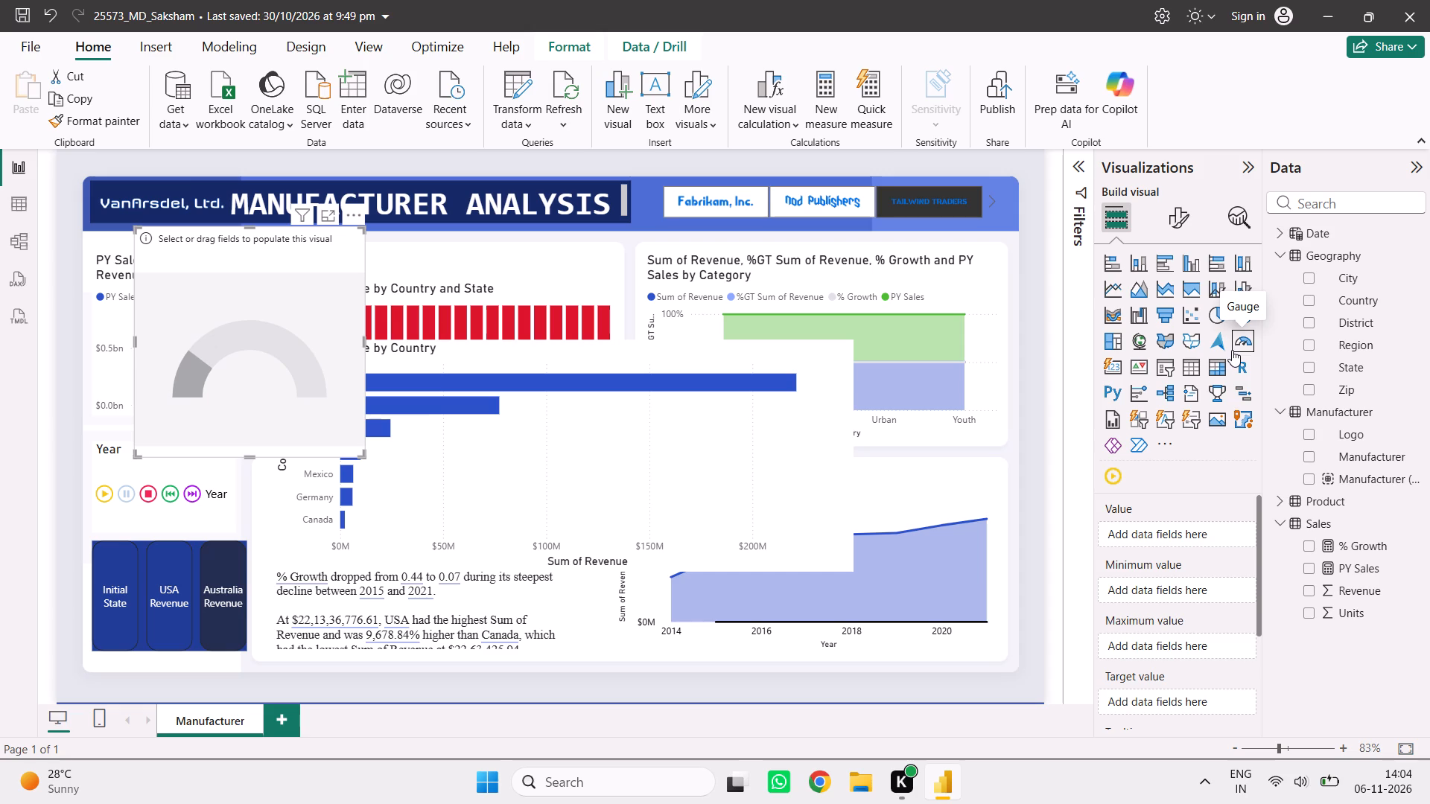
click(1135, 321)
click(1183, 276)
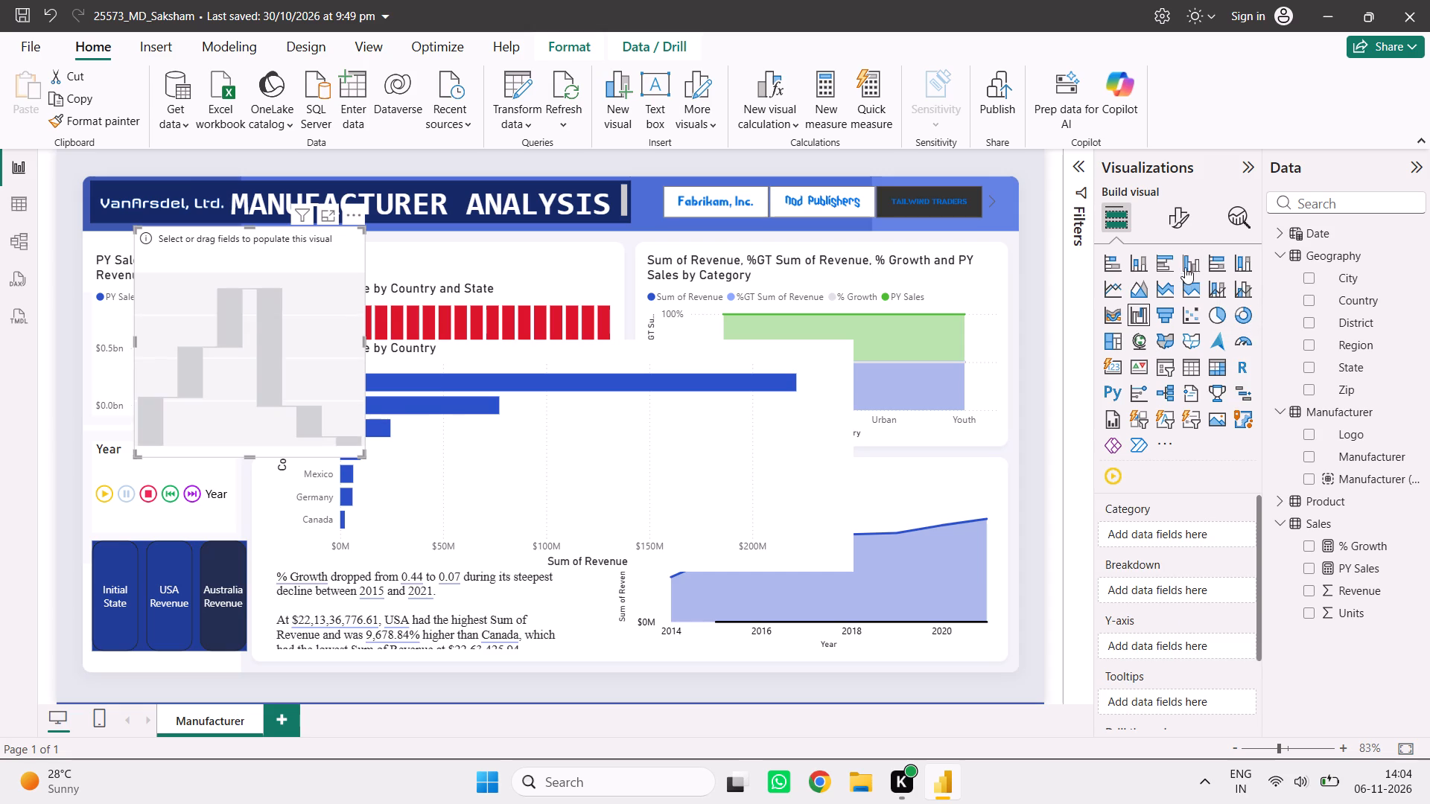
click(1185, 267)
click(1192, 287)
click(1230, 266)
click(1242, 266)
click(1213, 291)
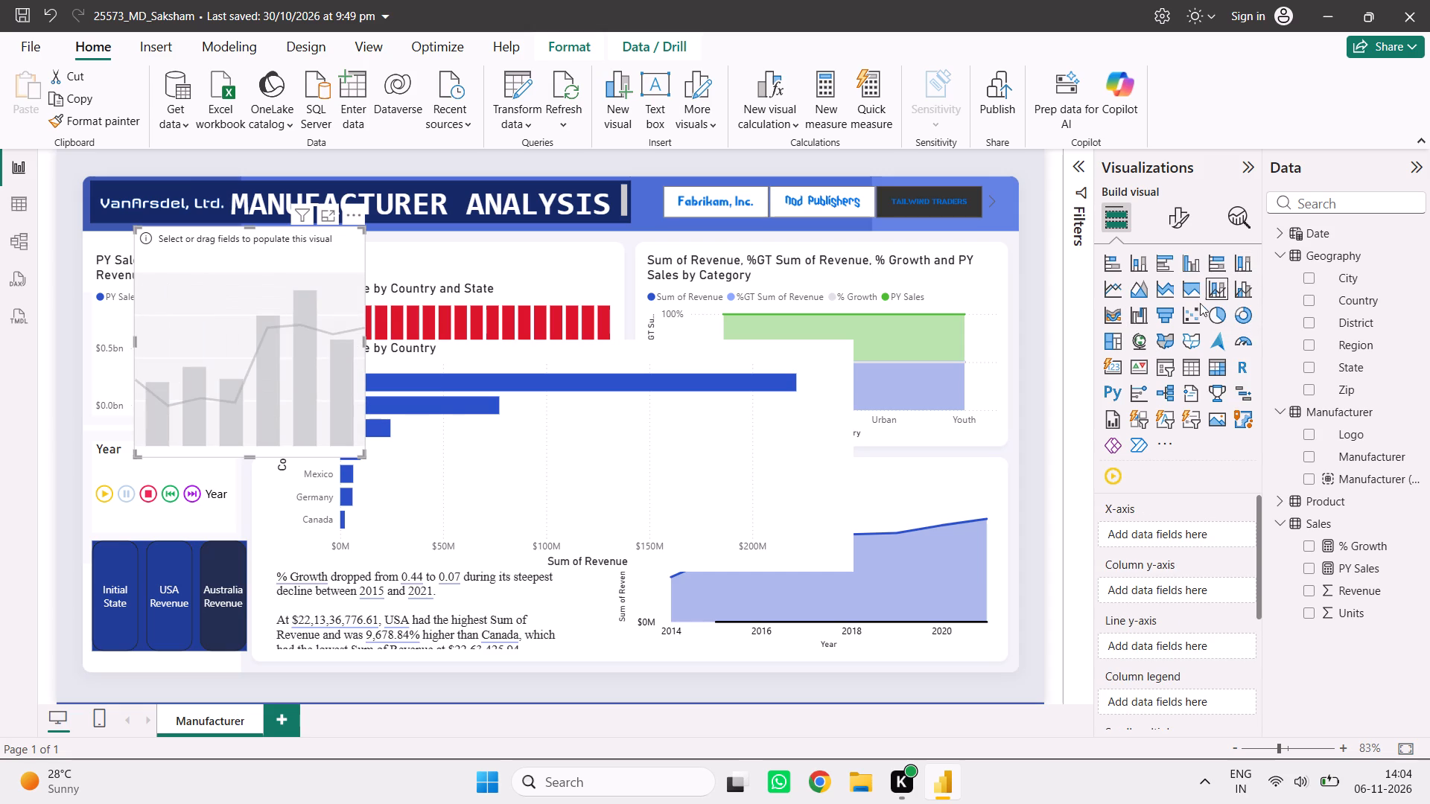
click(1166, 381)
click(1152, 316)
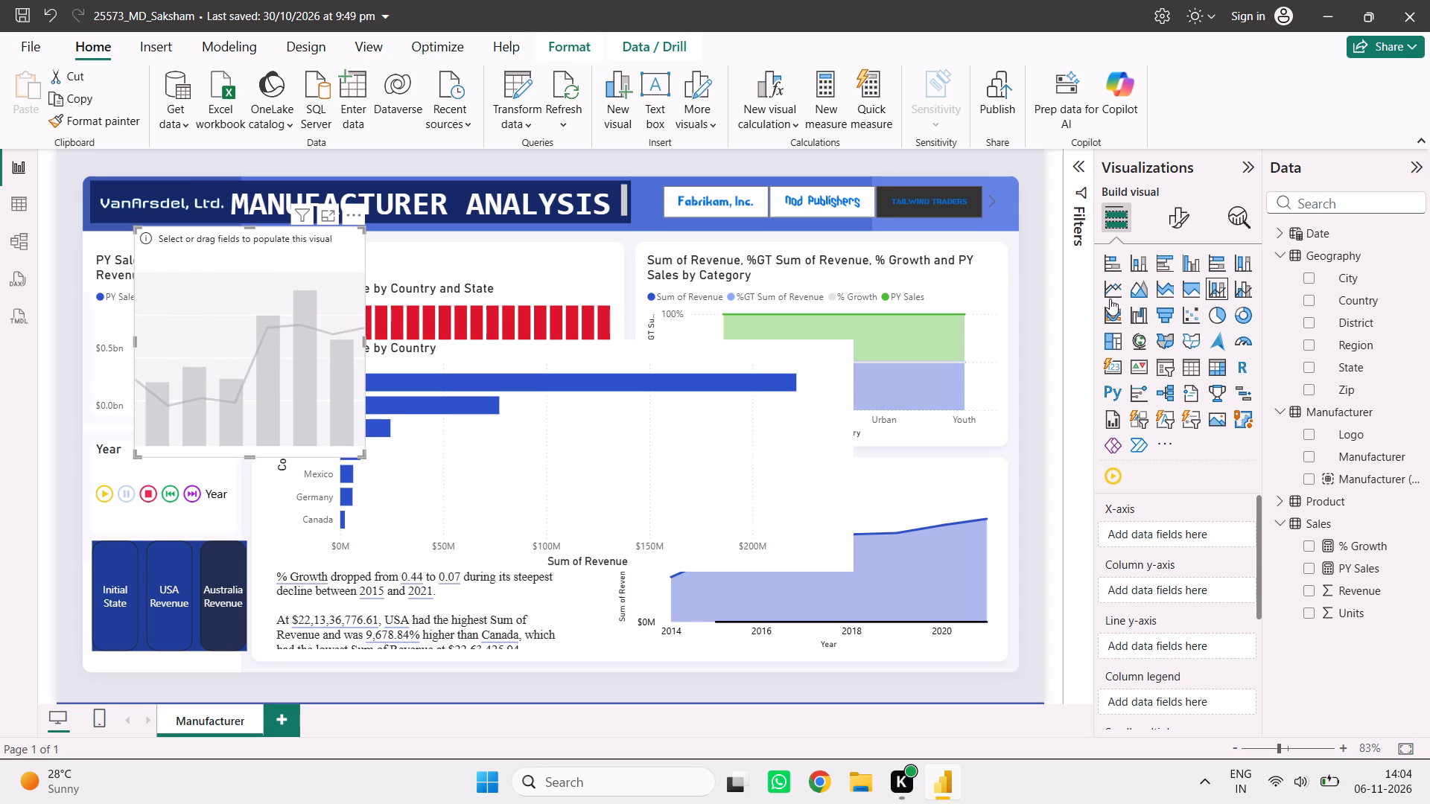
click(1109, 298)
Move the empty line chart visual to the middle of the page, overlapping the revenue by country bar chart.
drag(275, 287, 731, 348)
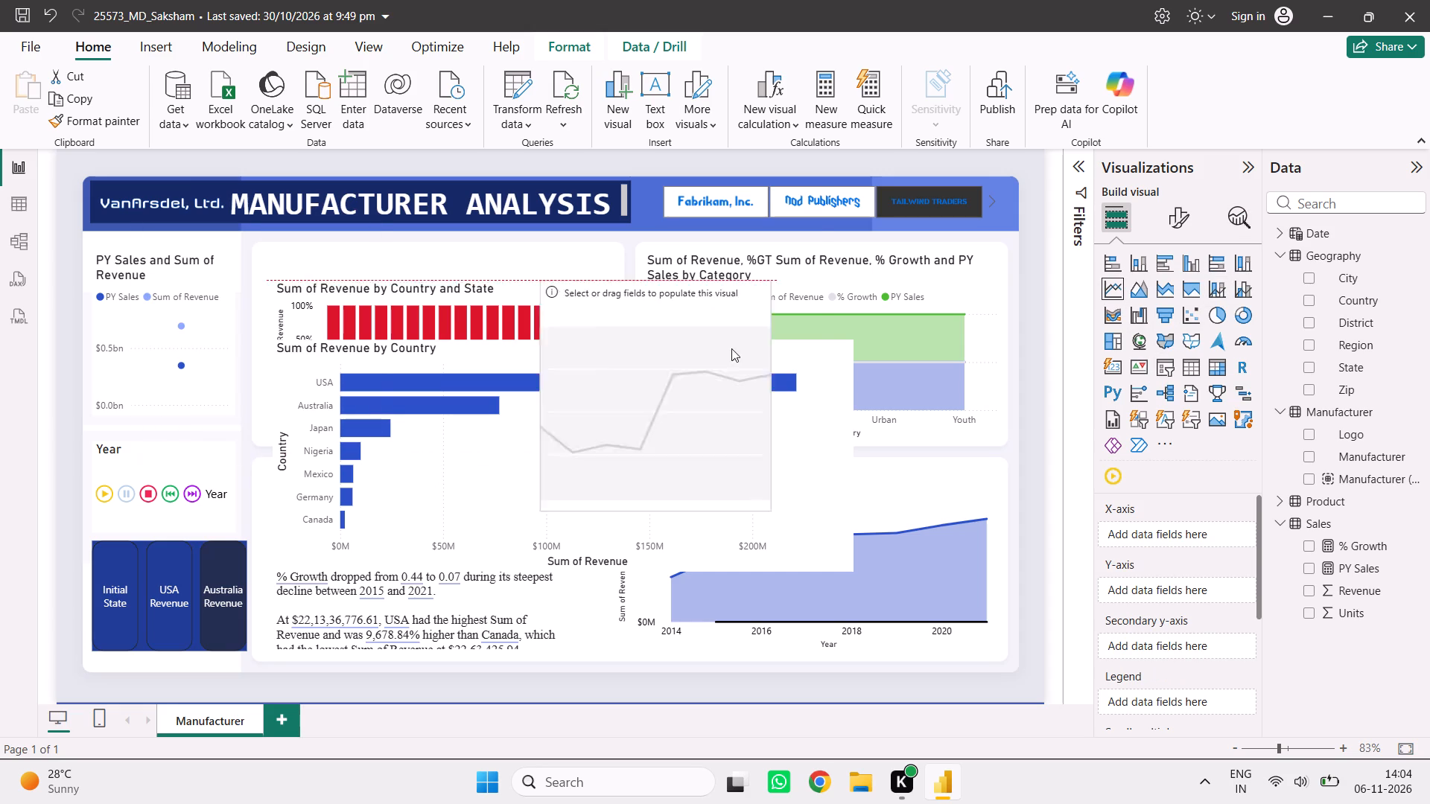
drag(731, 348, 757, 351)
Make the empty visual a stacked column chart with Country on the X-axis, count of City on the Y-axis and Manufacturer as legend.
click(1145, 260)
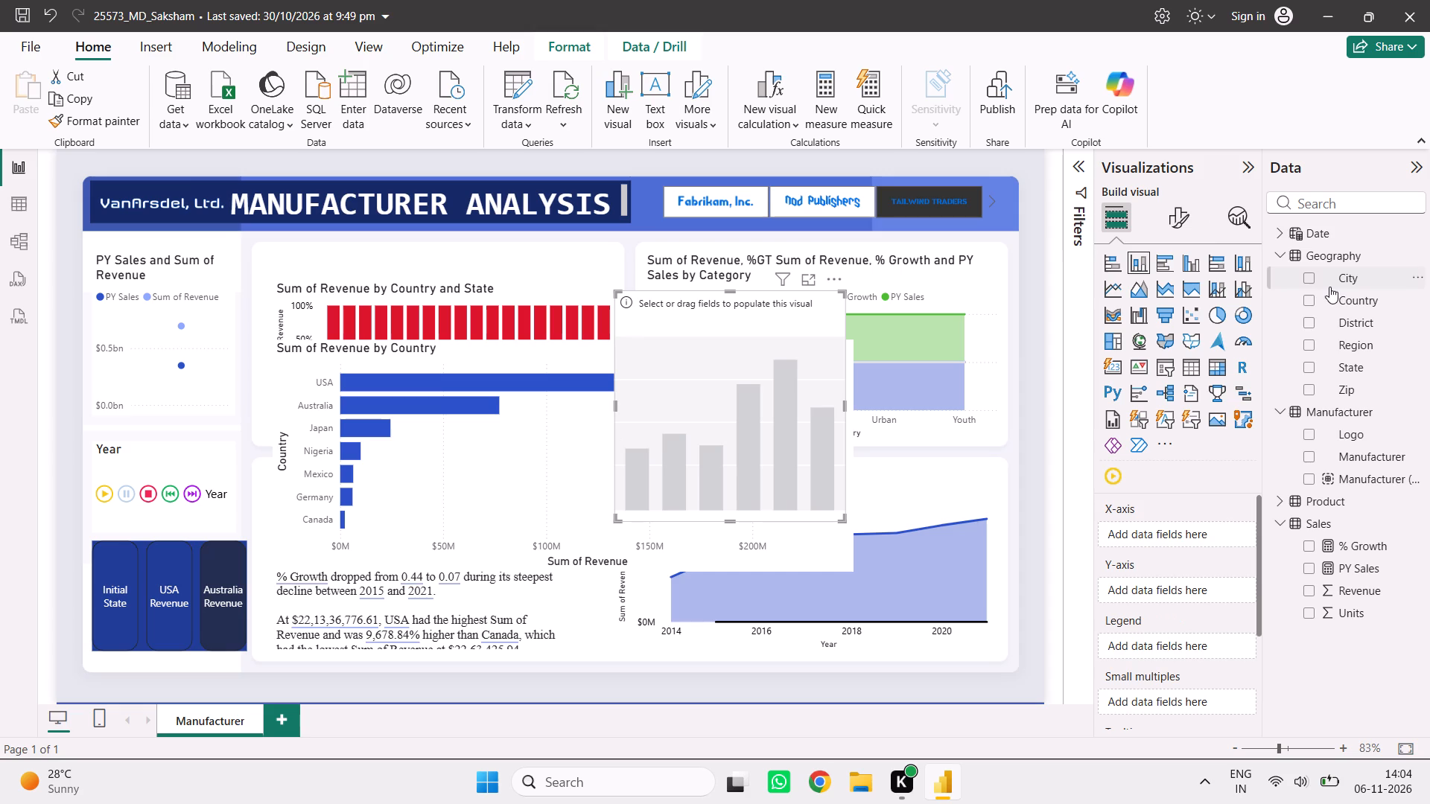
drag(1329, 287, 1165, 593)
drag(1356, 295, 1194, 538)
drag(1347, 457, 1213, 552)
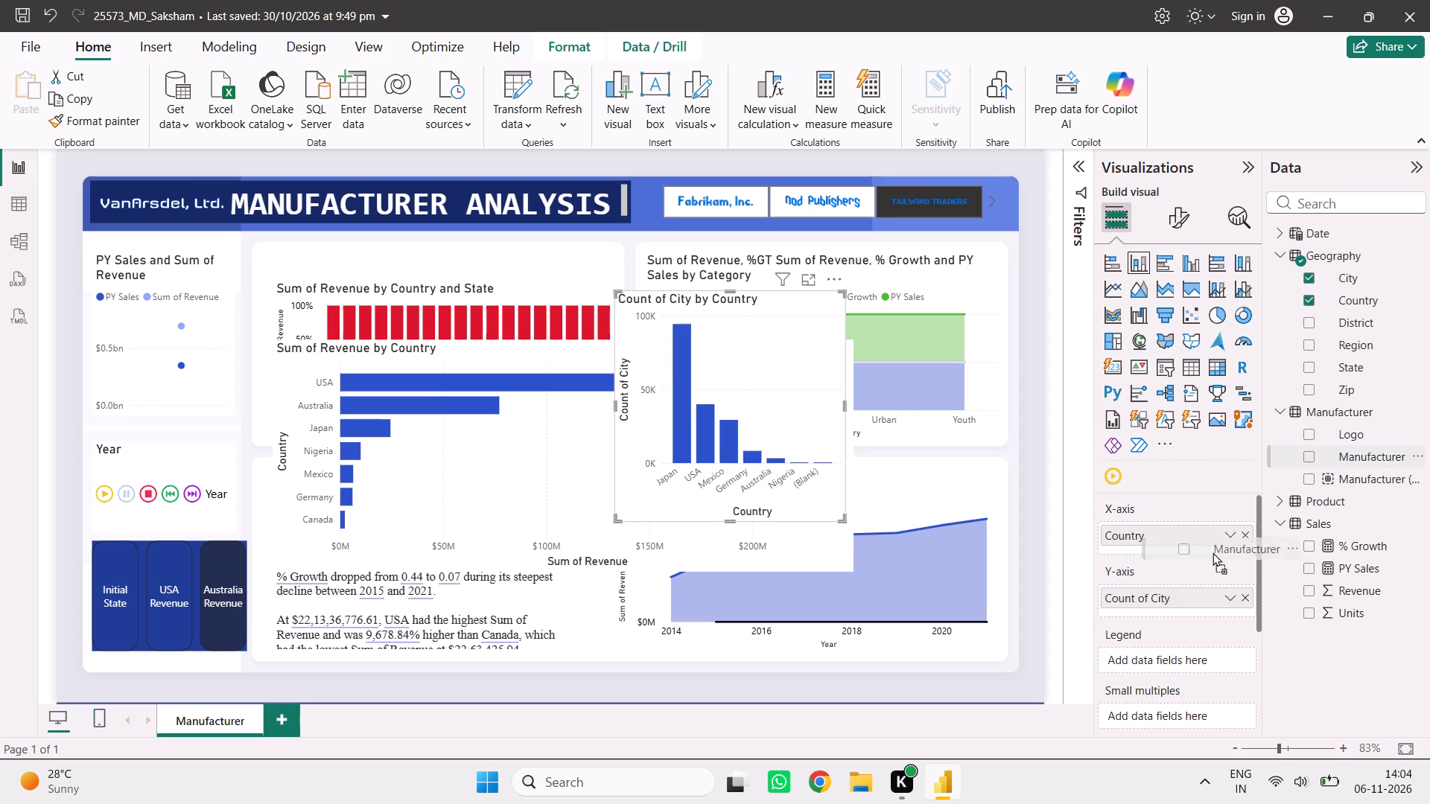
drag(1213, 552, 1179, 650)
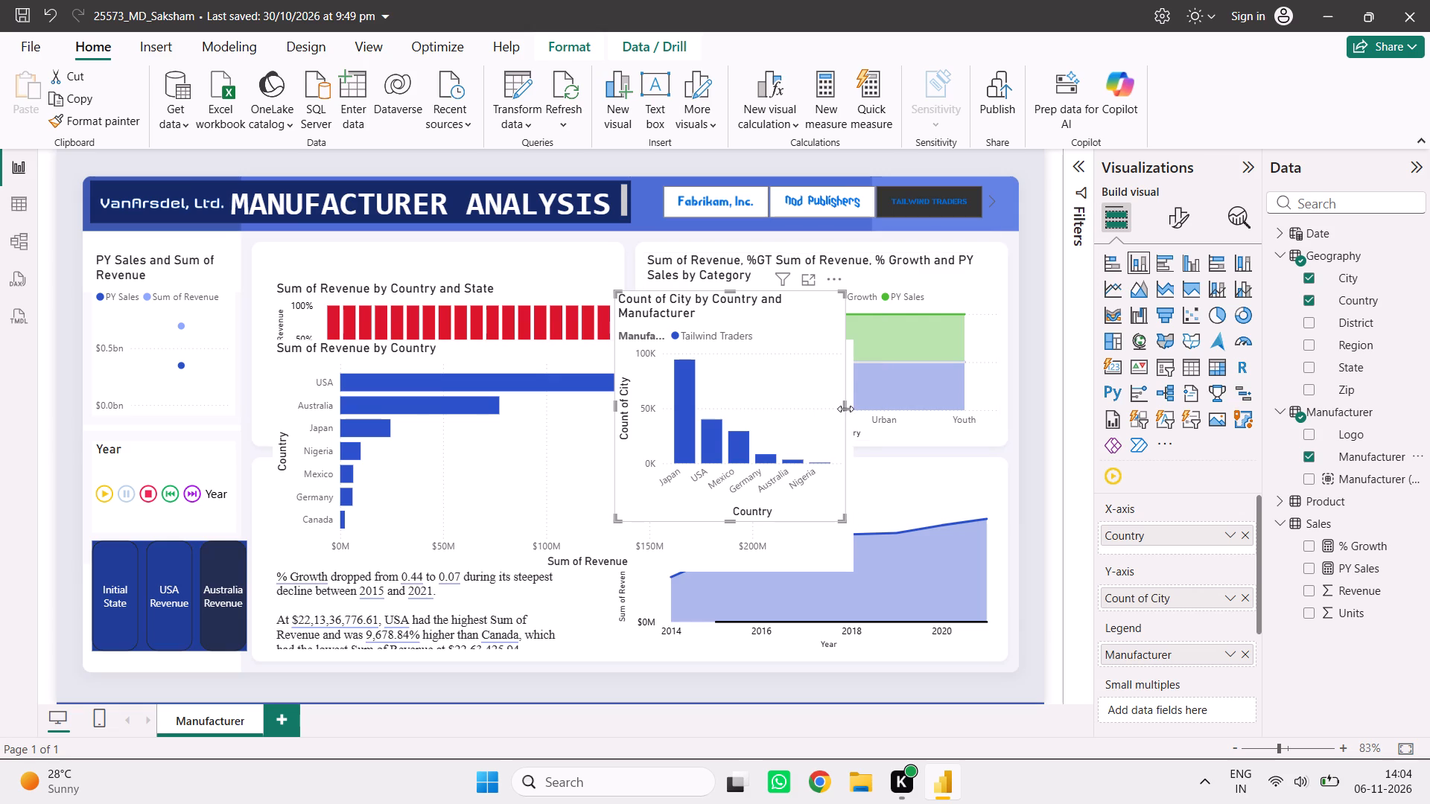
Widen the new count of city column chart and shift it toward the page's right edge.
drag(845, 409, 984, 404)
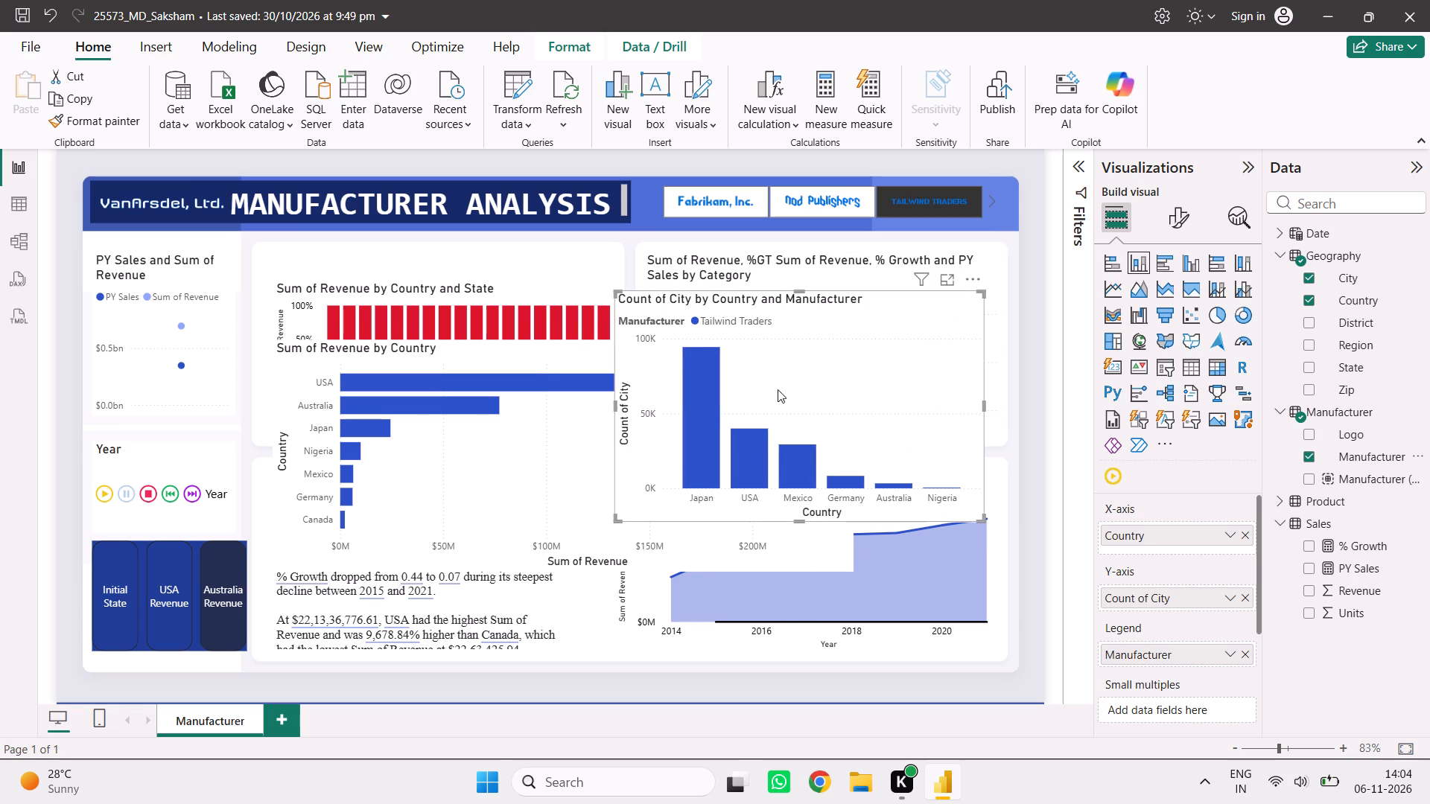
drag(780, 389, 854, 409)
Move the revenue by country bar chart to the page's left side and narrow it from its right edge.
drag(602, 439, 453, 434)
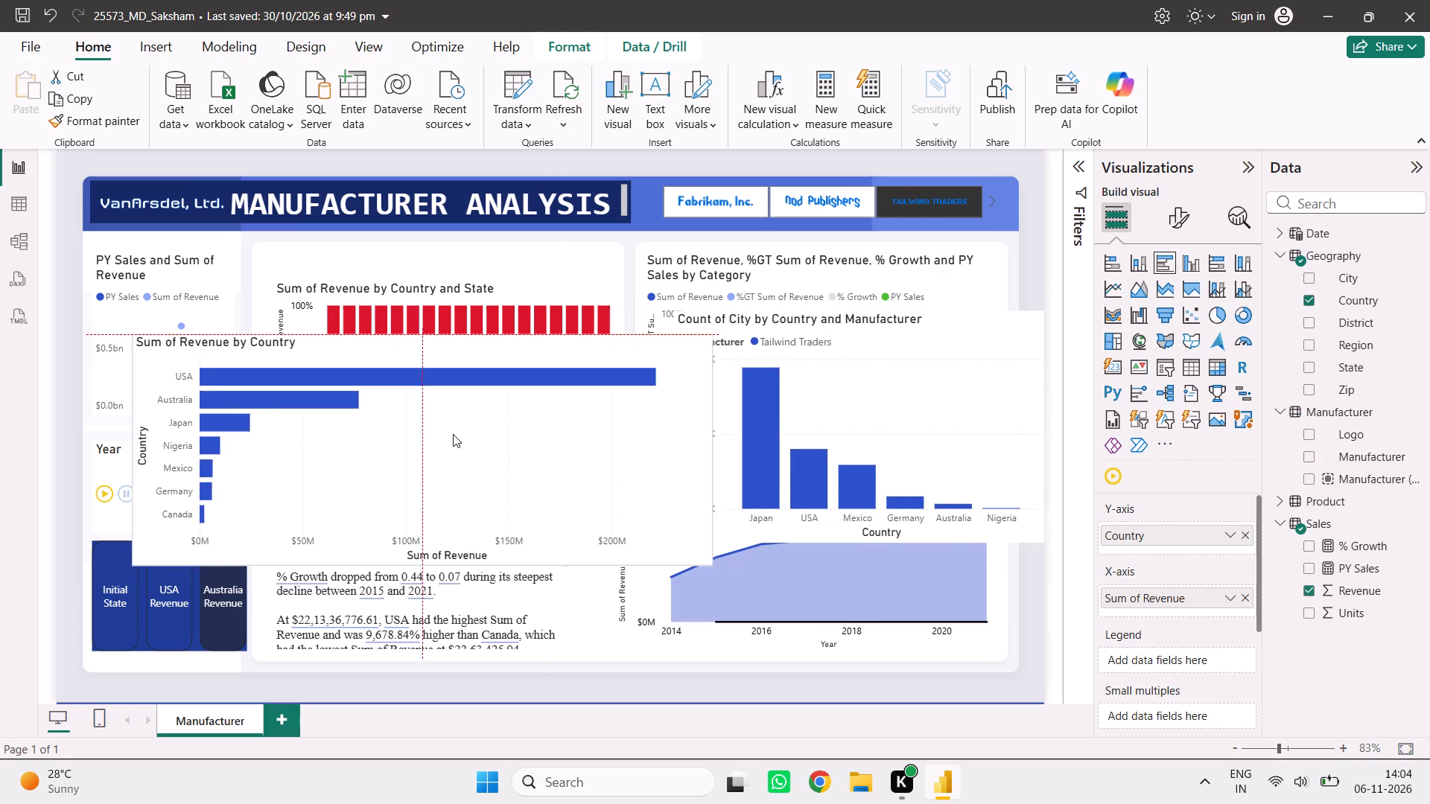
drag(453, 434, 425, 429)
drag(671, 442, 546, 433)
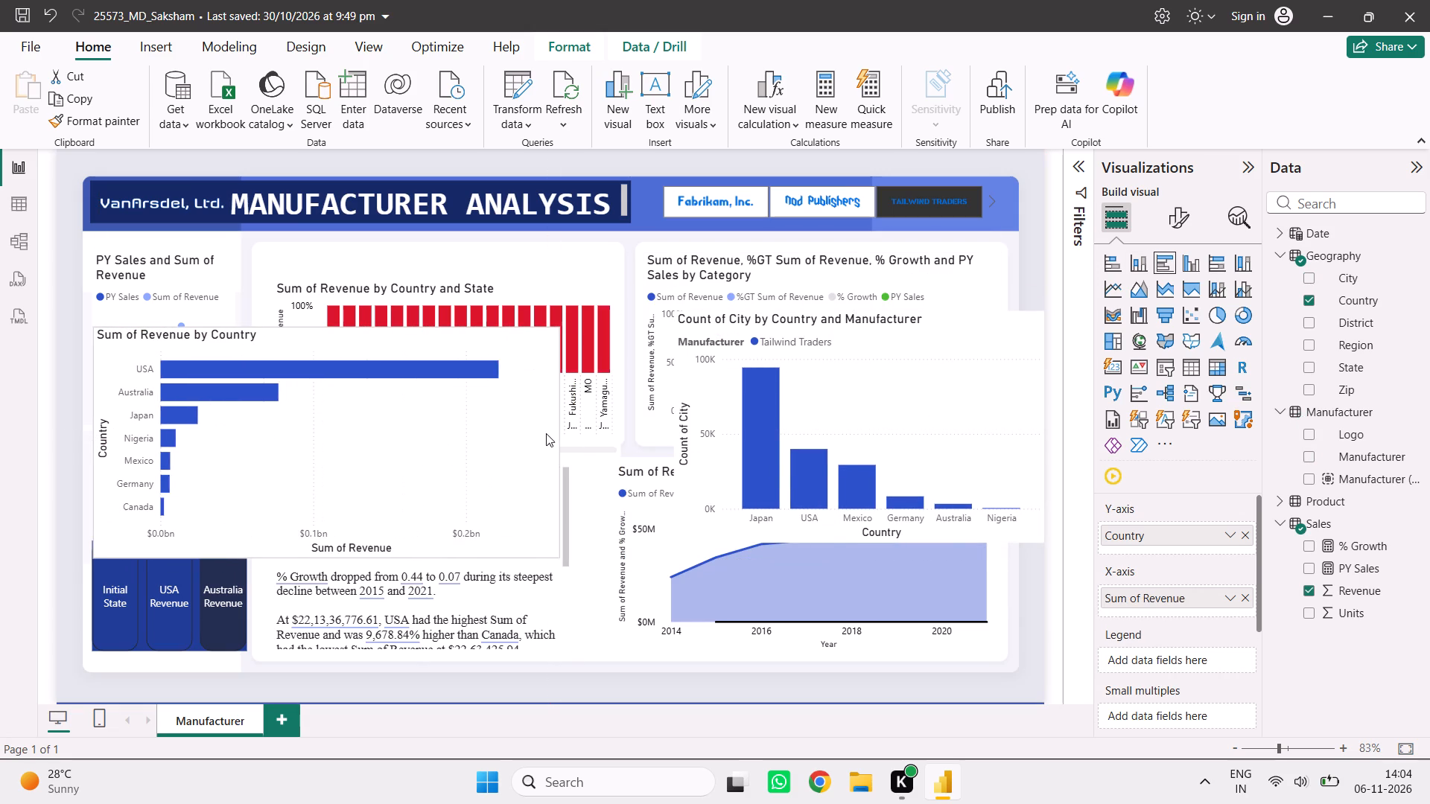
drag(546, 433, 549, 435)
Move the count of city column chart left and slightly down, beside the revenue by country bar chart.
drag(897, 418, 804, 442)
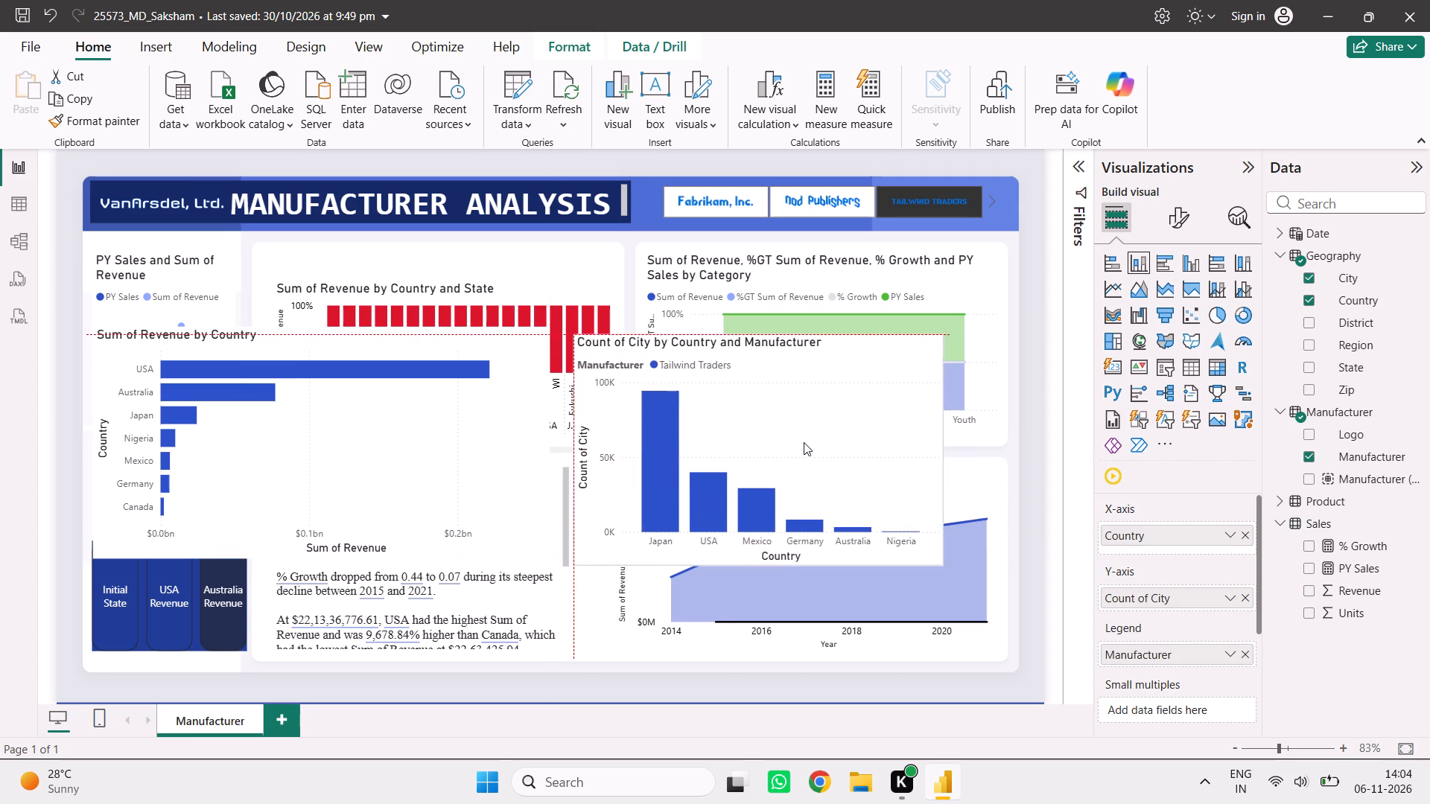
drag(804, 442, 805, 441)
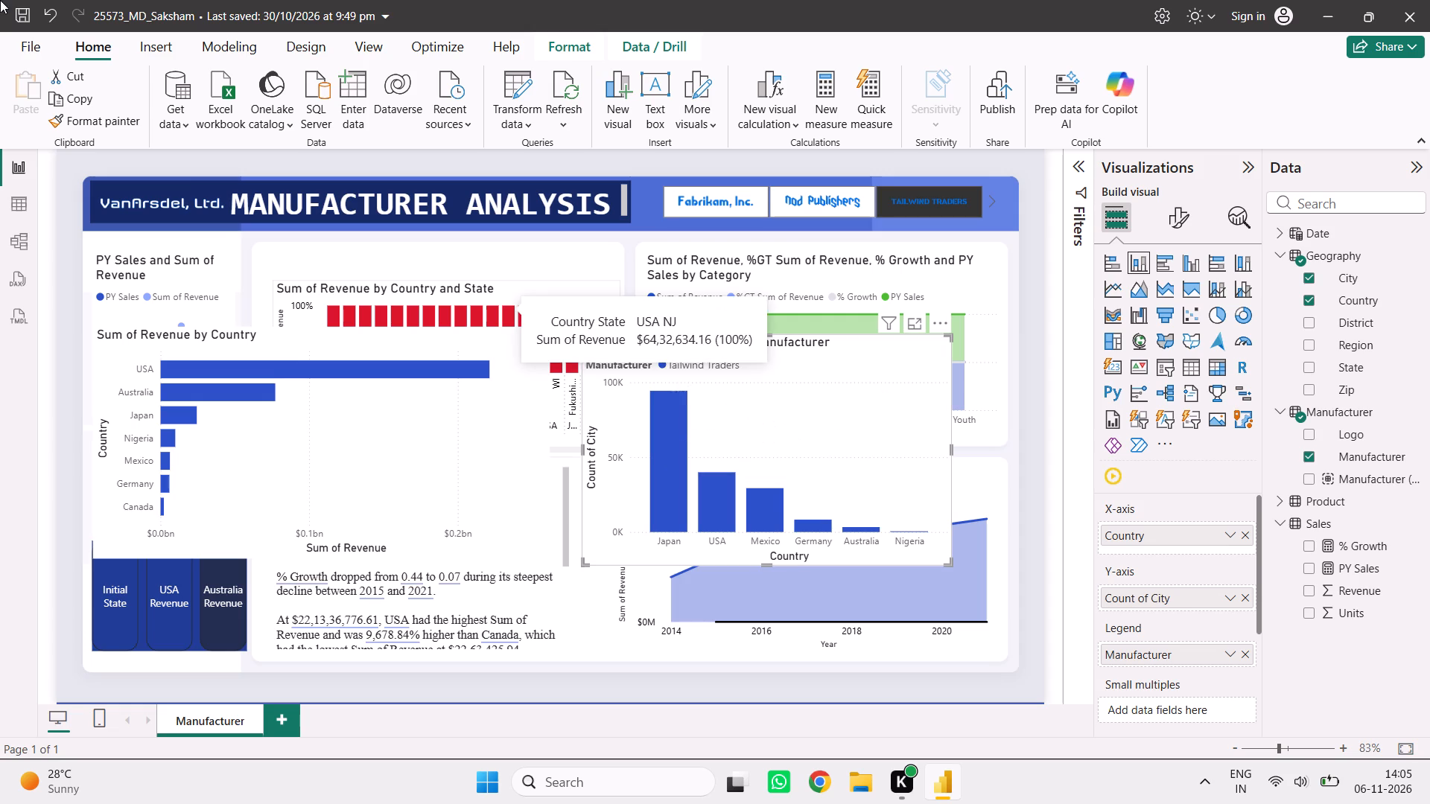
Convert the count of city column chart to a line and stacked column chart.
click(1172, 309)
click(1212, 287)
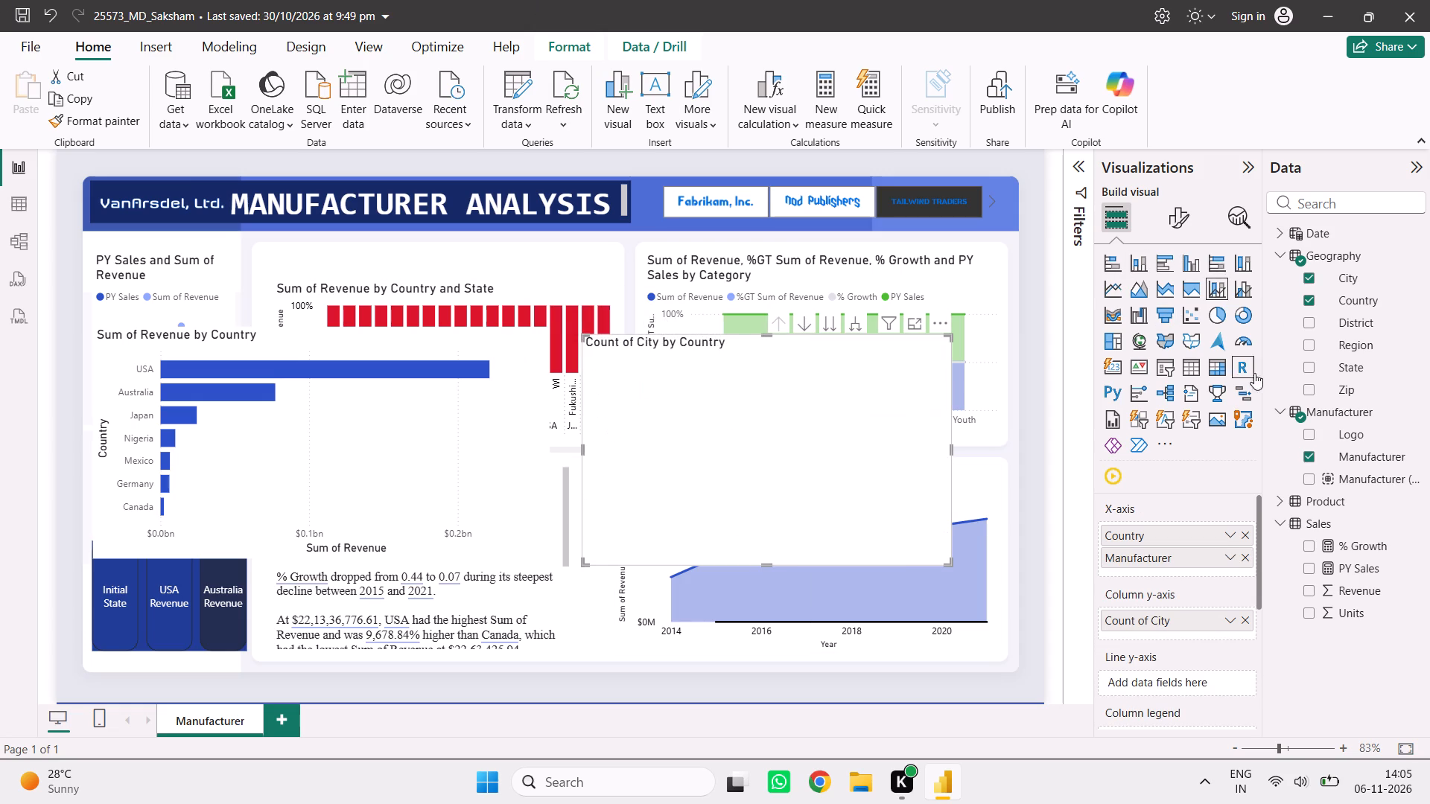
click(1254, 373)
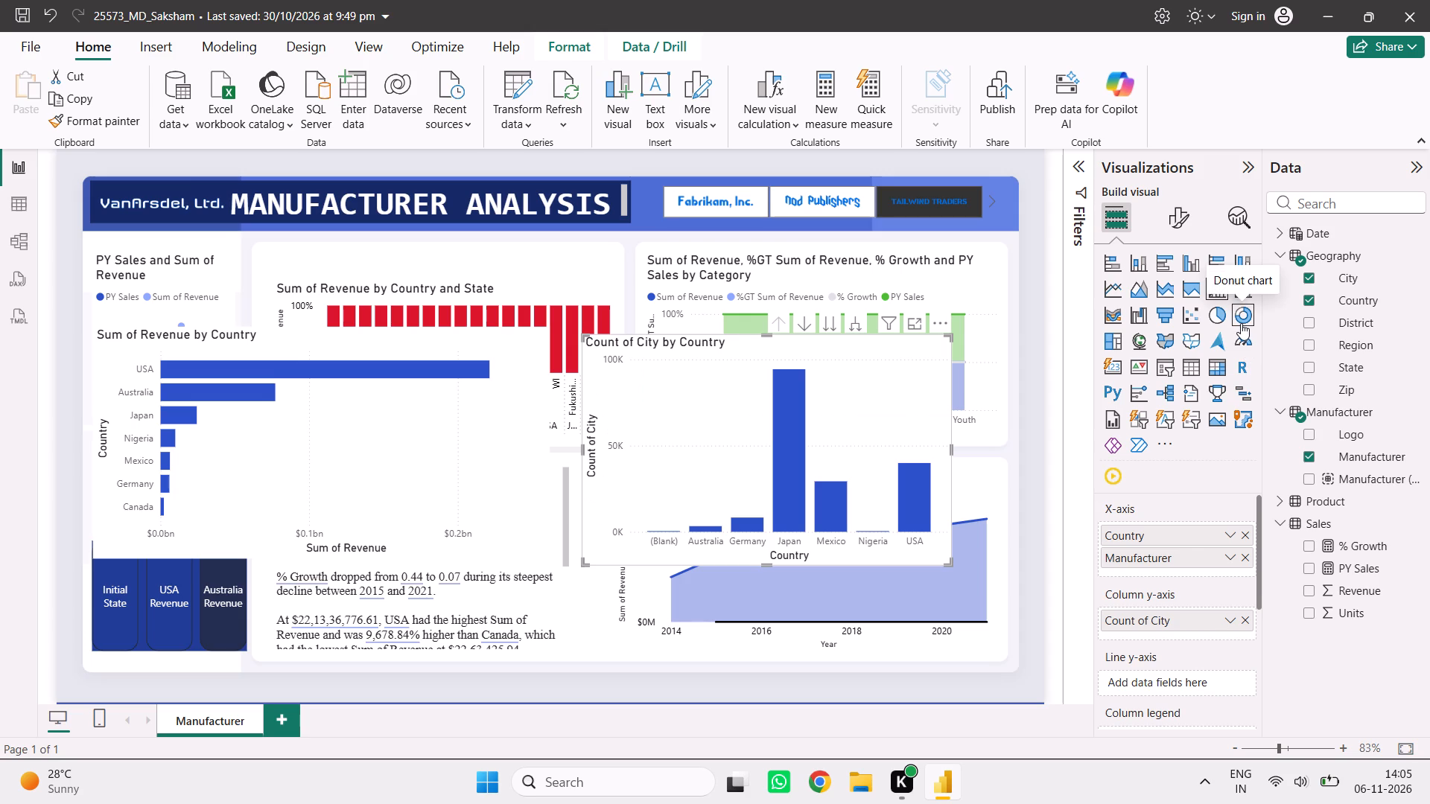
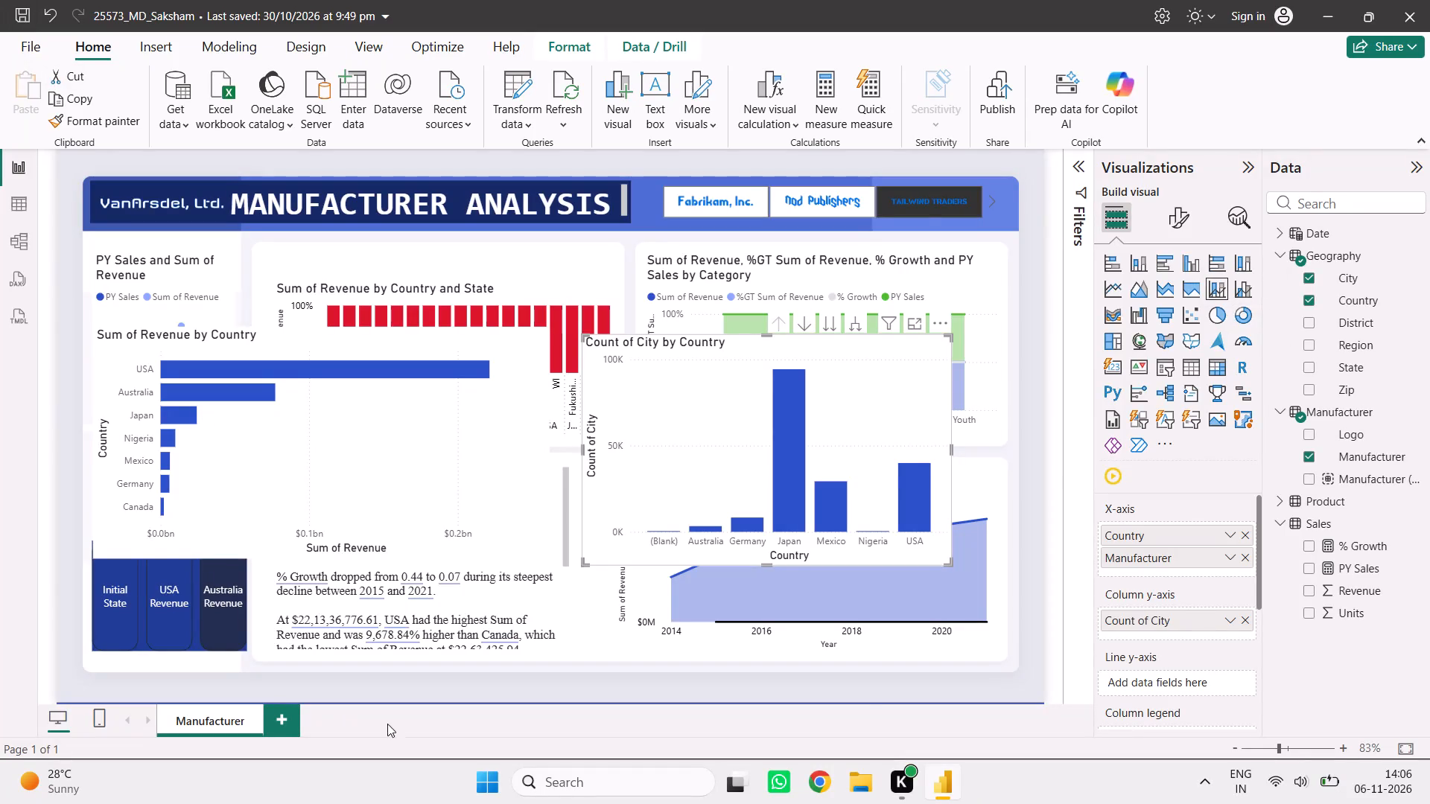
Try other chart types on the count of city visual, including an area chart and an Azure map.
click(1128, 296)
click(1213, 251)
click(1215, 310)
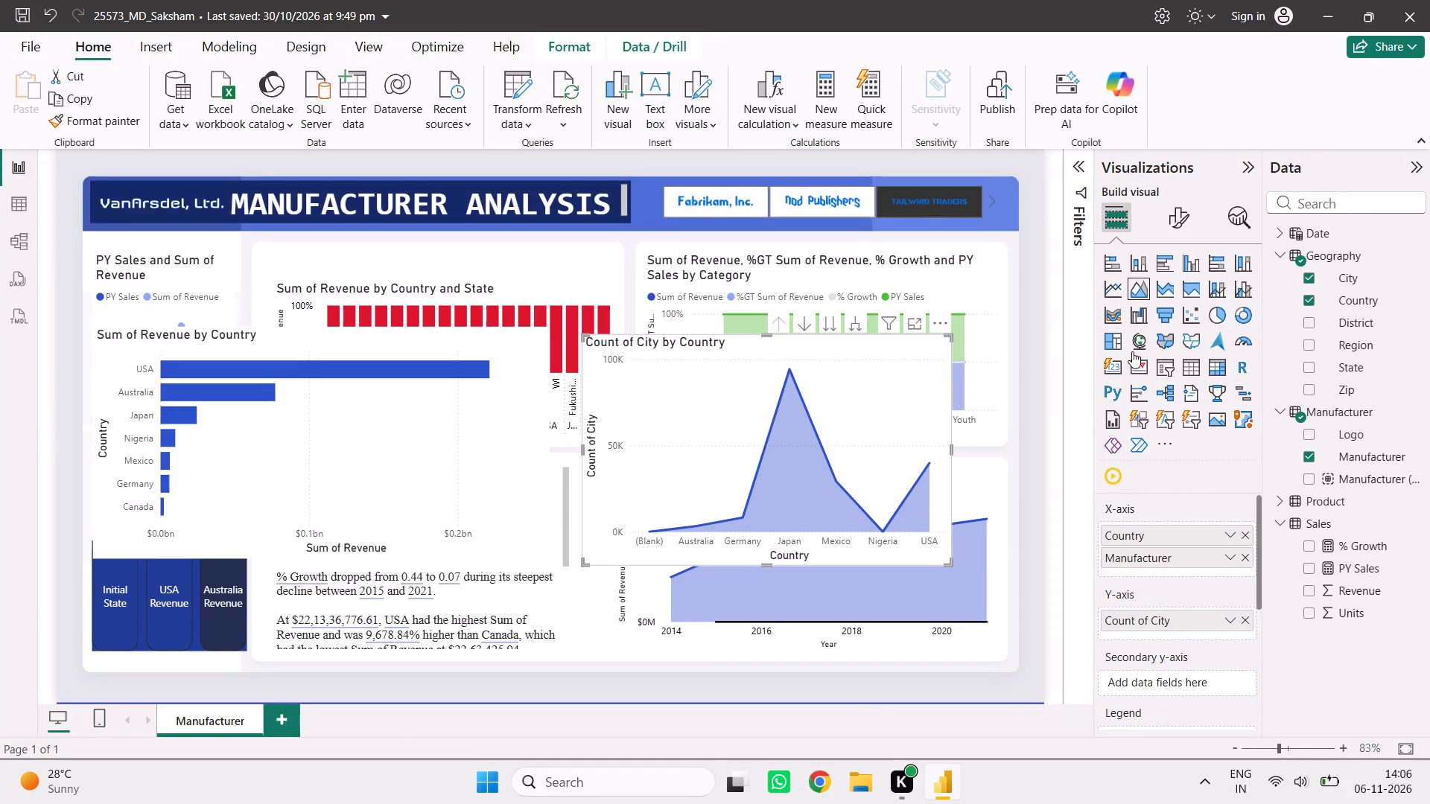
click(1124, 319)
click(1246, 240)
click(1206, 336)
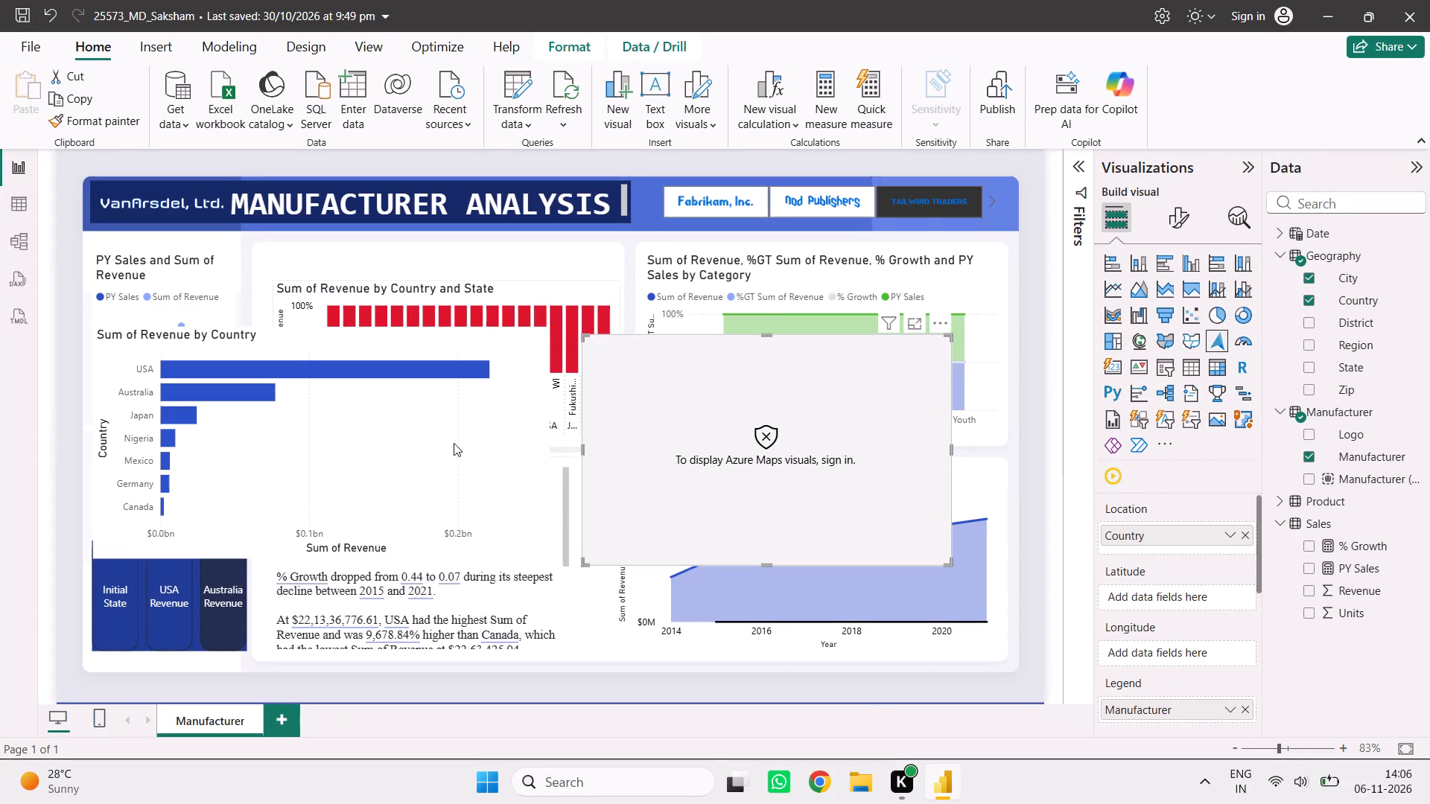
Convert the count of city visual to a 100% stacked bar chart.
click(861, 427)
click(1207, 261)
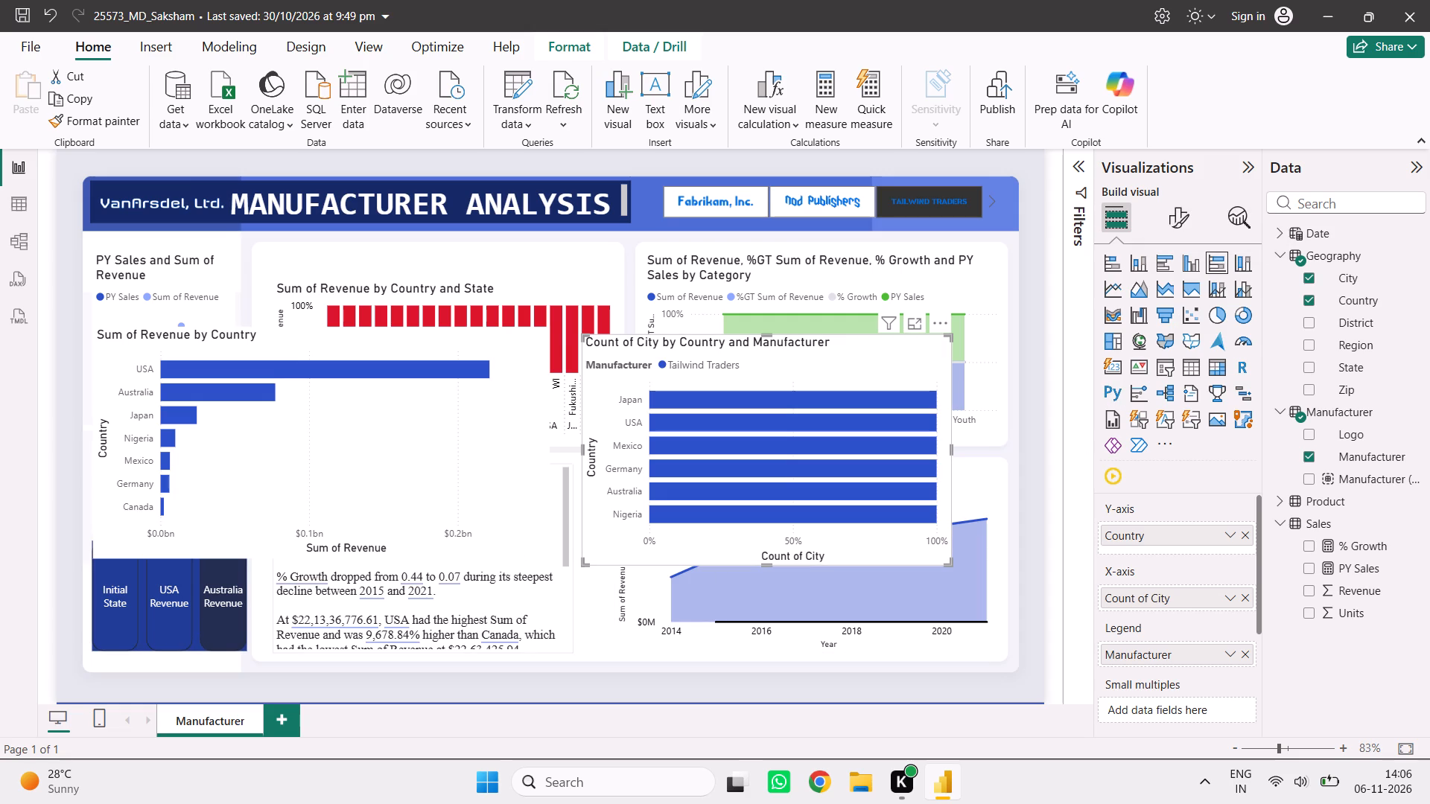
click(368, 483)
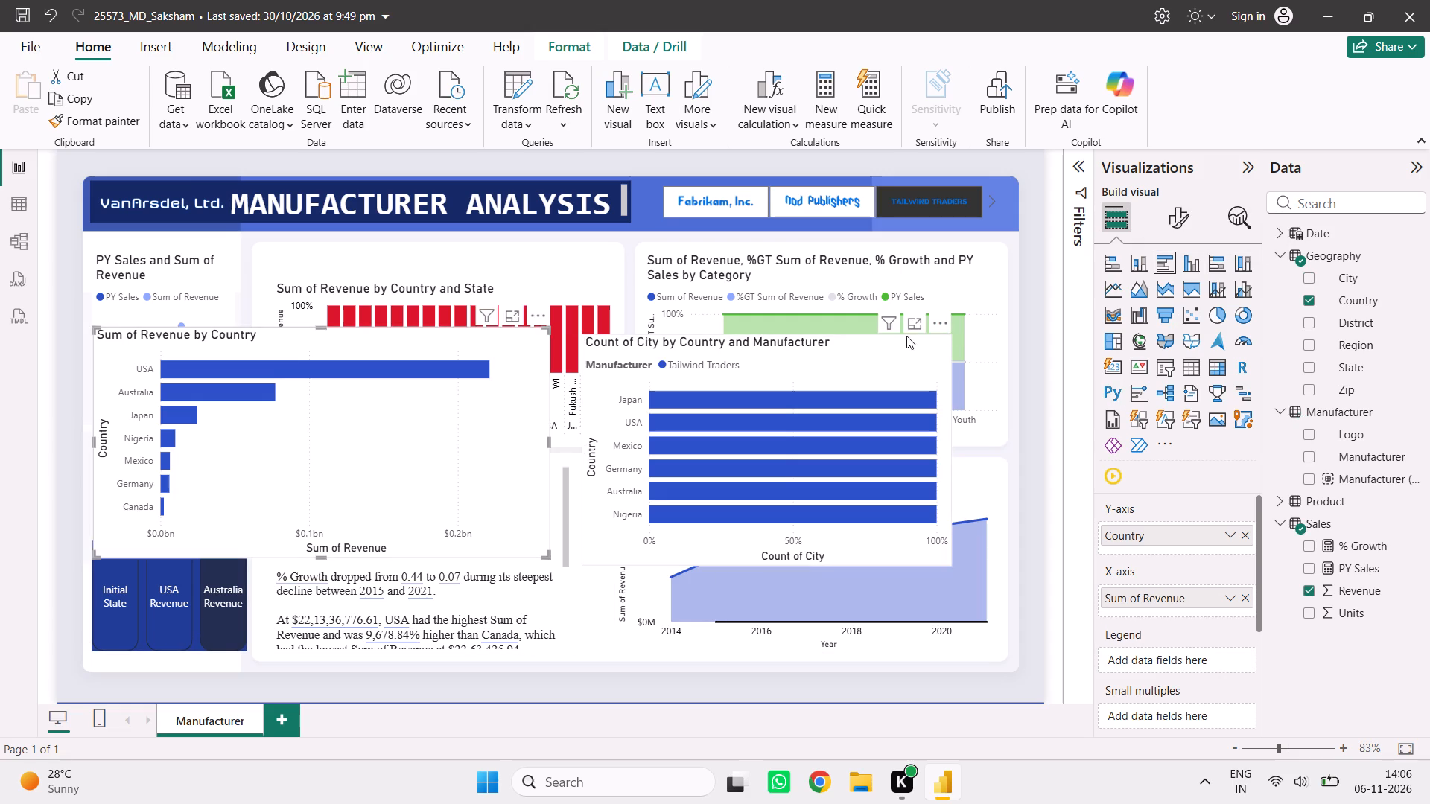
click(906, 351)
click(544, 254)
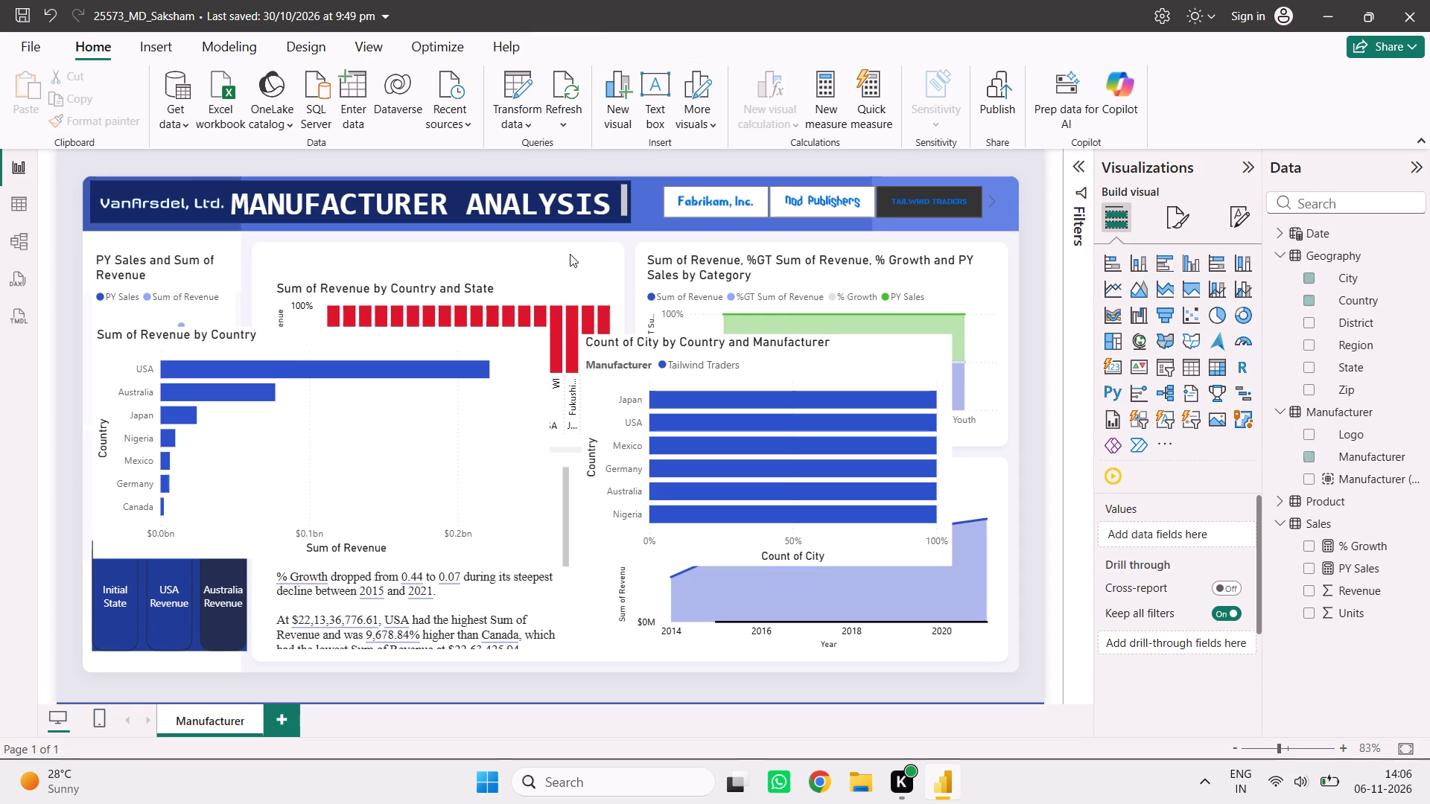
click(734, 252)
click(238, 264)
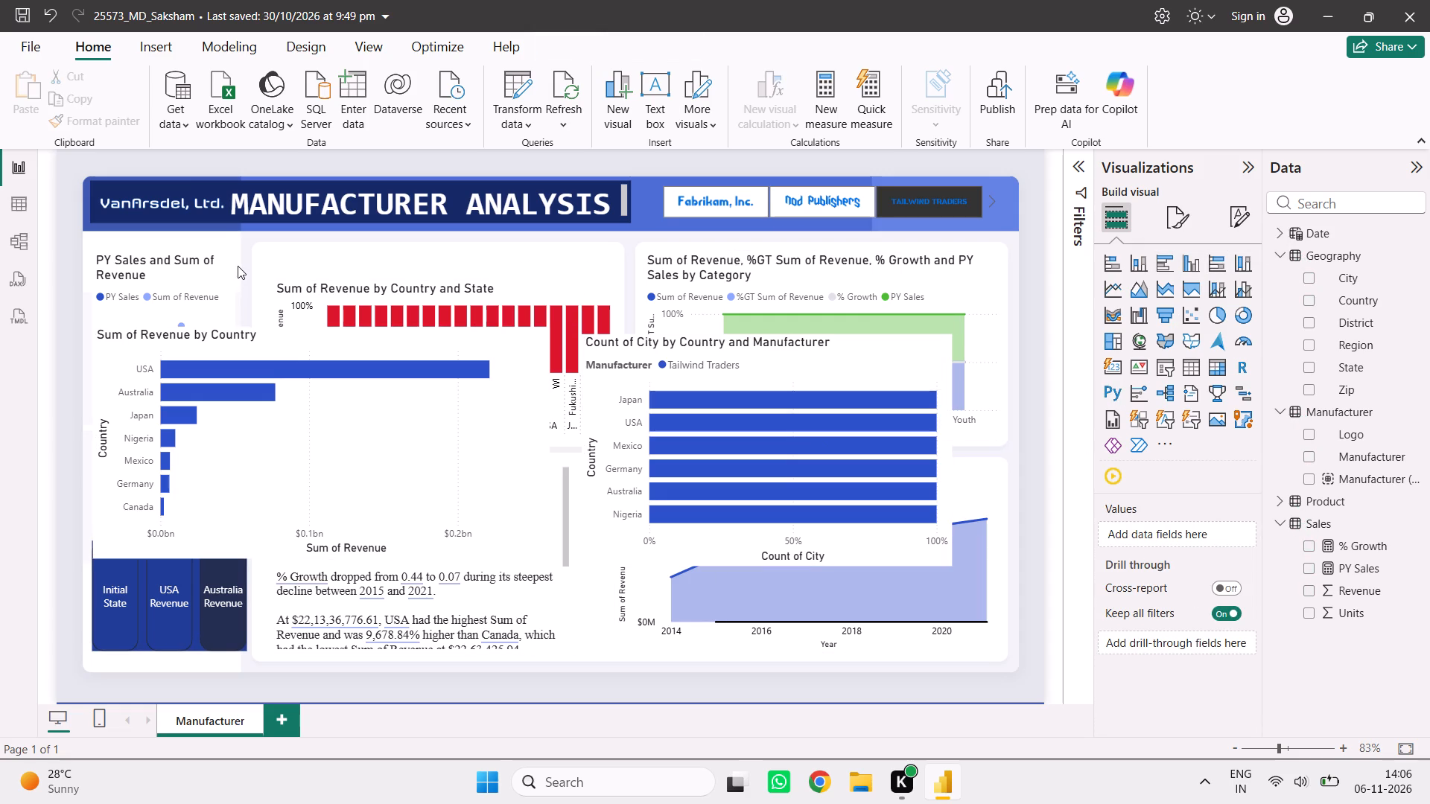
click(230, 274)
Move the revenue by country and state chart up to just below the page header and shorten it from its bottom edge.
click(405, 284)
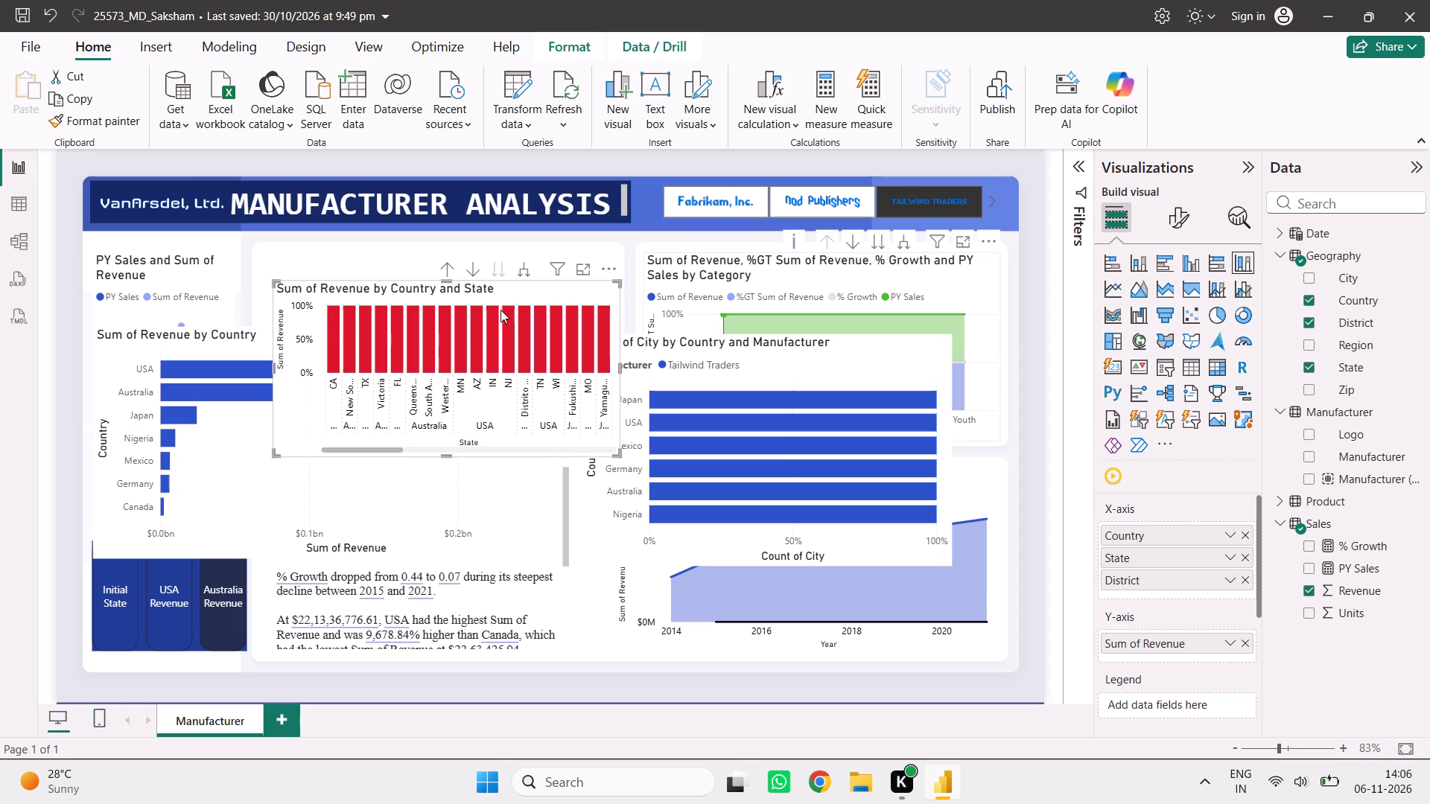
drag(314, 291, 309, 261)
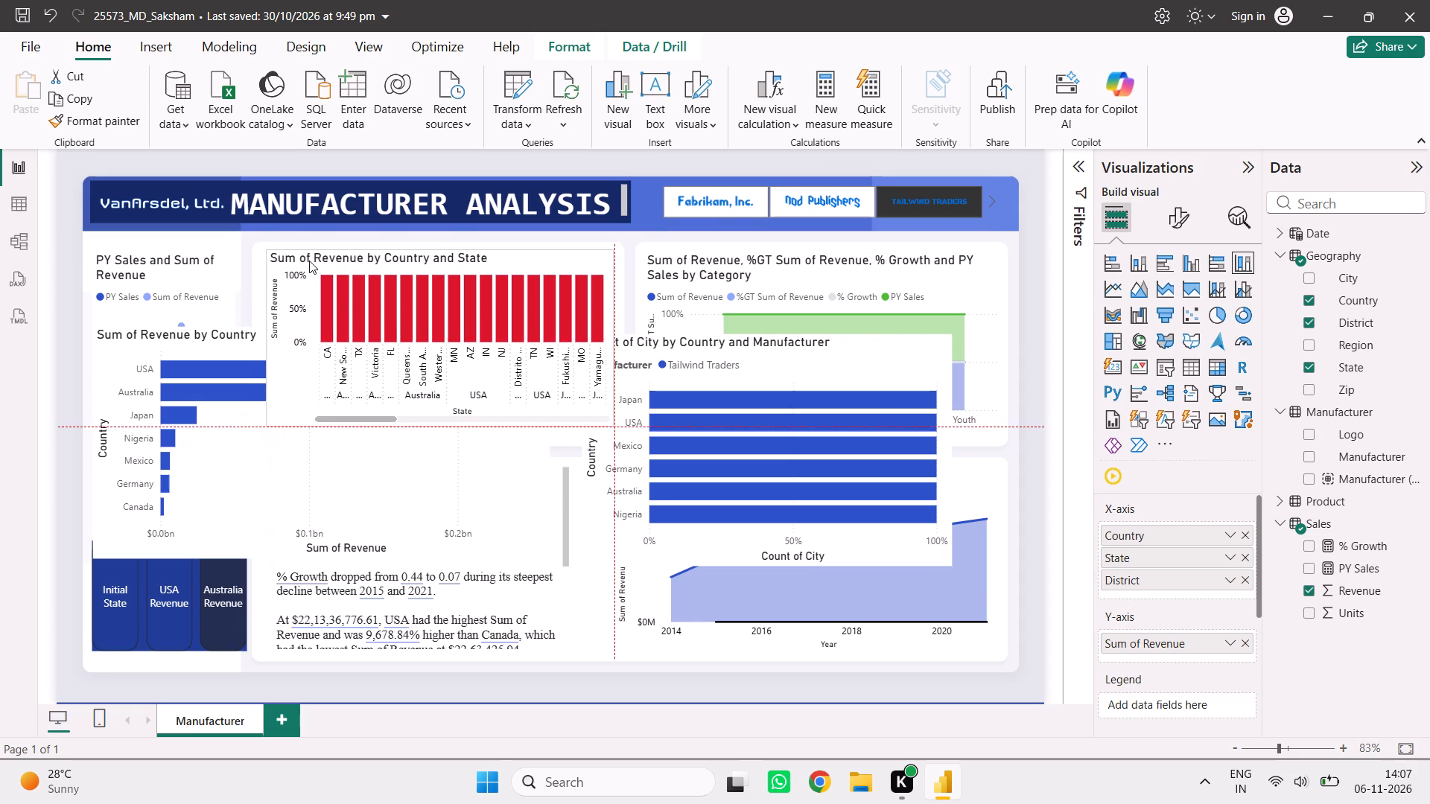
drag(309, 261, 313, 255)
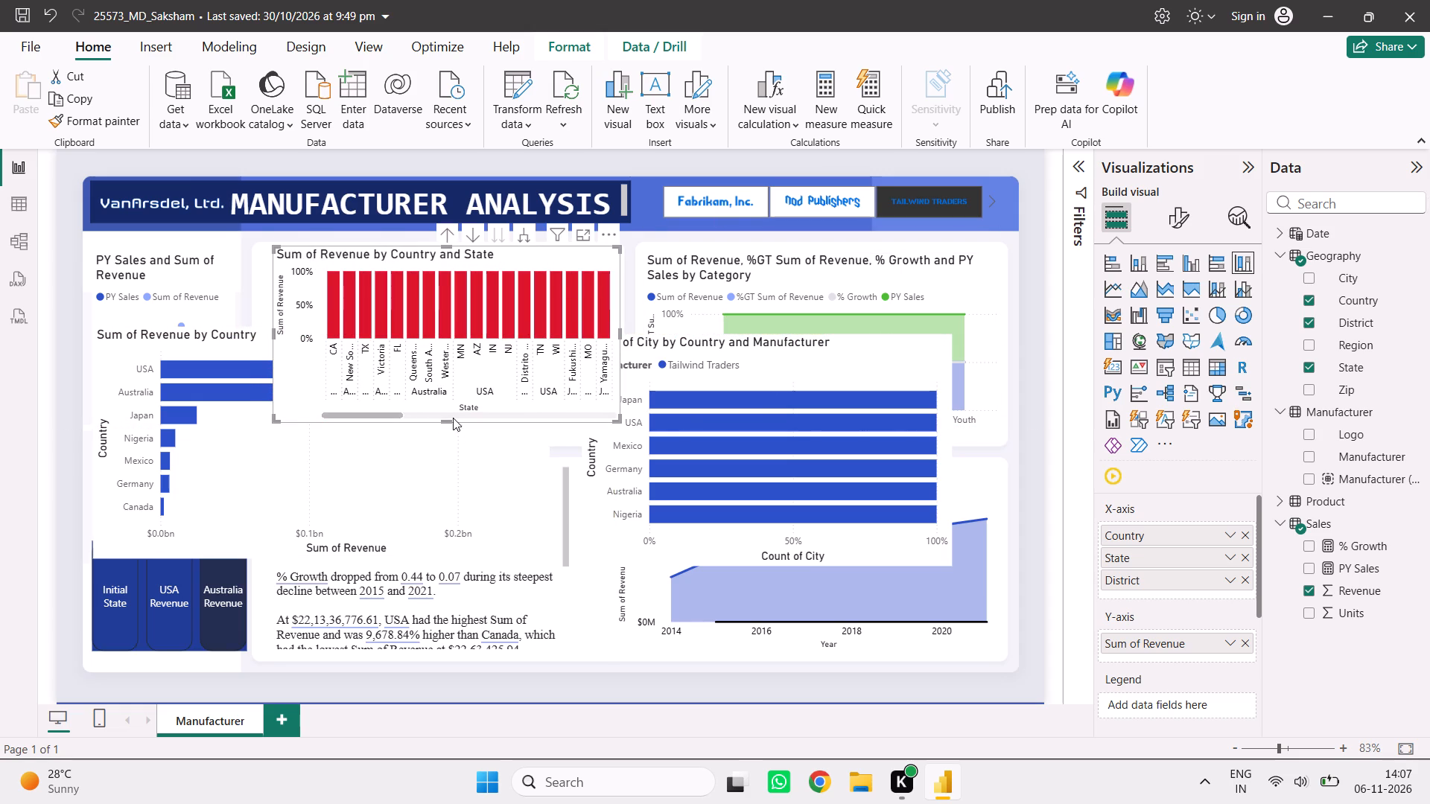
drag(445, 423, 442, 341)
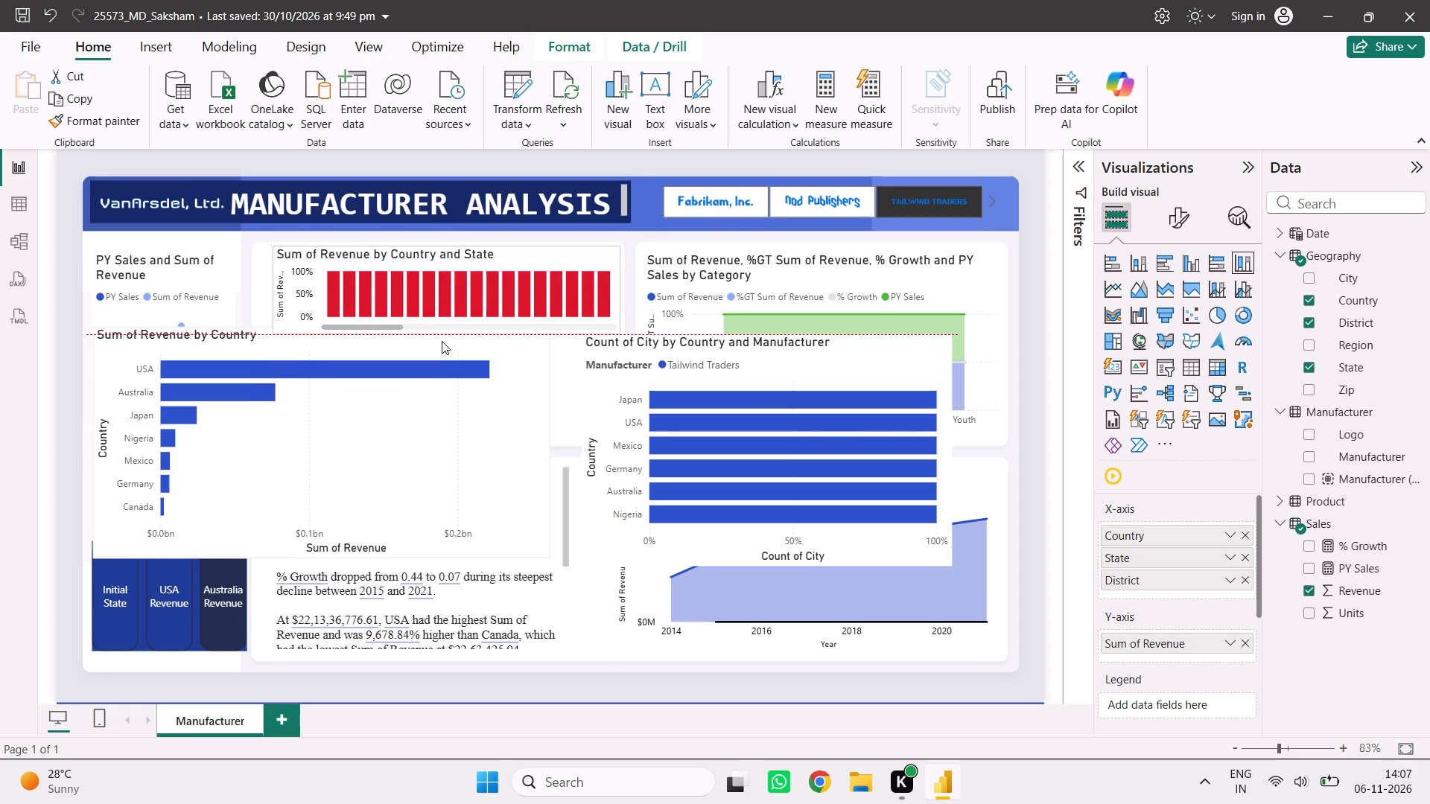
drag(442, 341, 442, 325)
Adjust the revenue by country bar chart's top edge and shift it right and slightly down, next to the count of city chart.
click(437, 354)
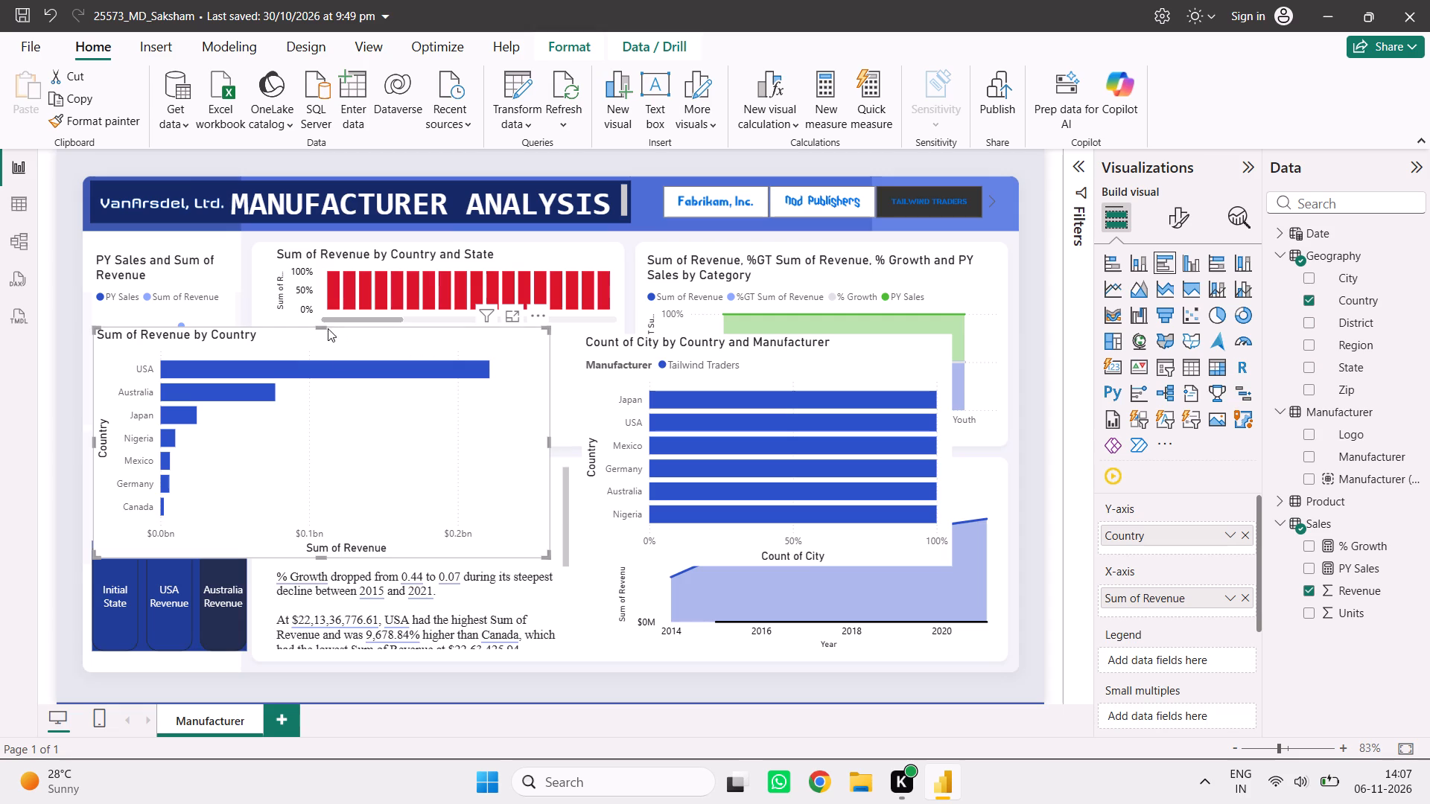
drag(324, 328, 331, 377)
drag(429, 392, 462, 410)
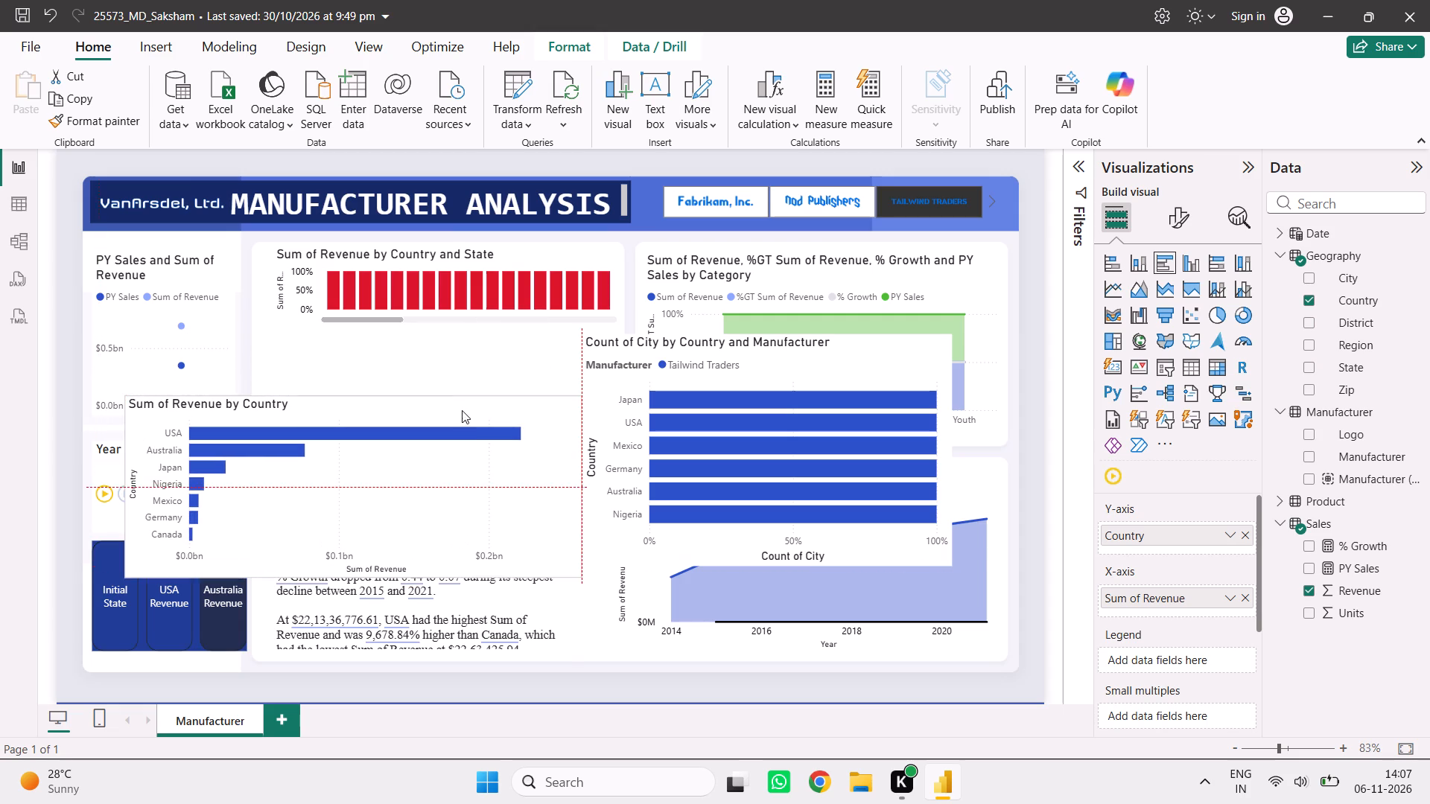
drag(462, 410, 465, 411)
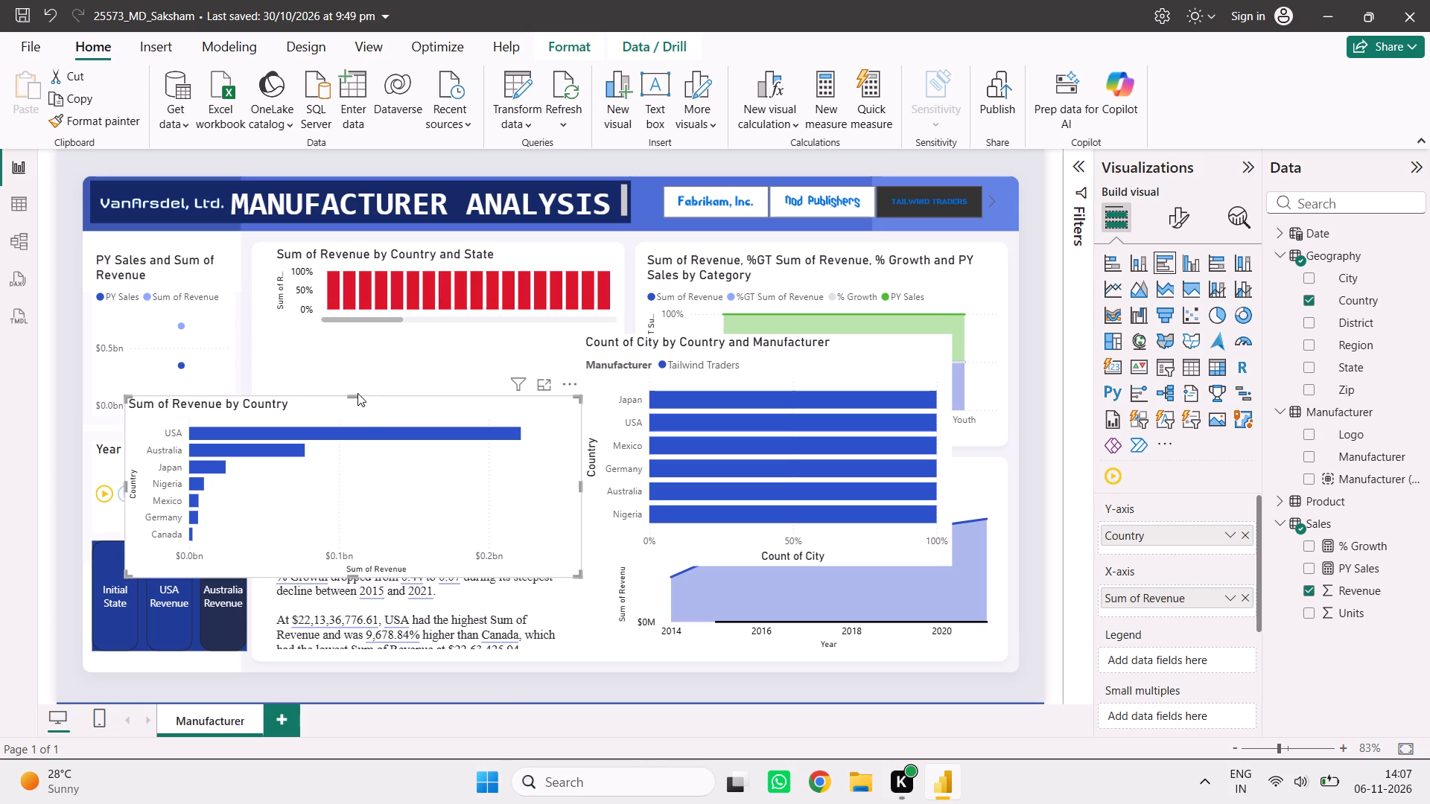
drag(354, 395, 362, 348)
drag(454, 365, 471, 367)
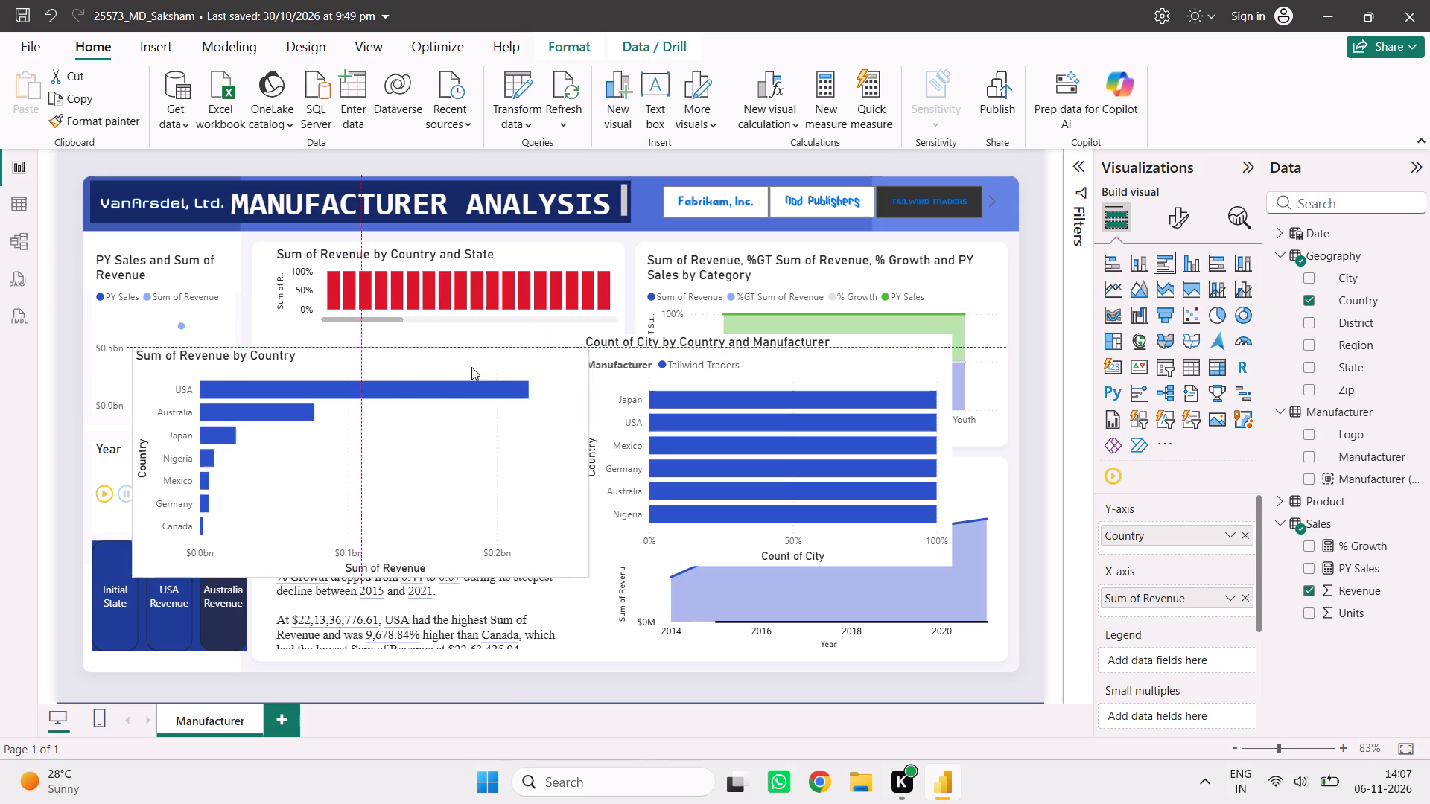
drag(471, 367, 448, 354)
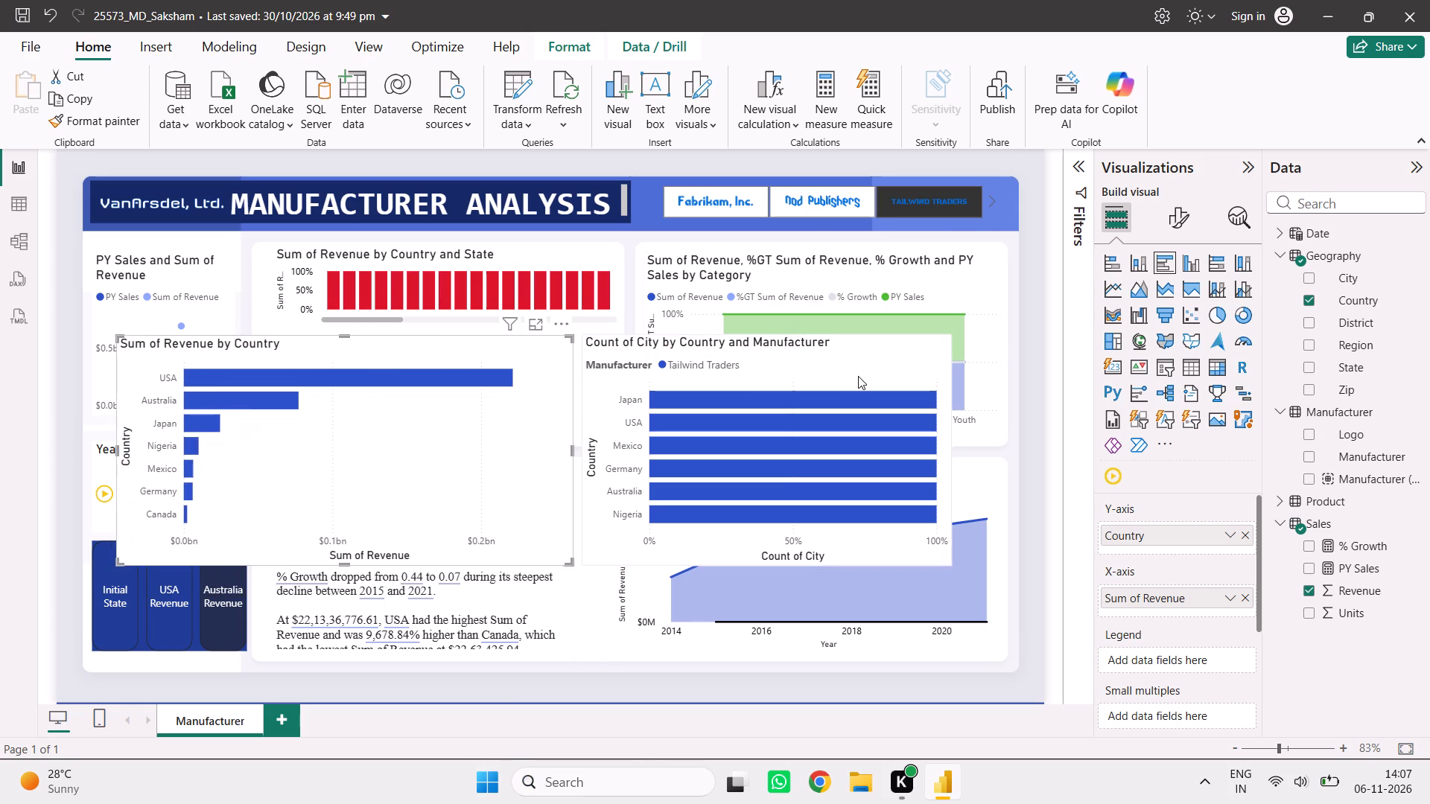
Move the count of city and revenue by country bar charts right and down, lined up side by side below the upper charts.
drag(857, 363, 919, 371)
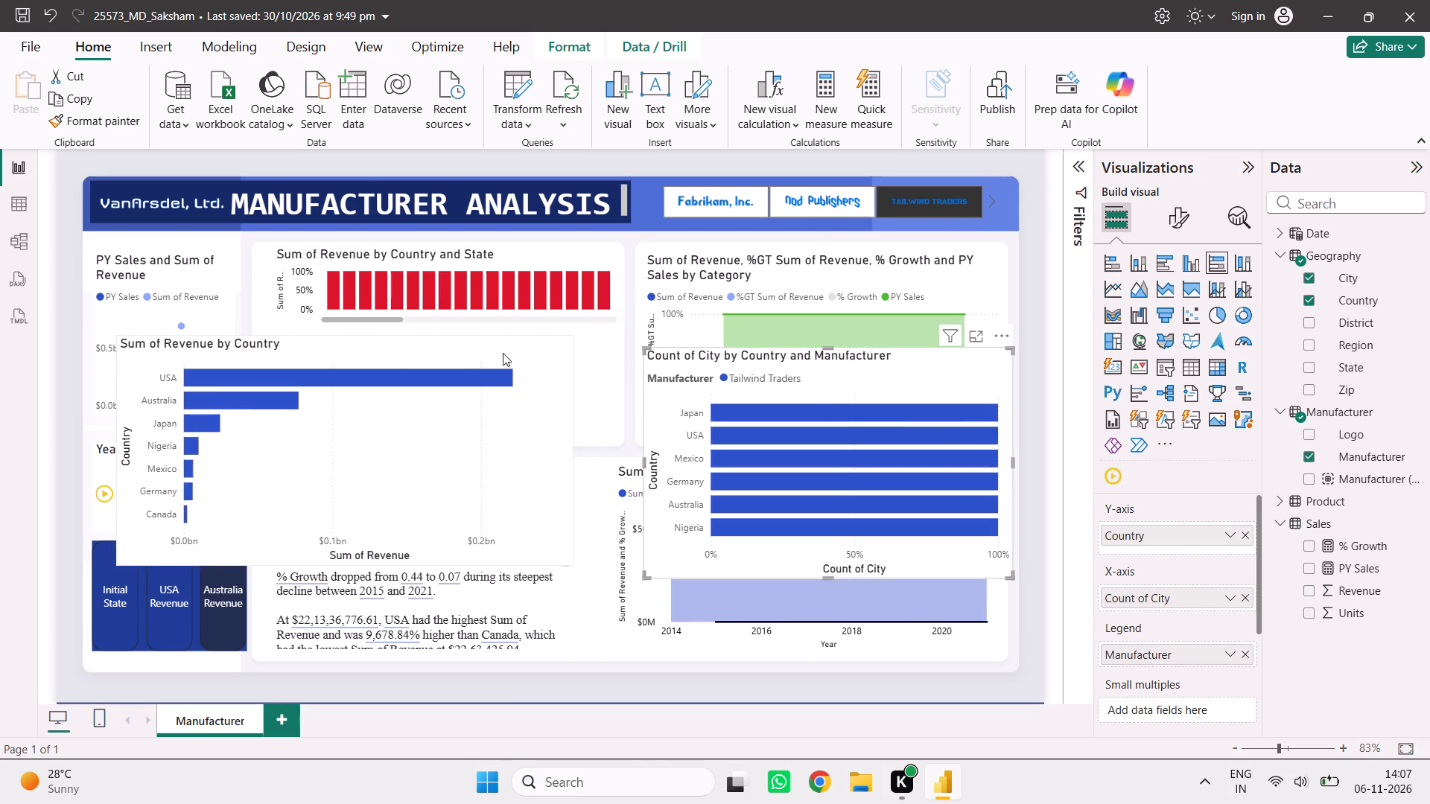
drag(381, 356, 425, 375)
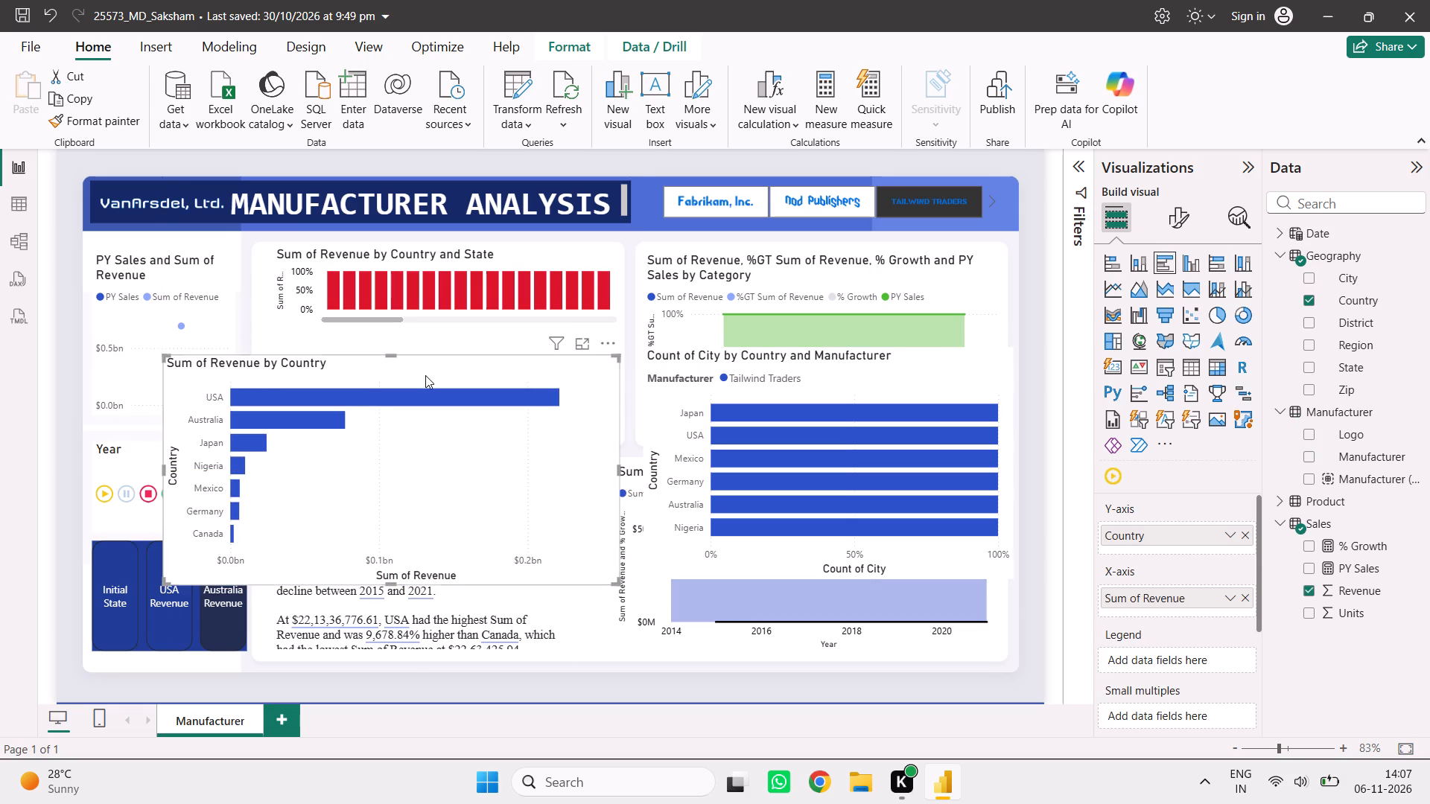
drag(915, 368, 905, 374)
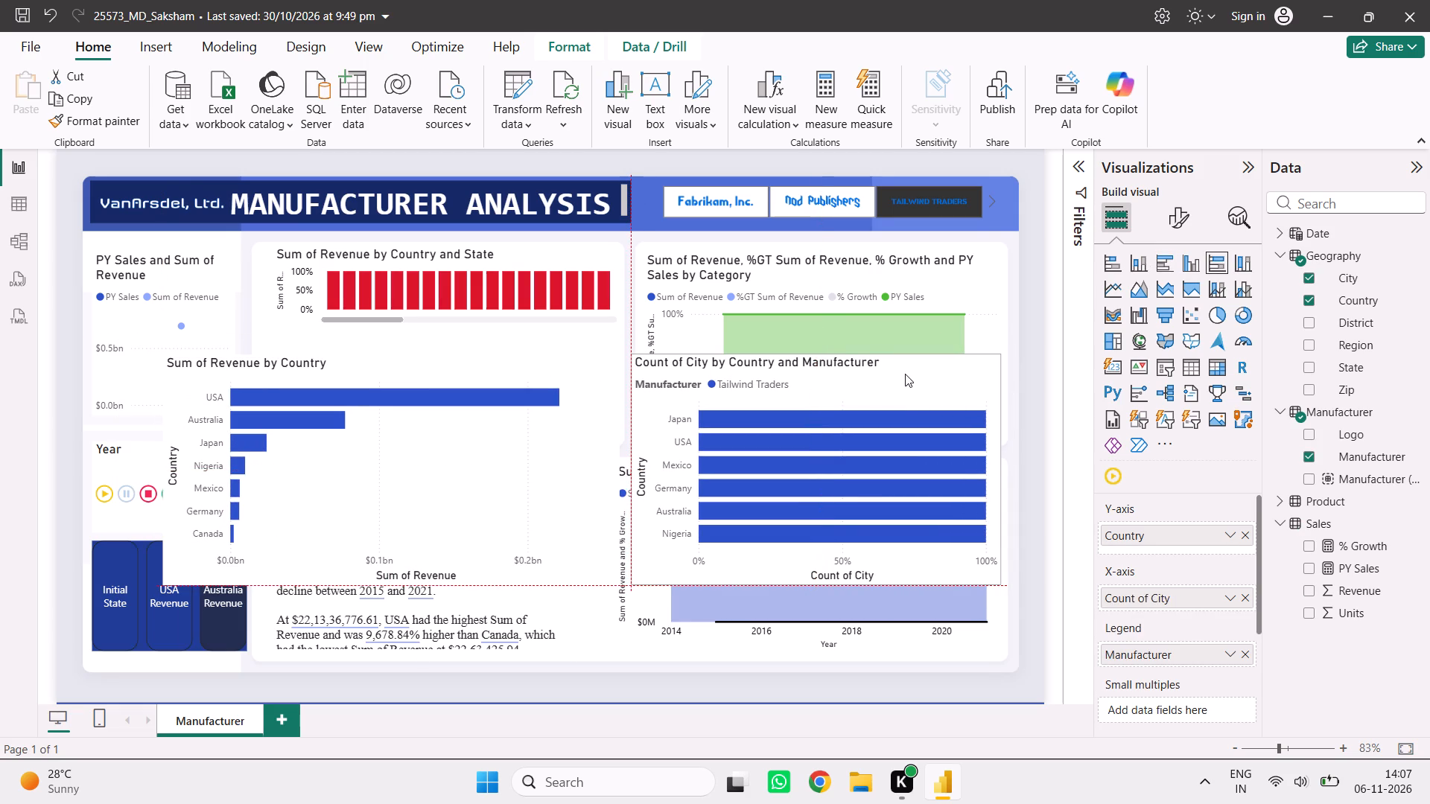
drag(905, 374, 906, 373)
Try a clustered column chart for the revenue, growth and PY sales by category visual and settle on an area chart.
click(603, 250)
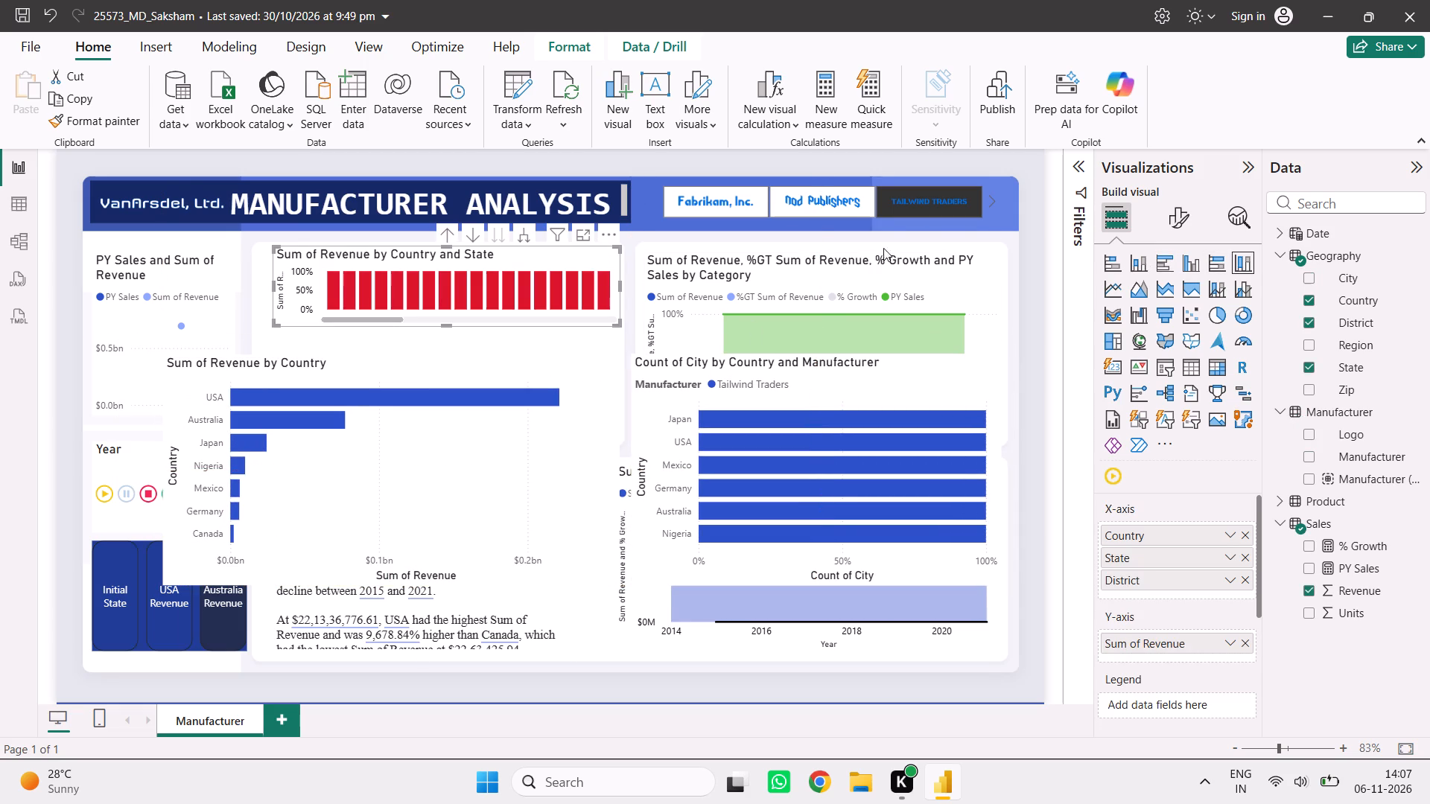
click(958, 275)
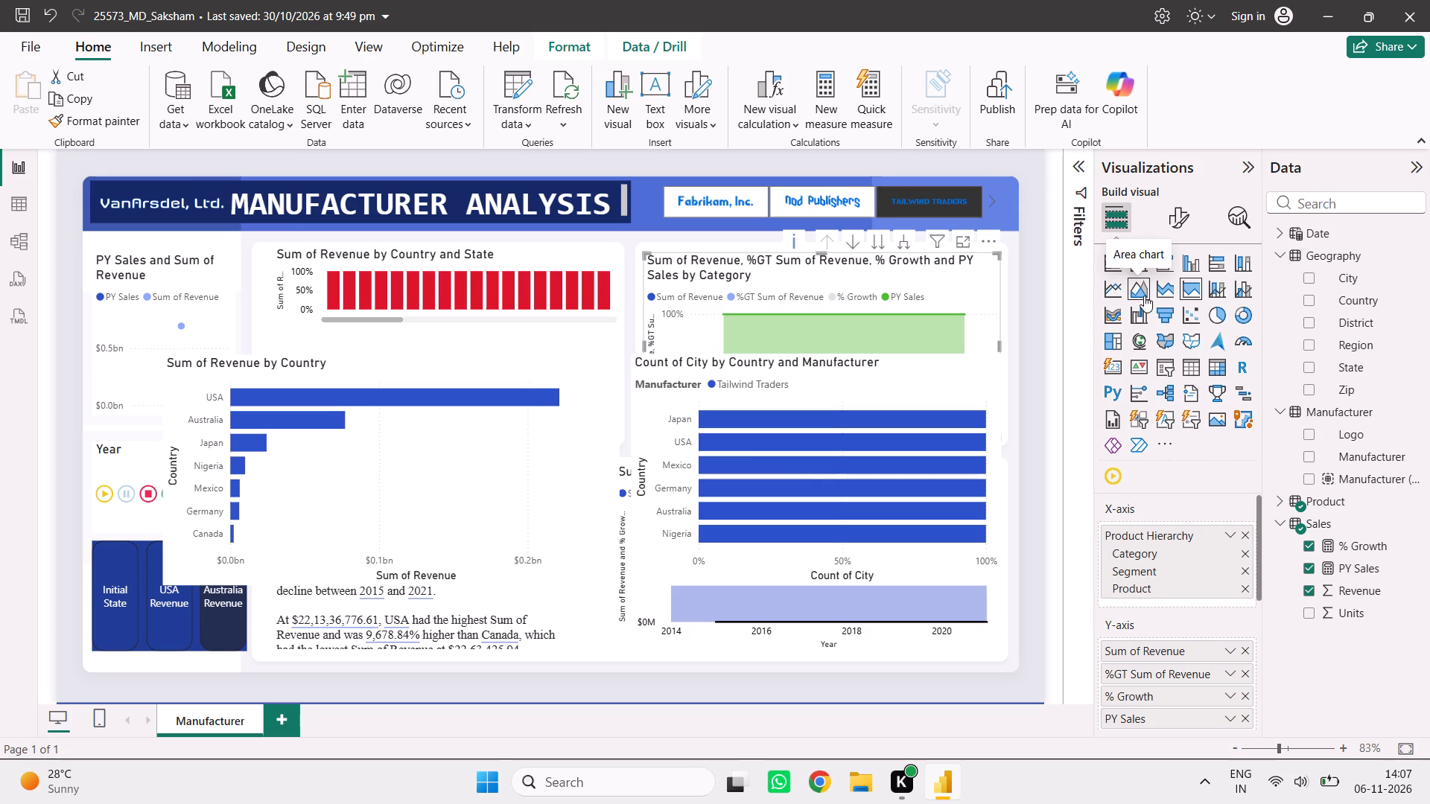
click(1185, 267)
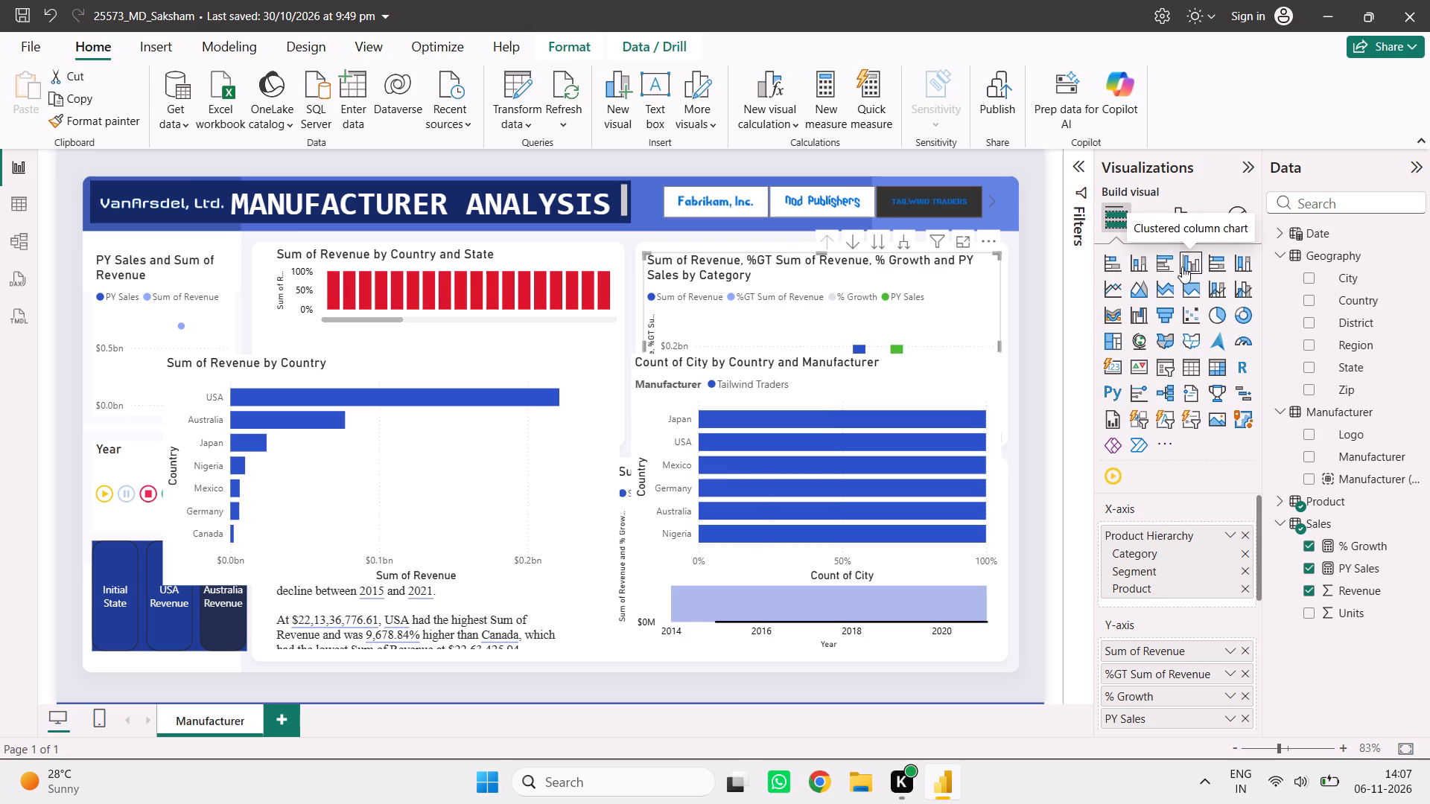
click(1142, 278)
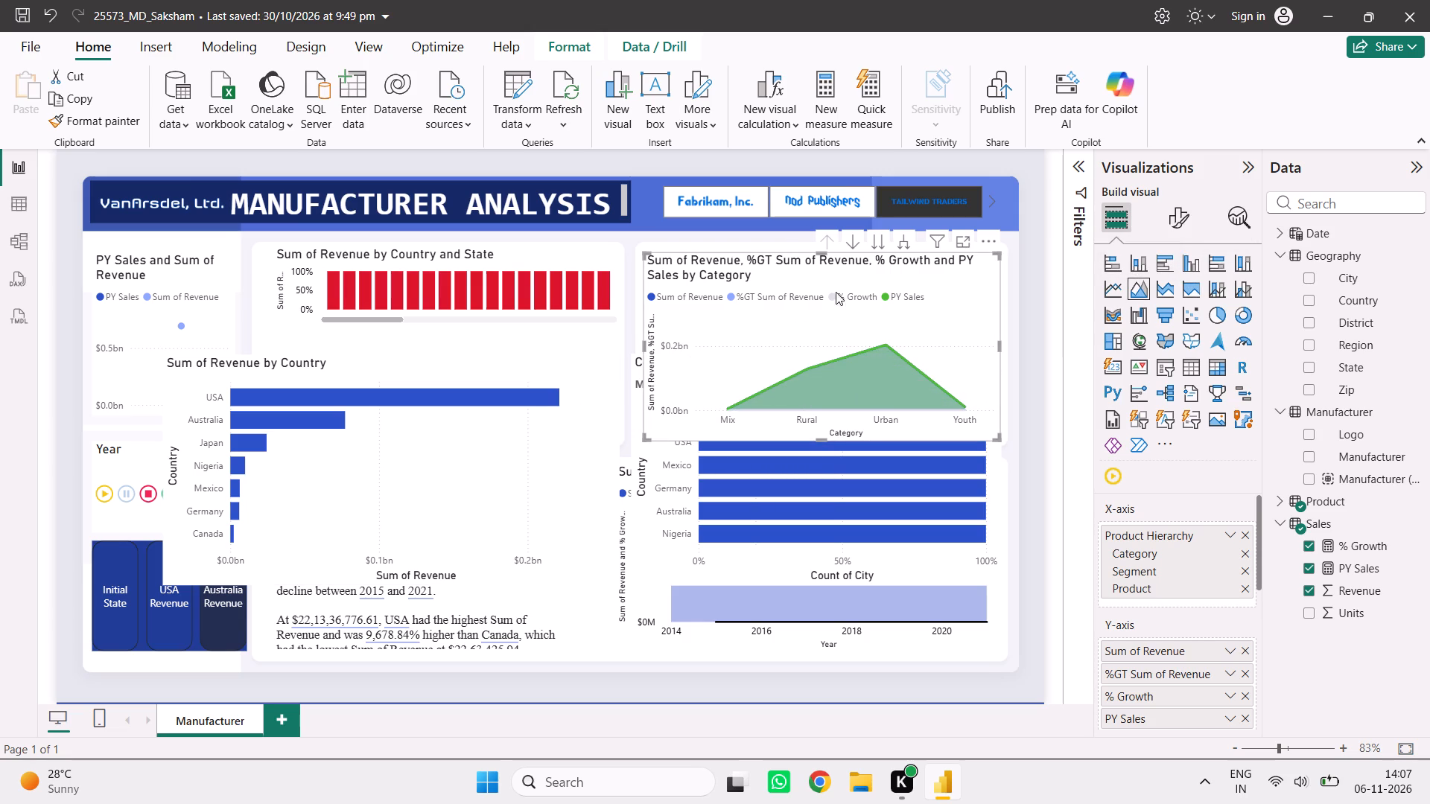
click(938, 278)
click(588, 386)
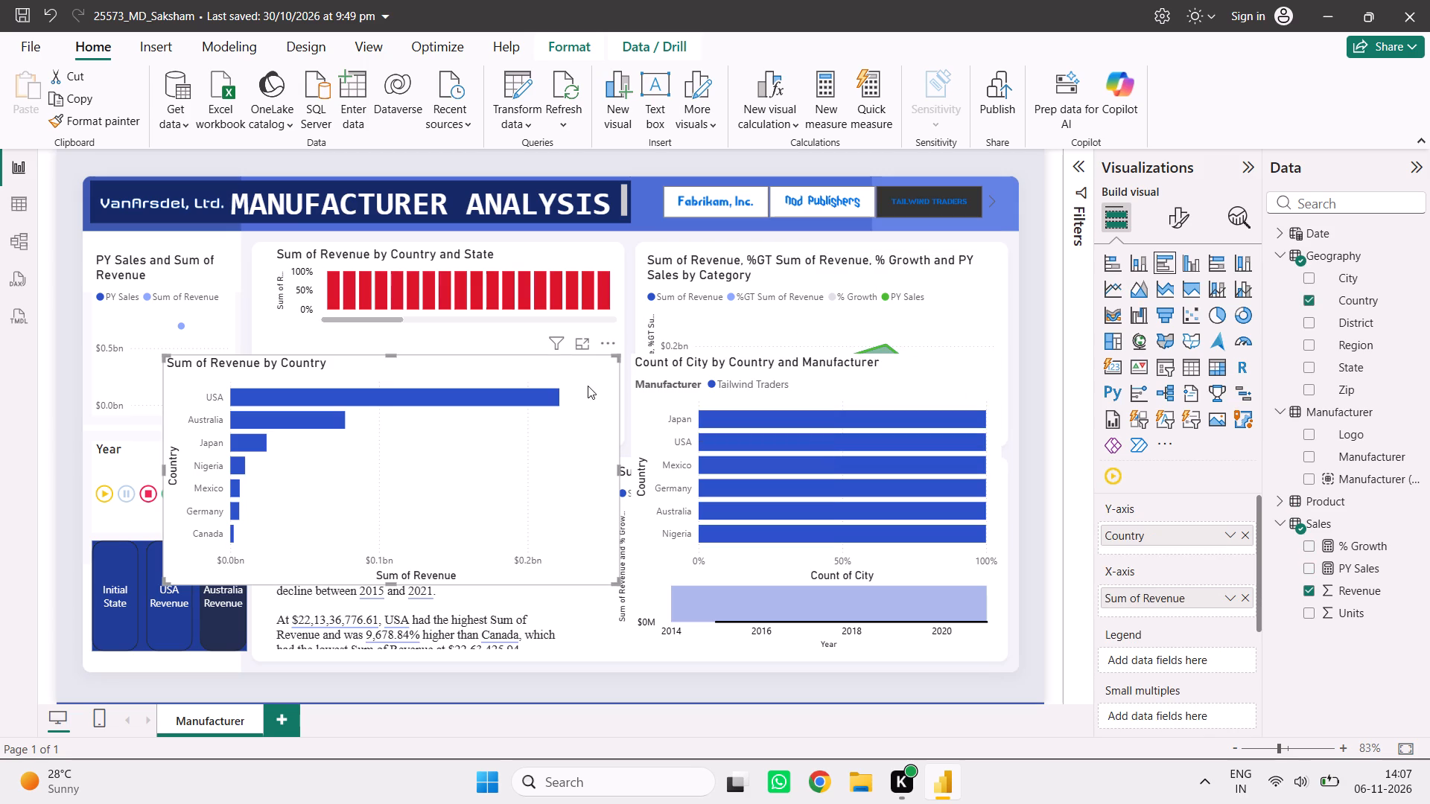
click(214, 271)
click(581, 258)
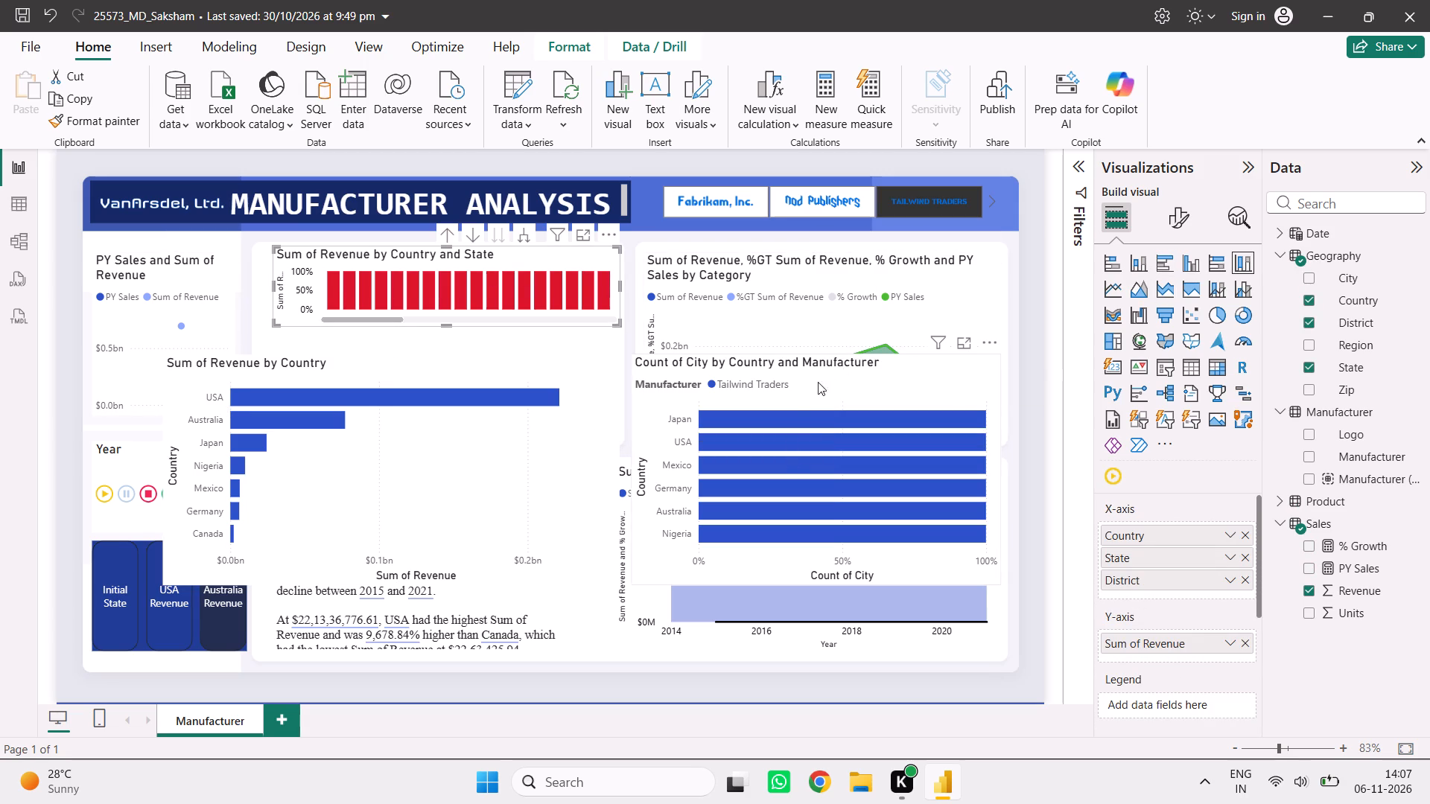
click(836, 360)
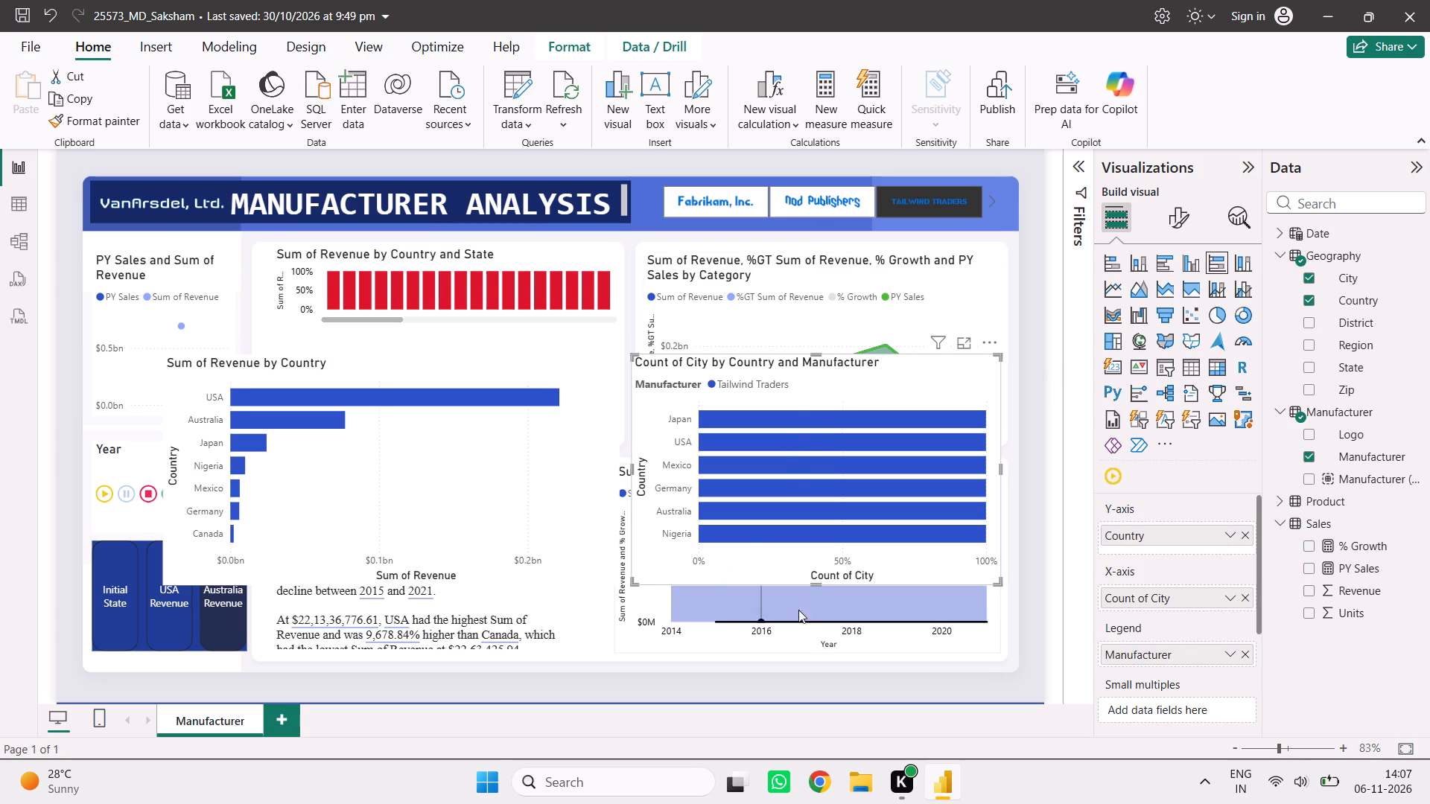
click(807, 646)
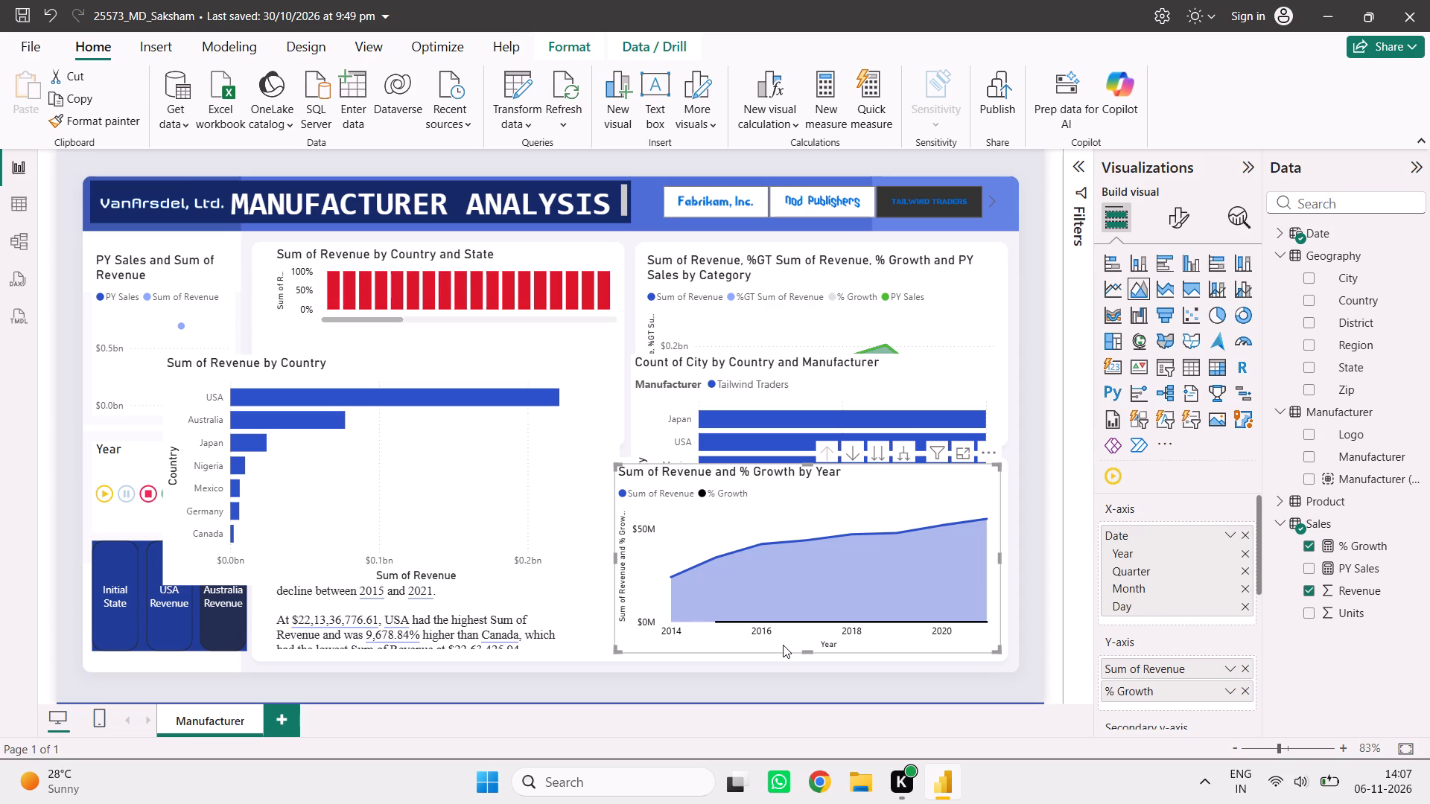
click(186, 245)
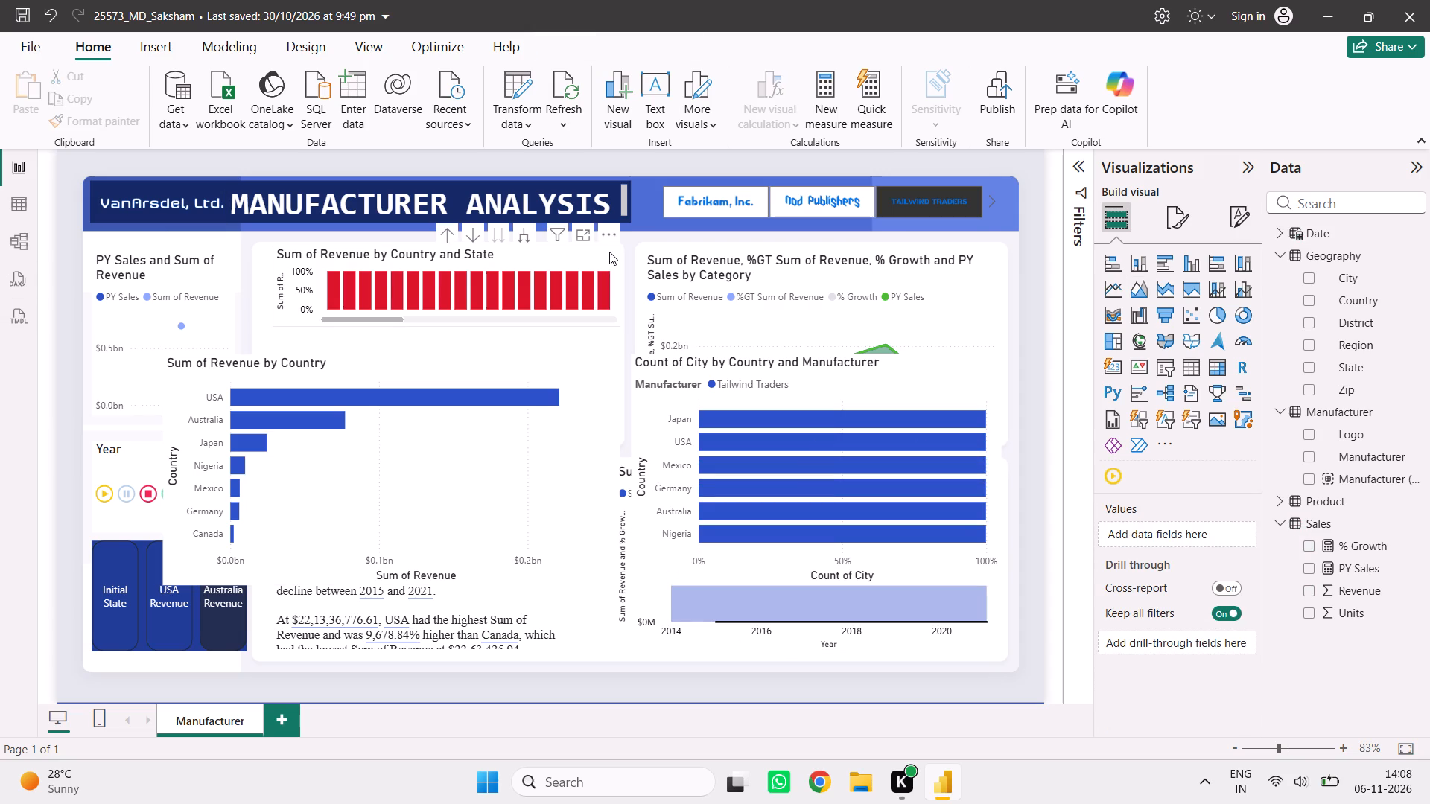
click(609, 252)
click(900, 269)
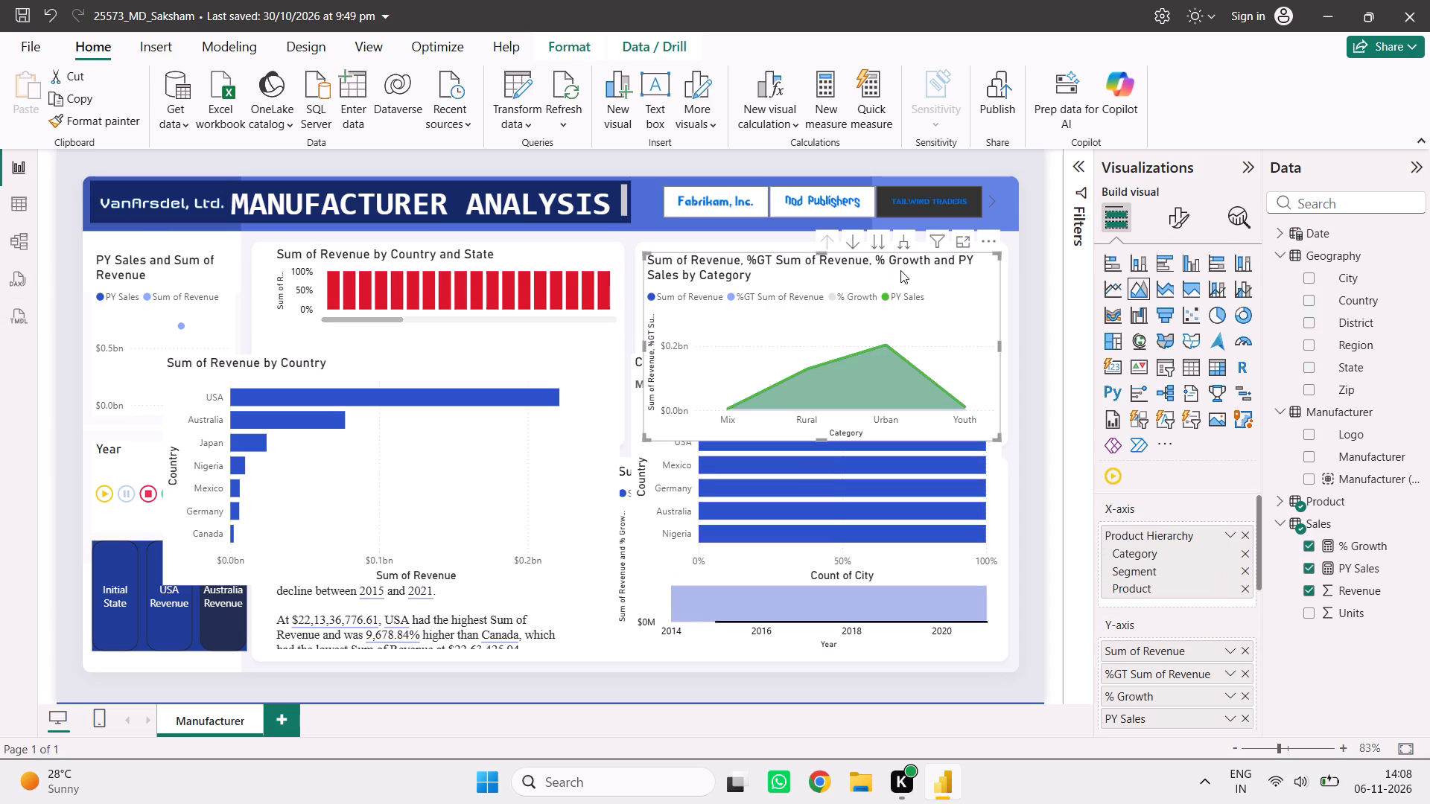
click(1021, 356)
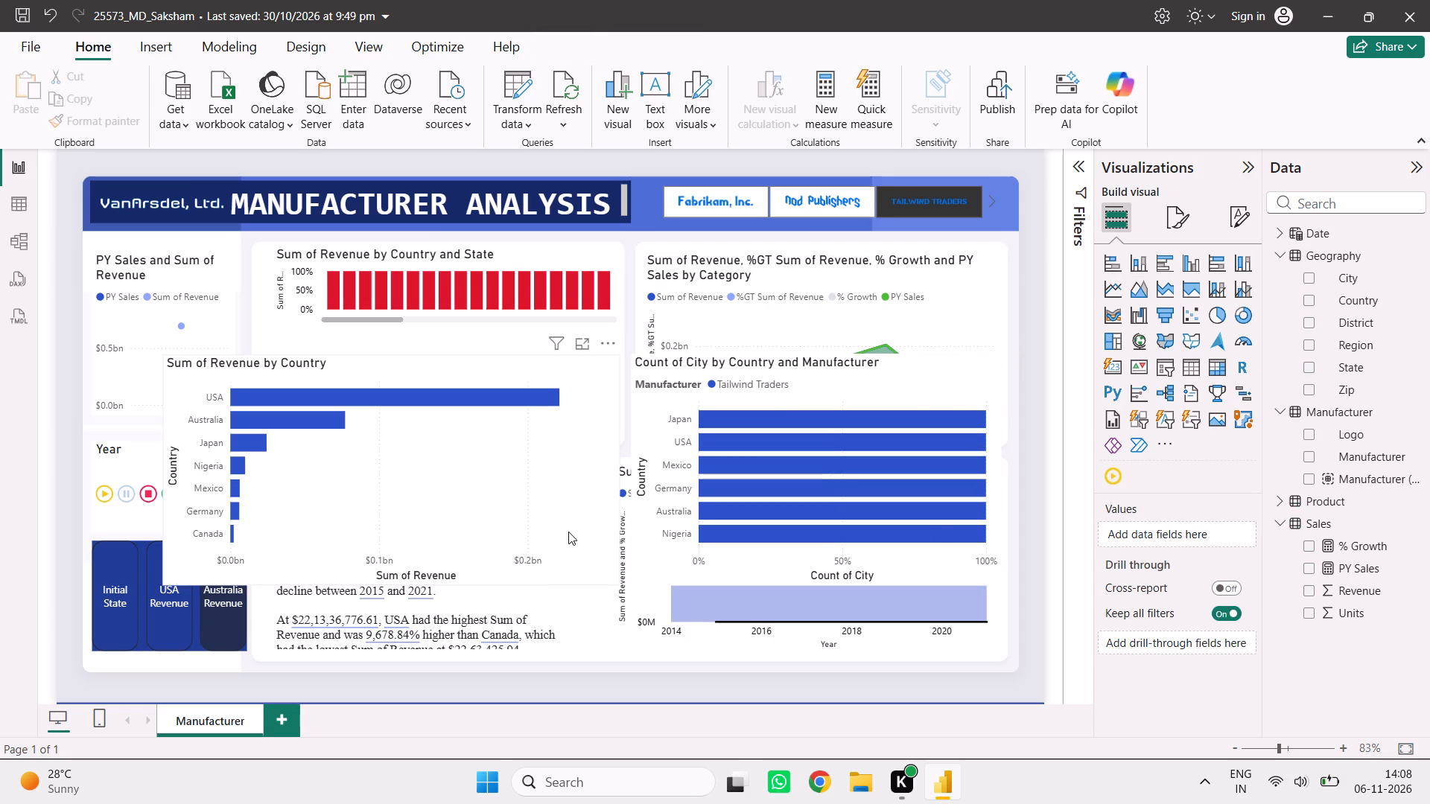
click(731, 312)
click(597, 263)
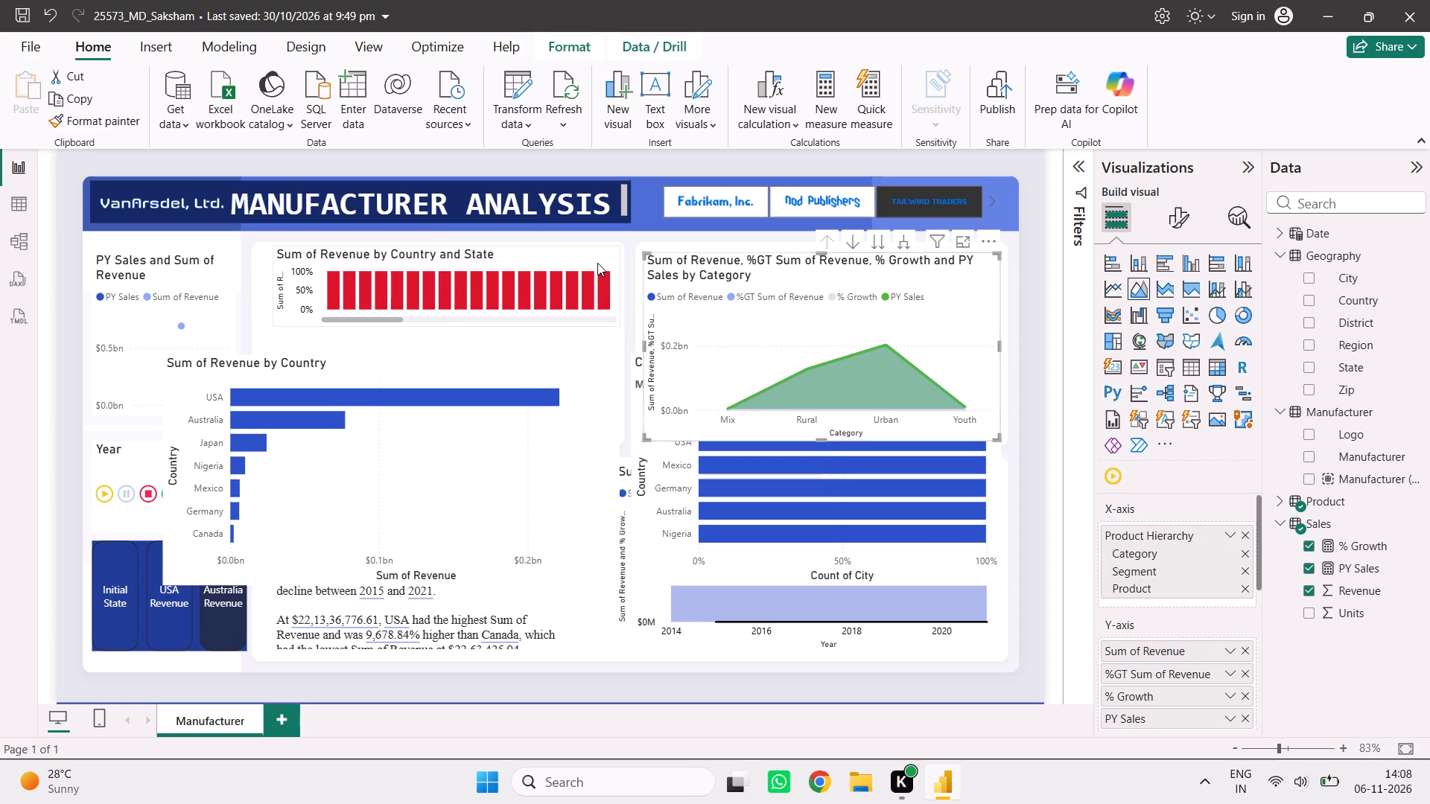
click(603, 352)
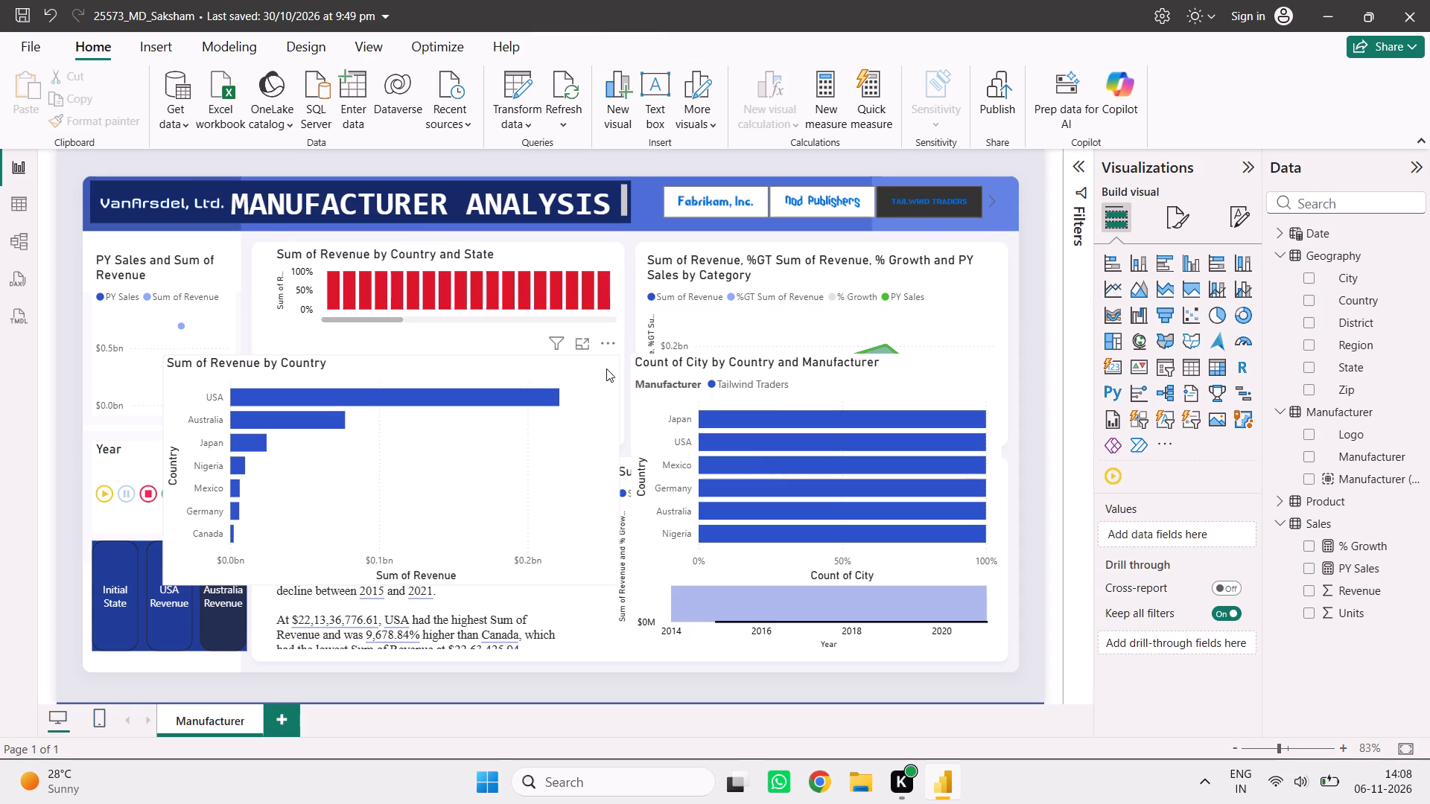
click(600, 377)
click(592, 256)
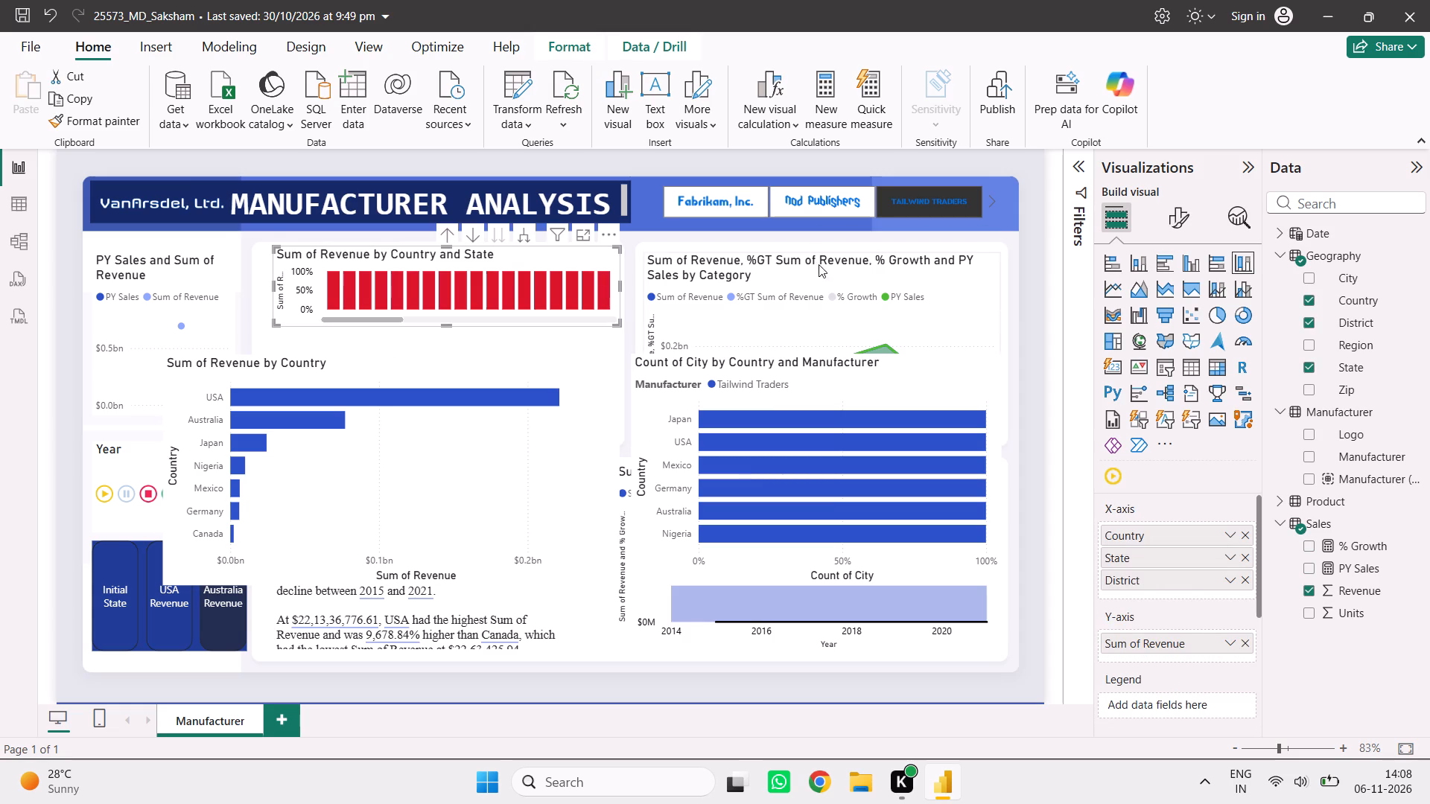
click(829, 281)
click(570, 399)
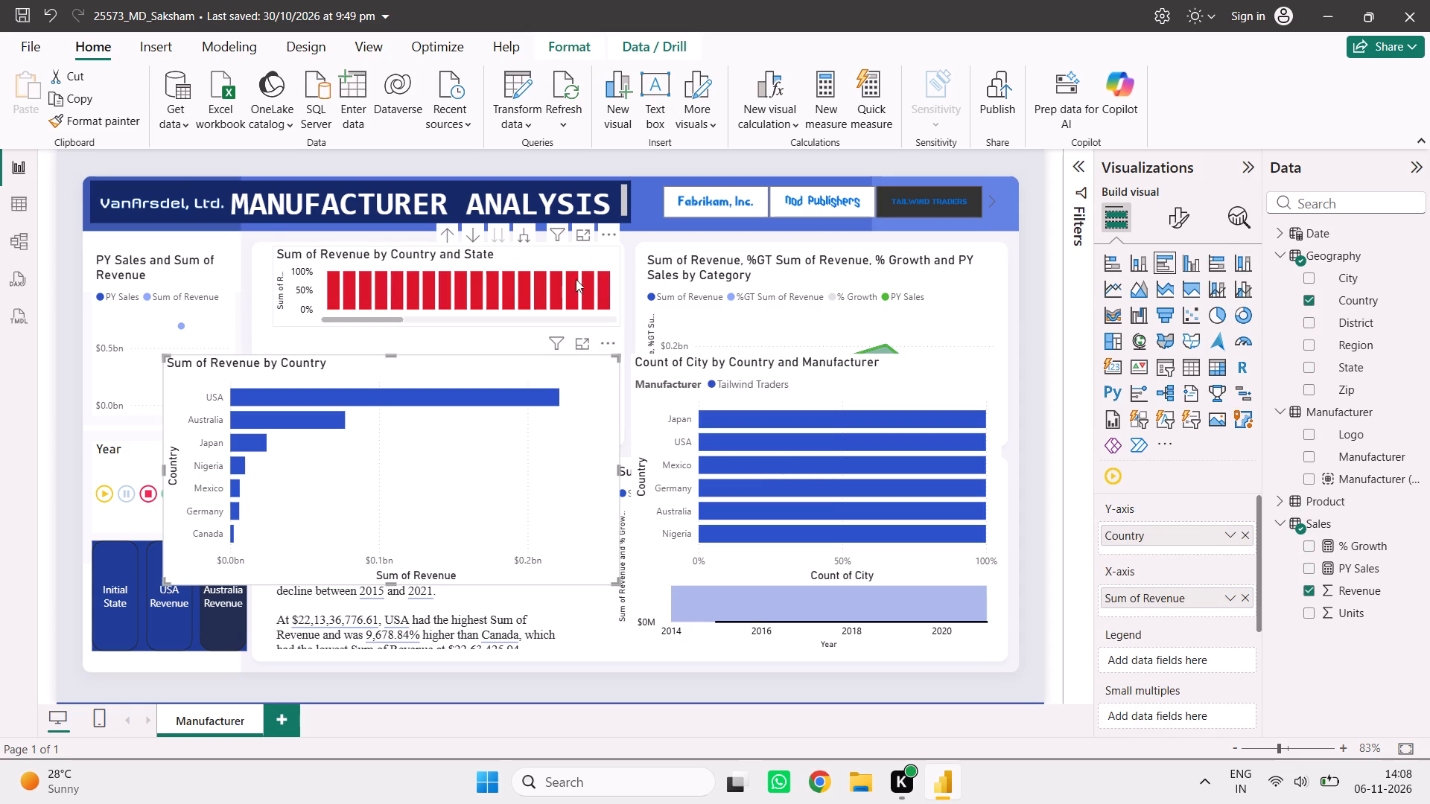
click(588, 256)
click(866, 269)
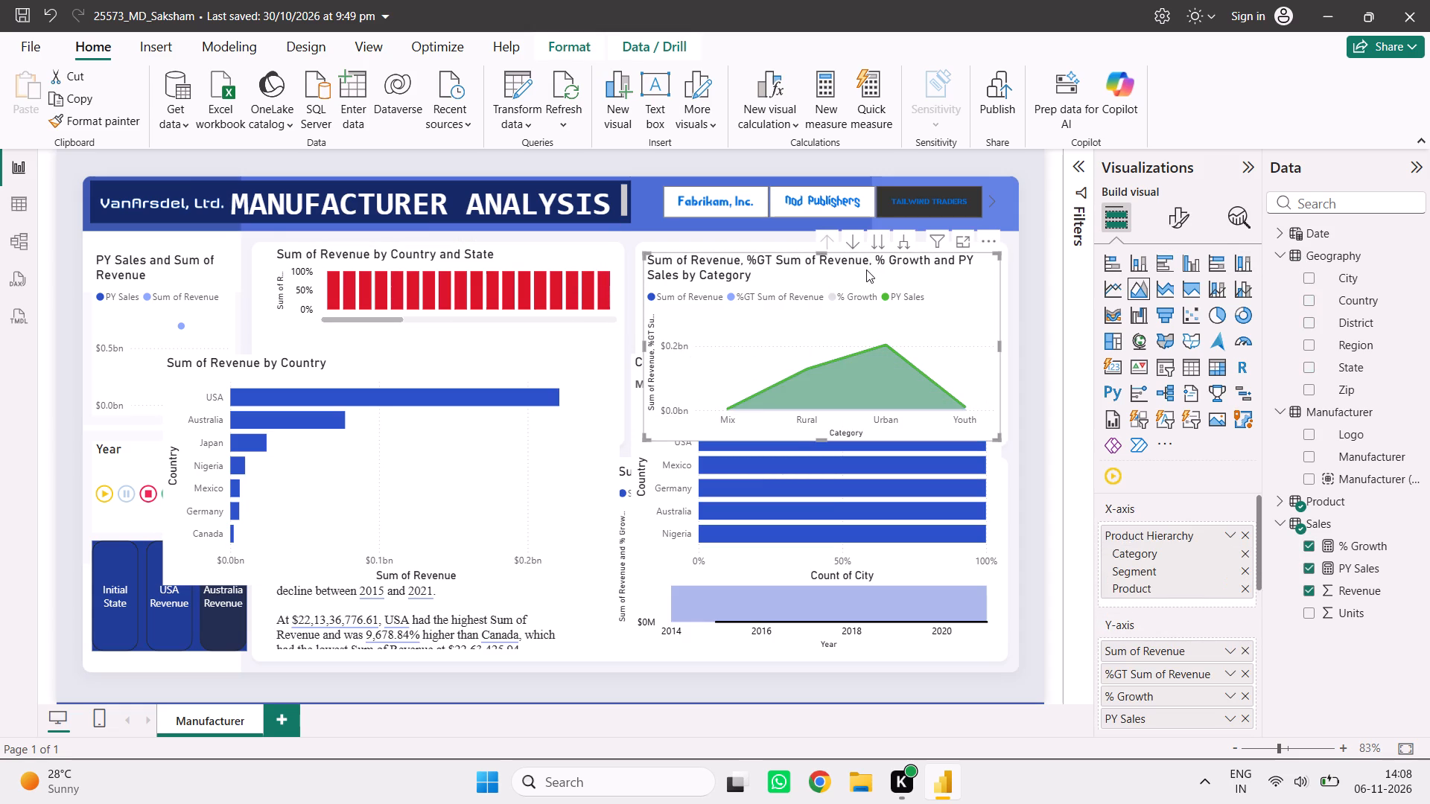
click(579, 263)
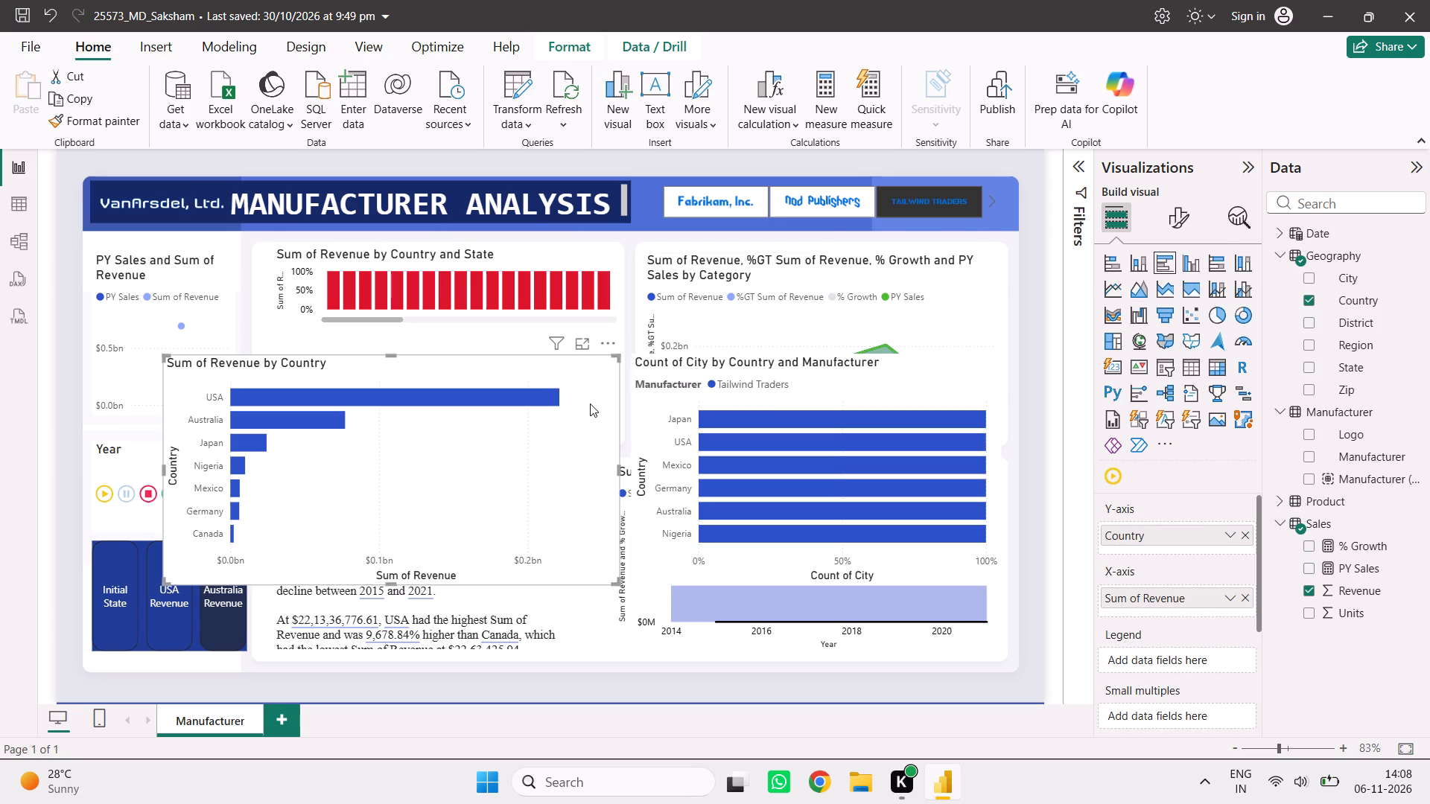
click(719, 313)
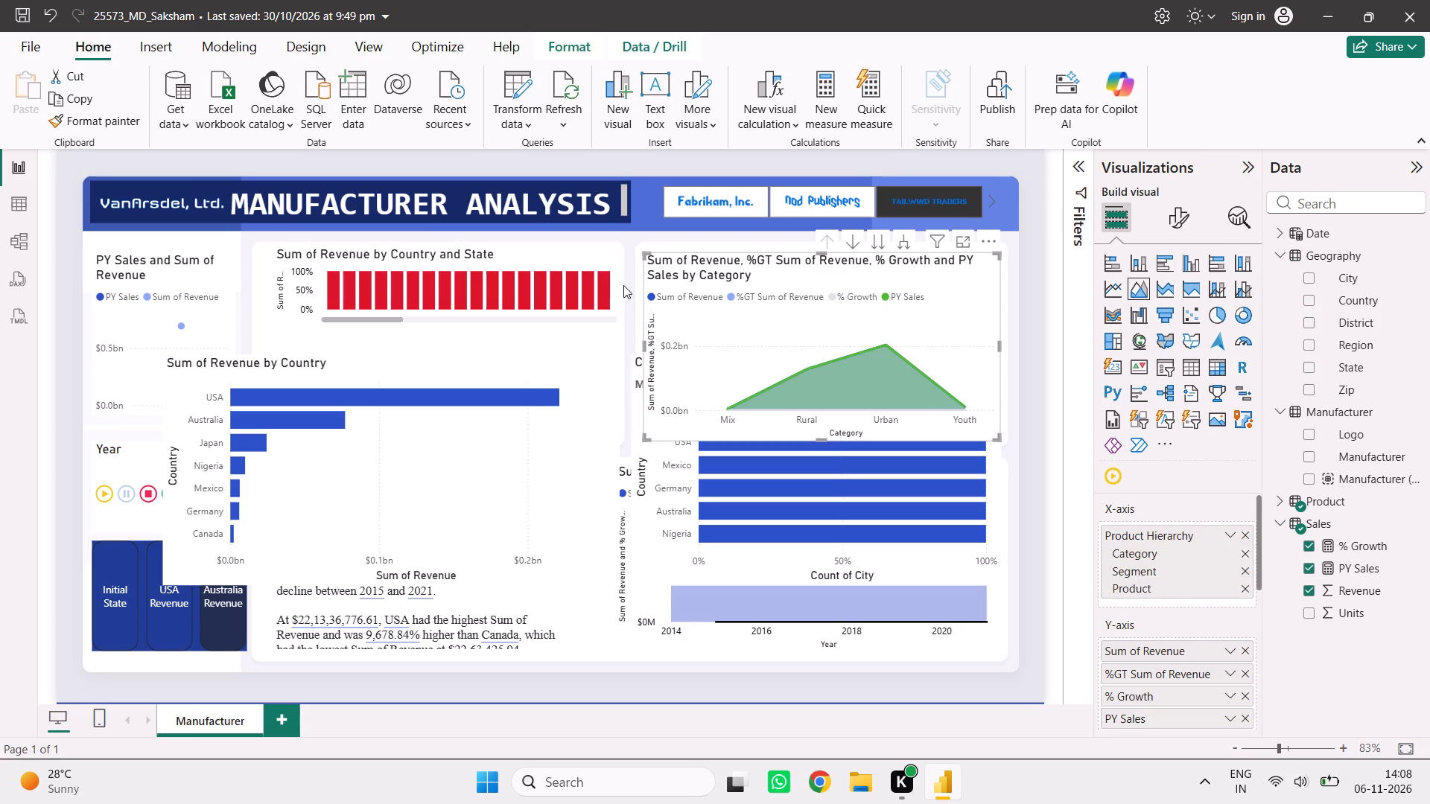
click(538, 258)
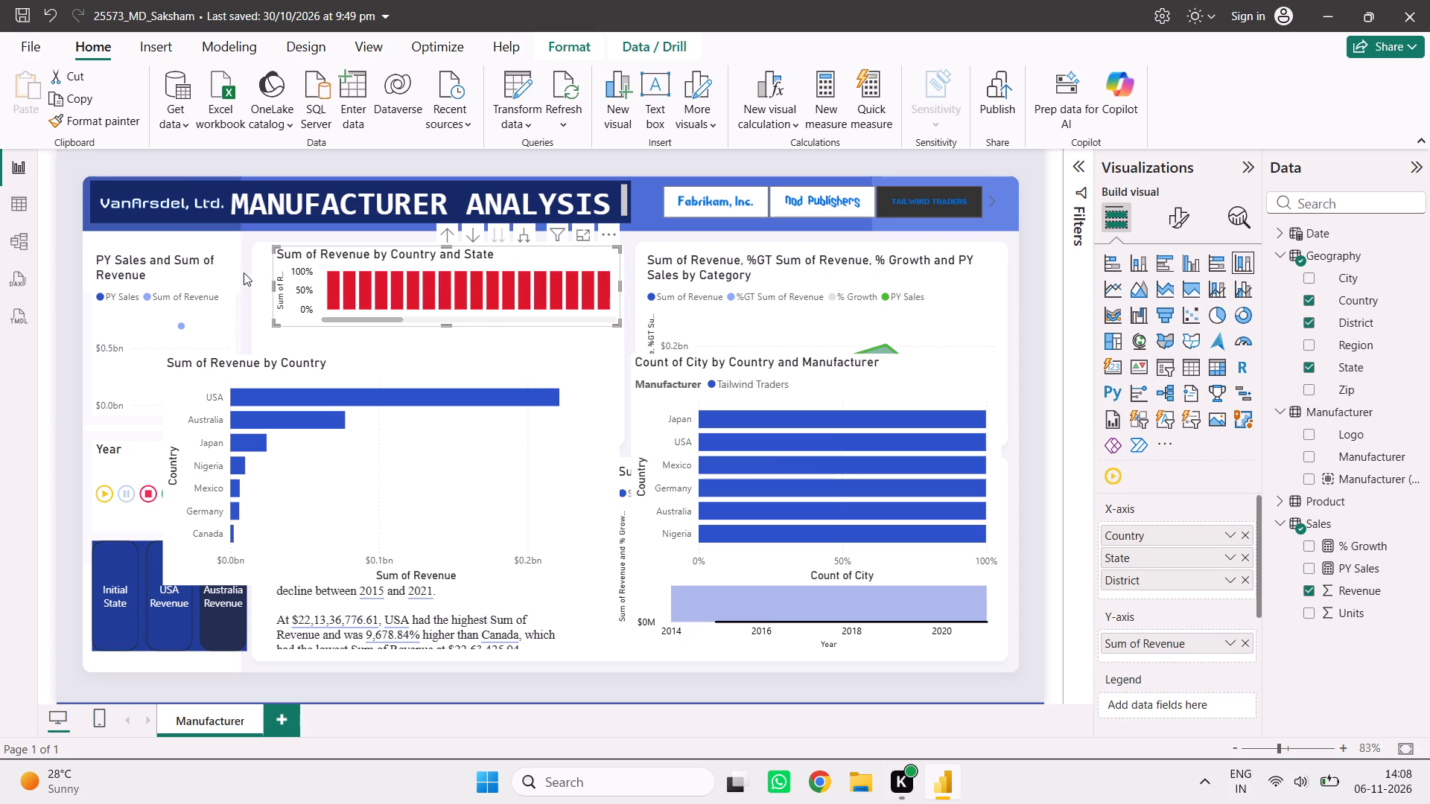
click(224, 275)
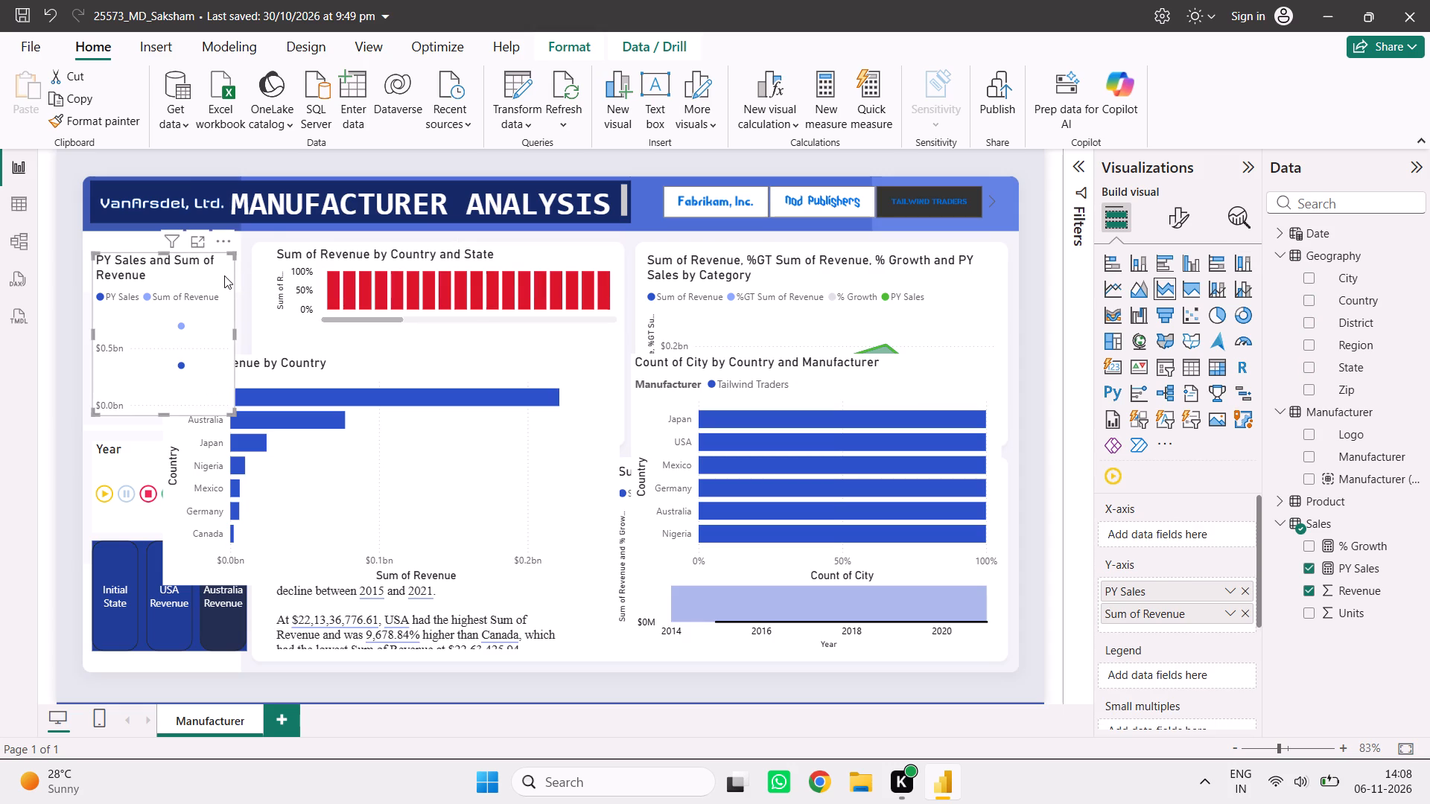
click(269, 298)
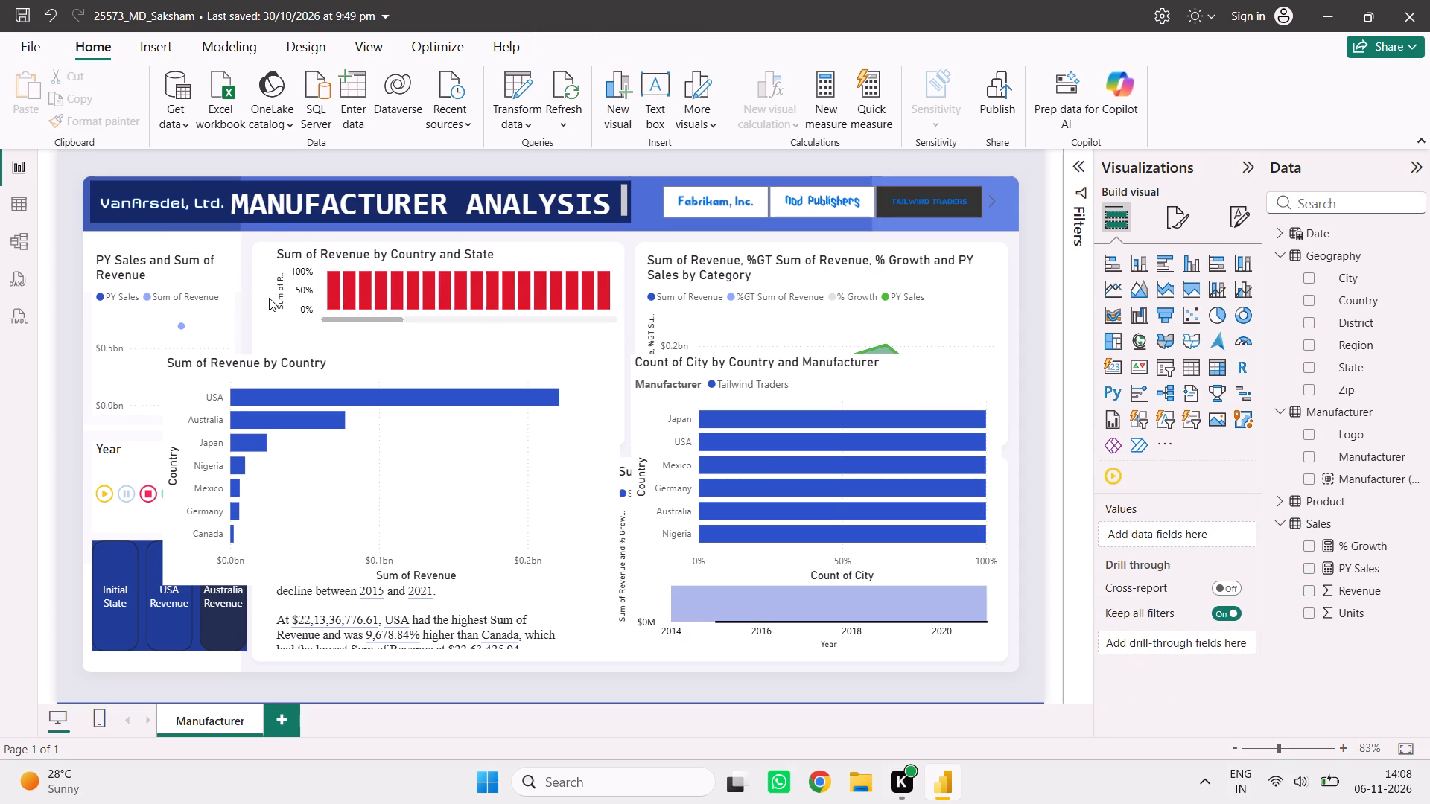
Move the PY sales and sum of revenue chart slightly up and shorten it from its bottom edge.
click(223, 264)
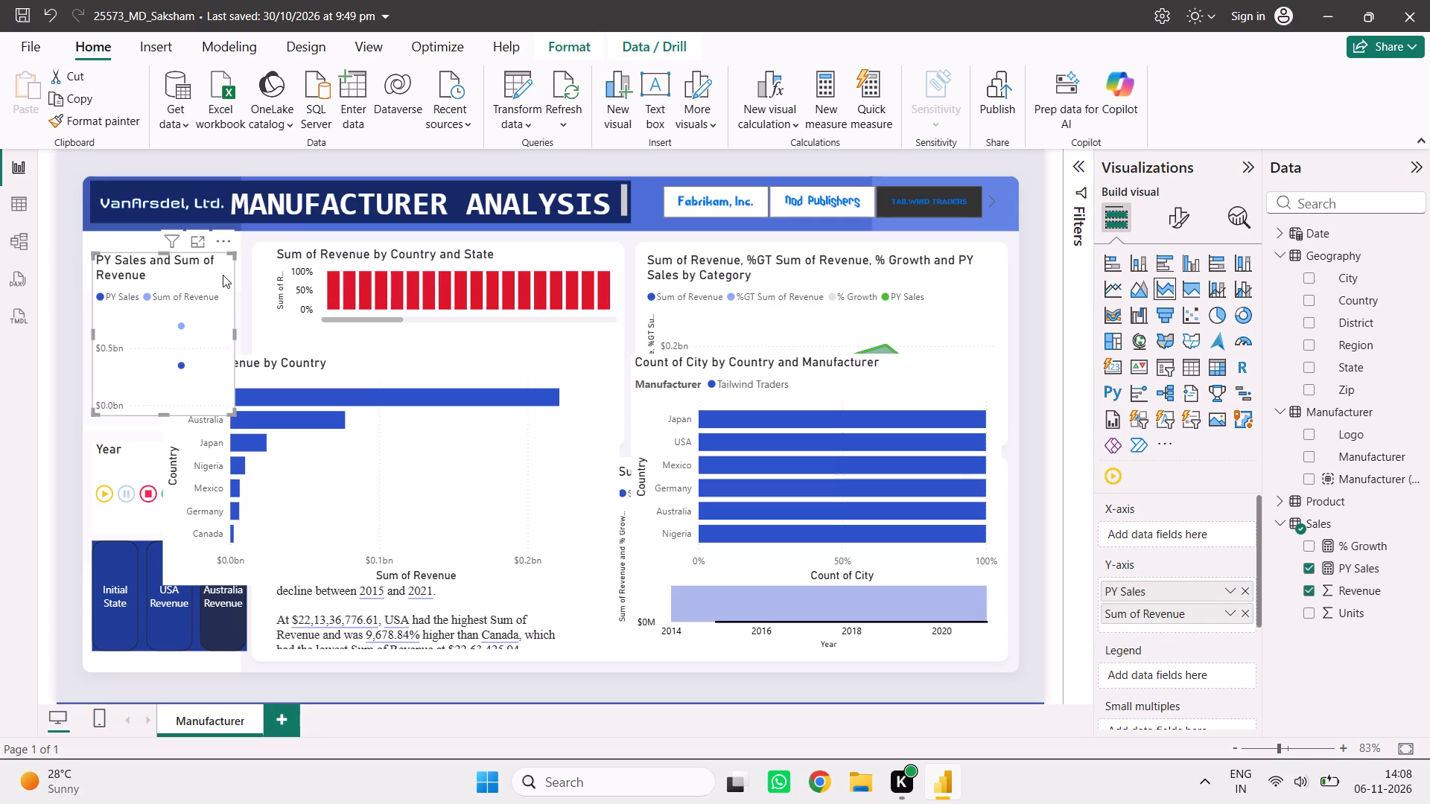
drag(223, 275, 218, 259)
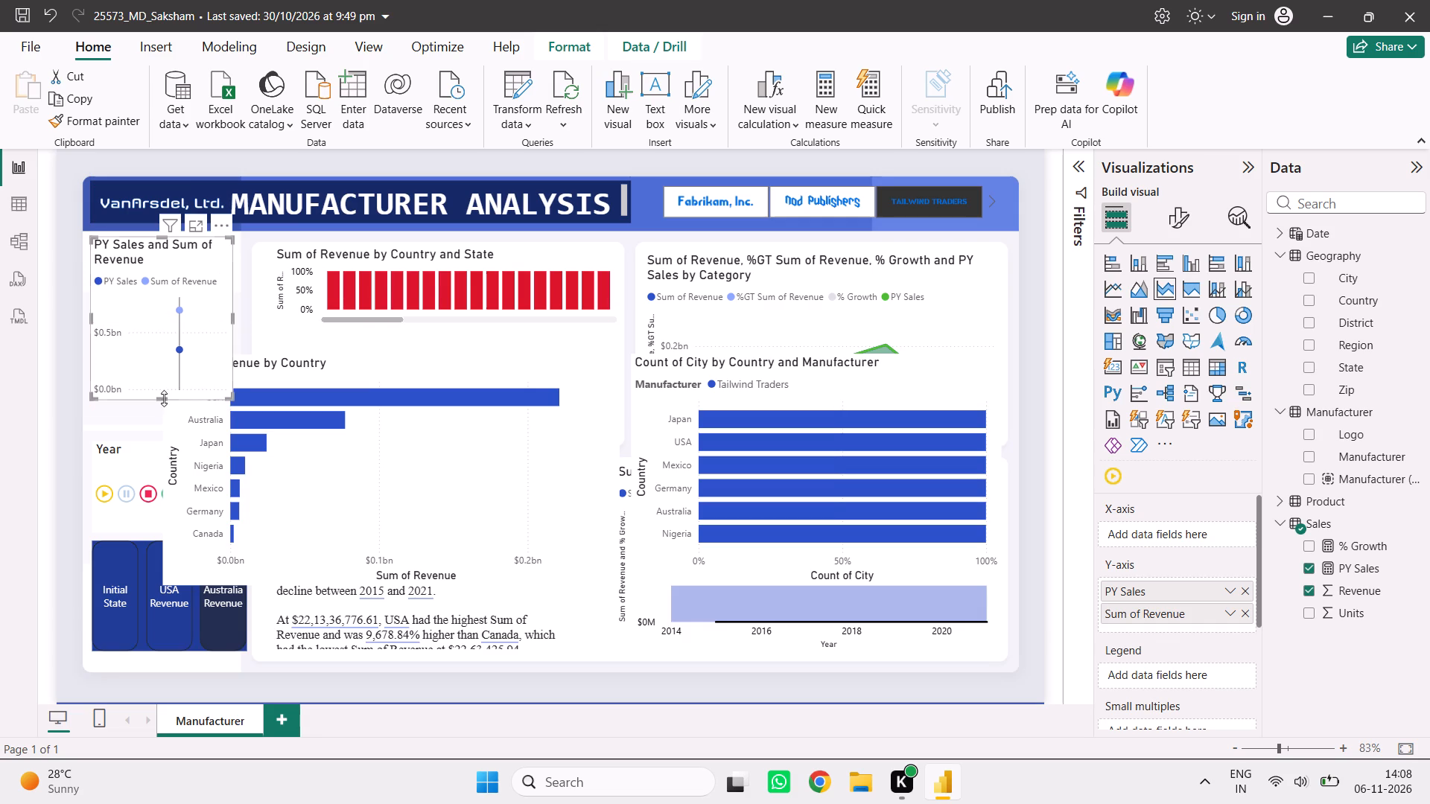
drag(163, 395, 166, 348)
Move the revenue by country bar chart left and slightly down, and widen it from its right edge up to the count of city chart.
drag(436, 378, 454, 400)
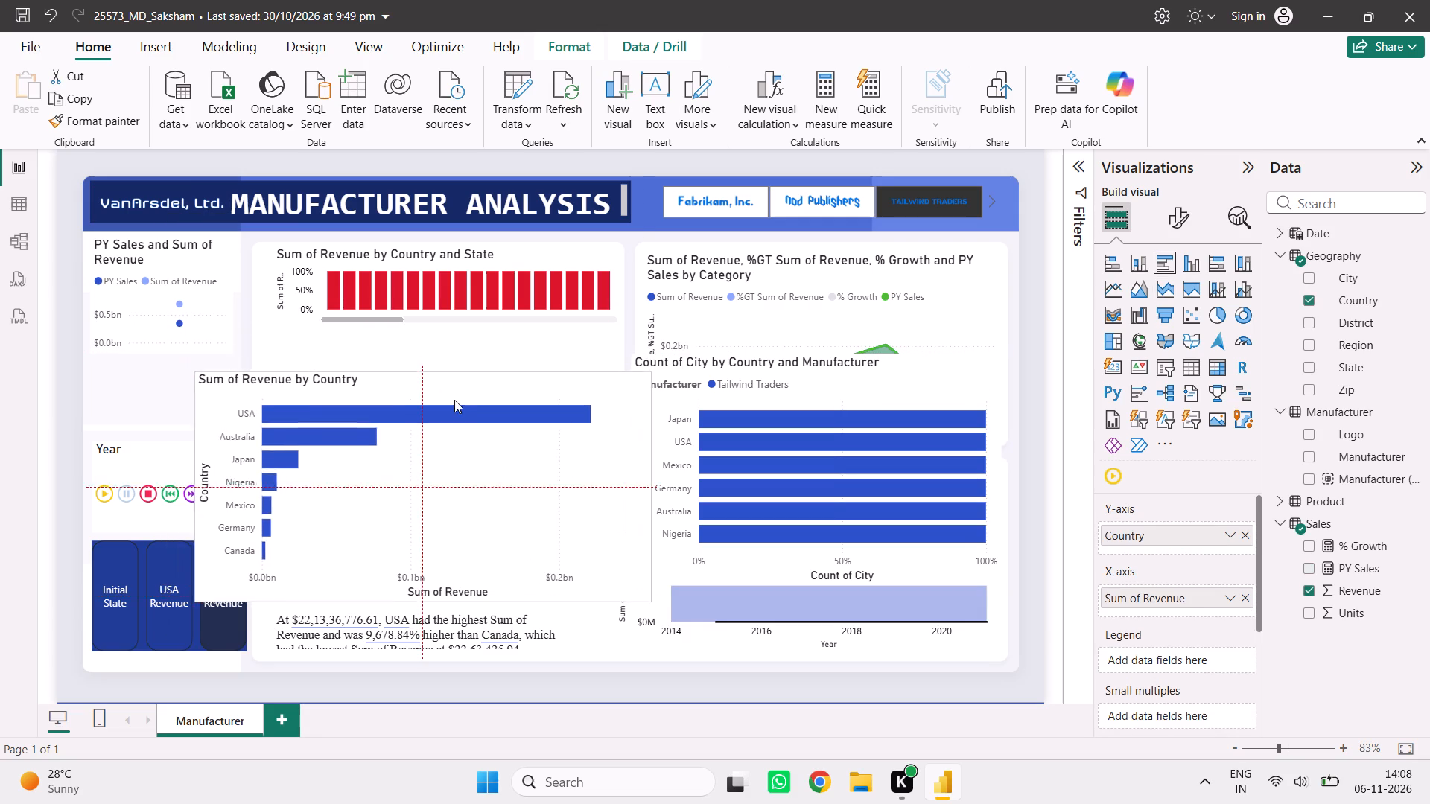
drag(454, 400, 375, 392)
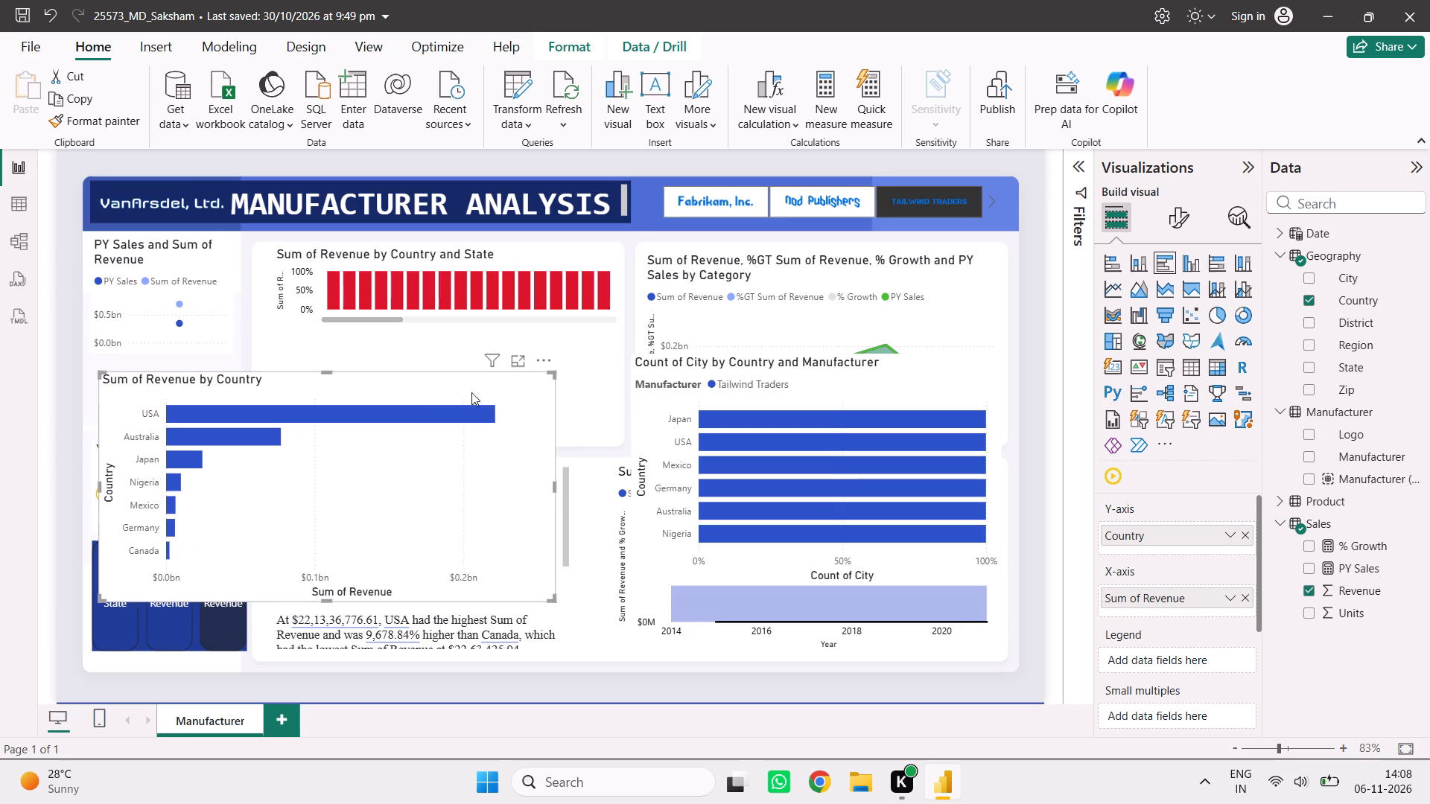
drag(553, 486, 594, 486)
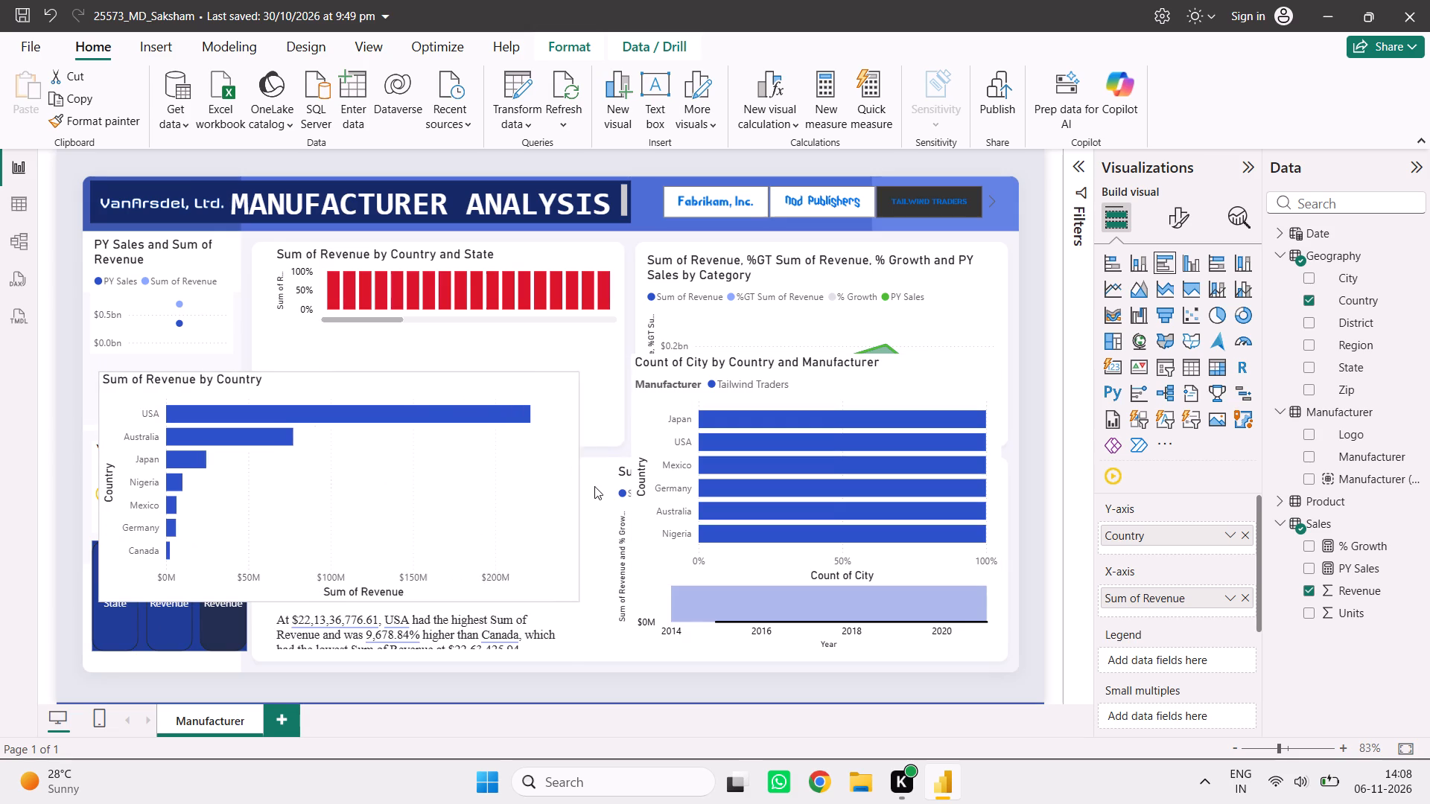
drag(594, 486, 622, 489)
Shorten the count of city by country and manufacturer chart from its top edge to align with the top of the revenue by country chart.
click(867, 378)
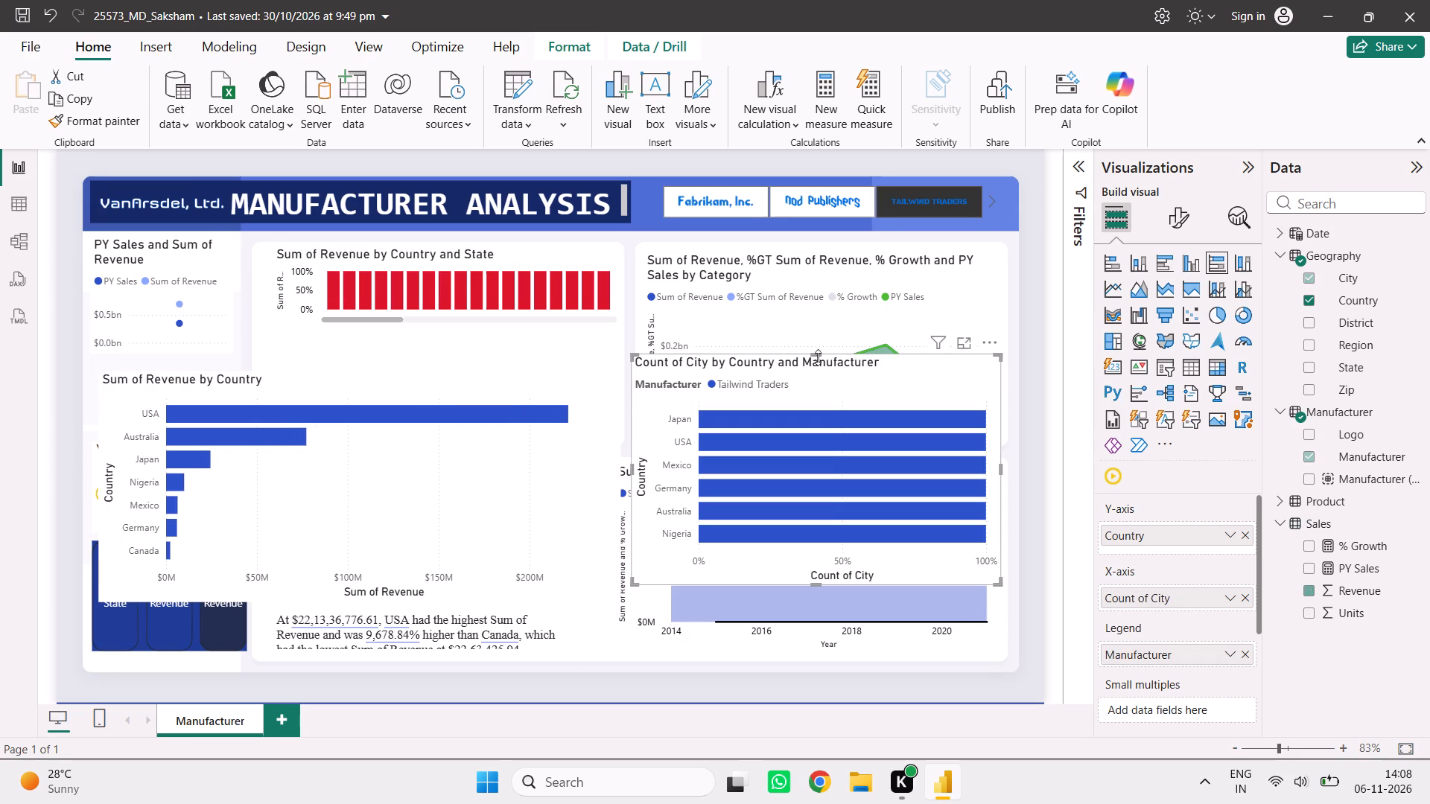
drag(820, 355, 822, 366)
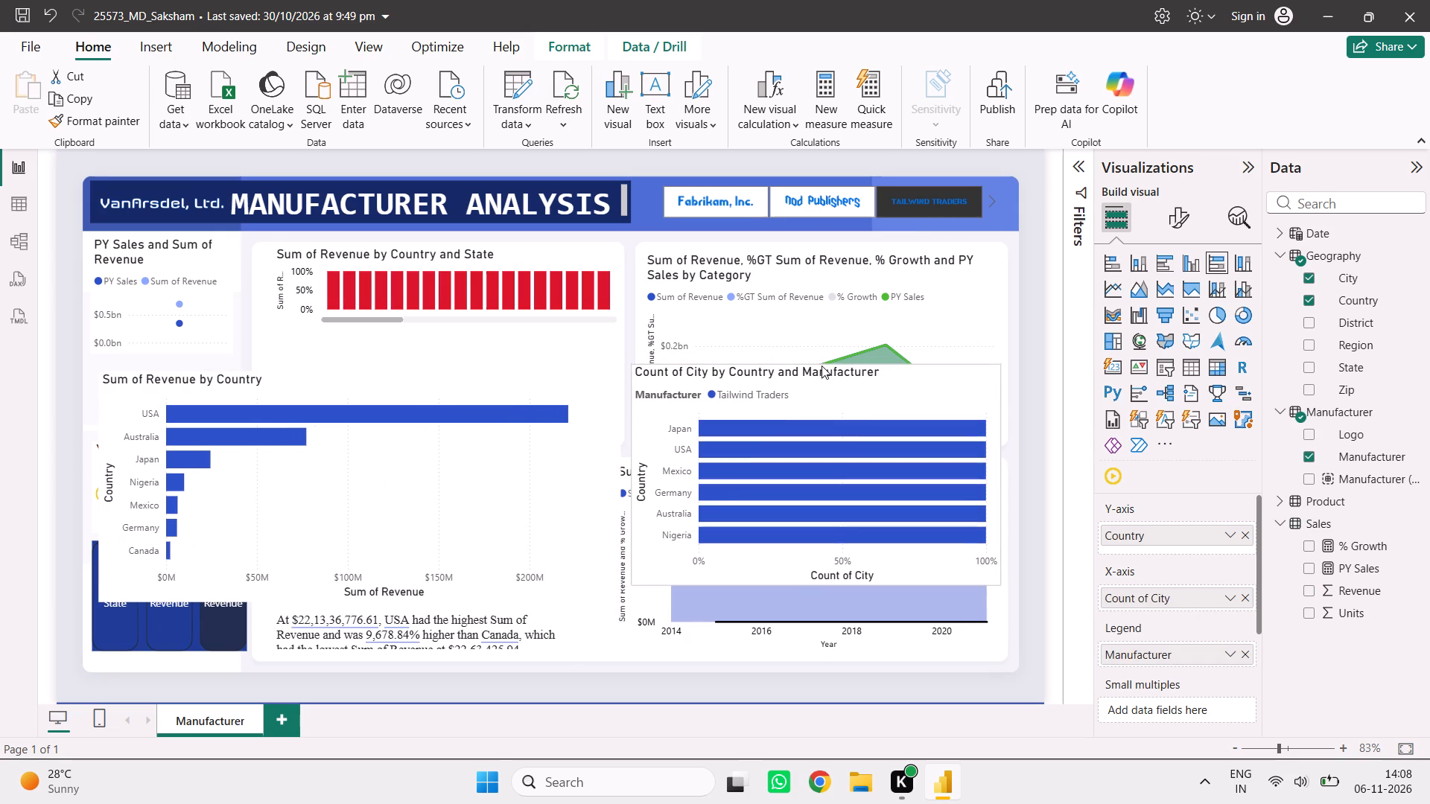
drag(822, 366, 822, 374)
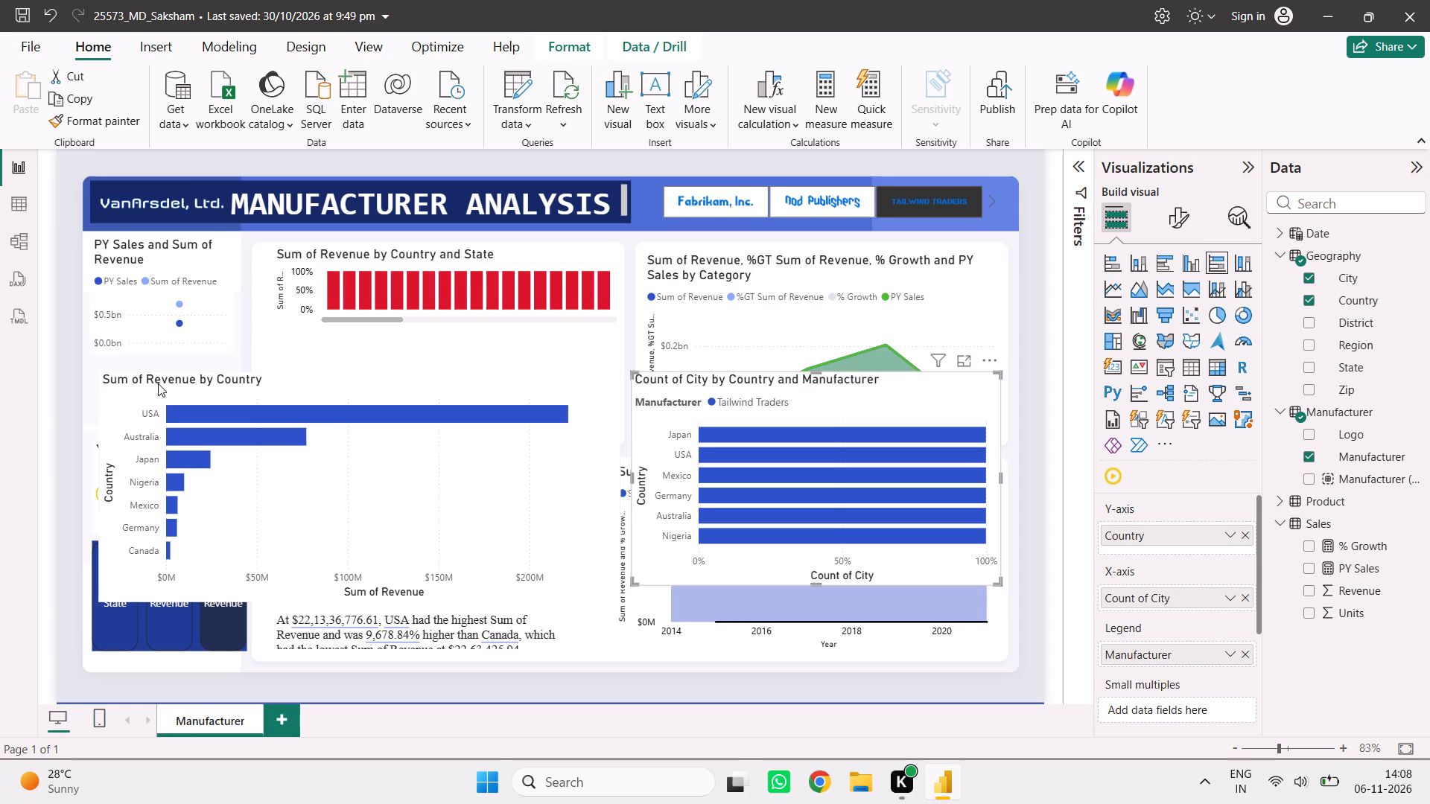
click(390, 374)
click(408, 347)
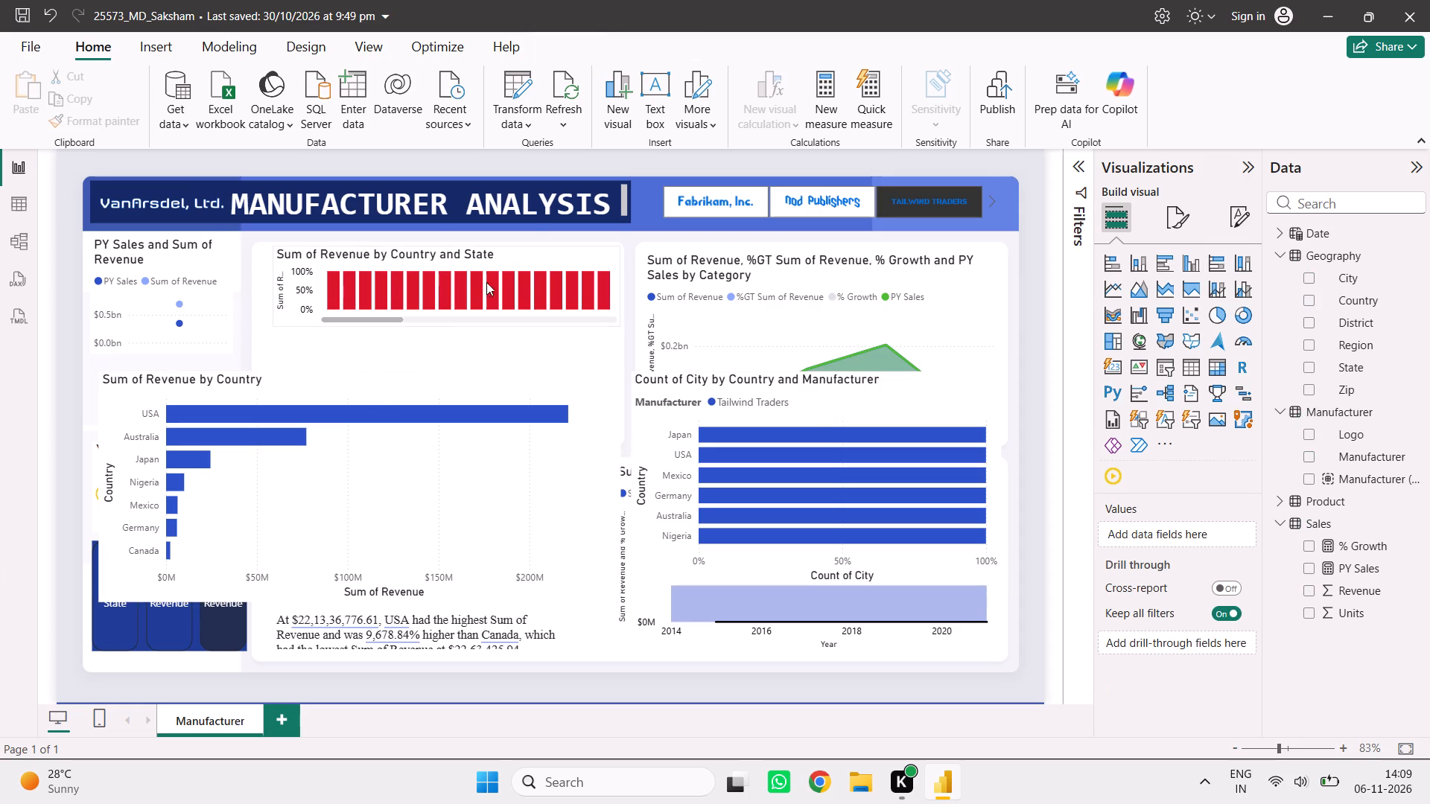
Extend the revenue by country and state chart's bottom edge downward and shift the chart slightly left and down.
click(541, 234)
drag(448, 325, 448, 335)
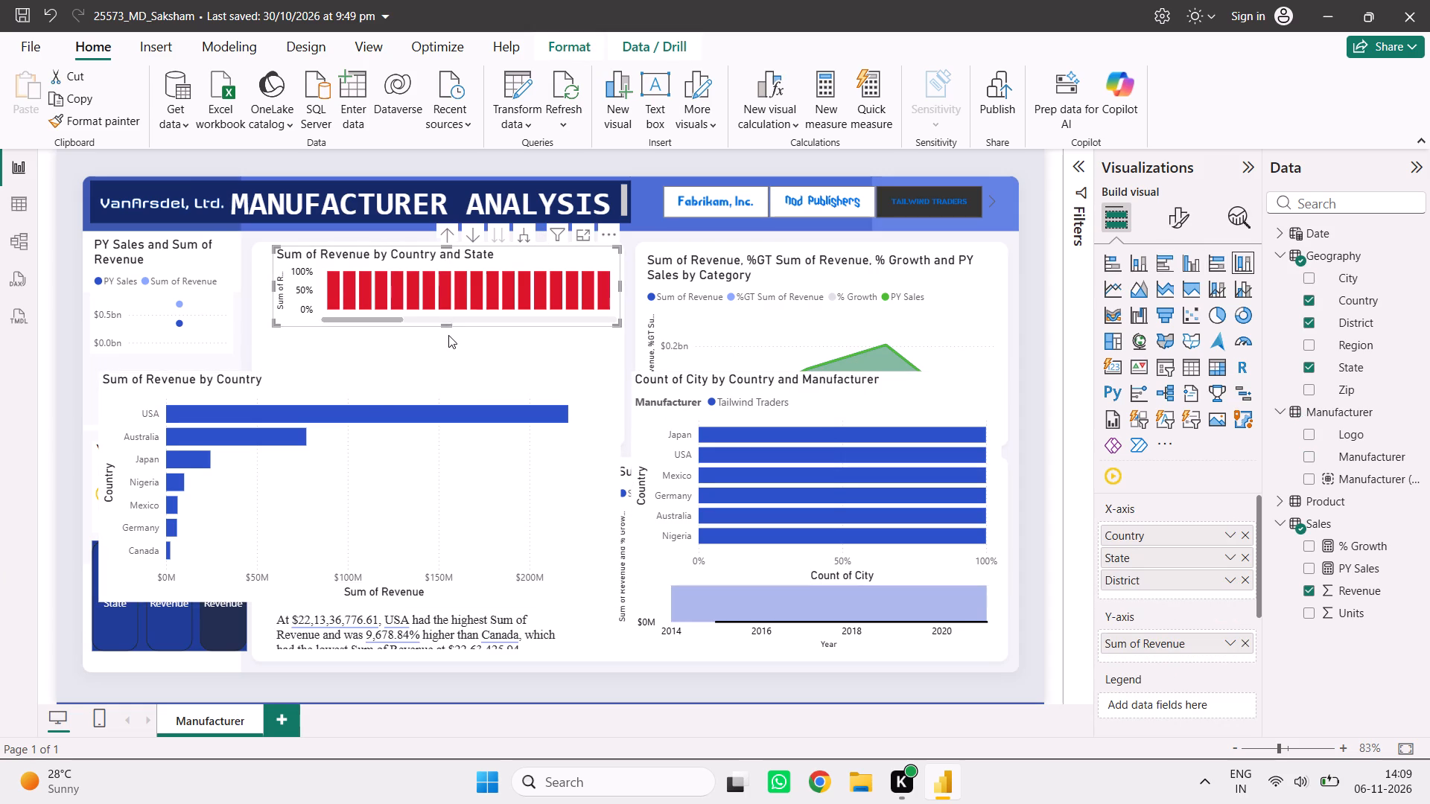
drag(448, 335, 447, 356)
drag(580, 266, 569, 275)
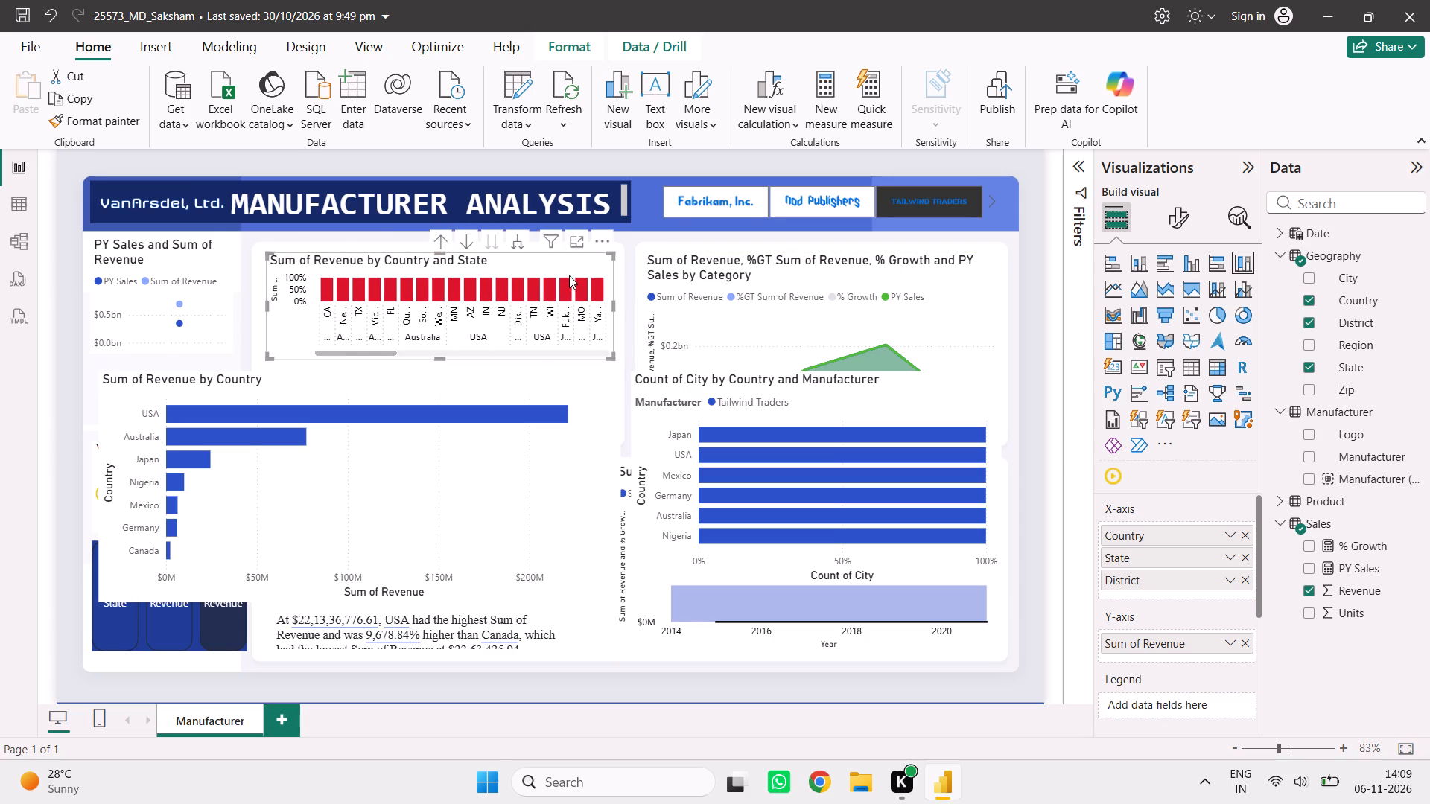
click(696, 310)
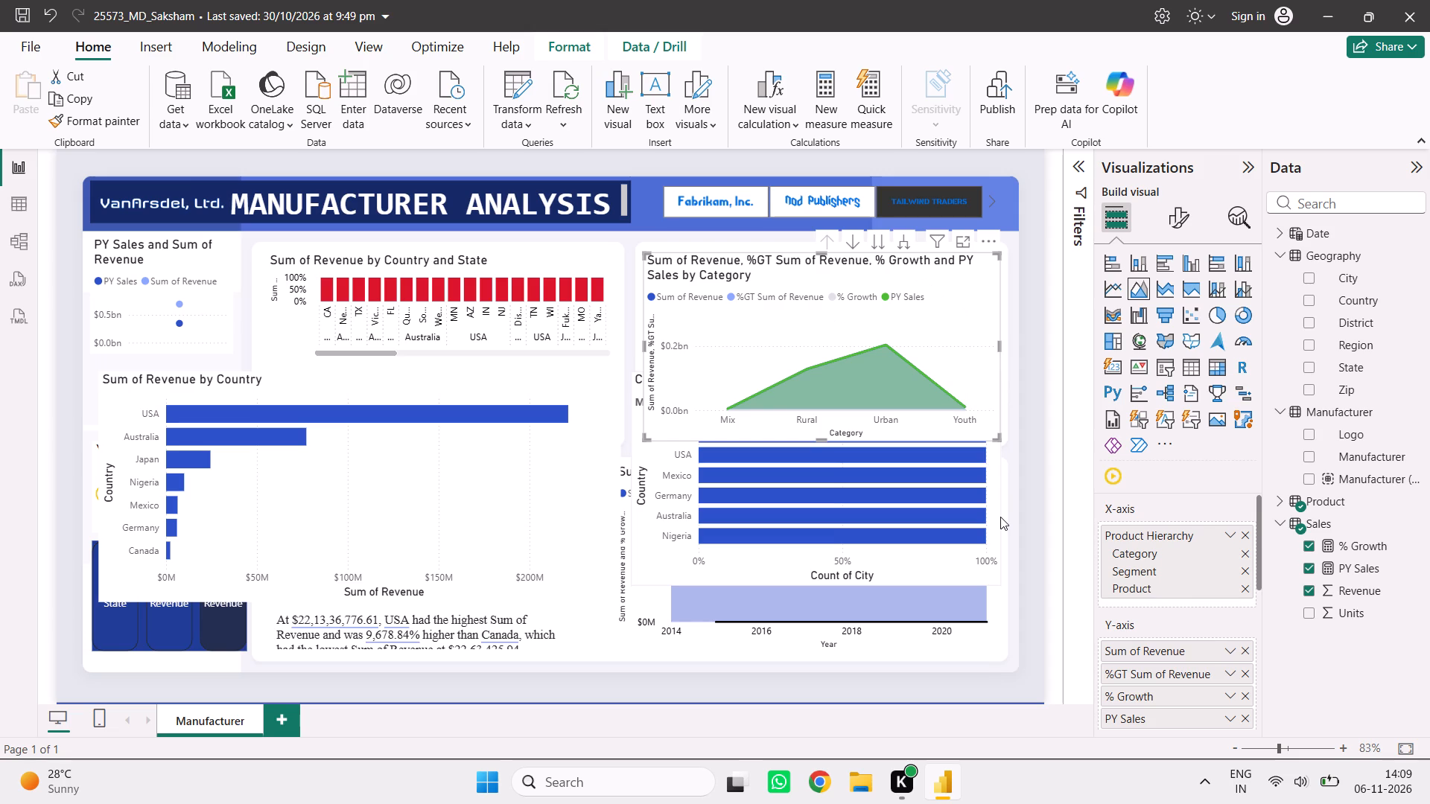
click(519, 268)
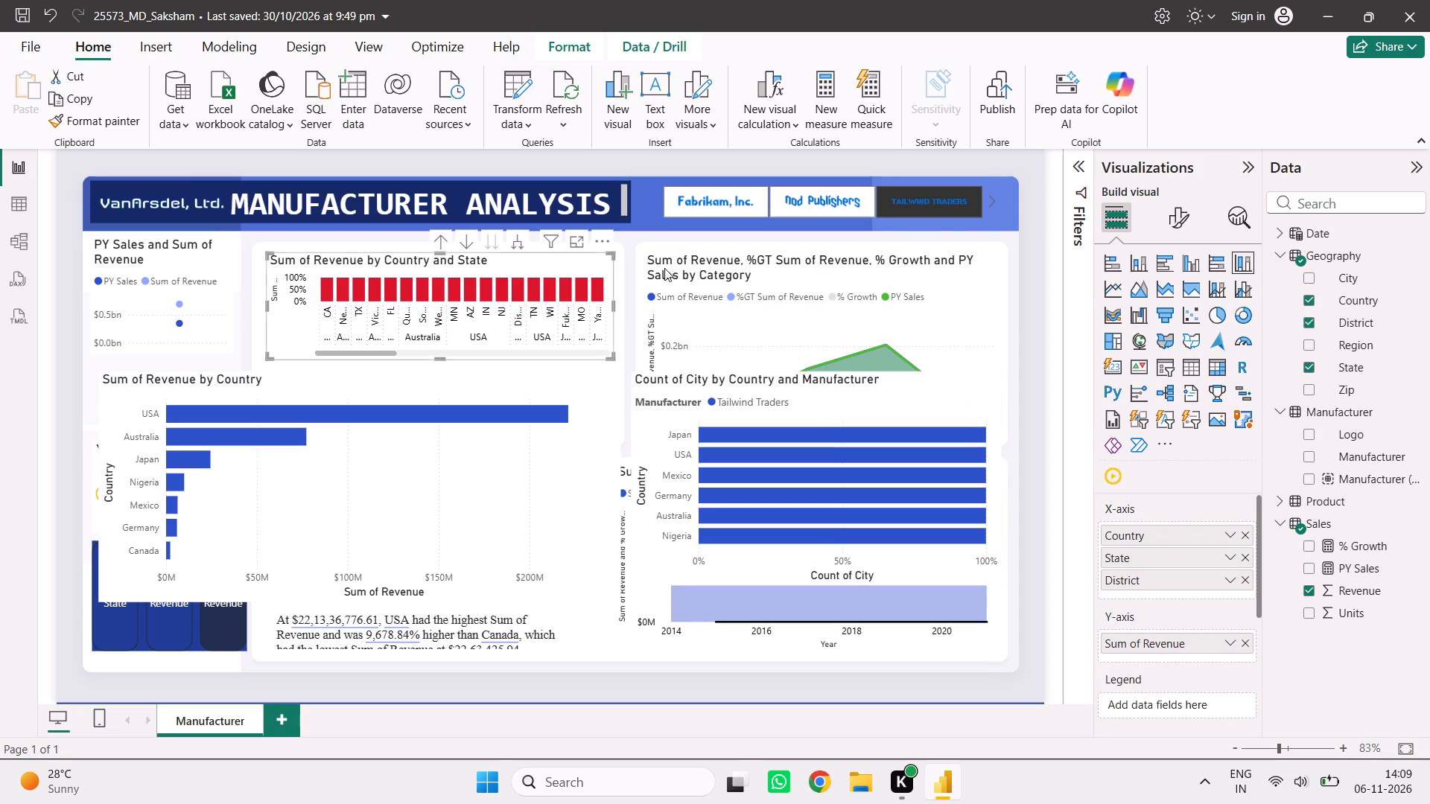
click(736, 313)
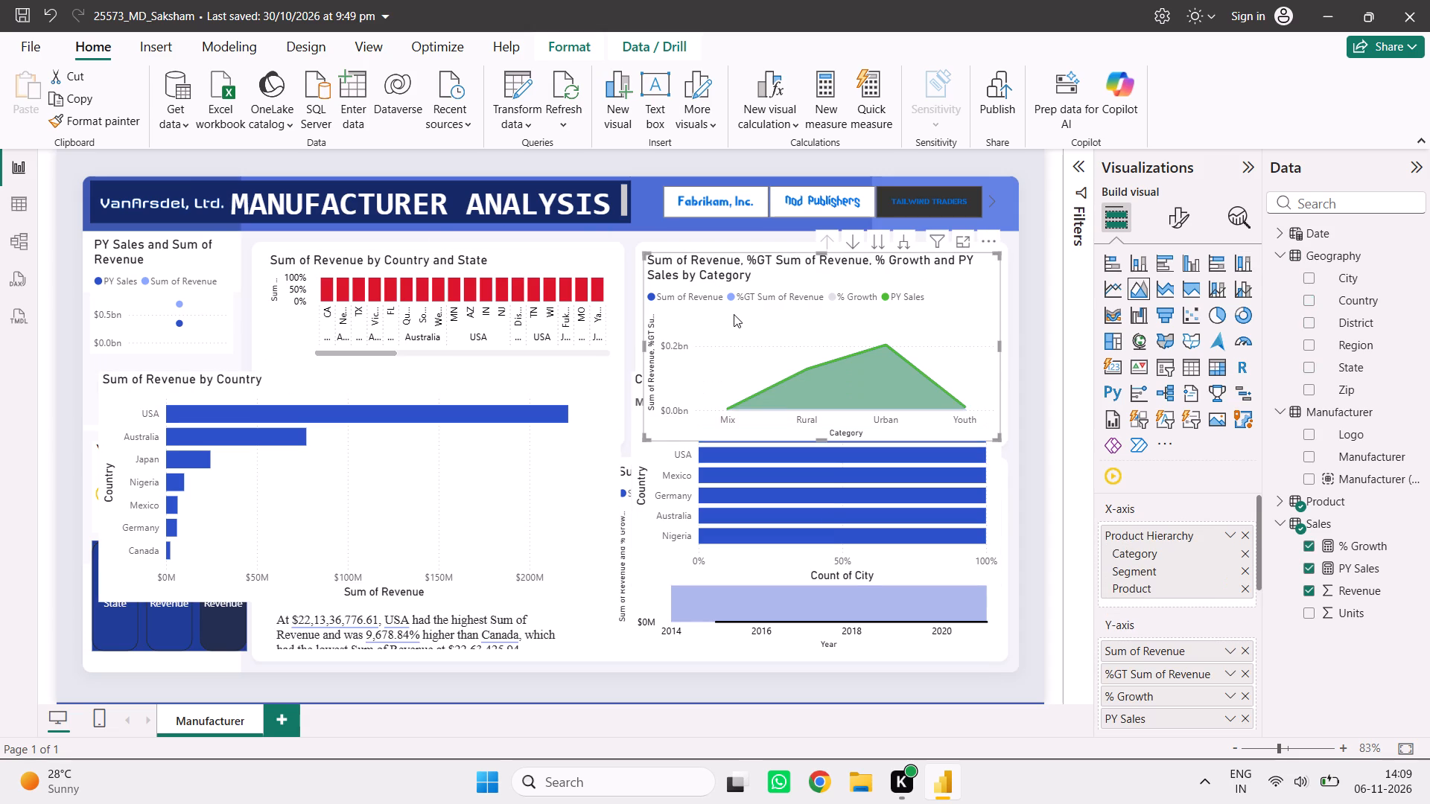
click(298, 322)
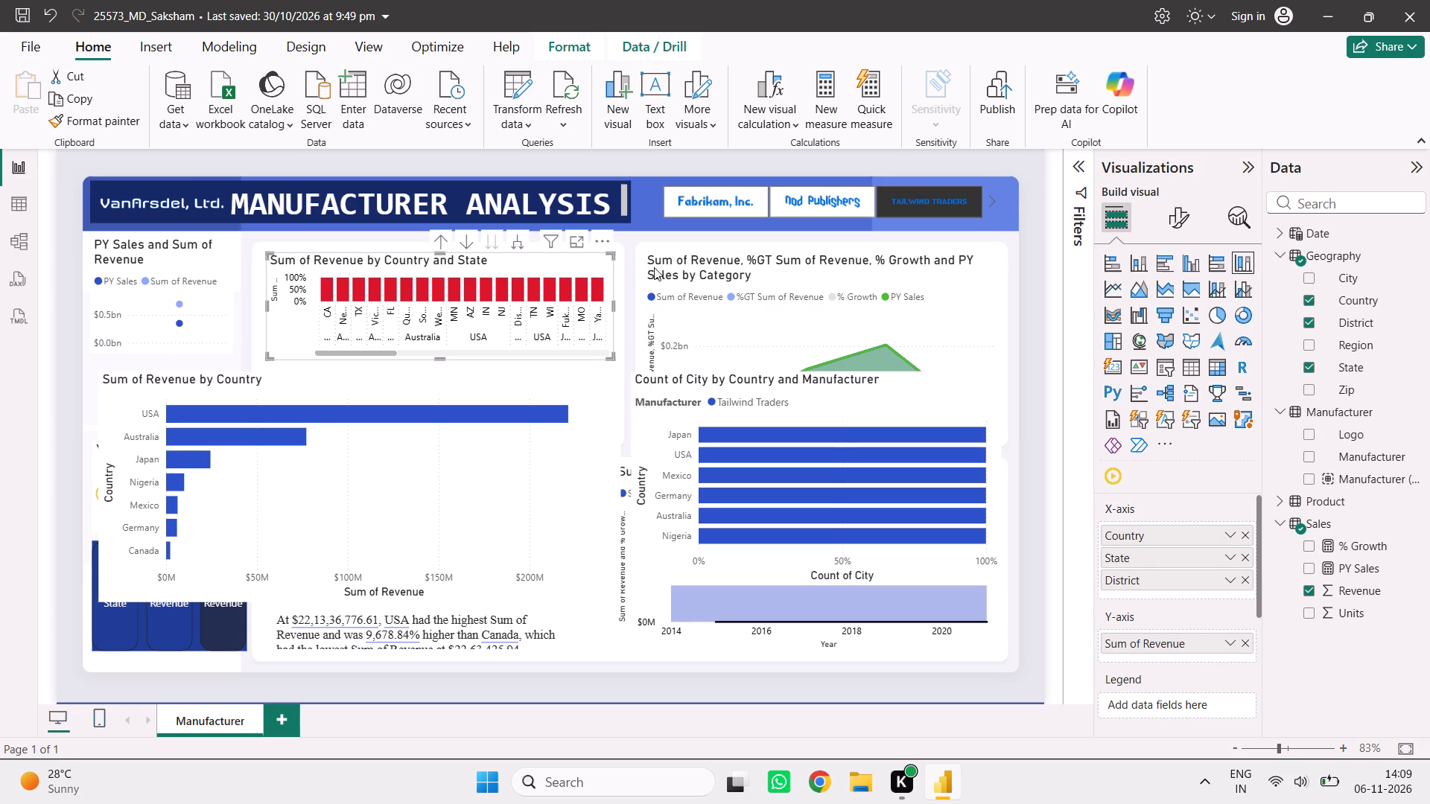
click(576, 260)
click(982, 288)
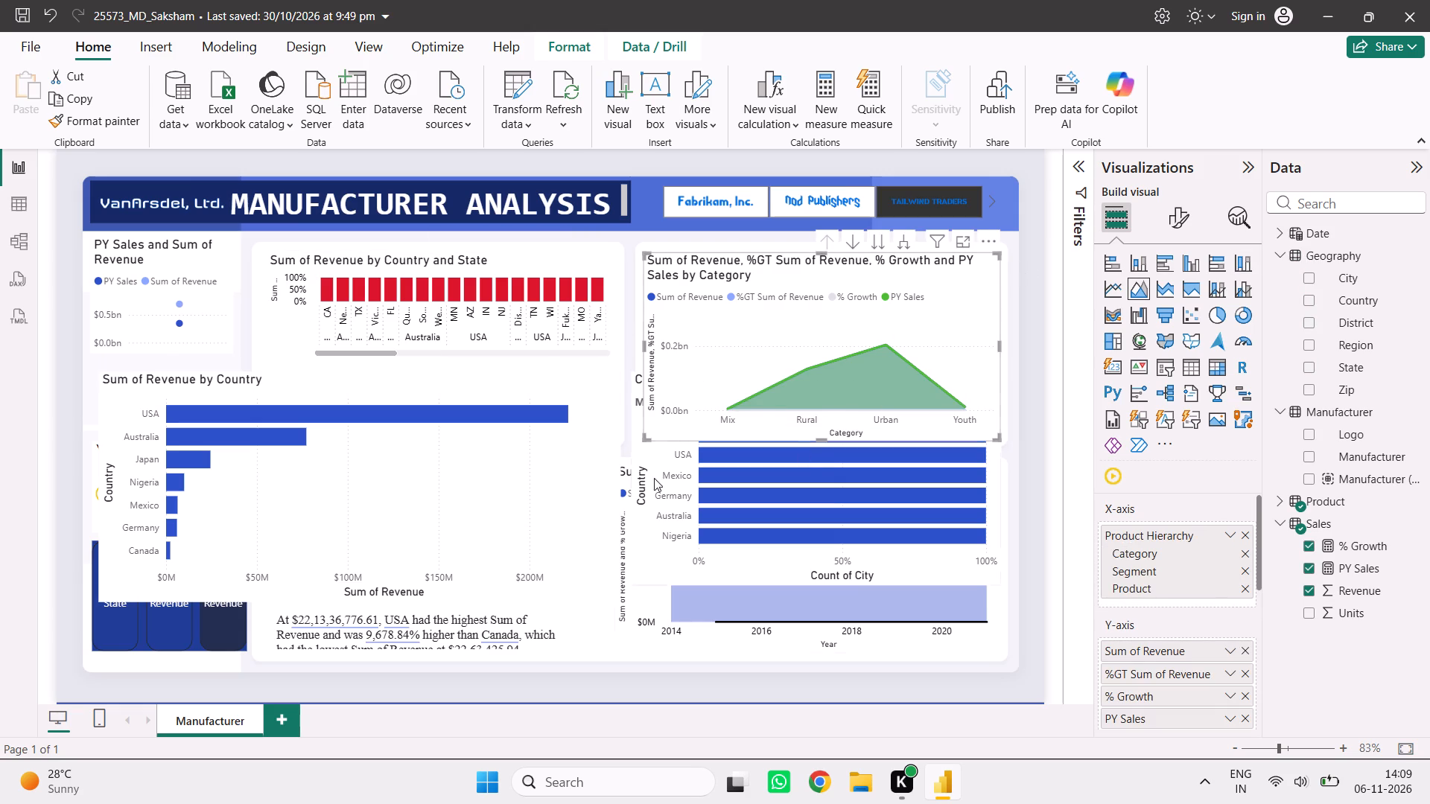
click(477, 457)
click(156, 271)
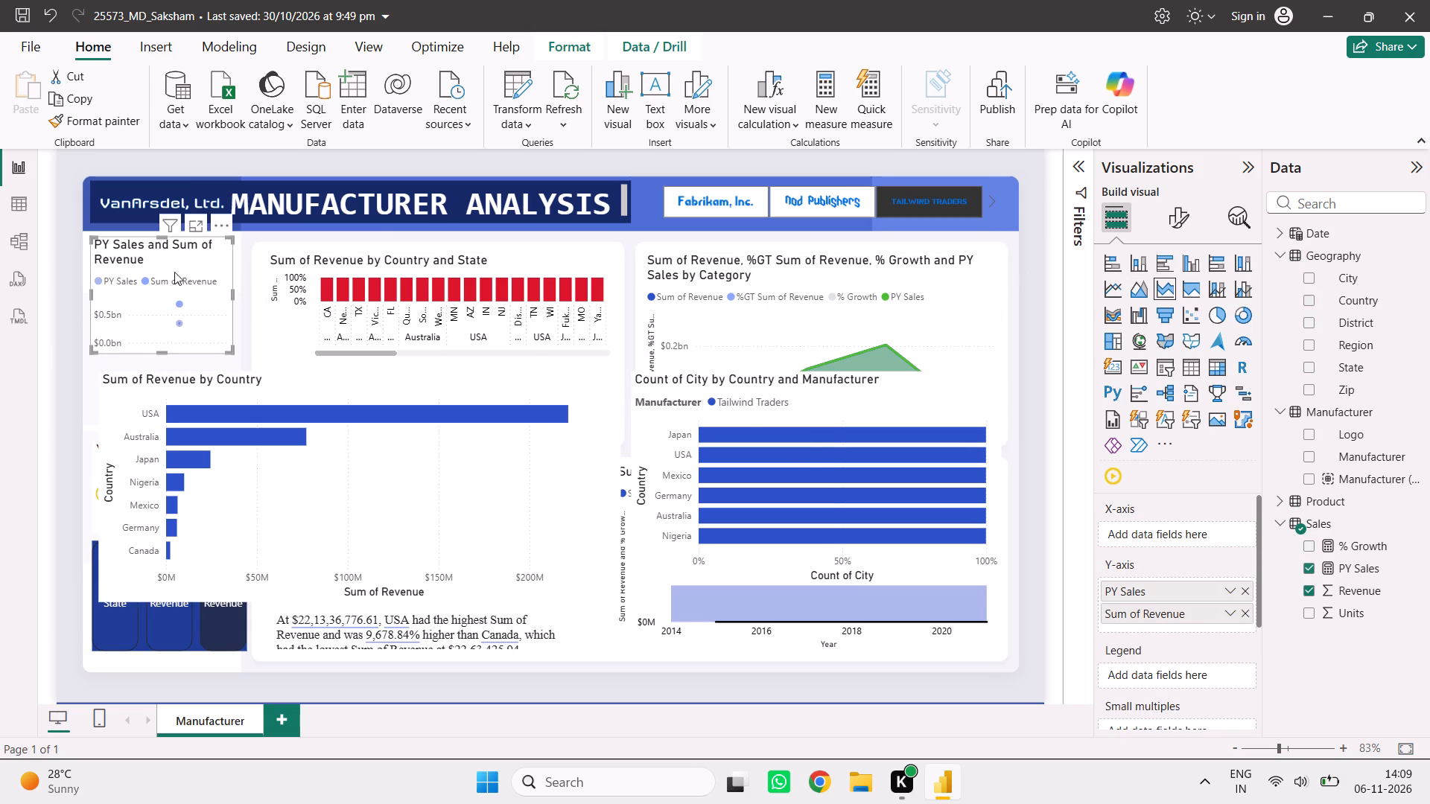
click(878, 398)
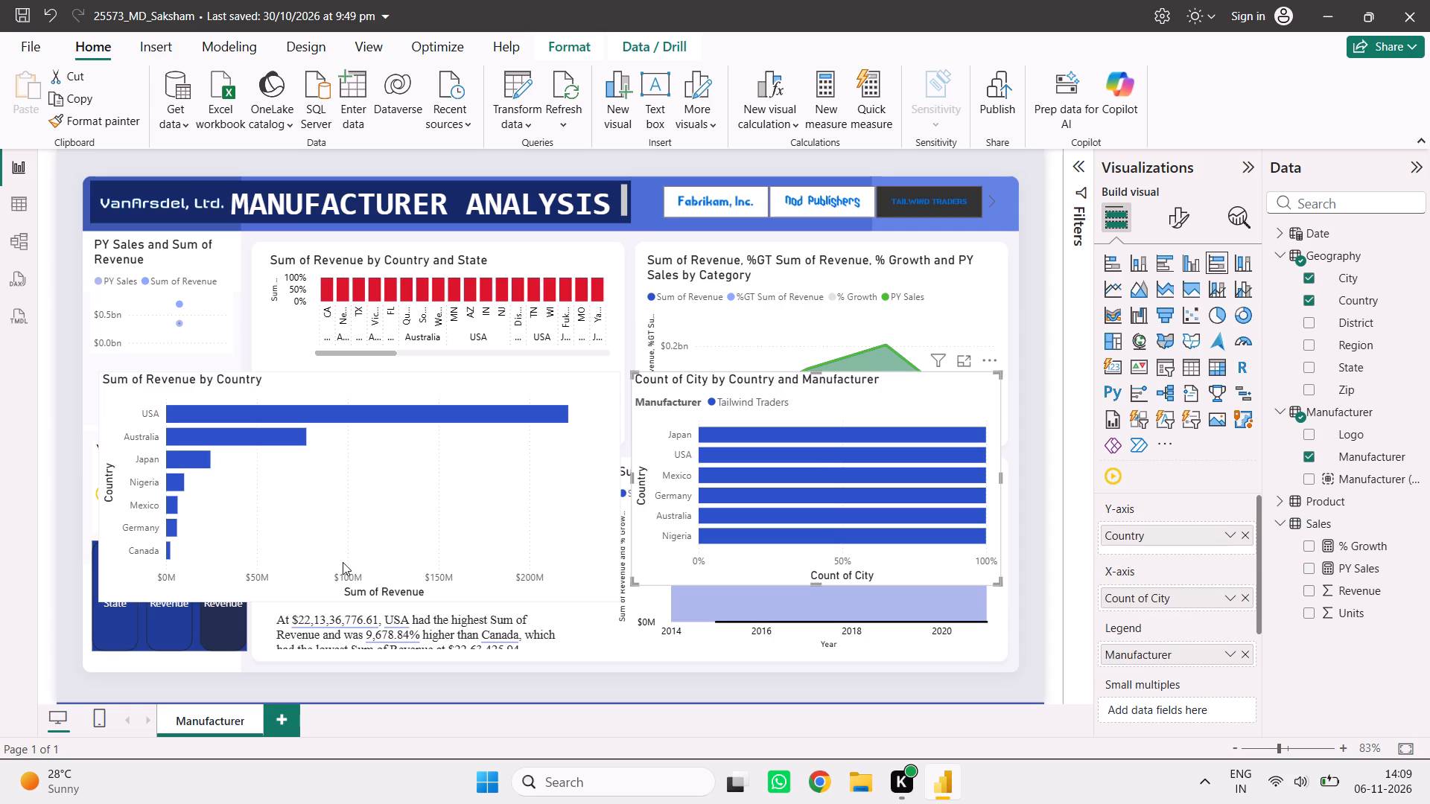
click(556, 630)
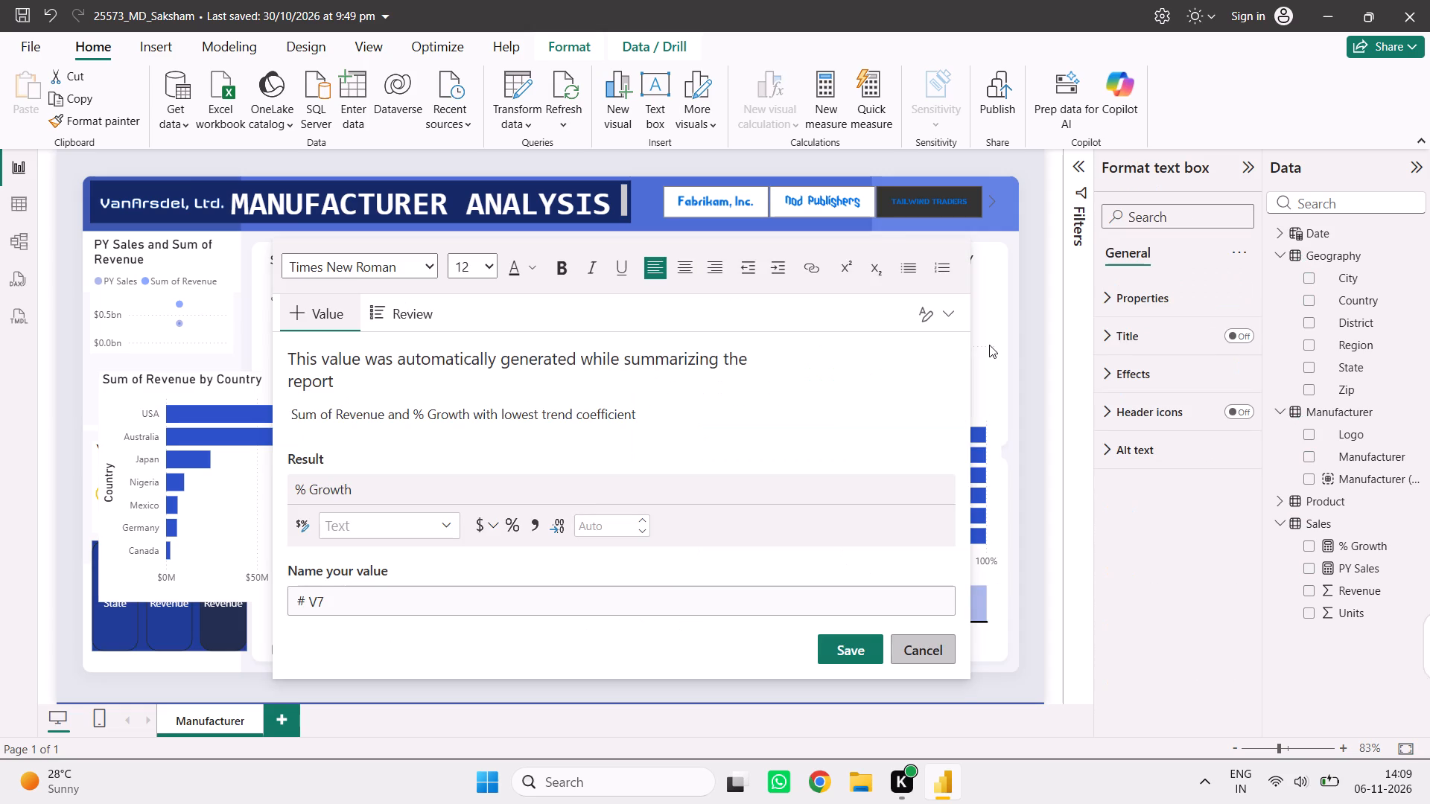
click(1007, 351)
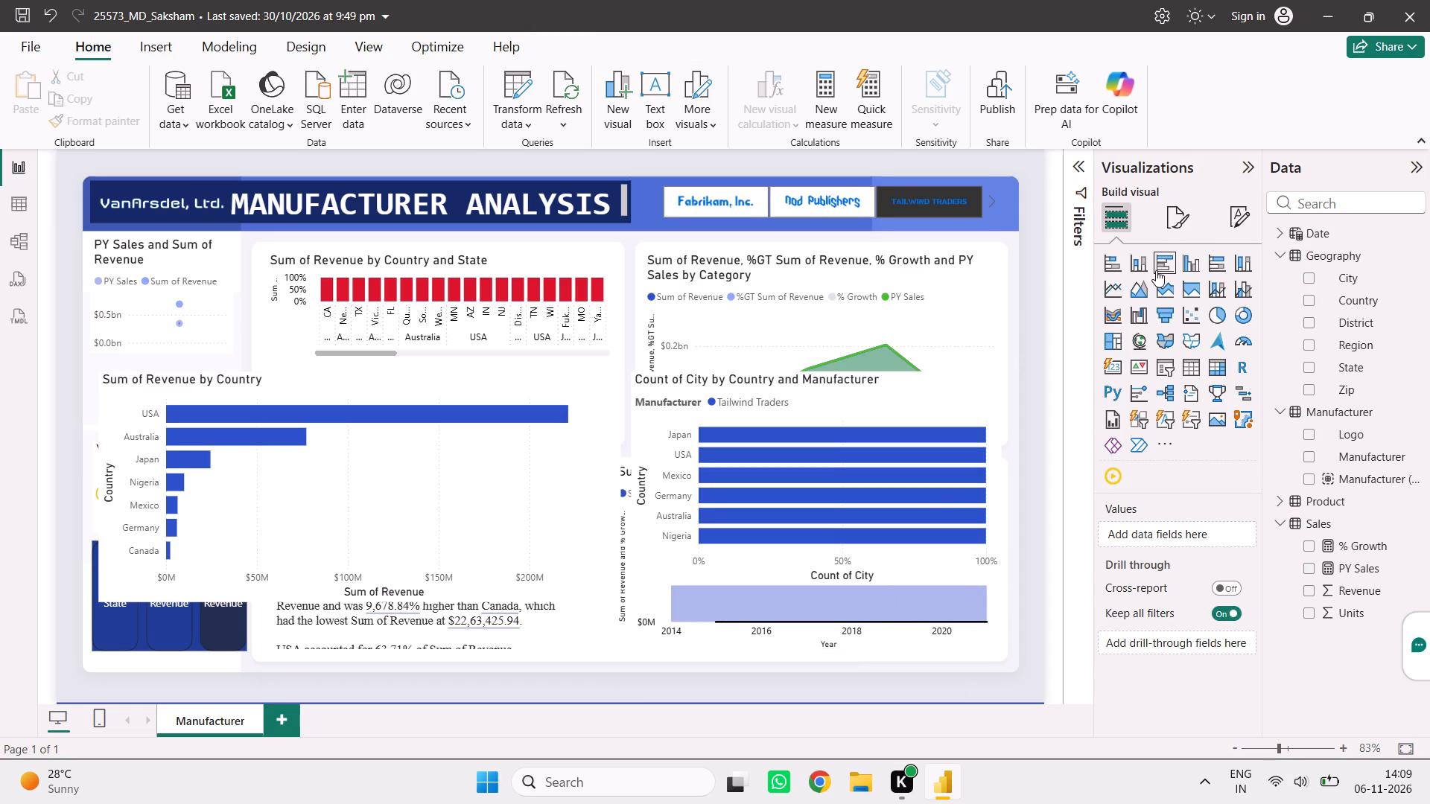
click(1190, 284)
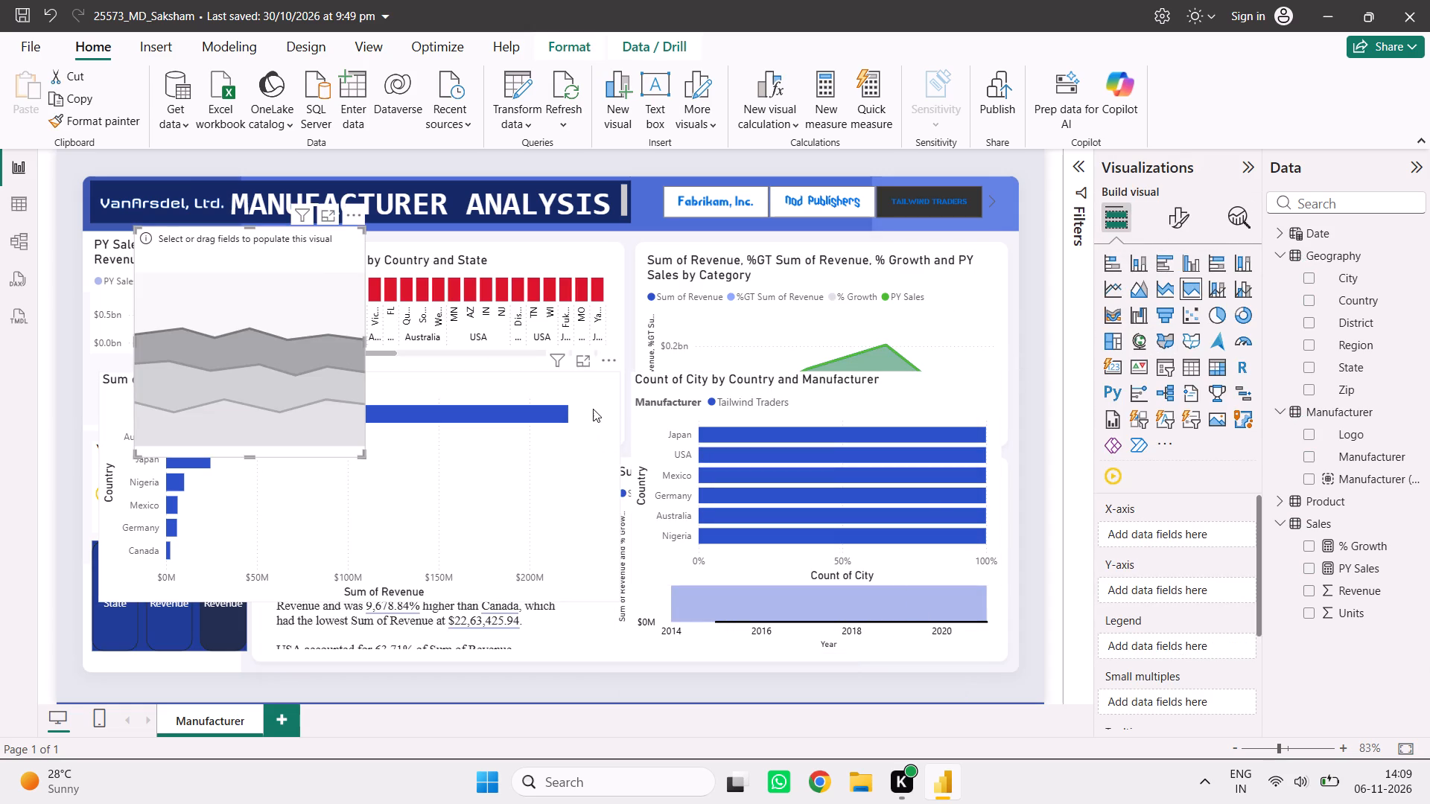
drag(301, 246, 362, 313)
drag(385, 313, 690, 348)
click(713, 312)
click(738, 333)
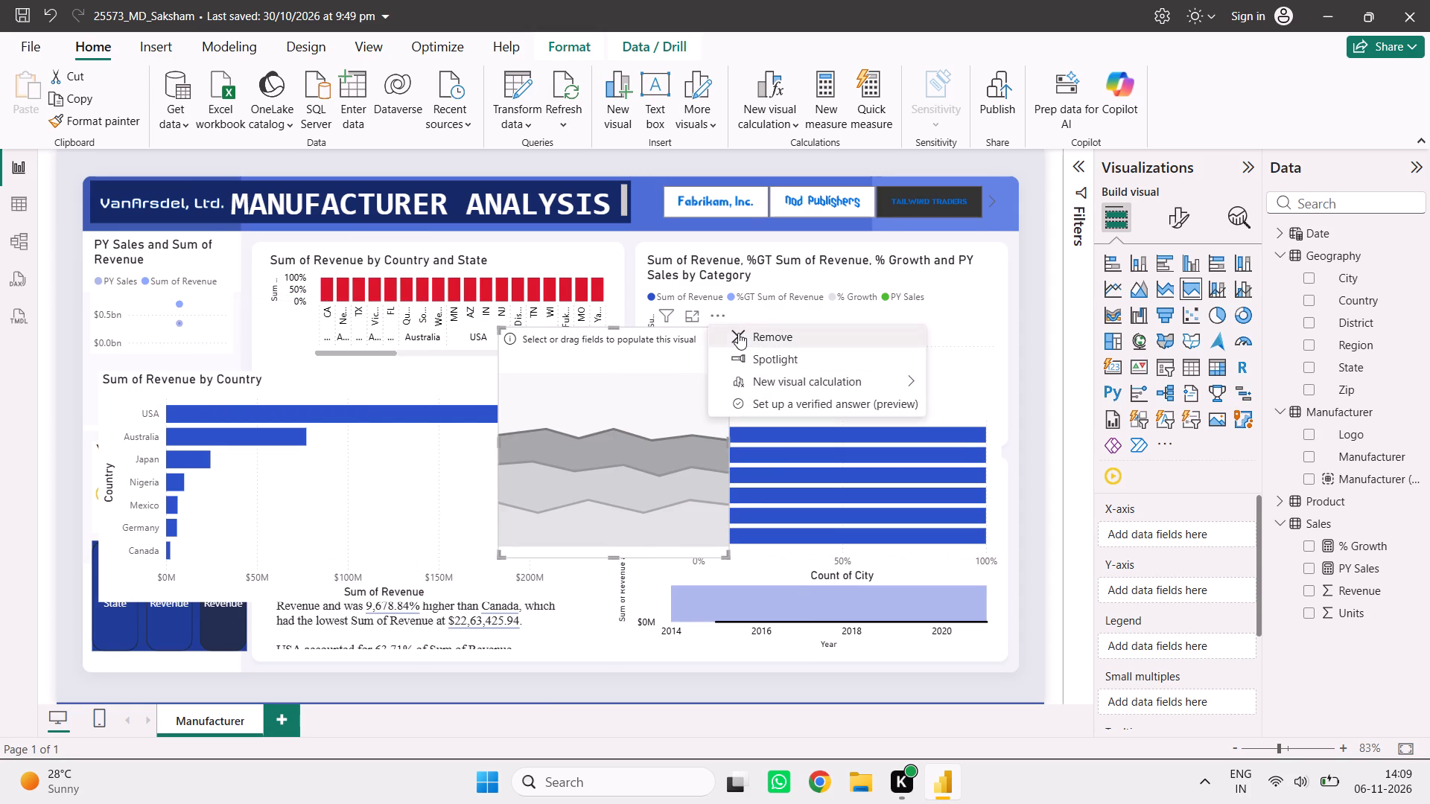
Reposition the revenue by country bar chart up and to the right, over the revenue, growth and PY sales by category chart.
drag(440, 482, 804, 428)
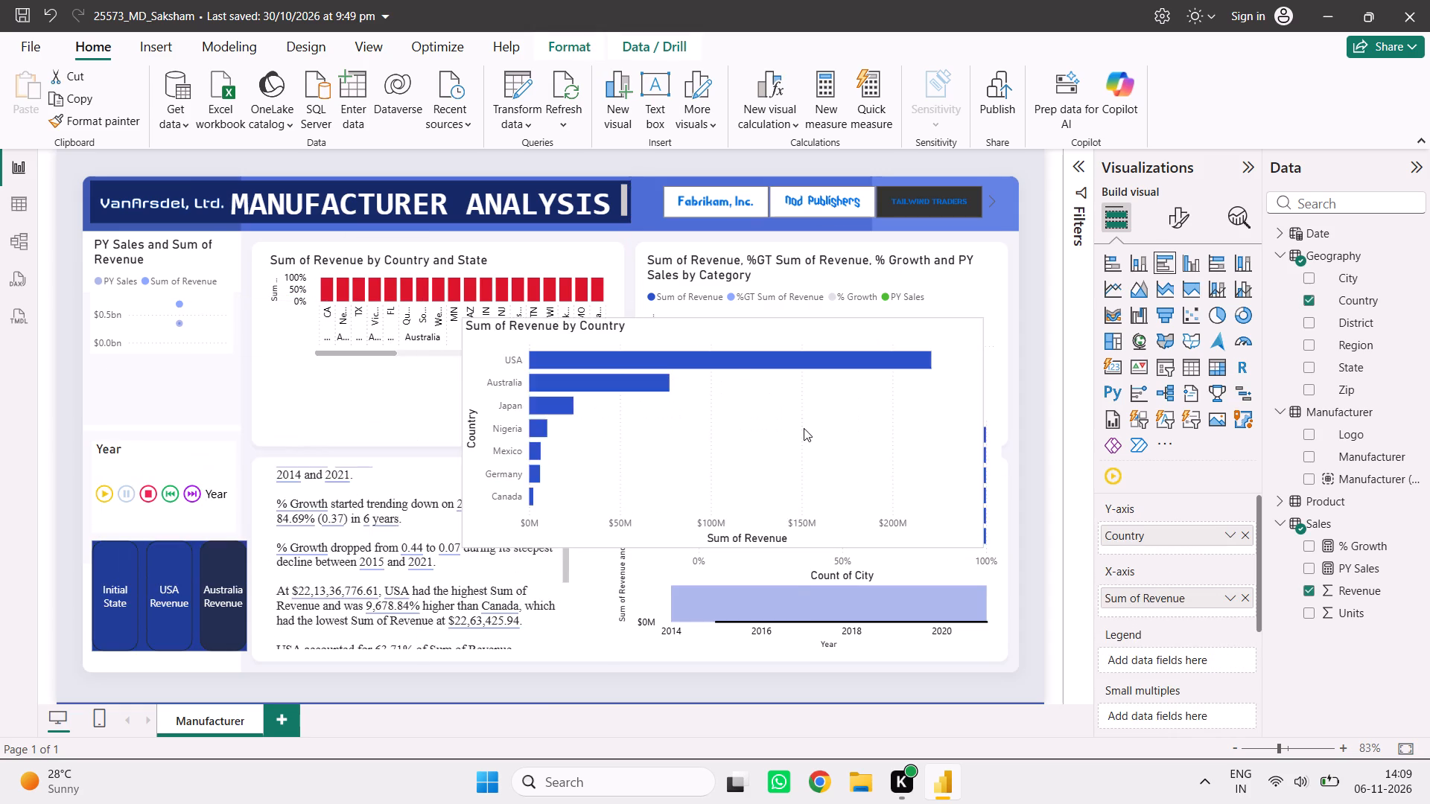
drag(804, 428, 463, 319)
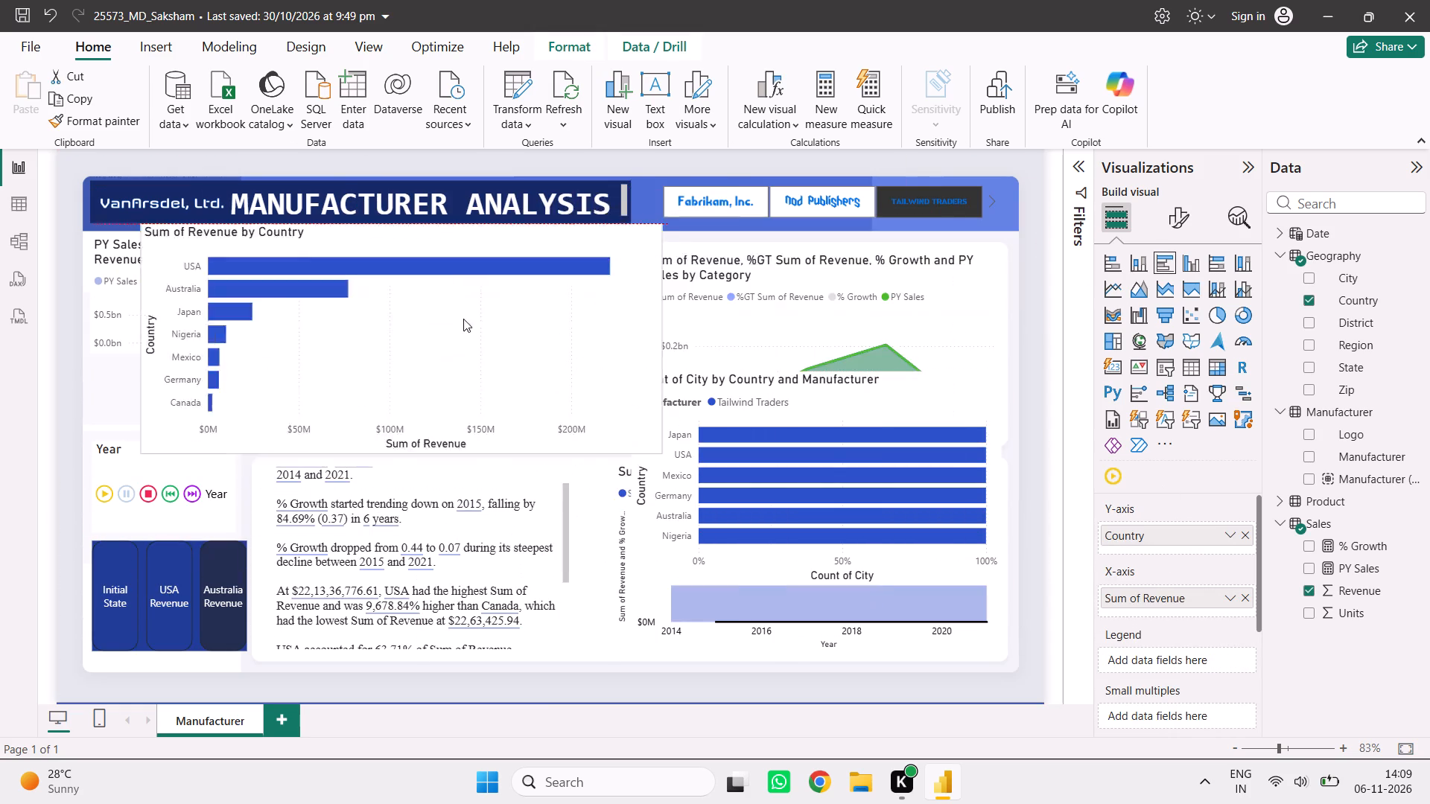
drag(463, 319, 477, 288)
drag(624, 356, 1003, 458)
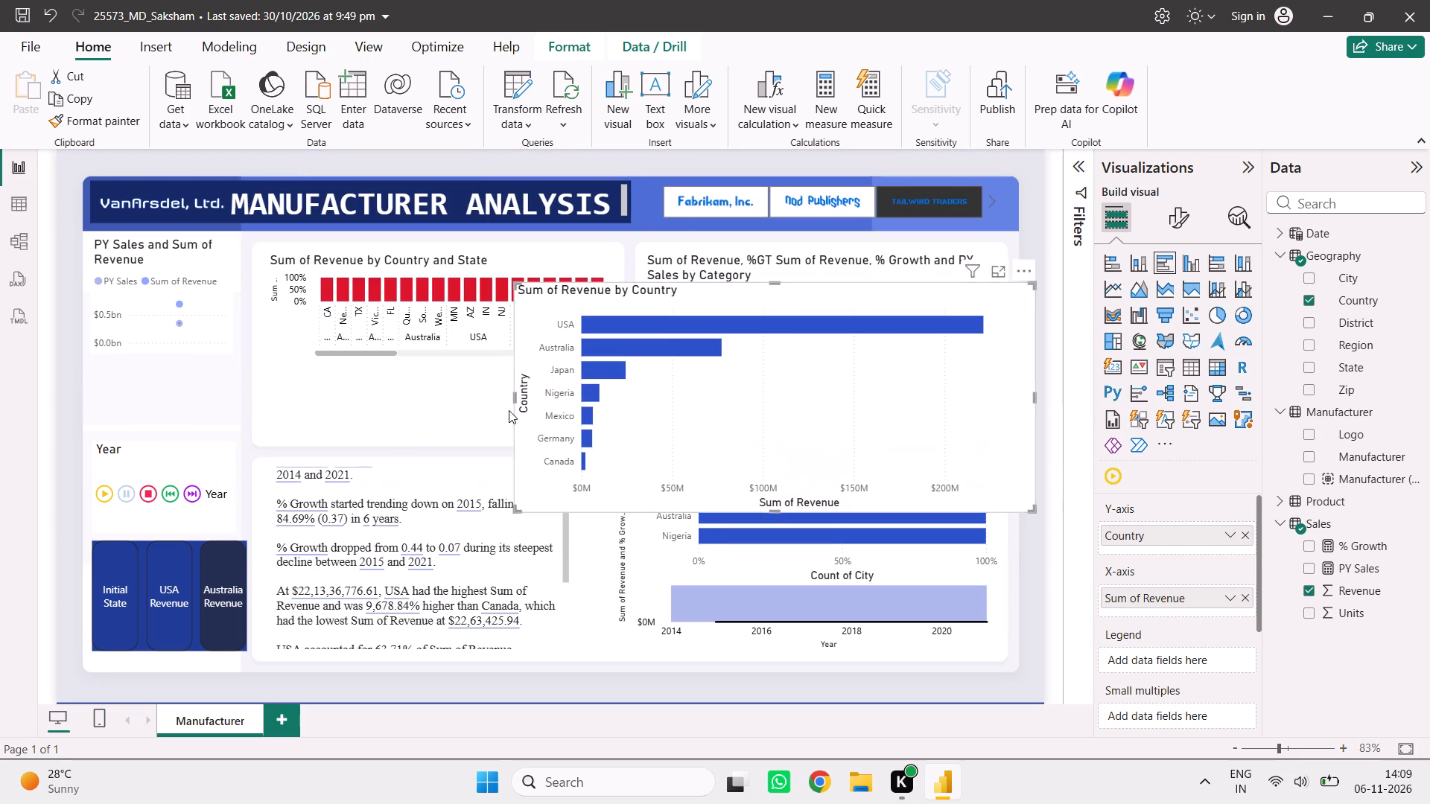
drag(496, 410, 471, 277)
Move the revenue by country and state chart right, over the upper part of the revenue by country chart.
drag(393, 338, 769, 346)
drag(850, 346, 889, 354)
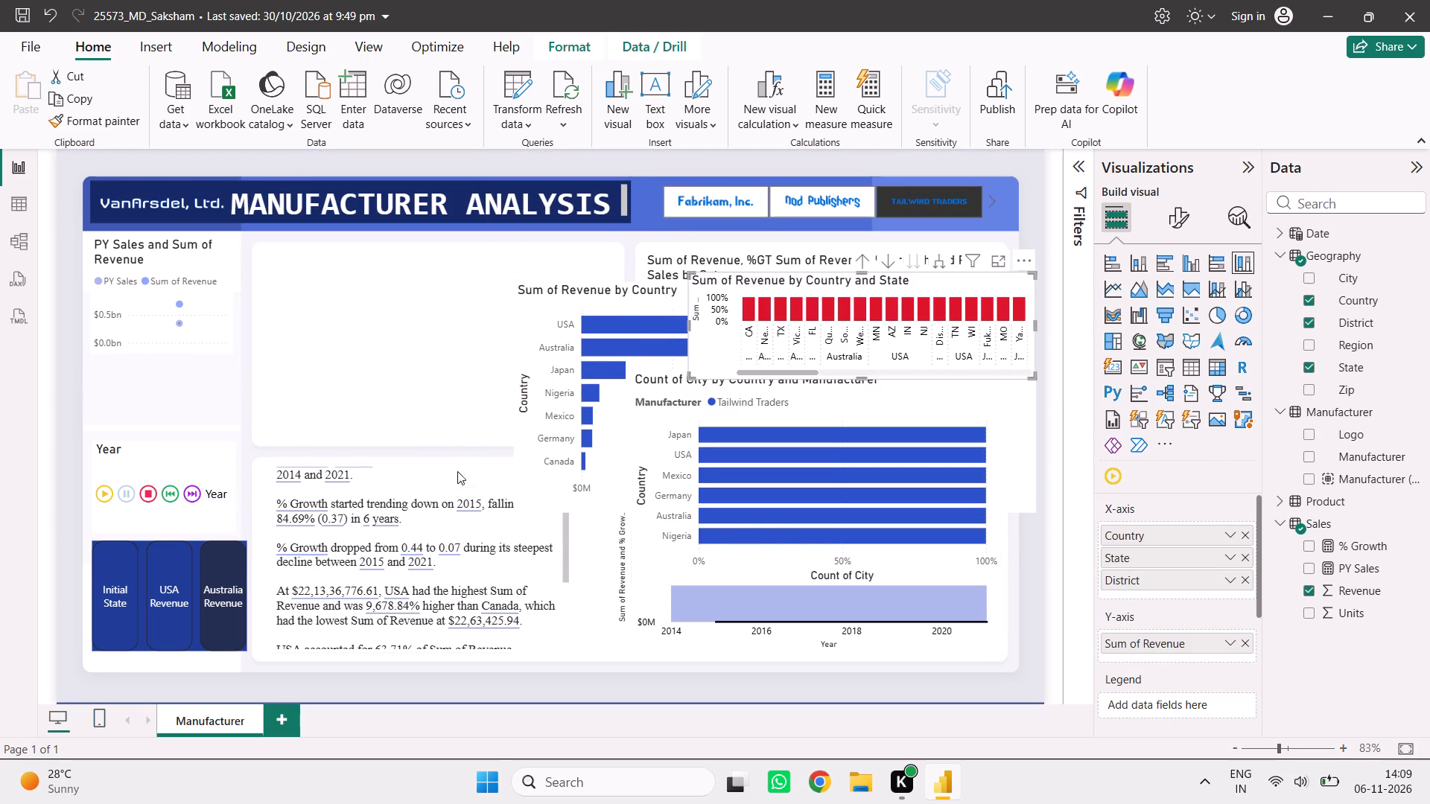
Move the count of city chart and the revenue and % growth by year chart to the left side of the page.
drag(801, 533, 249, 459)
drag(237, 281, 1008, 401)
drag(951, 570, 493, 552)
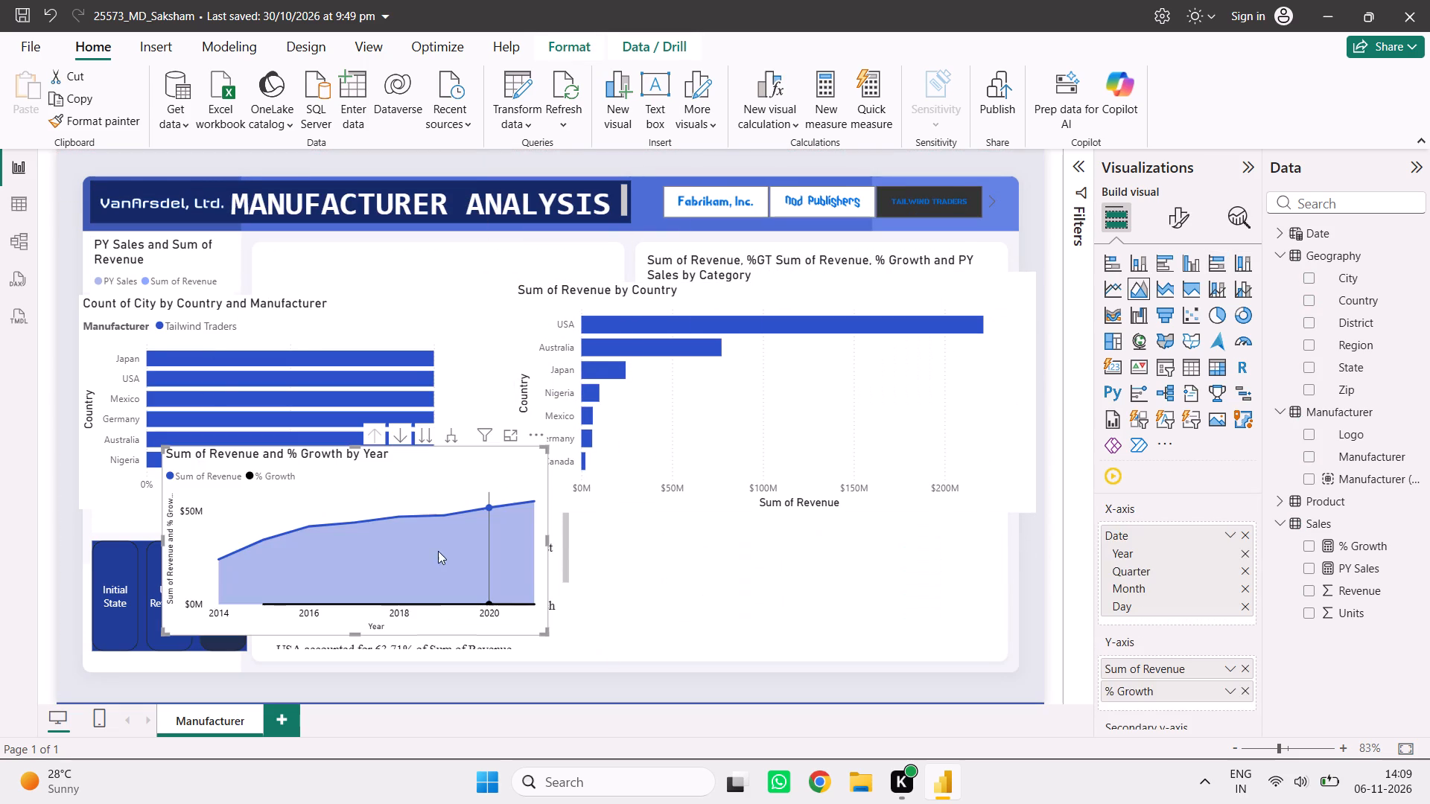
Move the revenue by country bar chart up and slightly right, to just below the page header at the page's right edge.
drag(686, 391, 958, 348)
drag(1058, 334, 465, 438)
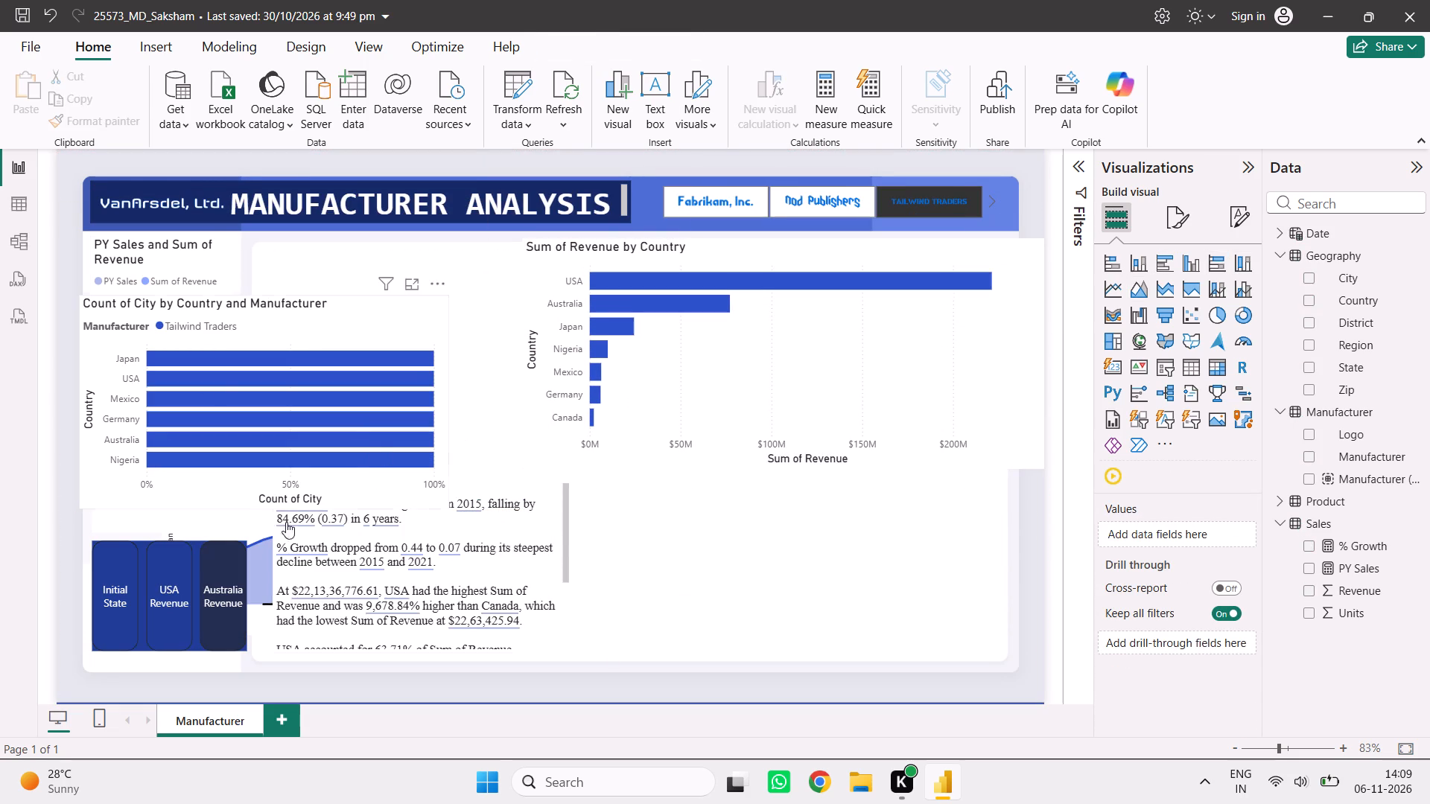
Move the count of city chart right and up, over the revenue by country chart and the page header.
drag(277, 534, 626, 500)
drag(244, 507, 689, 398)
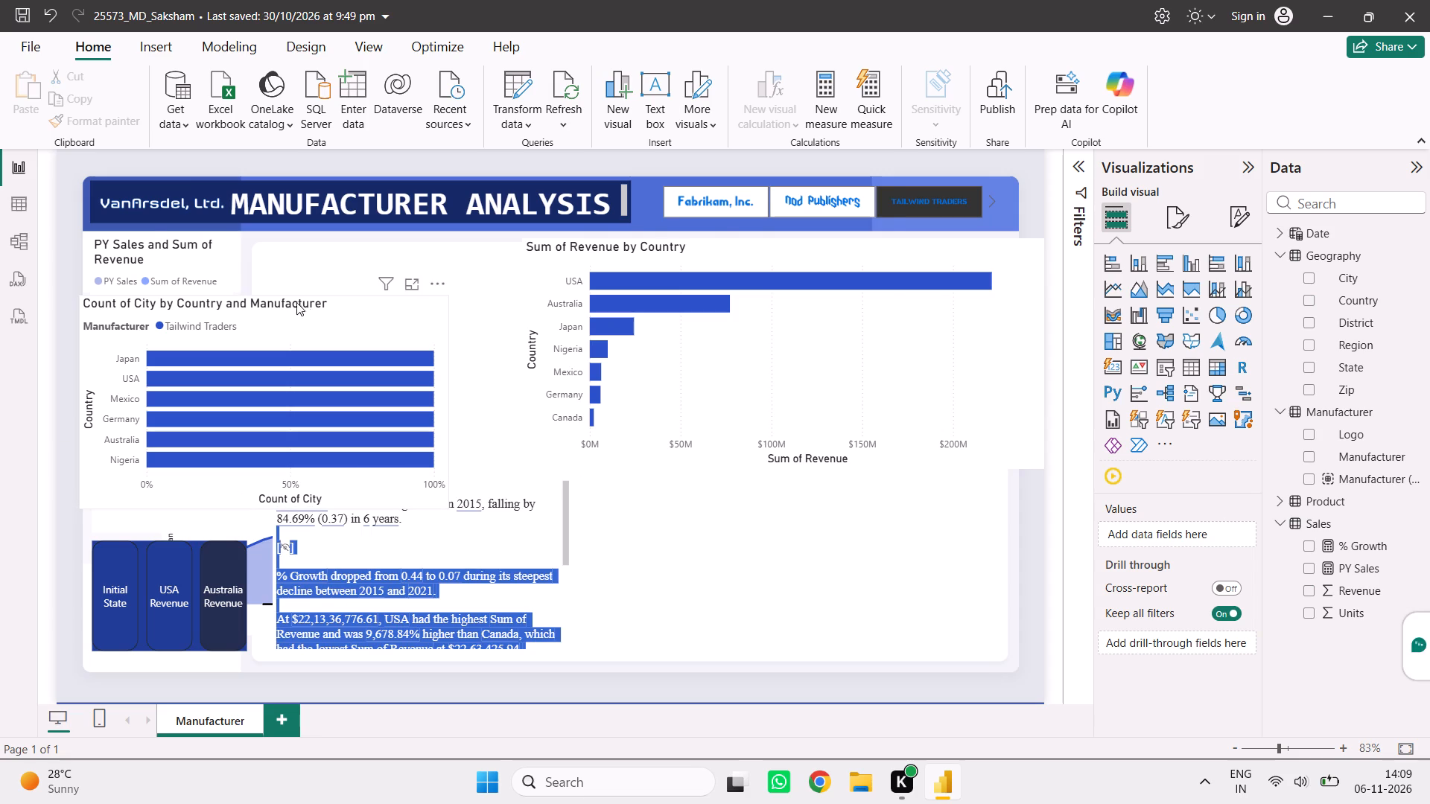
drag(459, 291, 985, 331)
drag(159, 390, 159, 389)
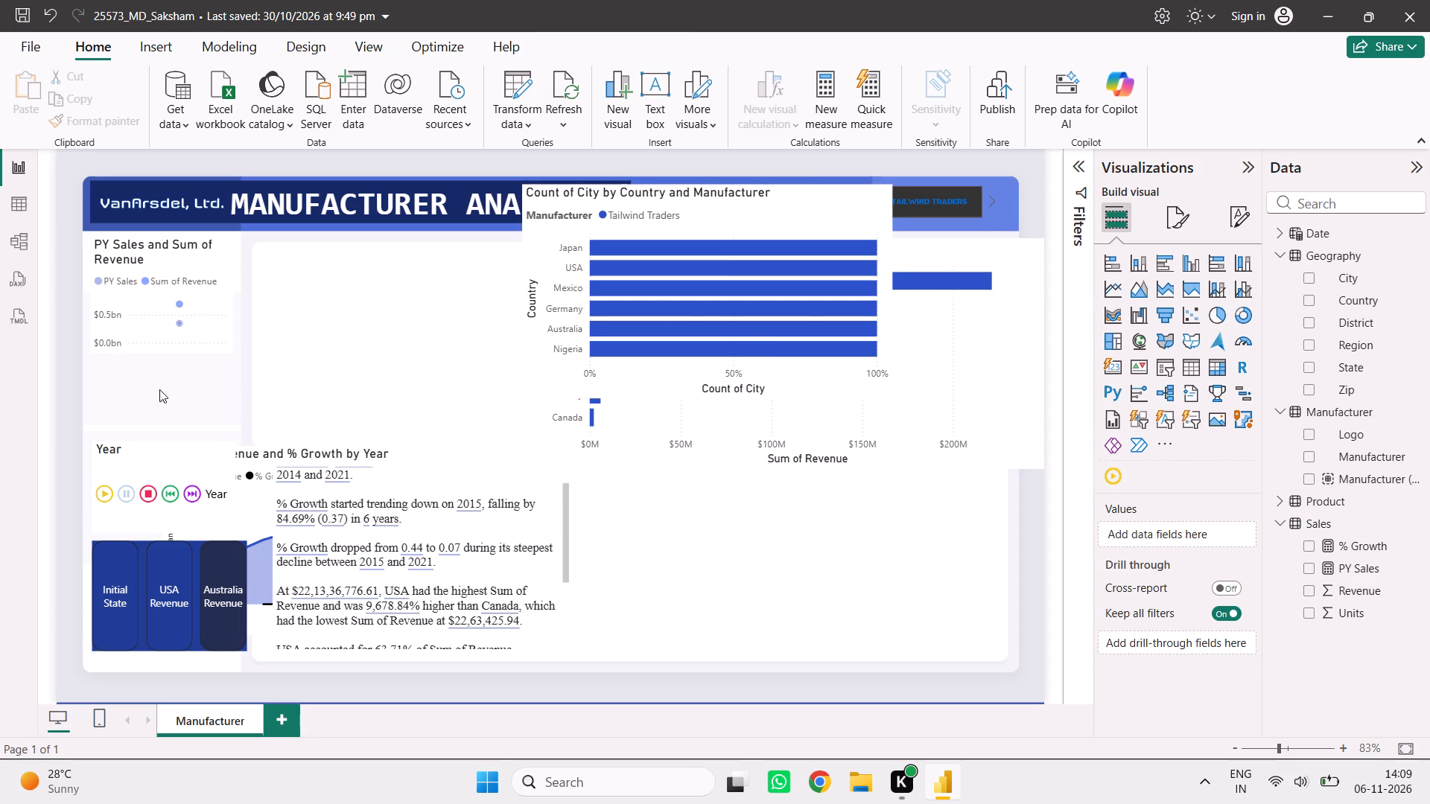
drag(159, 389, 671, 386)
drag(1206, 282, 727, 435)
Move the PY Sales and revenue chart toward the page centre and the count of city chart into the page's lower-right card.
drag(190, 254, 392, 364)
drag(796, 350, 353, 394)
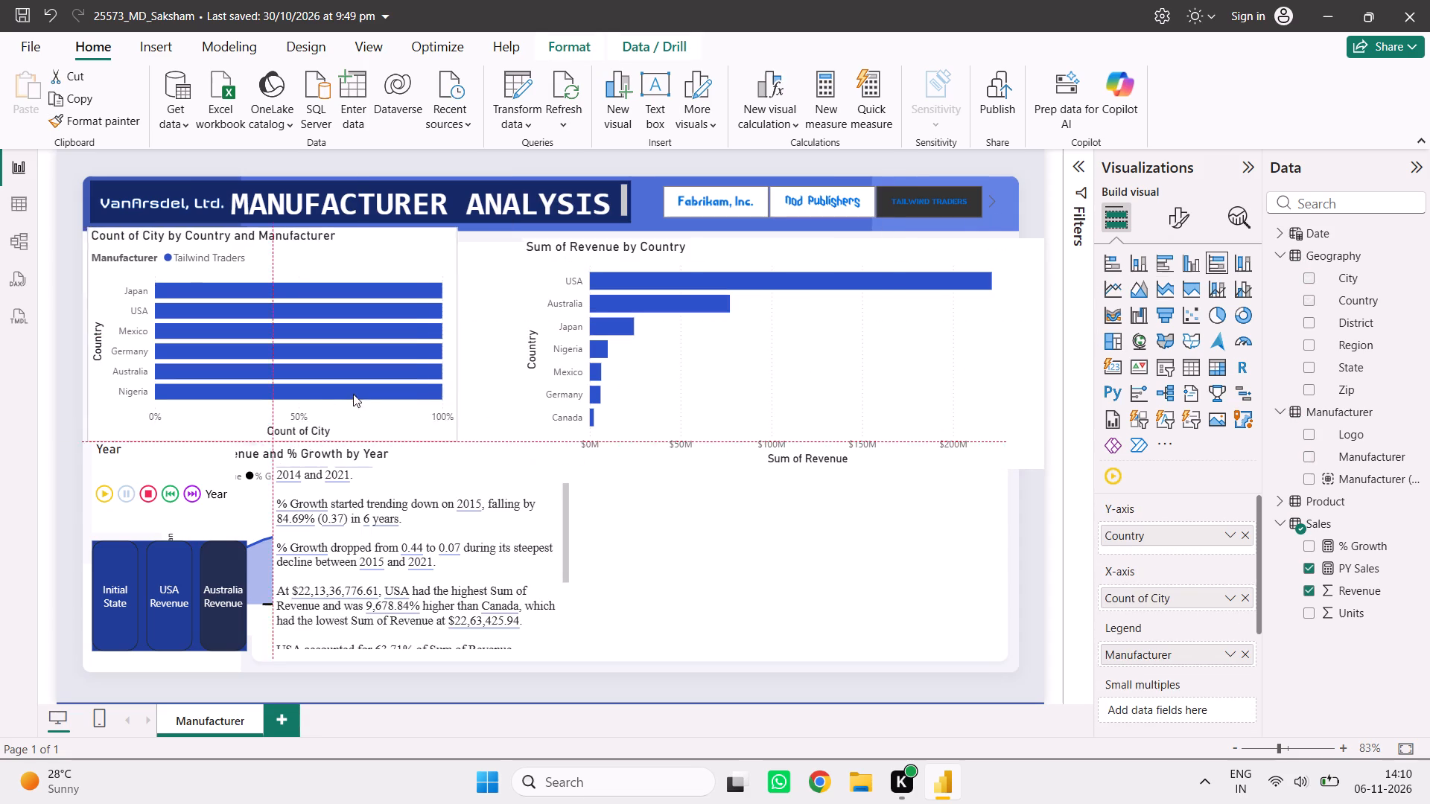
drag(353, 394, 319, 404)
drag(406, 529, 808, 490)
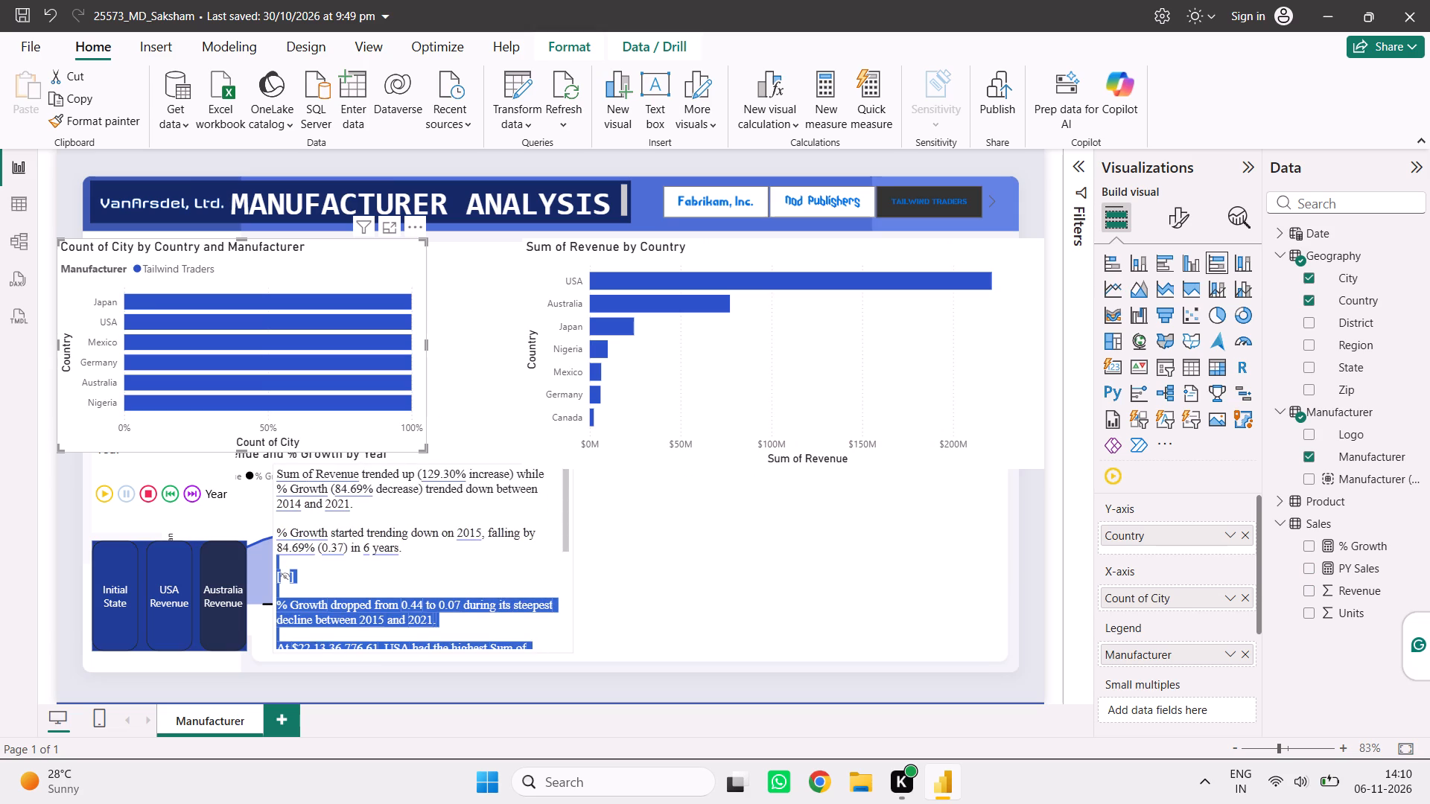
drag(399, 347, 976, 564)
Move the PY Sales and Sum of Revenue chart into the card below the header at the page's left edge.
drag(422, 378, 380, 365)
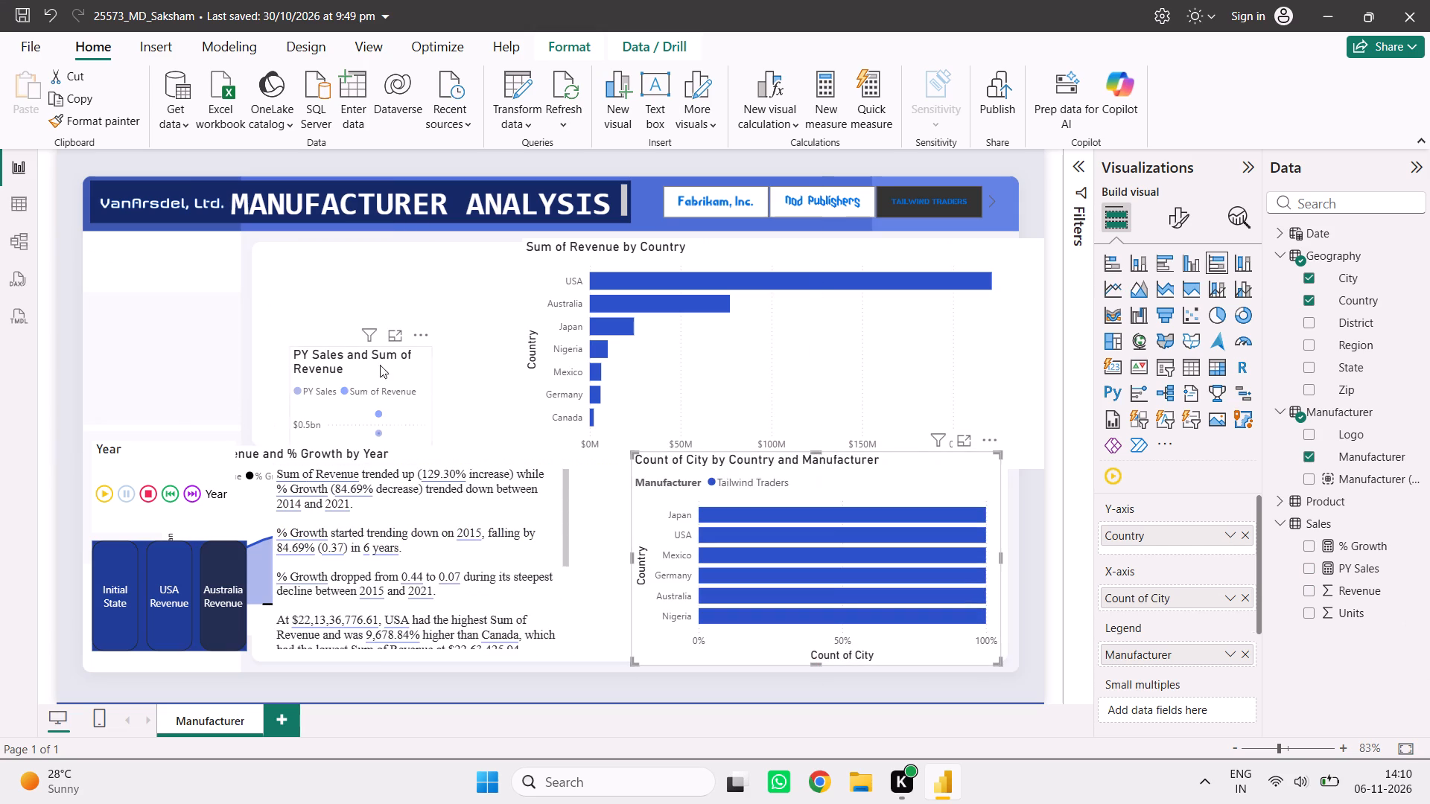
drag(380, 365, 226, 279)
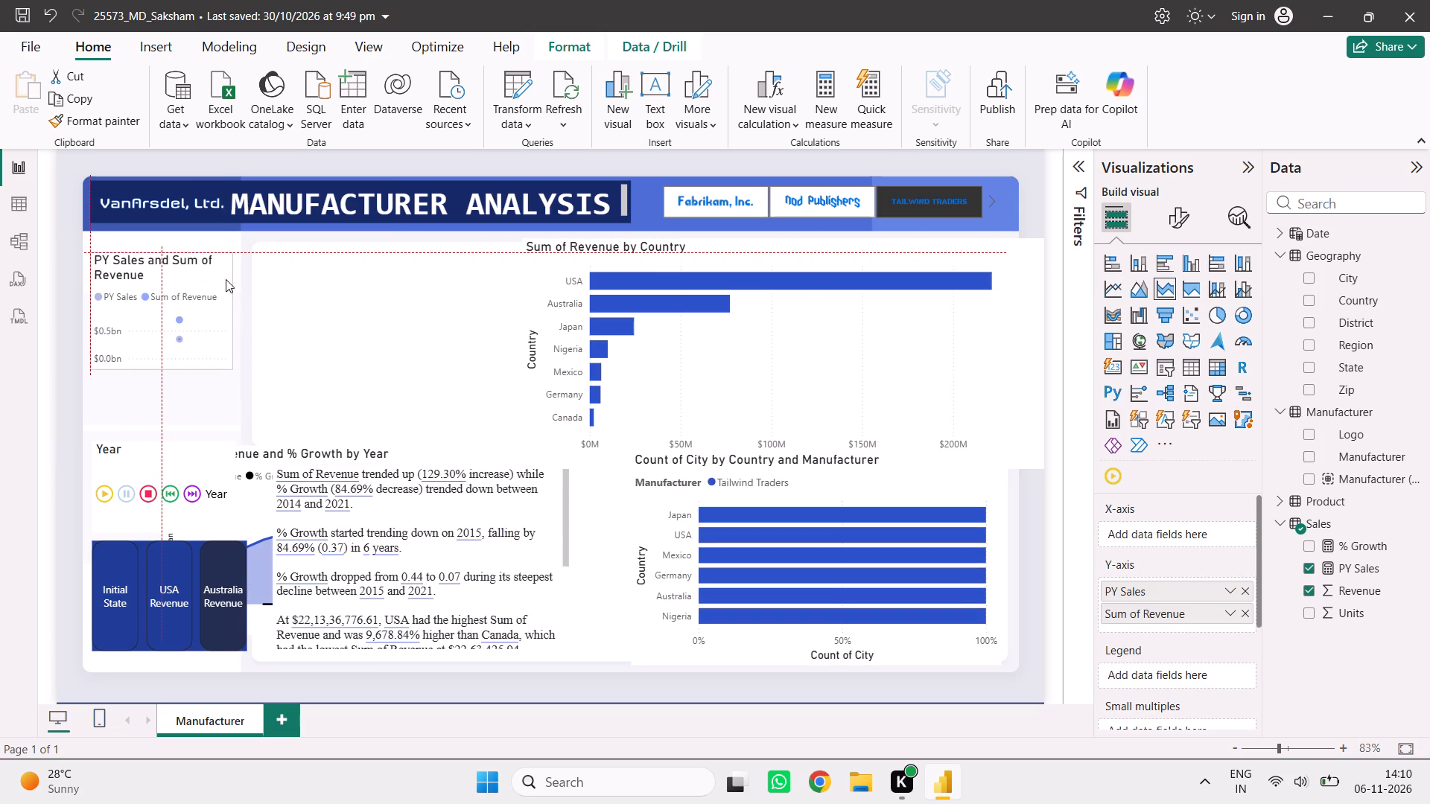
drag(226, 279, 222, 279)
click(432, 293)
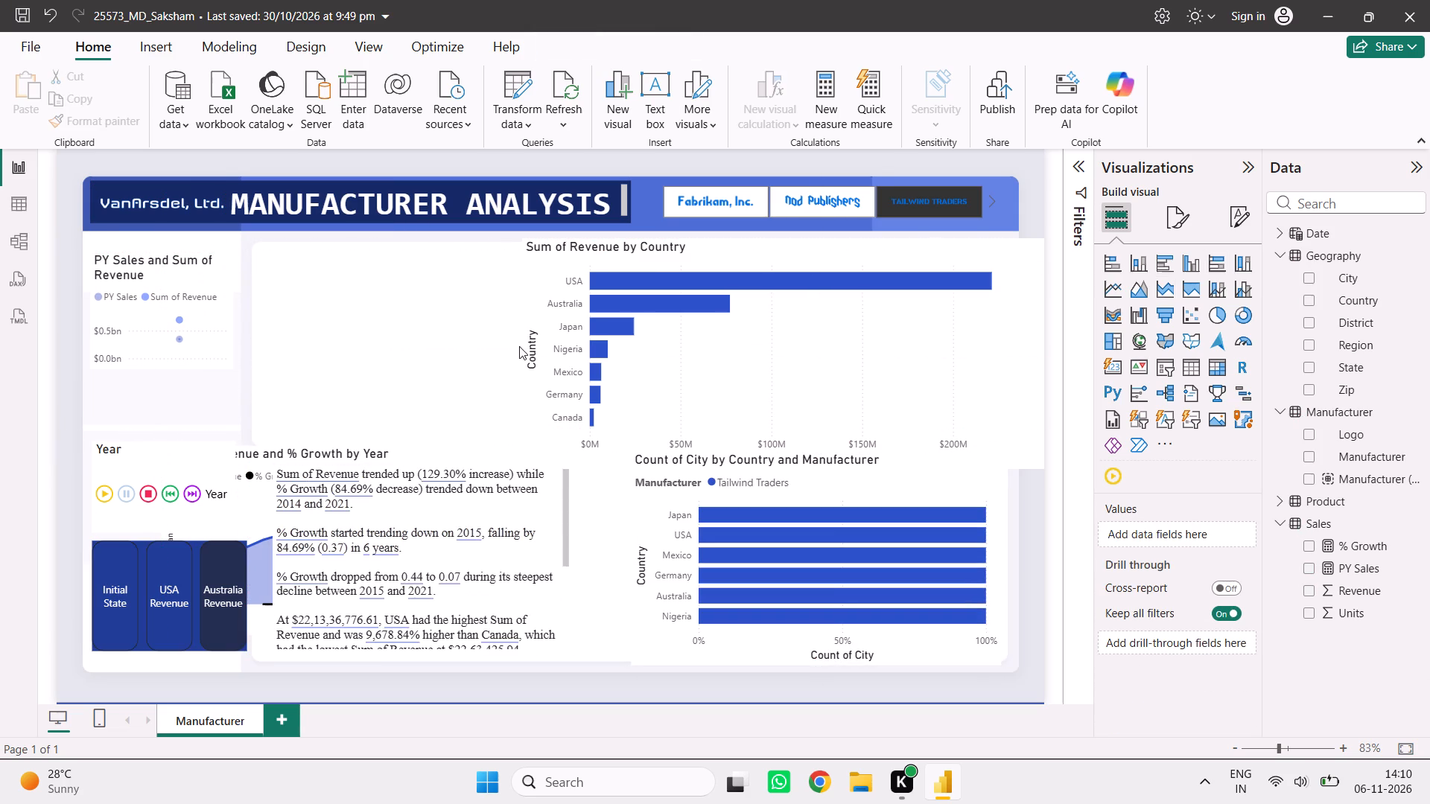
Move the revenue by country bar chart left into the upper middle card and shrink it to fit inside the card.
drag(863, 340, 548, 342)
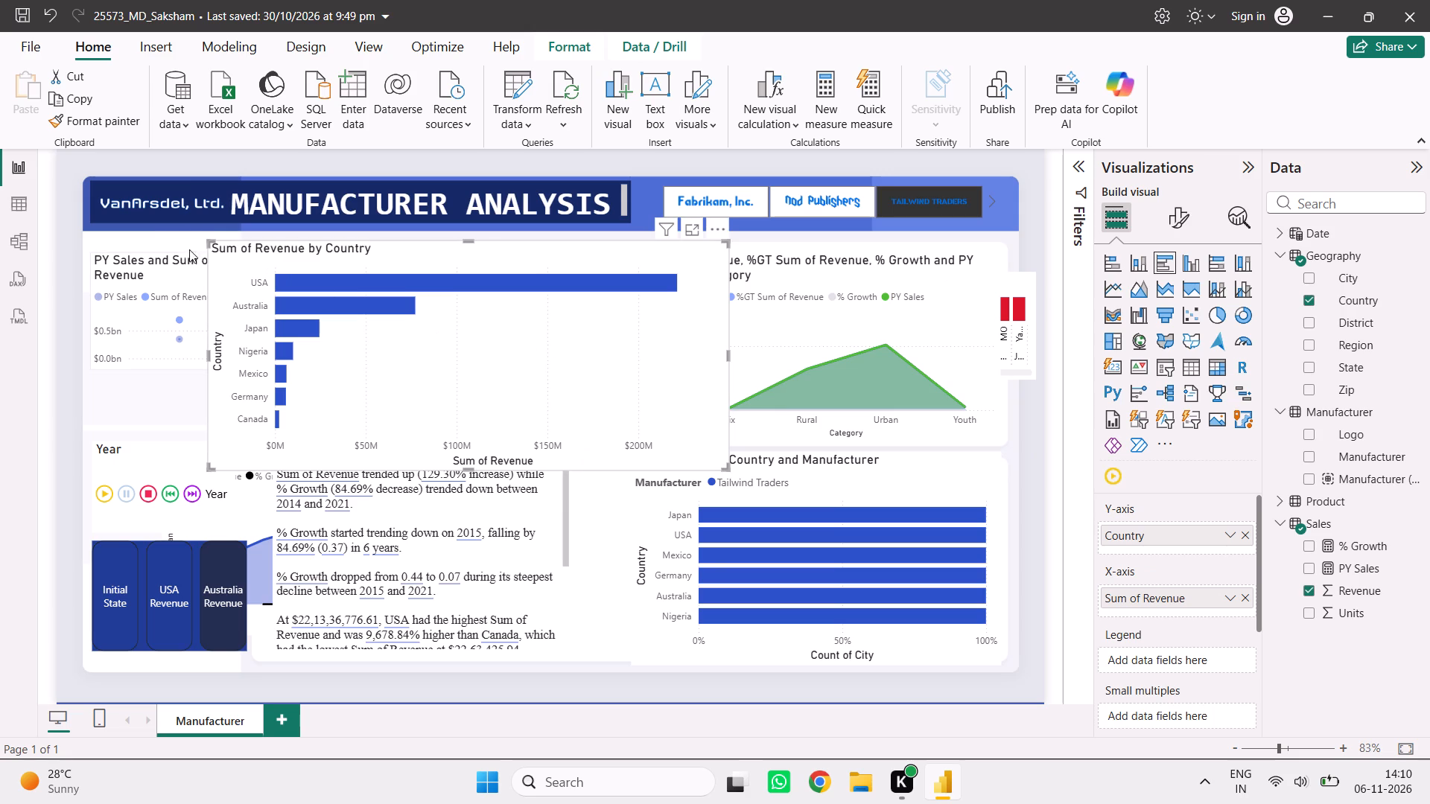
drag(207, 242, 258, 284)
drag(568, 350, 570, 313)
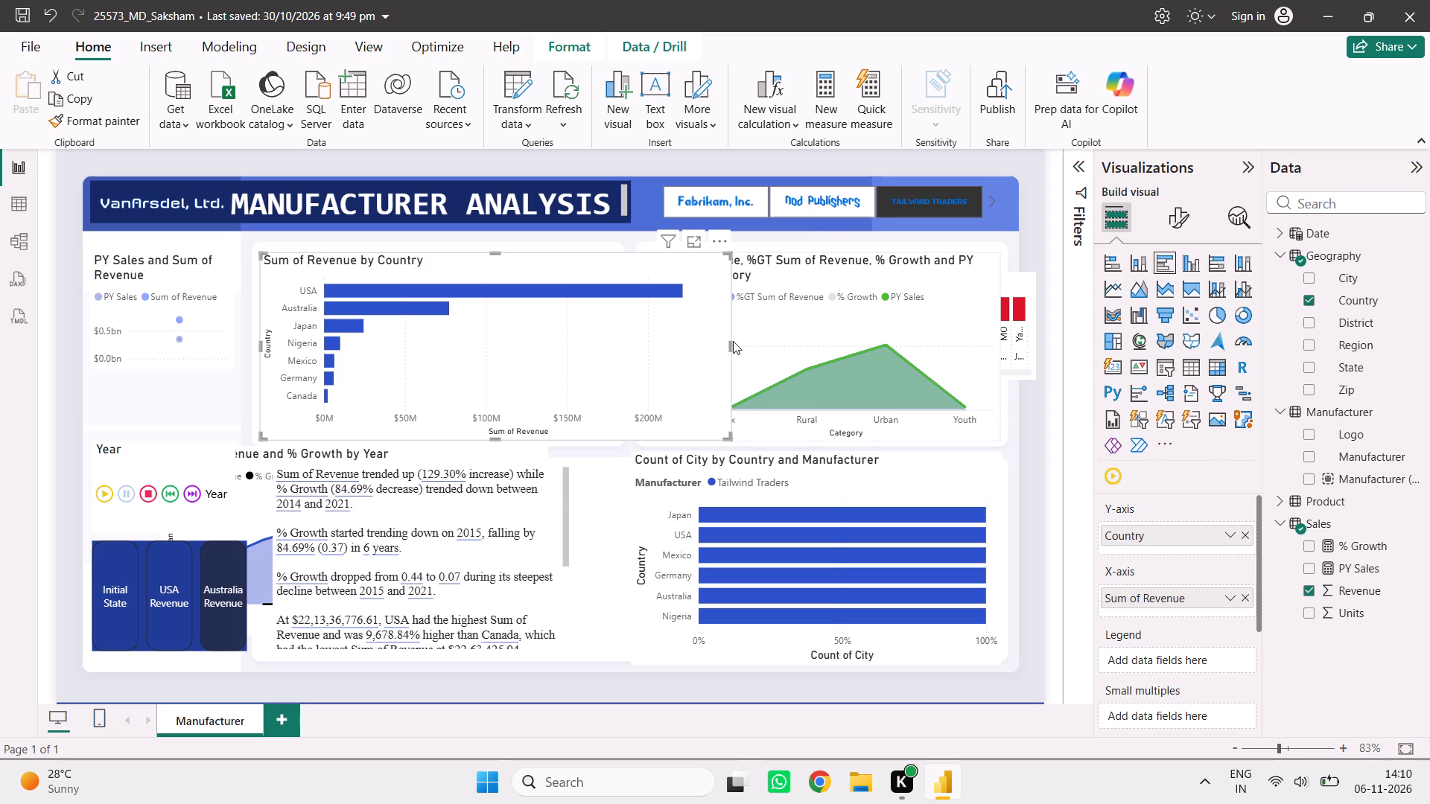
click(733, 342)
click(570, 342)
drag(731, 345, 614, 352)
Resize the count of city chart by lowering its top edge and extending its left edge slightly outward.
click(923, 485)
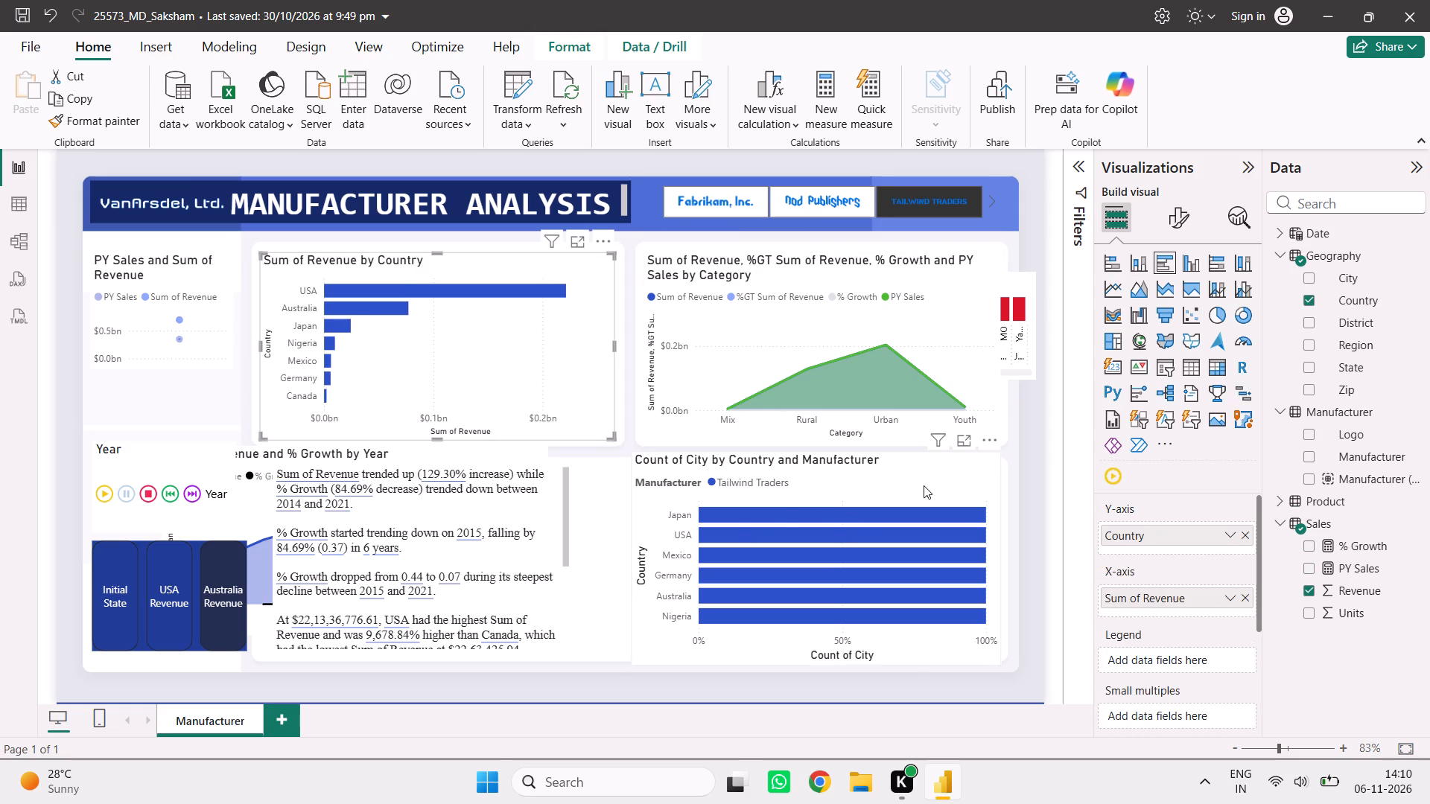
drag(815, 453, 819, 469)
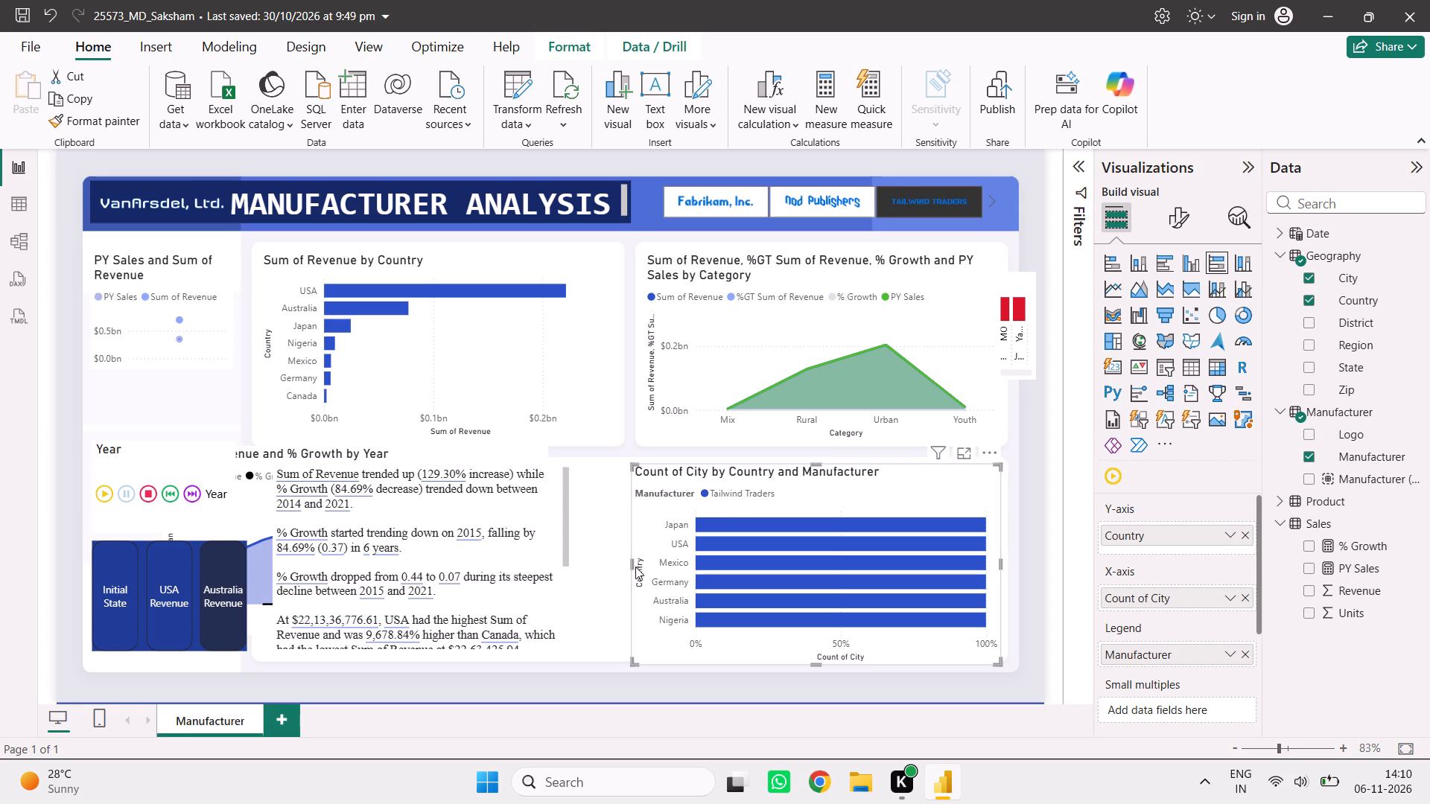
drag(630, 567, 711, 547)
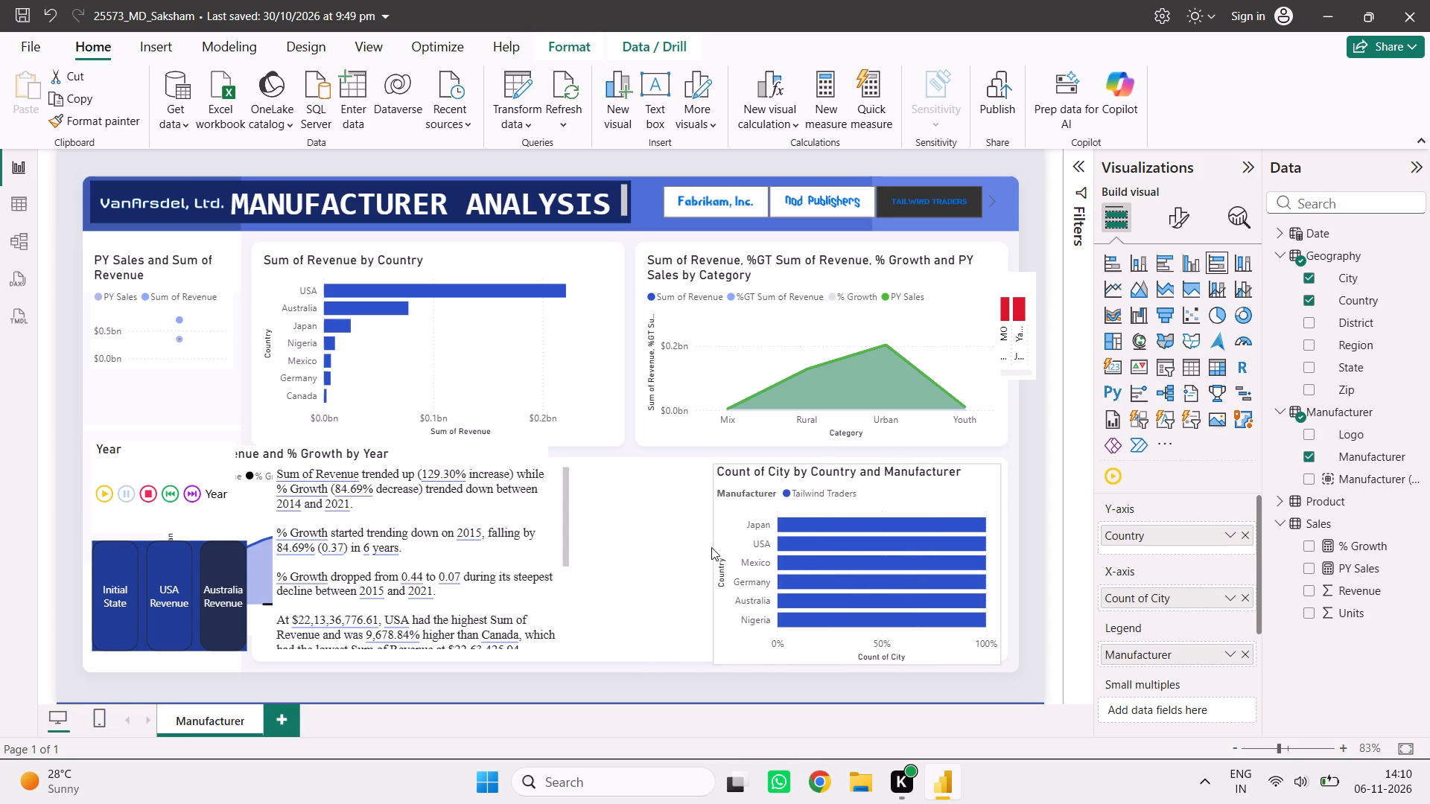
drag(711, 547, 609, 546)
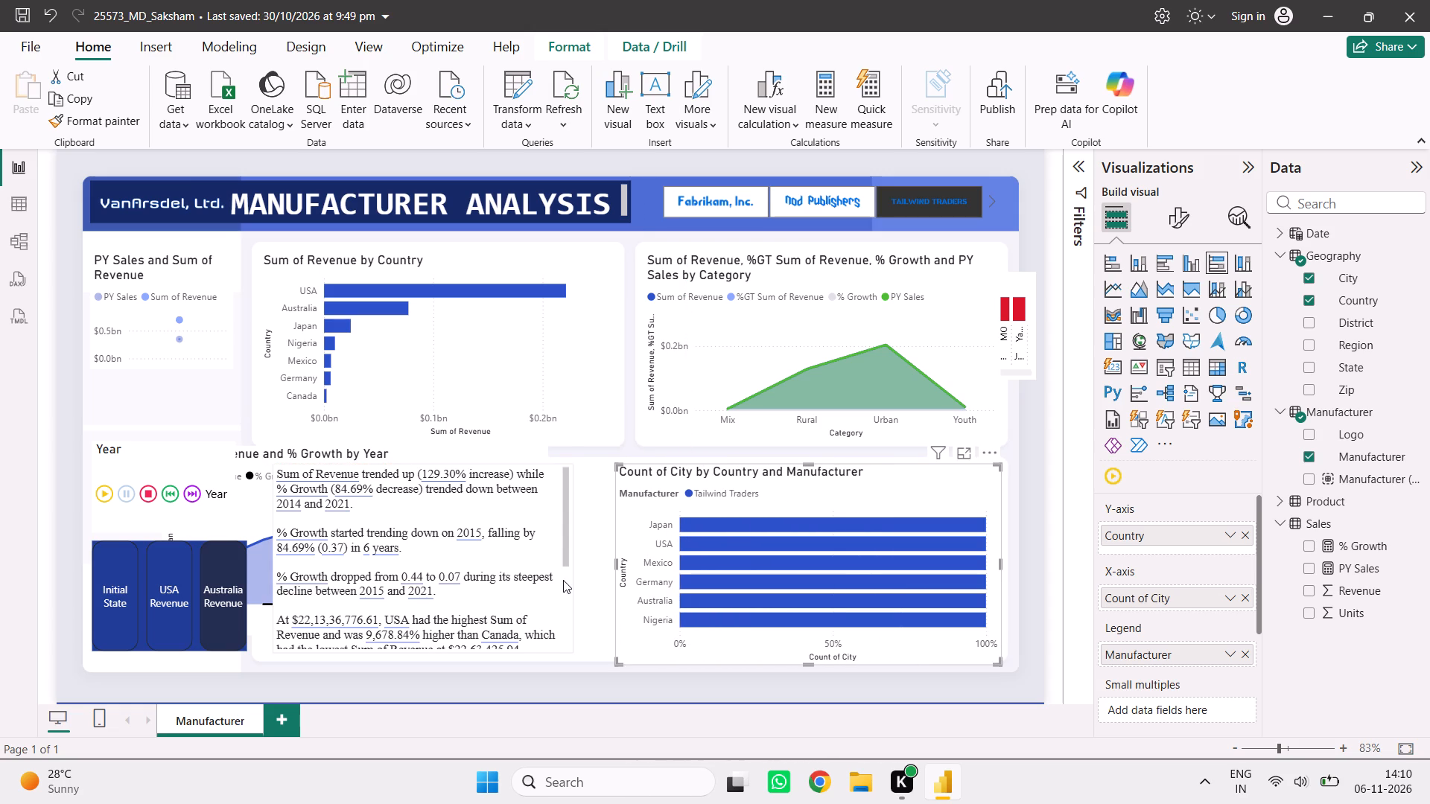
Shorten the narrative text box about revenue and % growth trends by lowering its top edge slightly.
click(563, 581)
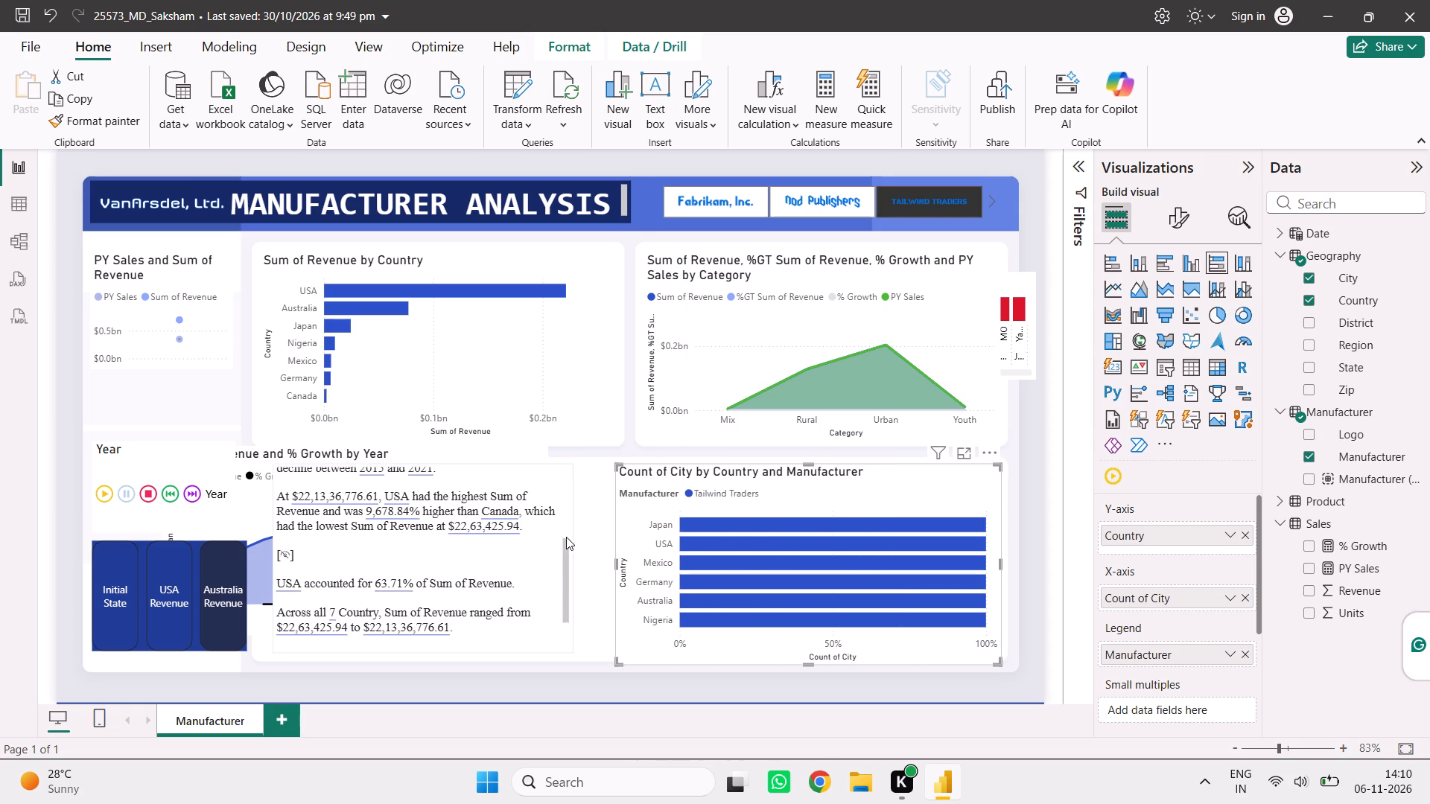
drag(551, 499, 573, 505)
click(606, 504)
click(836, 650)
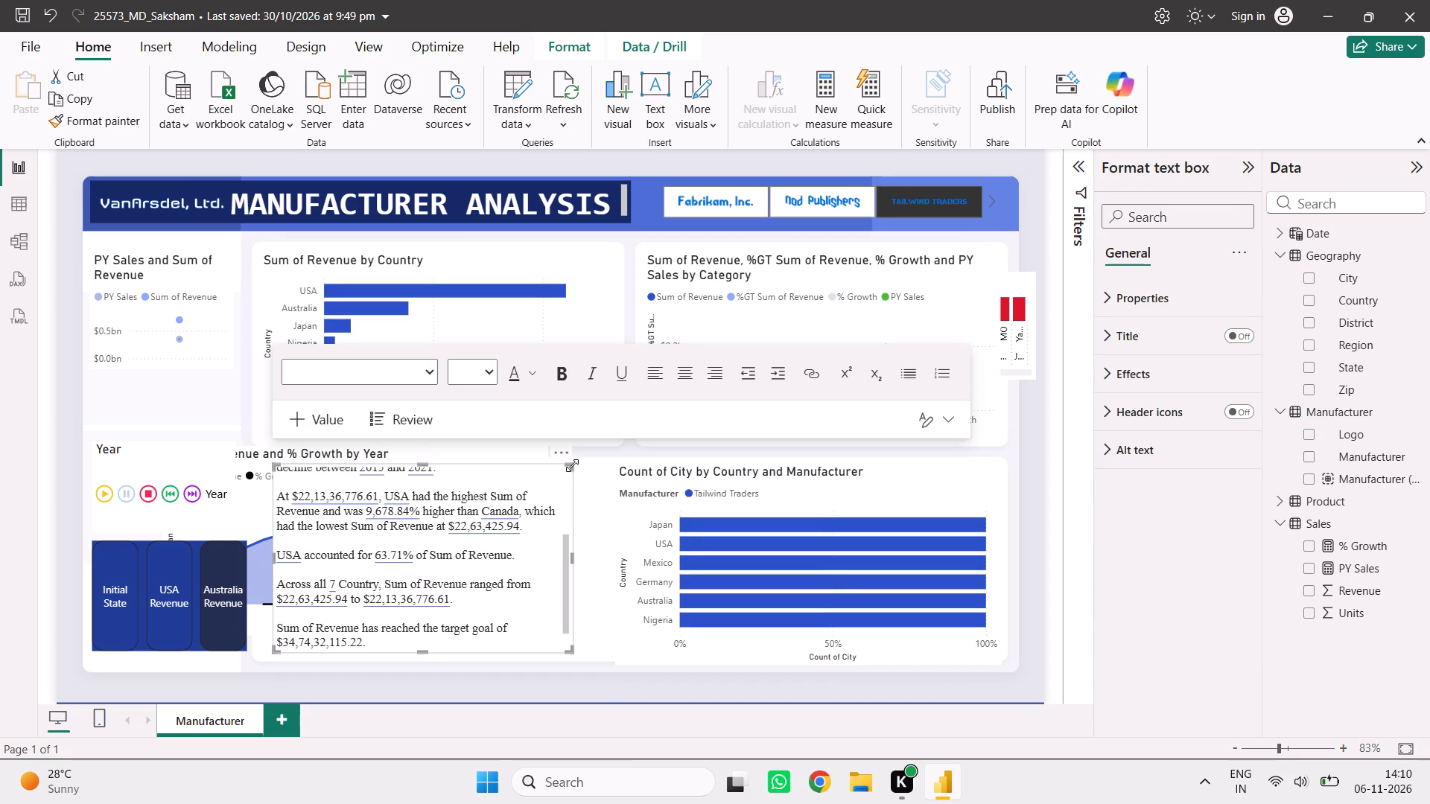
drag(420, 465, 431, 486)
click(592, 552)
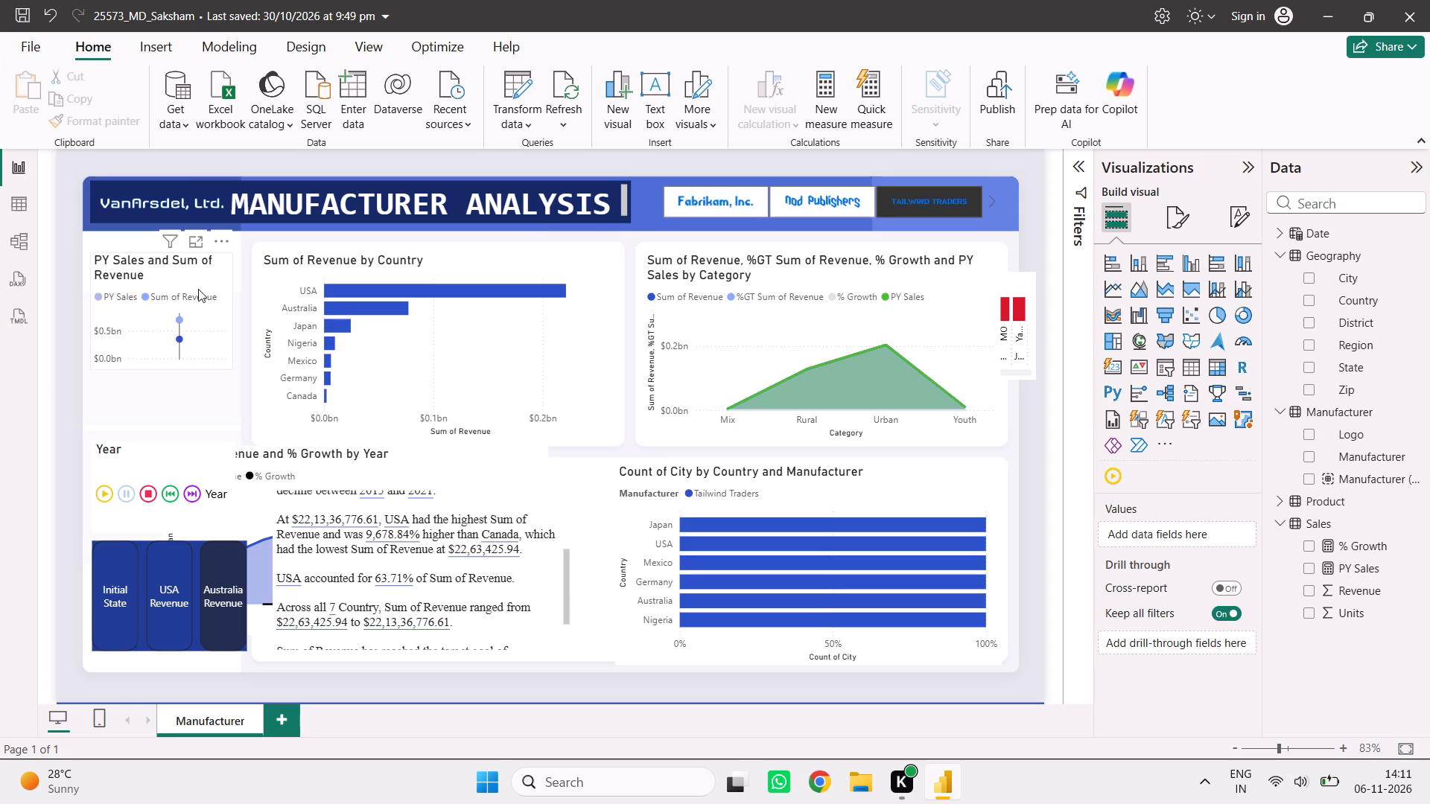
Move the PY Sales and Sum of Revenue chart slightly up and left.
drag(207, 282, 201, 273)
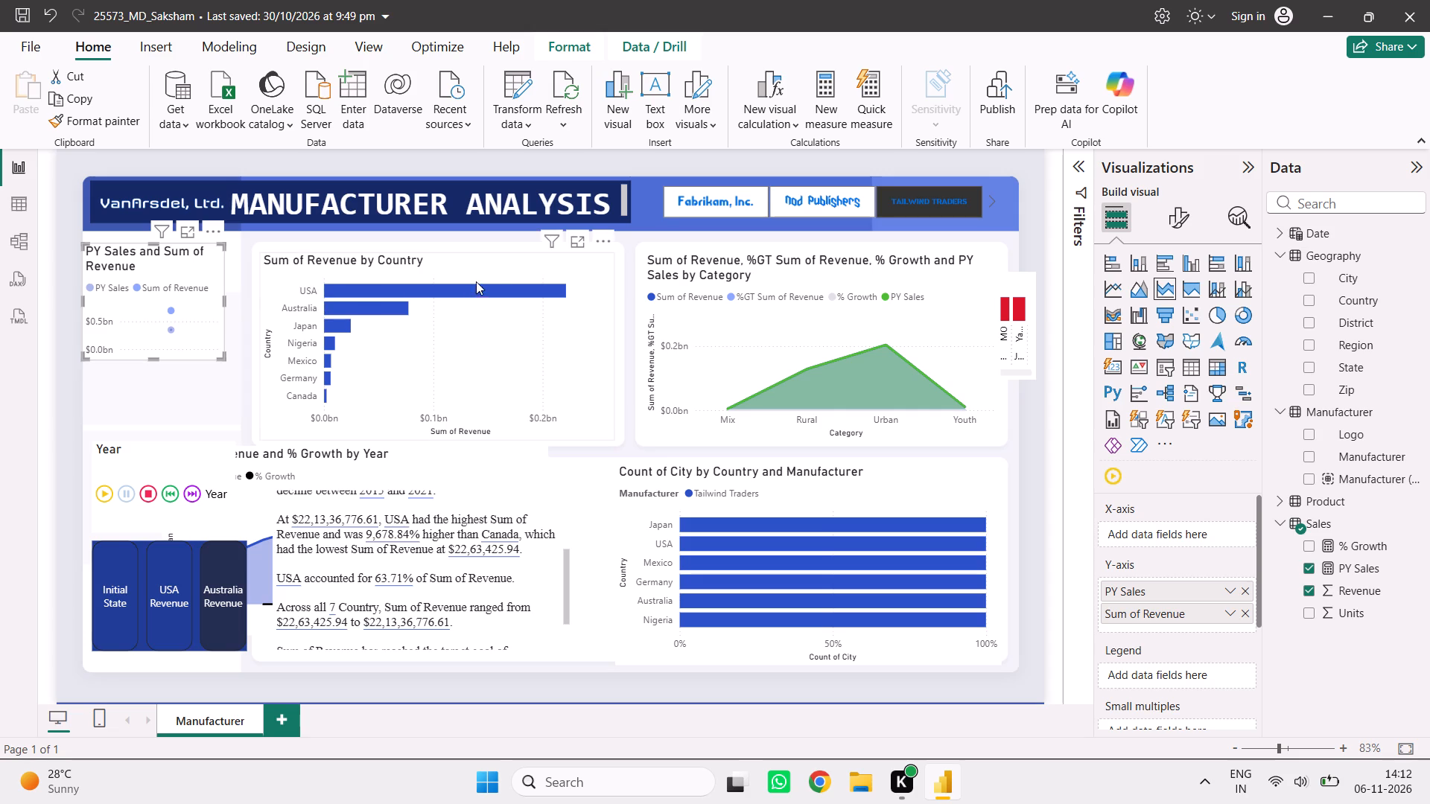
Shorten the revenue by country bar chart slightly by raising its bottom edge.
click(500, 271)
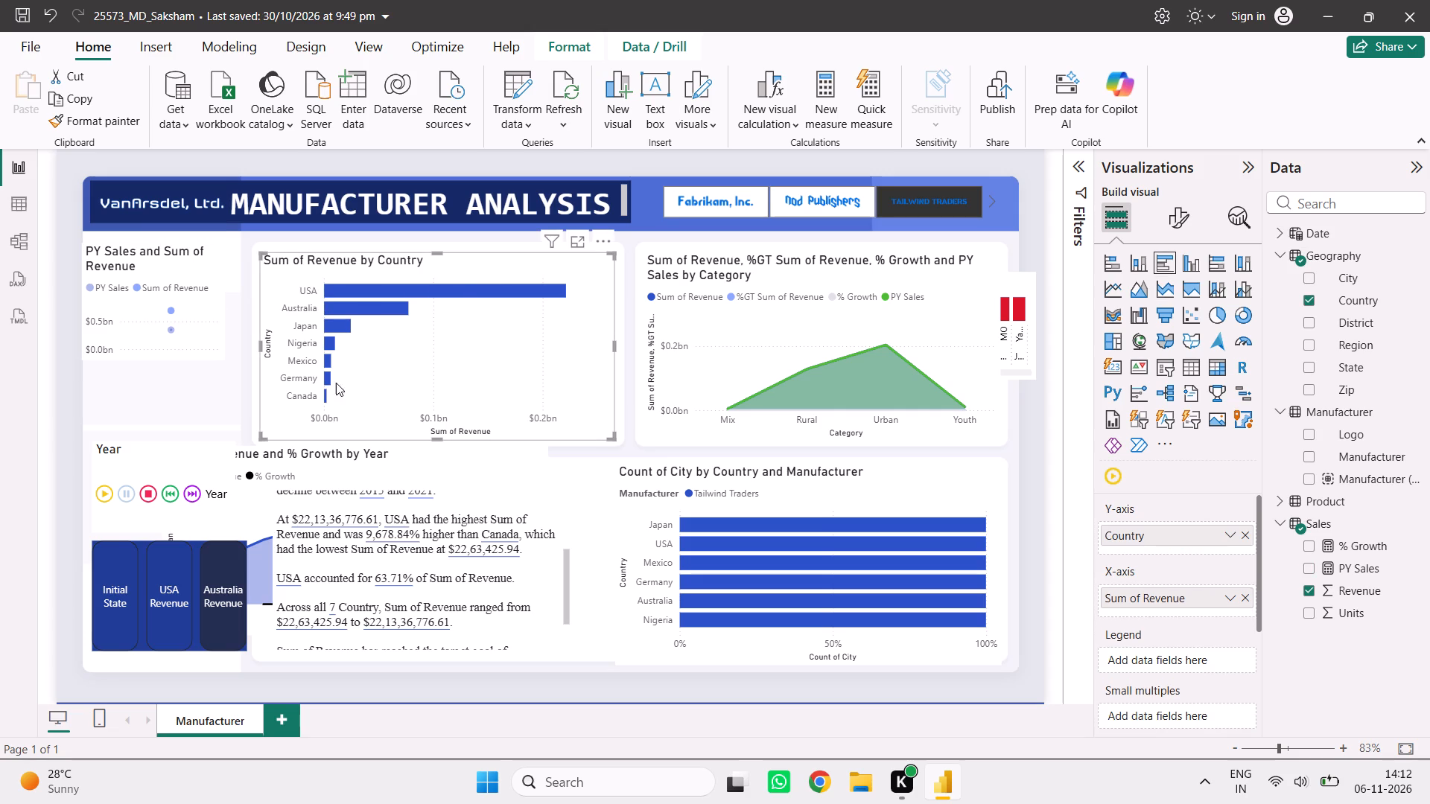
drag(435, 437, 442, 430)
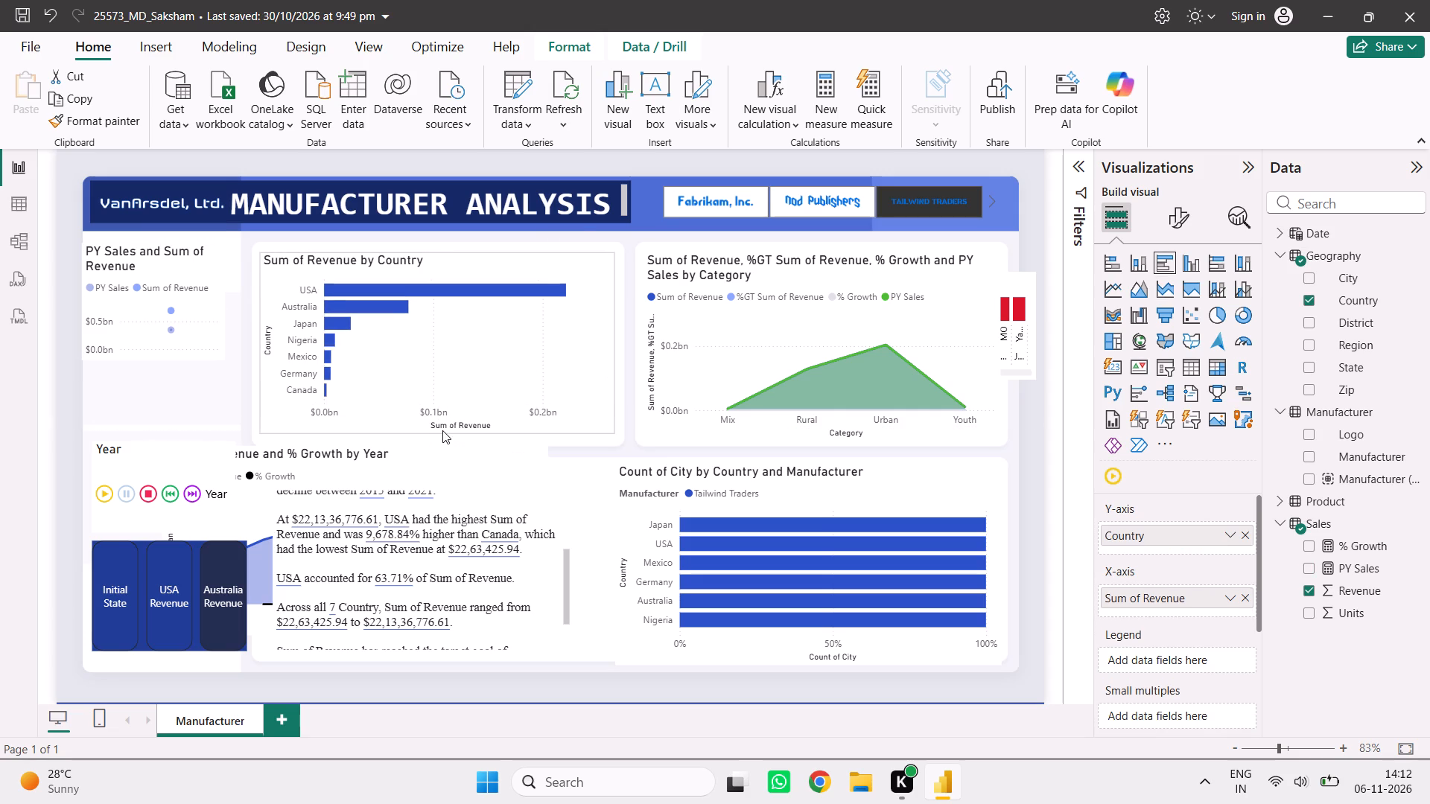
drag(442, 430, 444, 432)
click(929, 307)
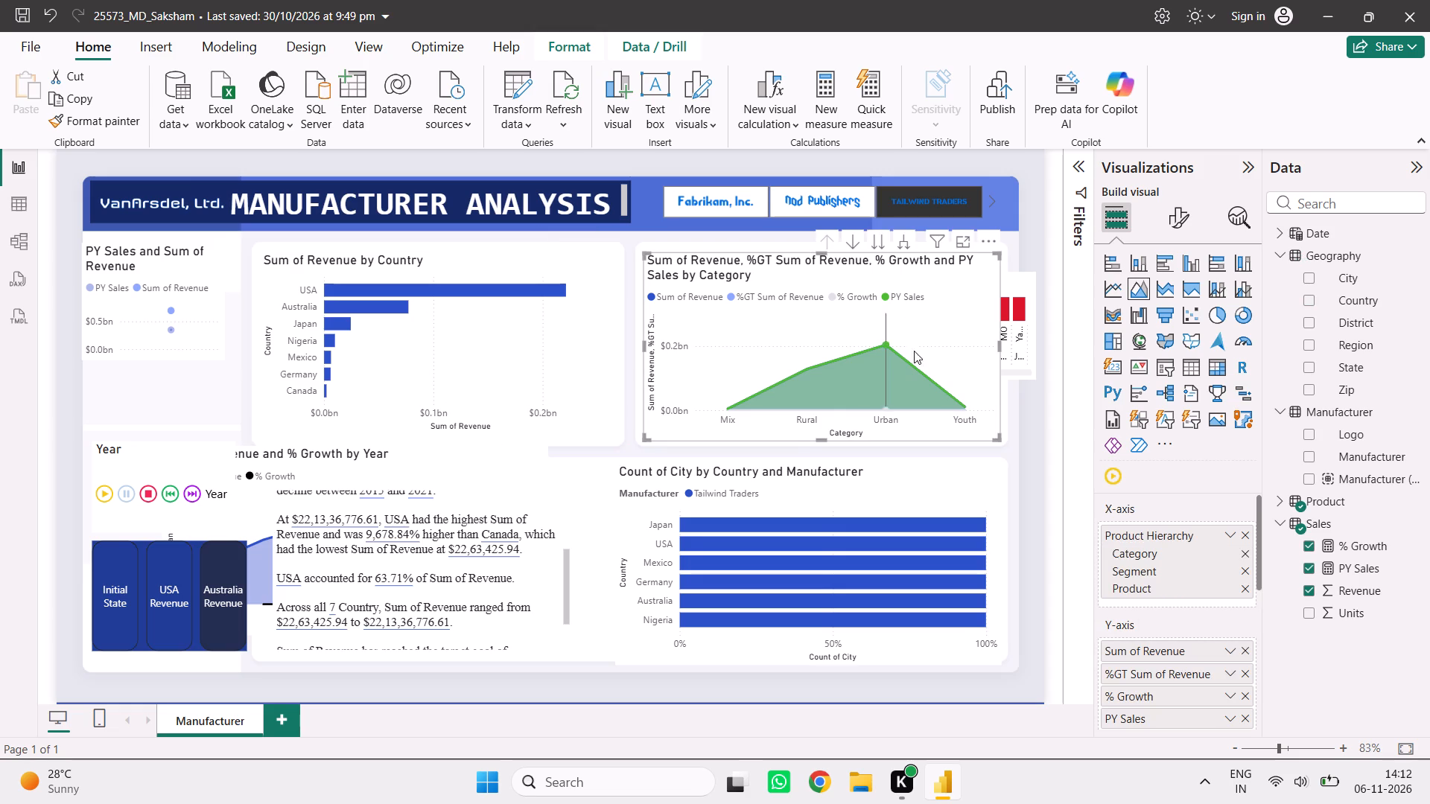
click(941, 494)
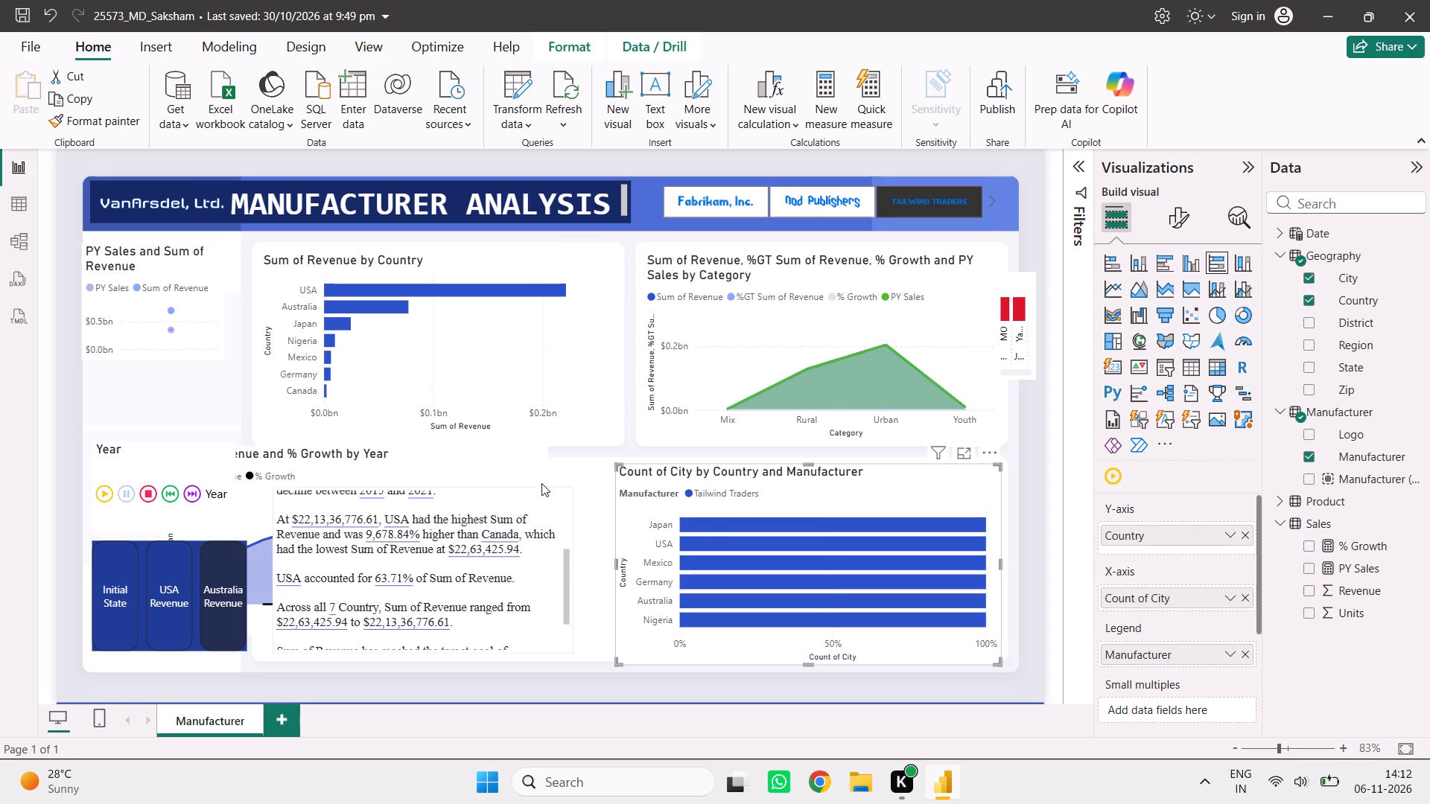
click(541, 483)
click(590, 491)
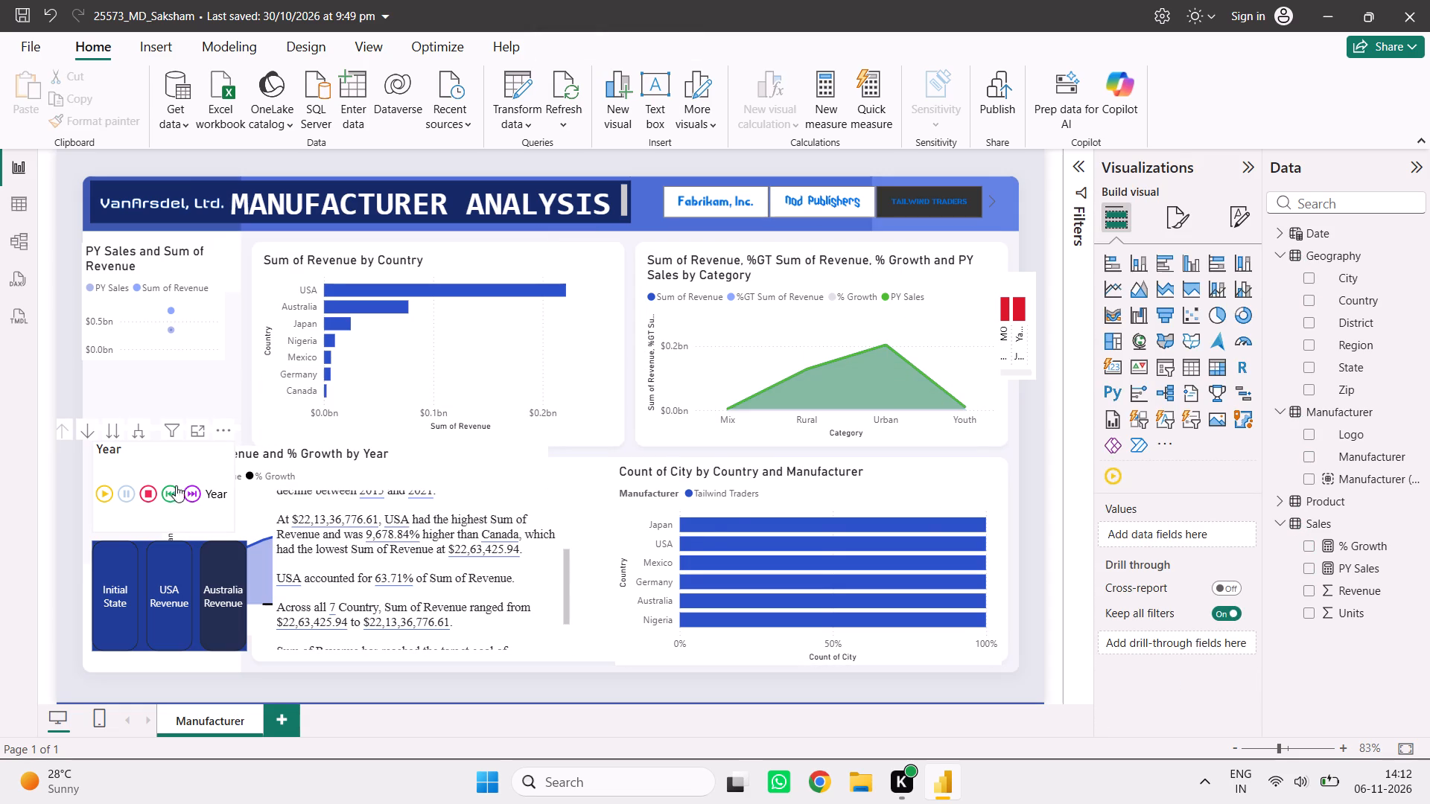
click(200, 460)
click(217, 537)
Try out the Initial State, USA Revenue and Australia Revenue options of the bookmark navigator.
click(199, 569)
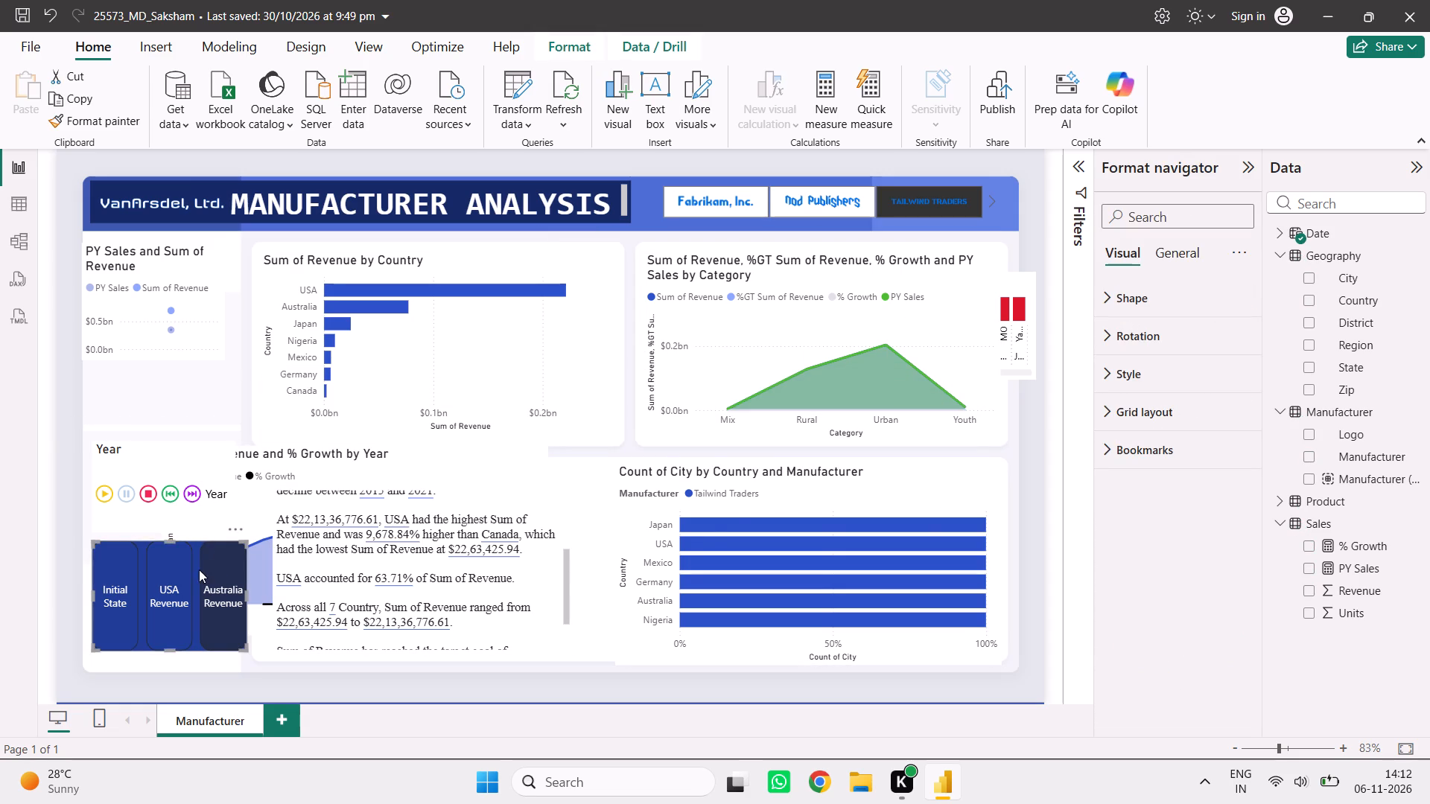
click(177, 587)
click(121, 603)
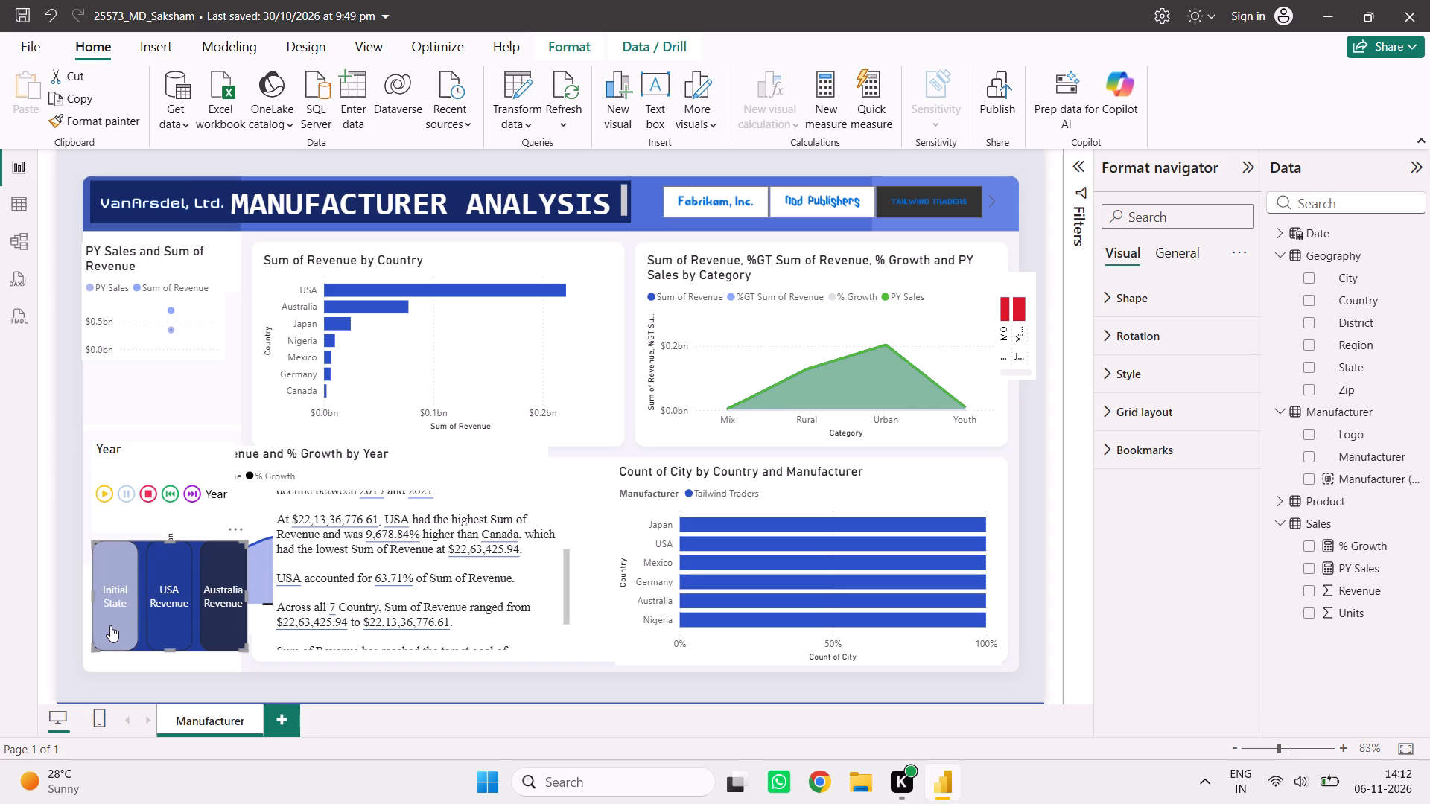
click(166, 634)
double_click(166, 634)
double_click(116, 628)
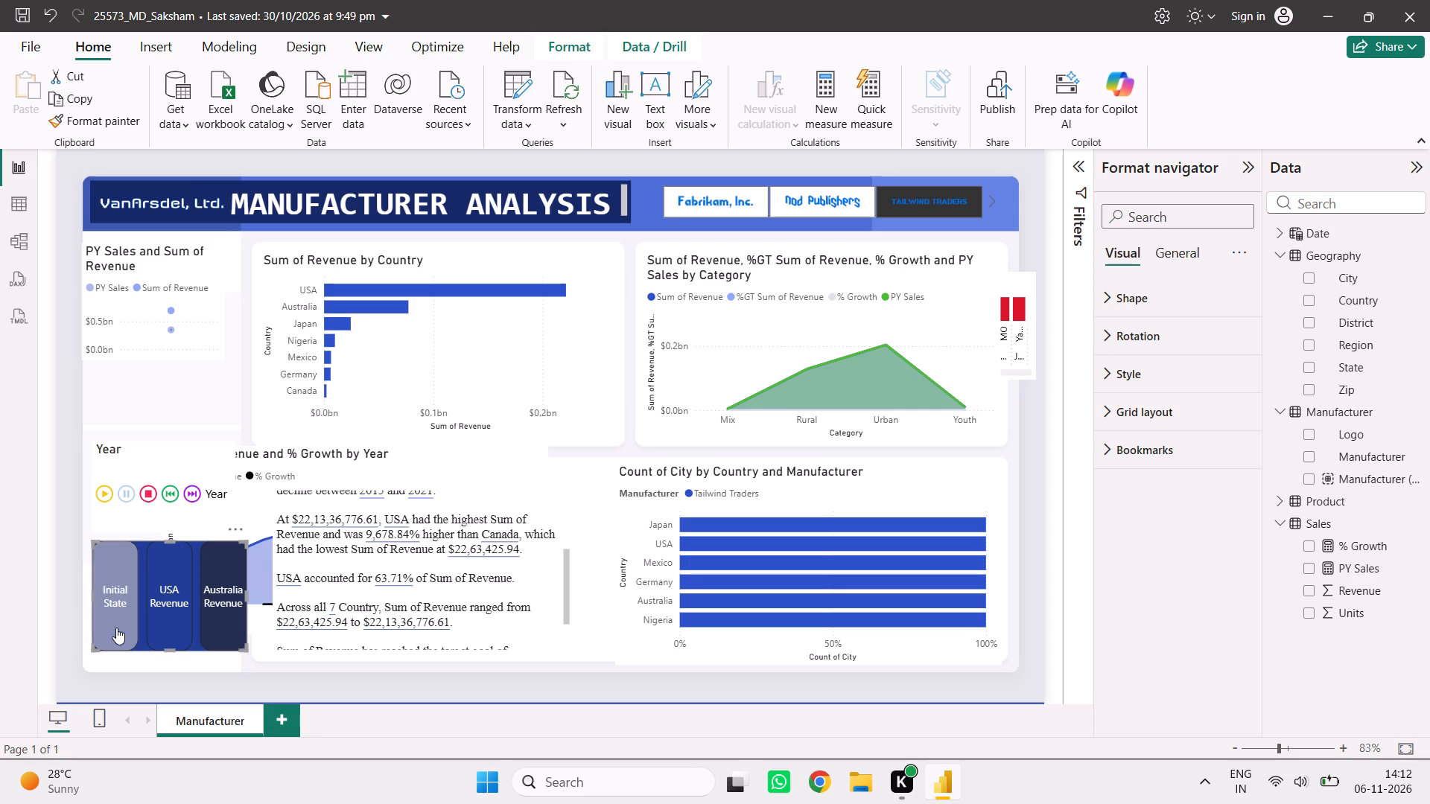
click(149, 631)
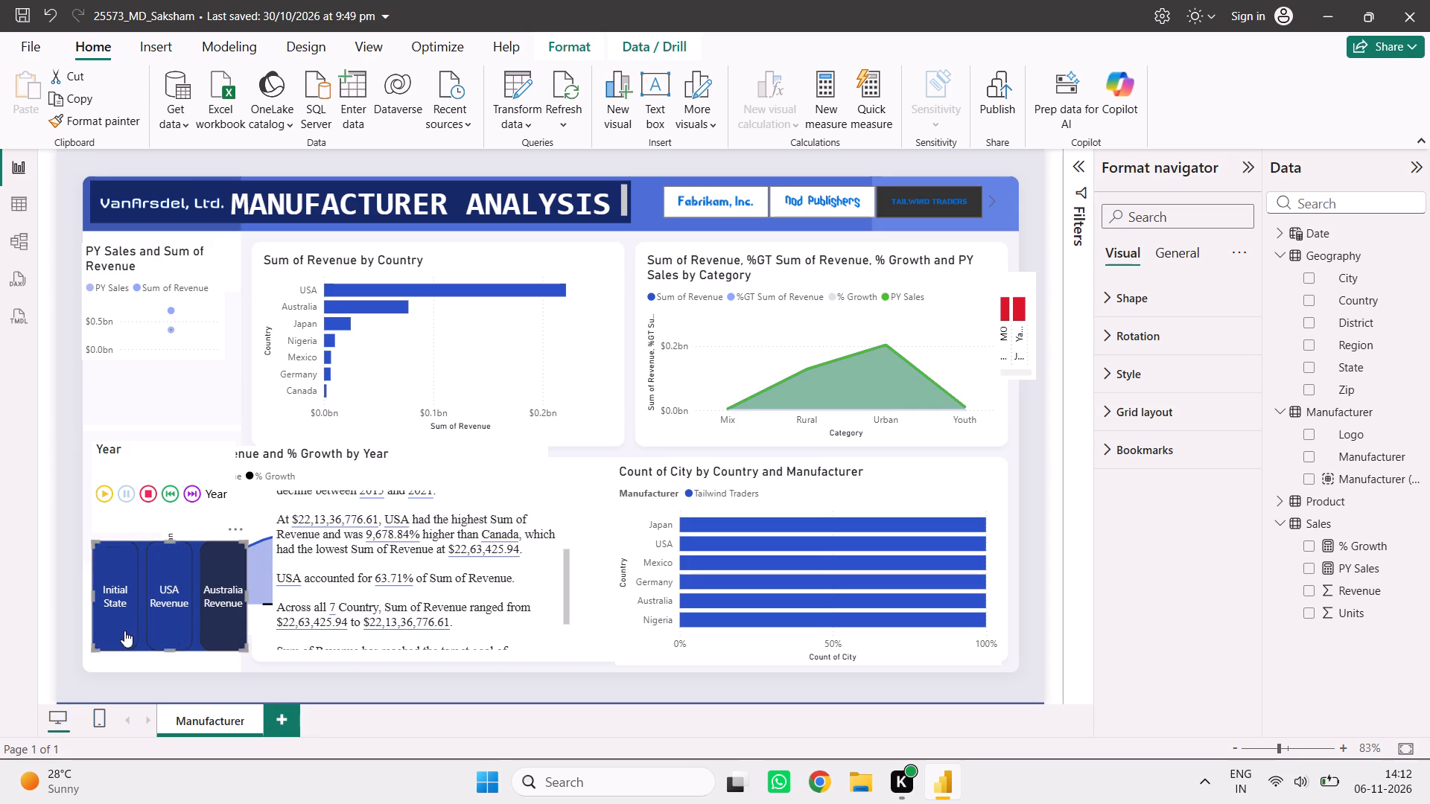
click(124, 631)
click(158, 619)
click(223, 615)
click(175, 629)
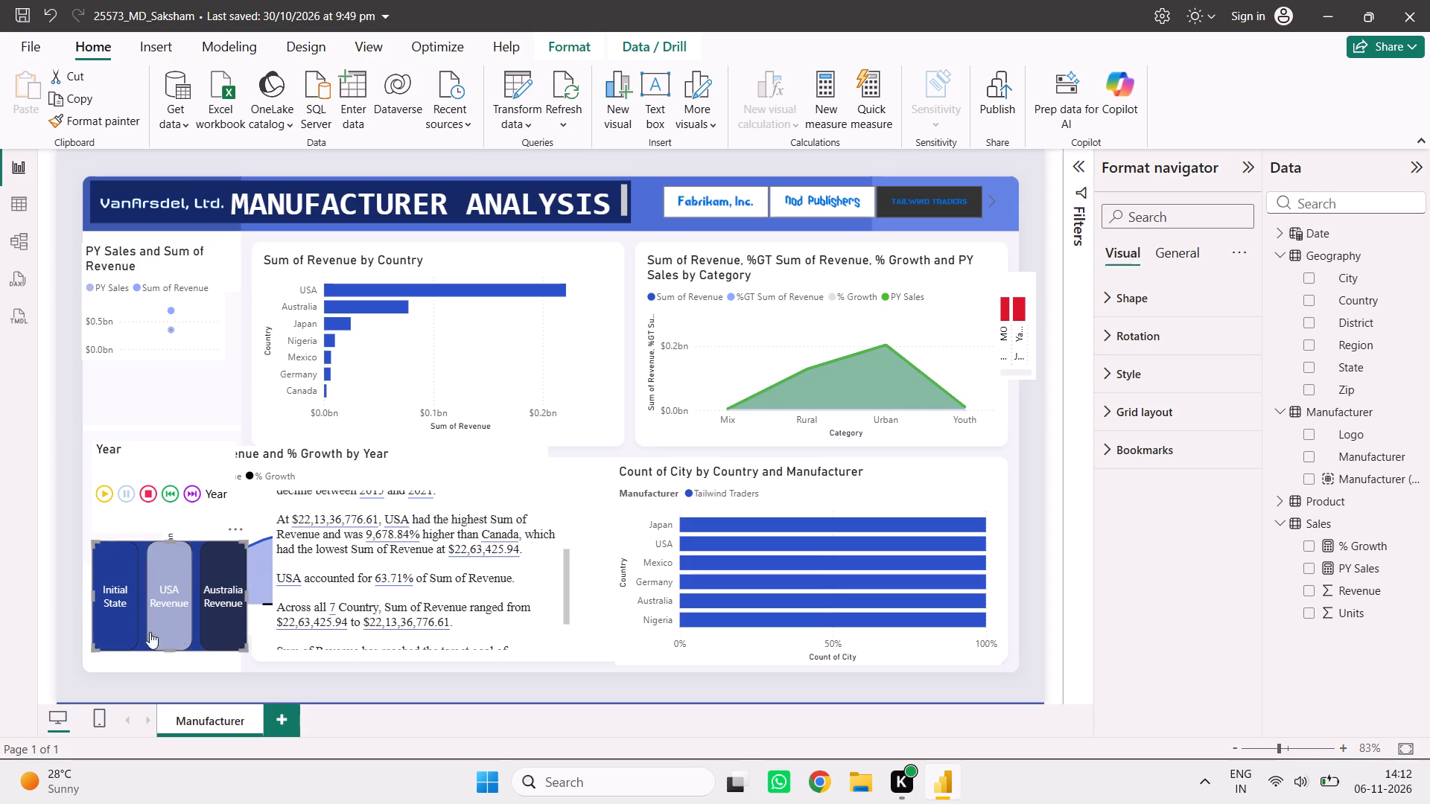
click(107, 631)
Move the PY Sales and Sum of Revenue chart slightly right and up, and stretch it down to fill its card.
drag(156, 270, 174, 274)
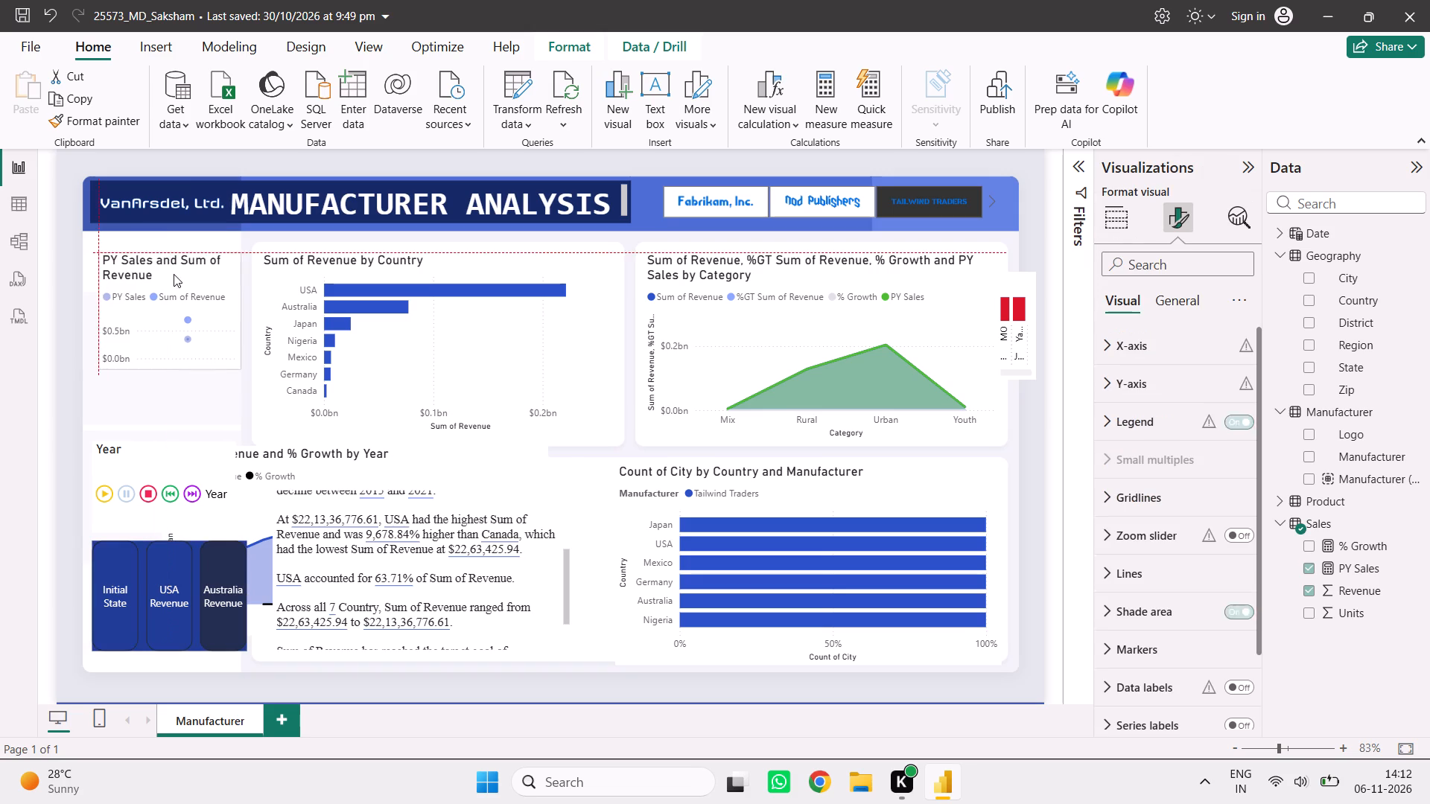
drag(174, 274, 164, 267)
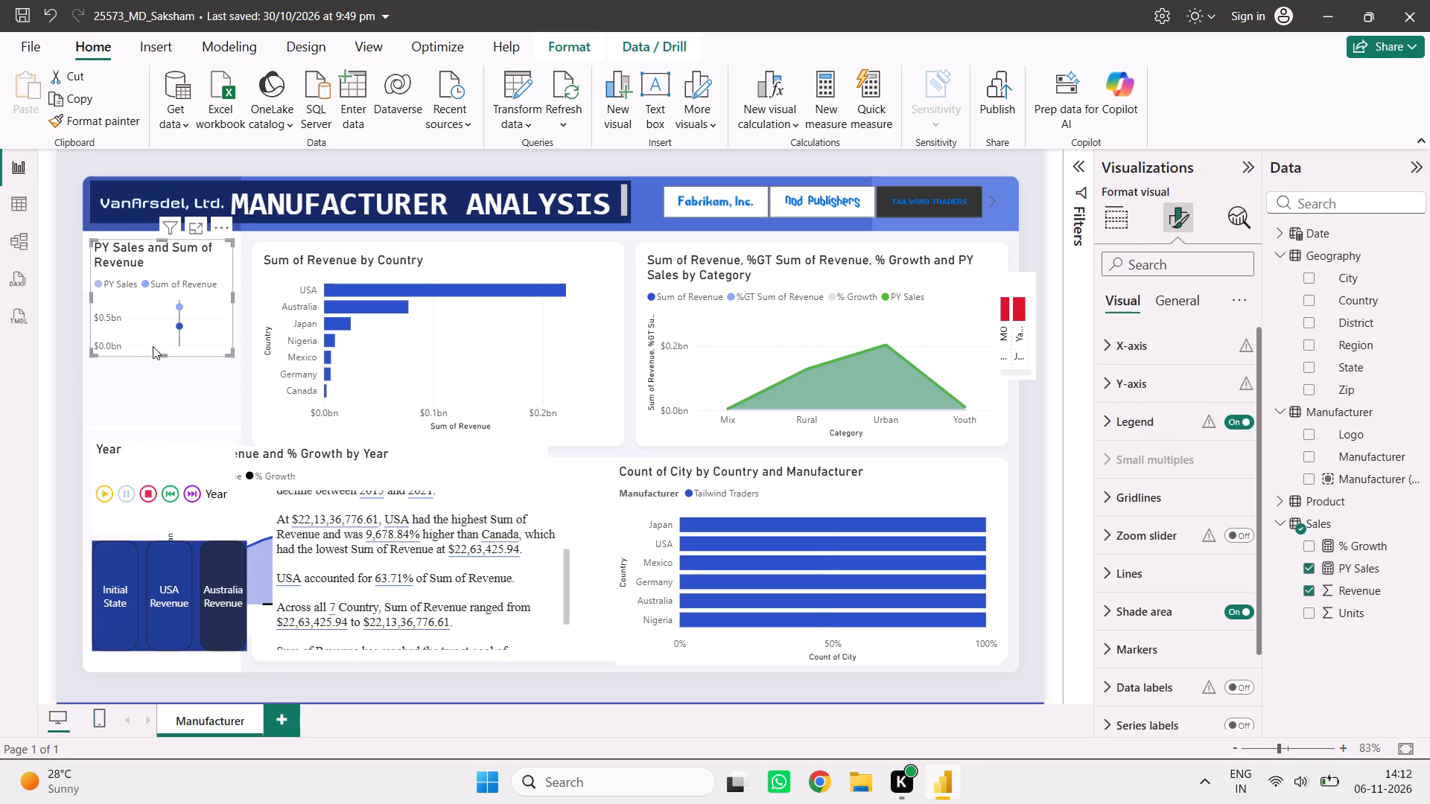
click(162, 359)
click(162, 342)
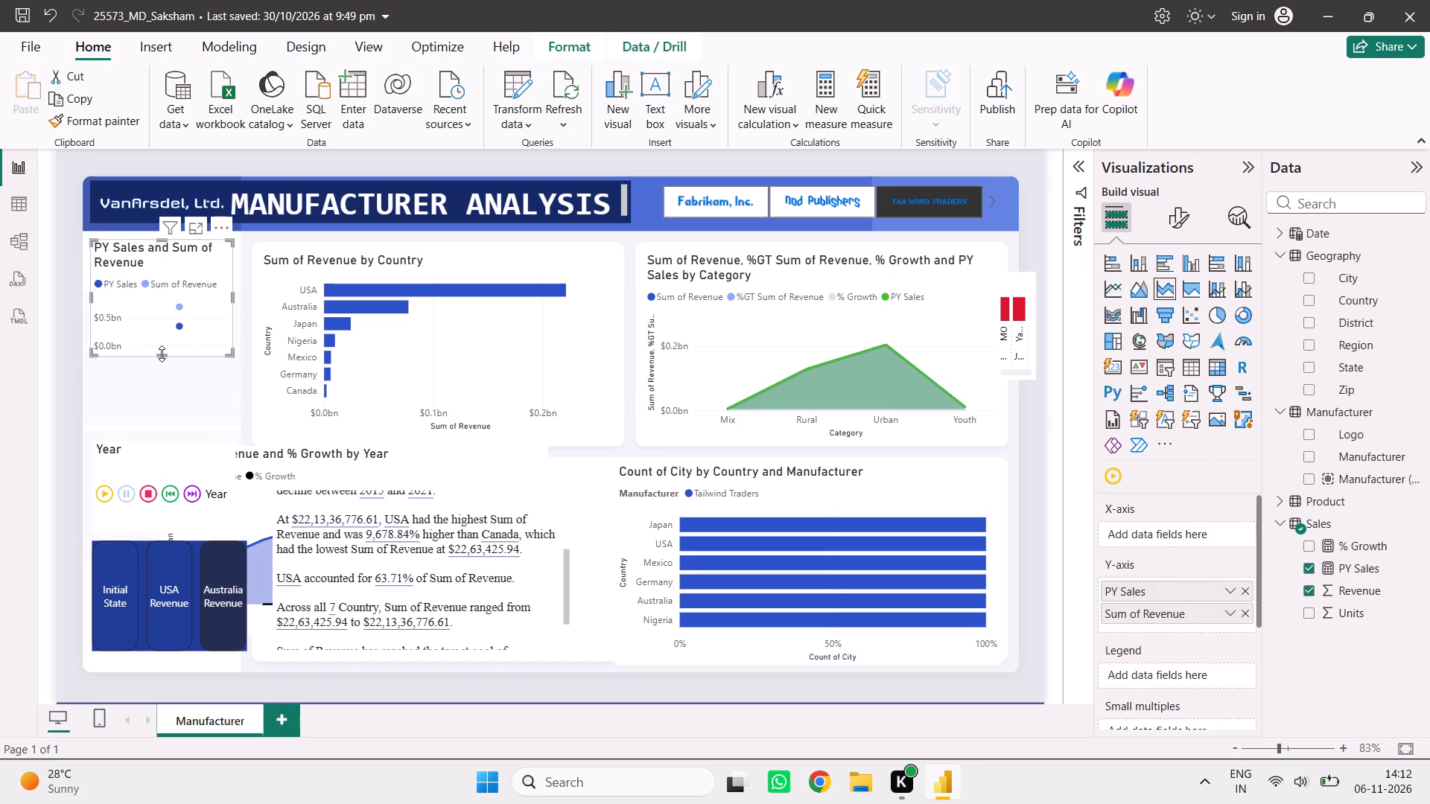
drag(162, 354, 173, 420)
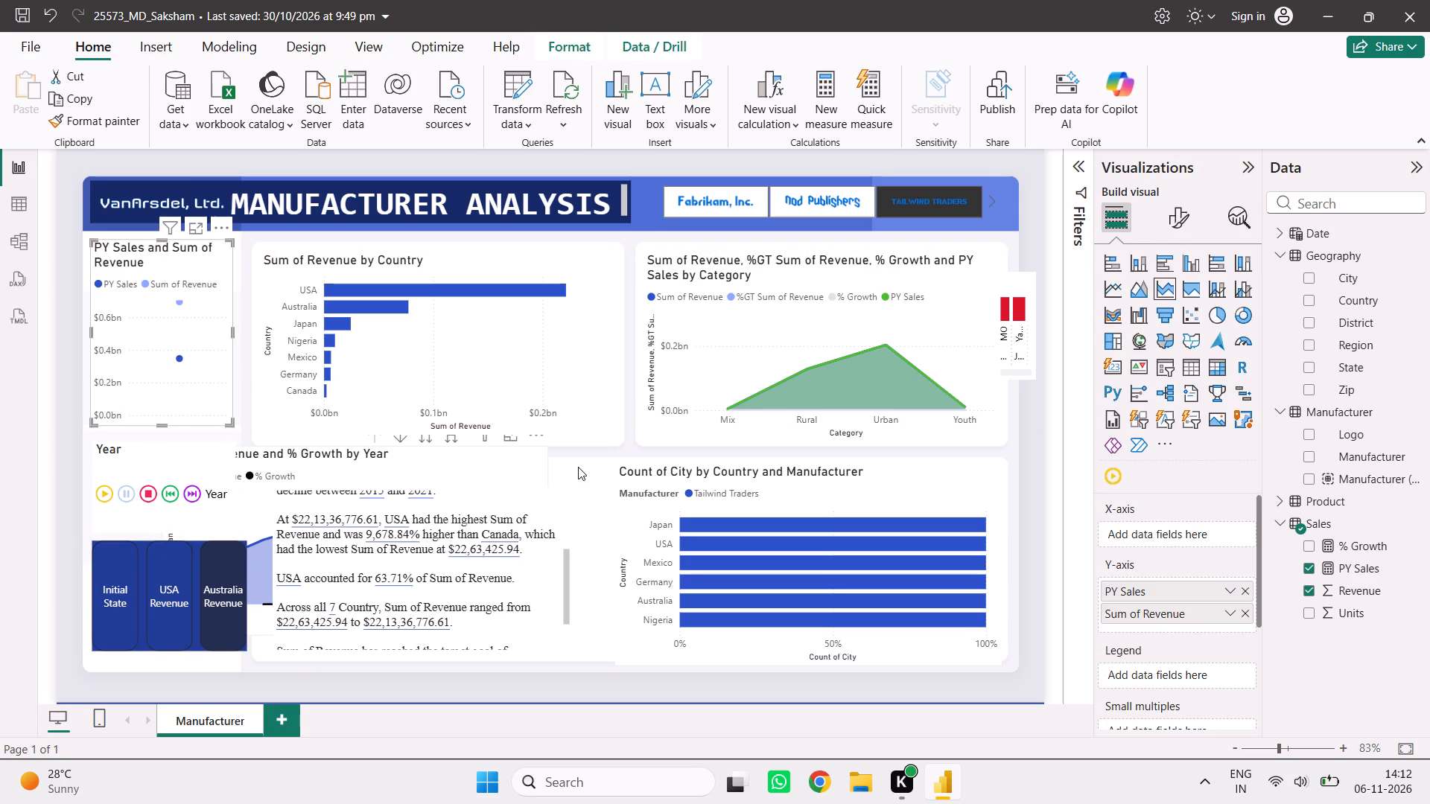
Move the revenue and % growth by year chart to the middle of the page and shrink it from its upper-left corner.
click(598, 454)
click(470, 450)
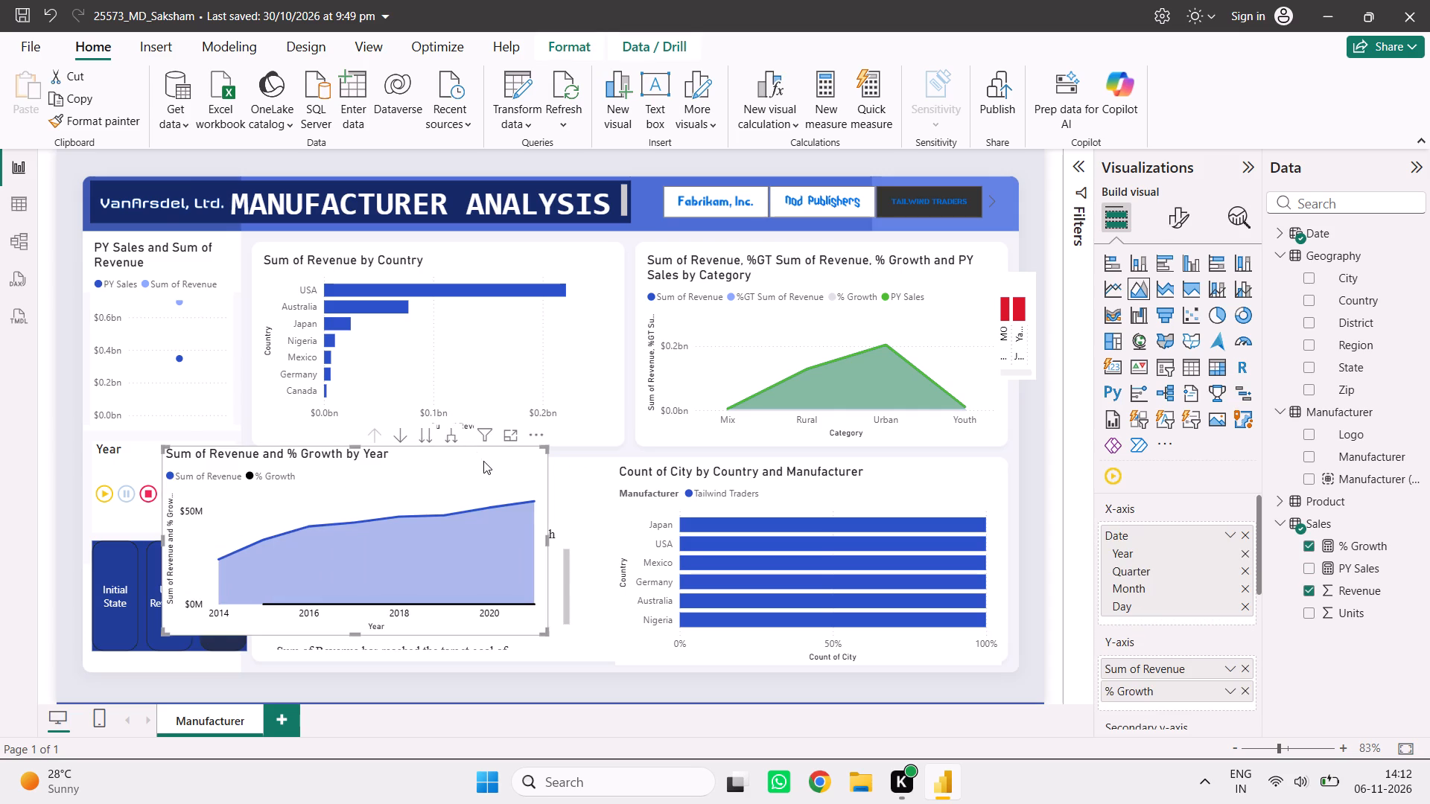
drag(483, 461, 679, 366)
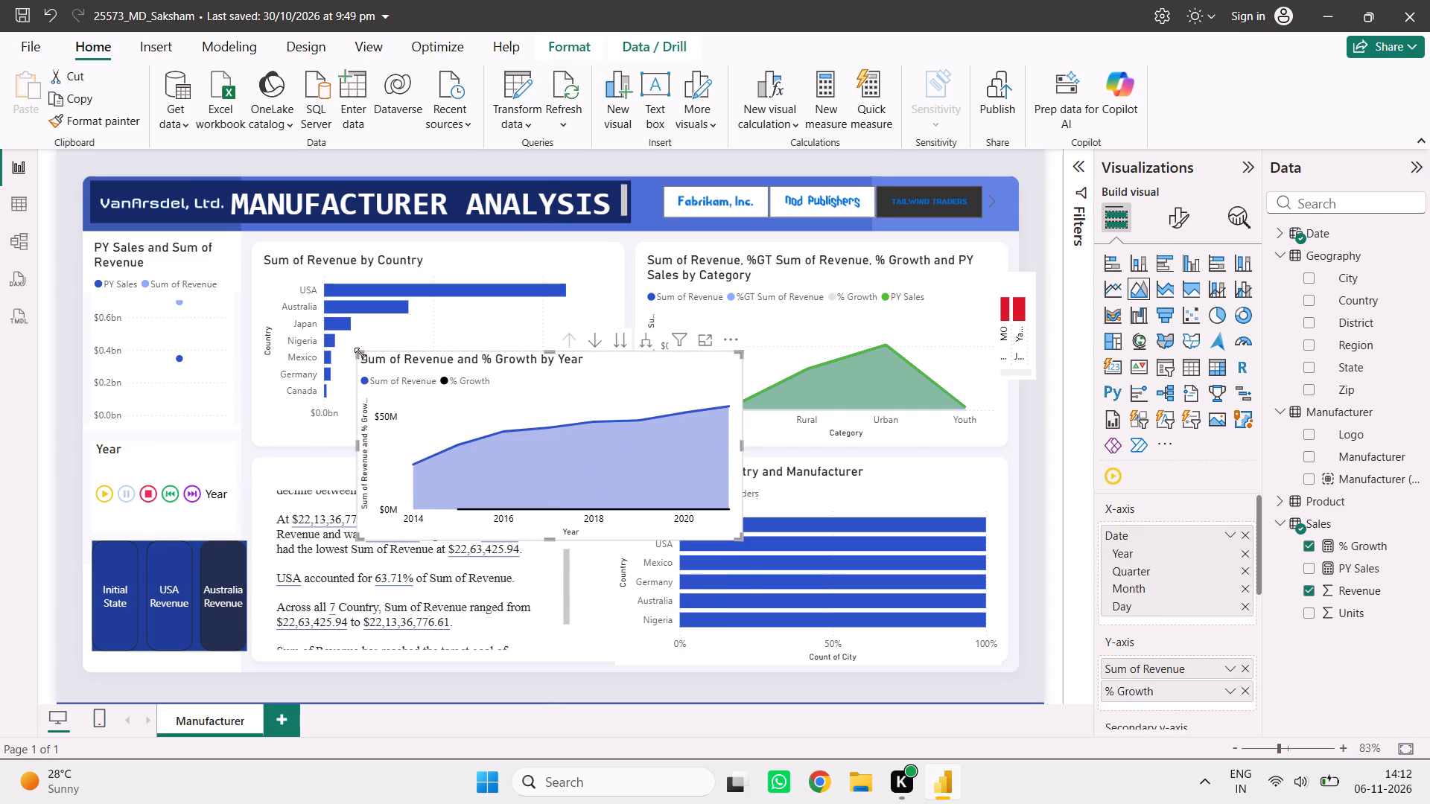
drag(360, 354, 383, 394)
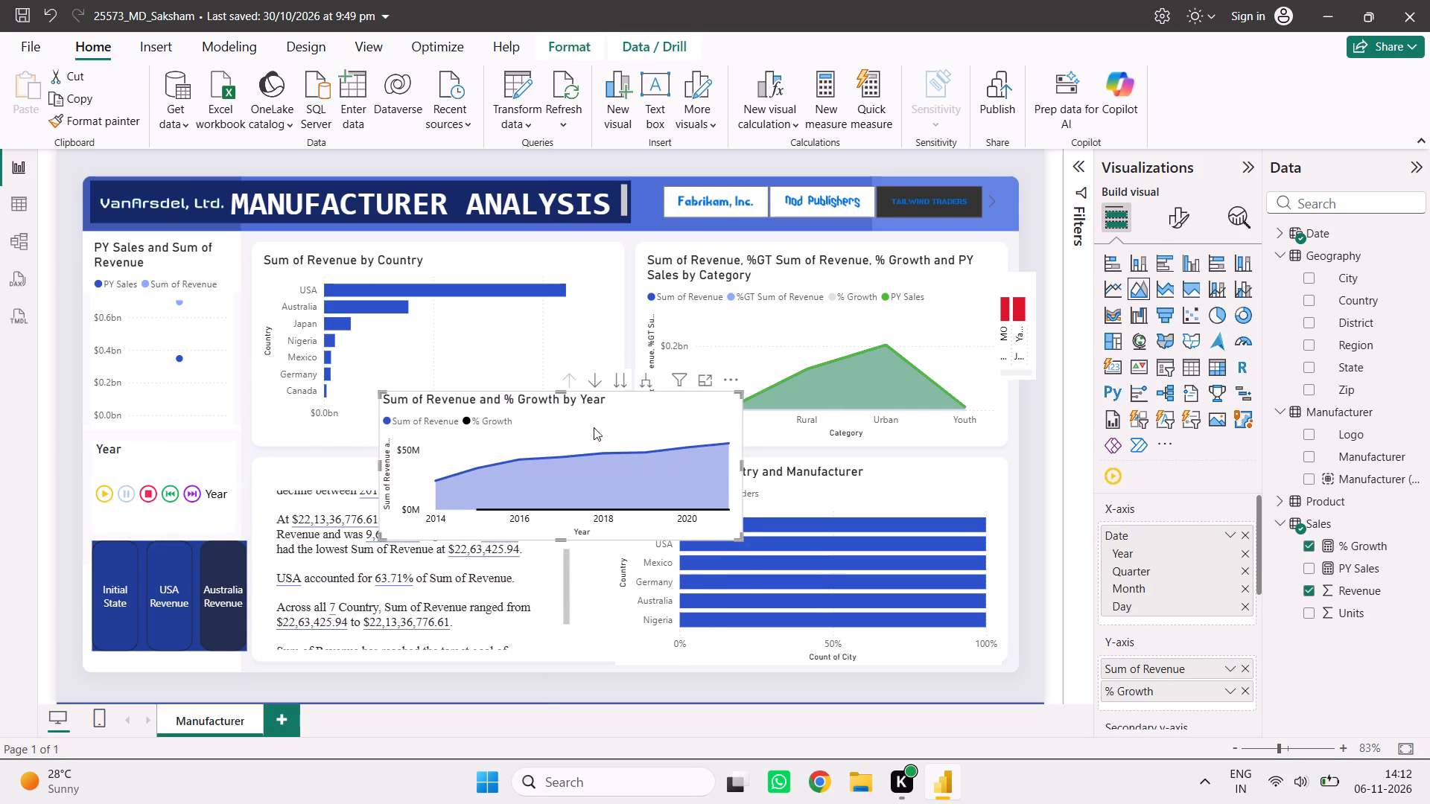
drag(624, 421, 597, 424)
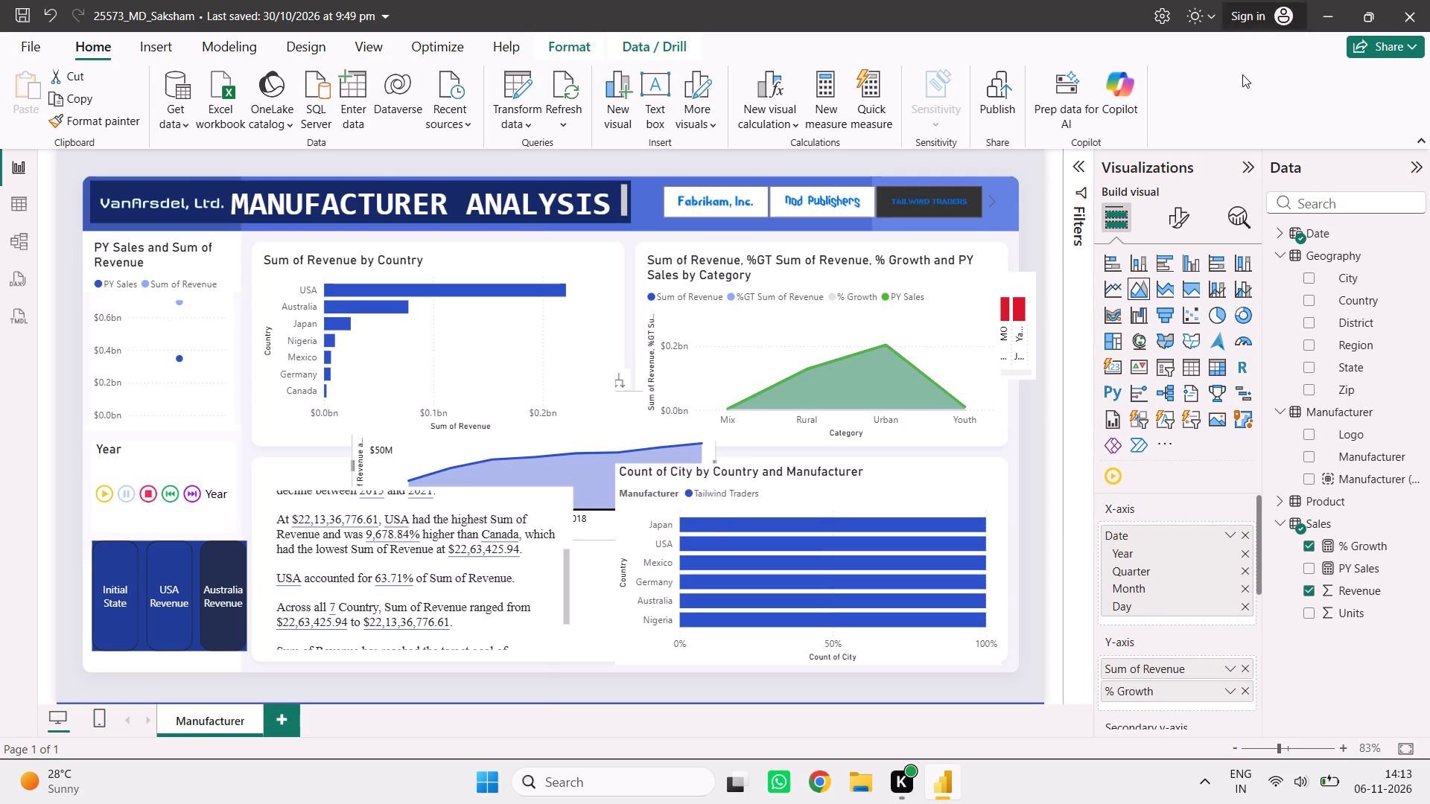
click(539, 325)
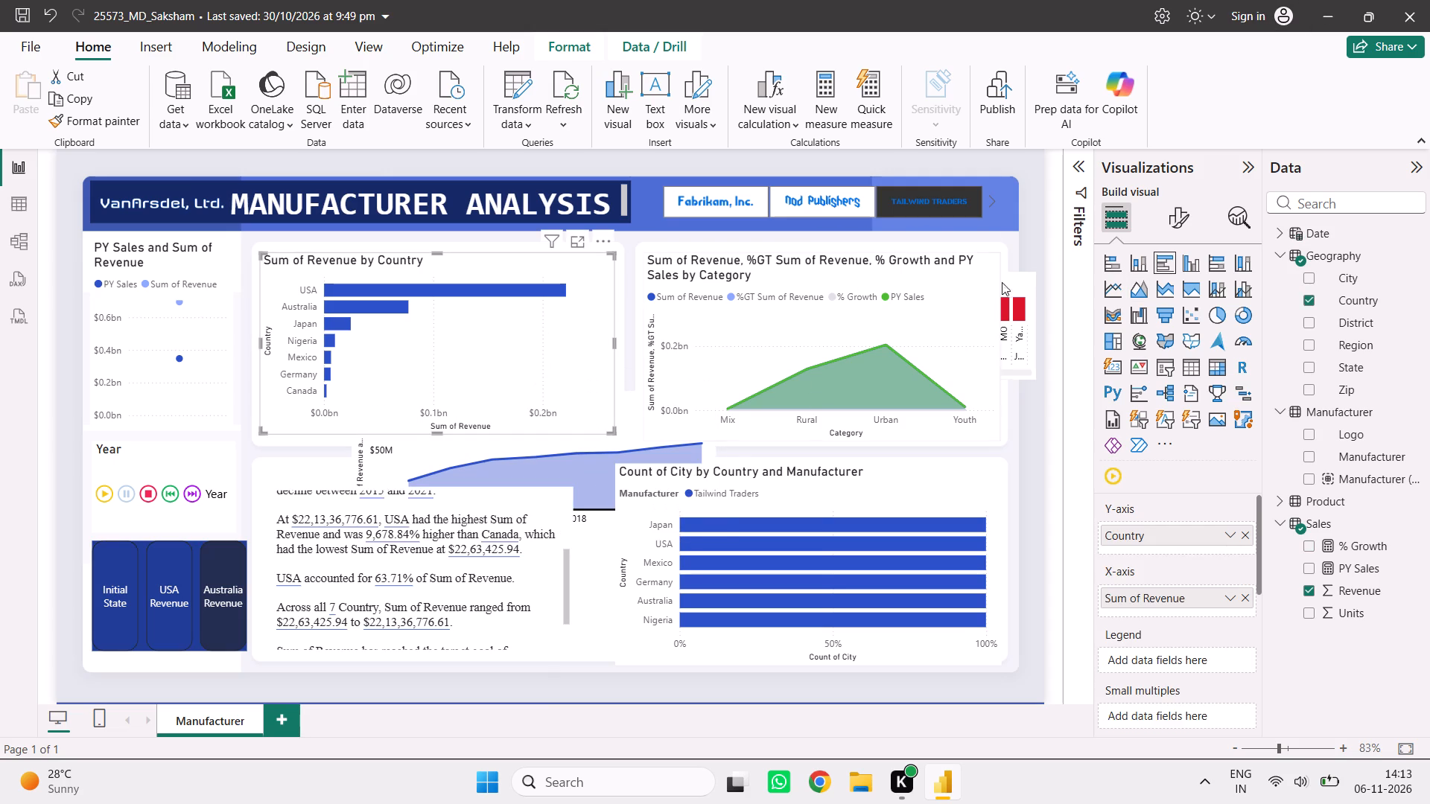
Move the Sum of Revenue and % Growth by Year chart slightly right and down.
click(959, 301)
click(626, 429)
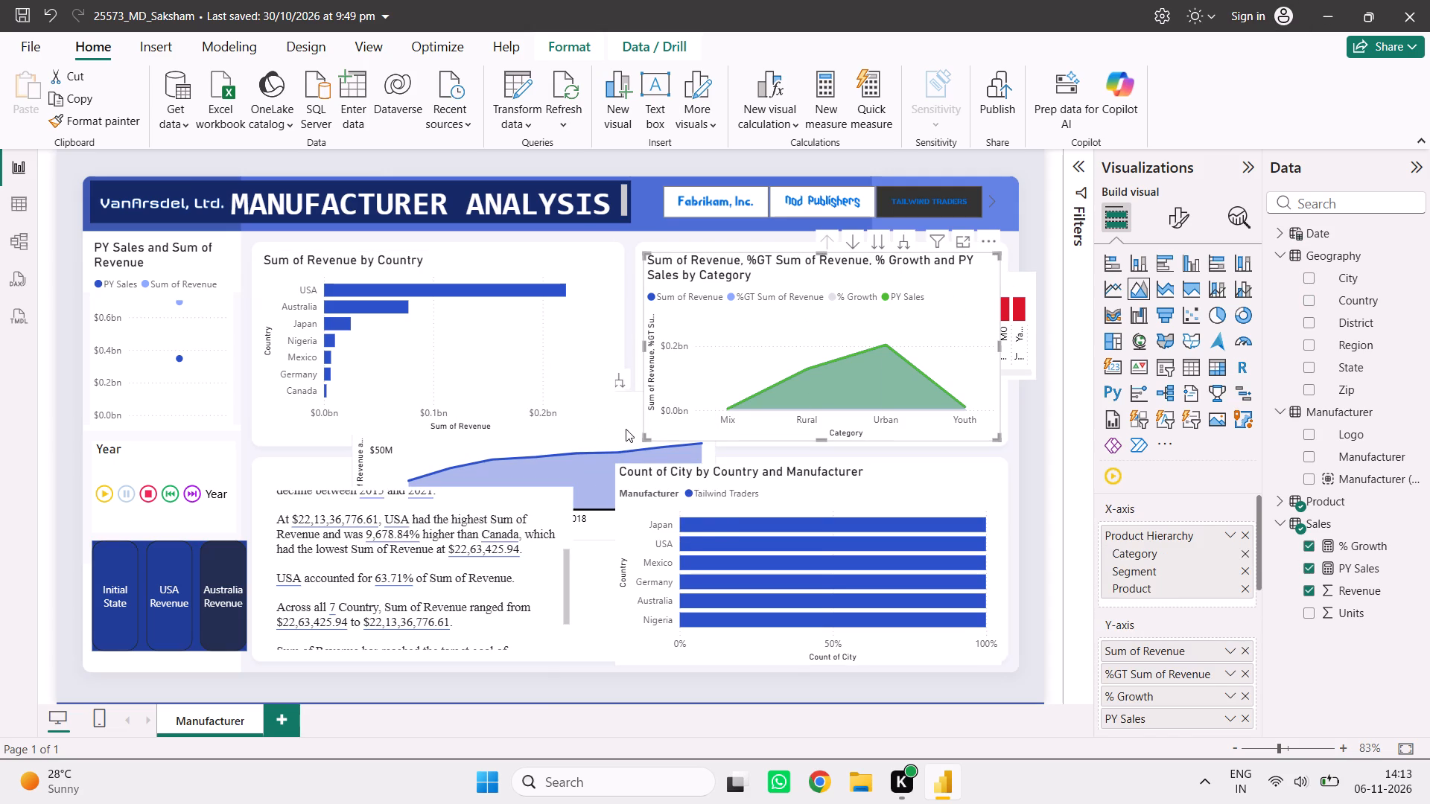
drag(617, 426, 650, 444)
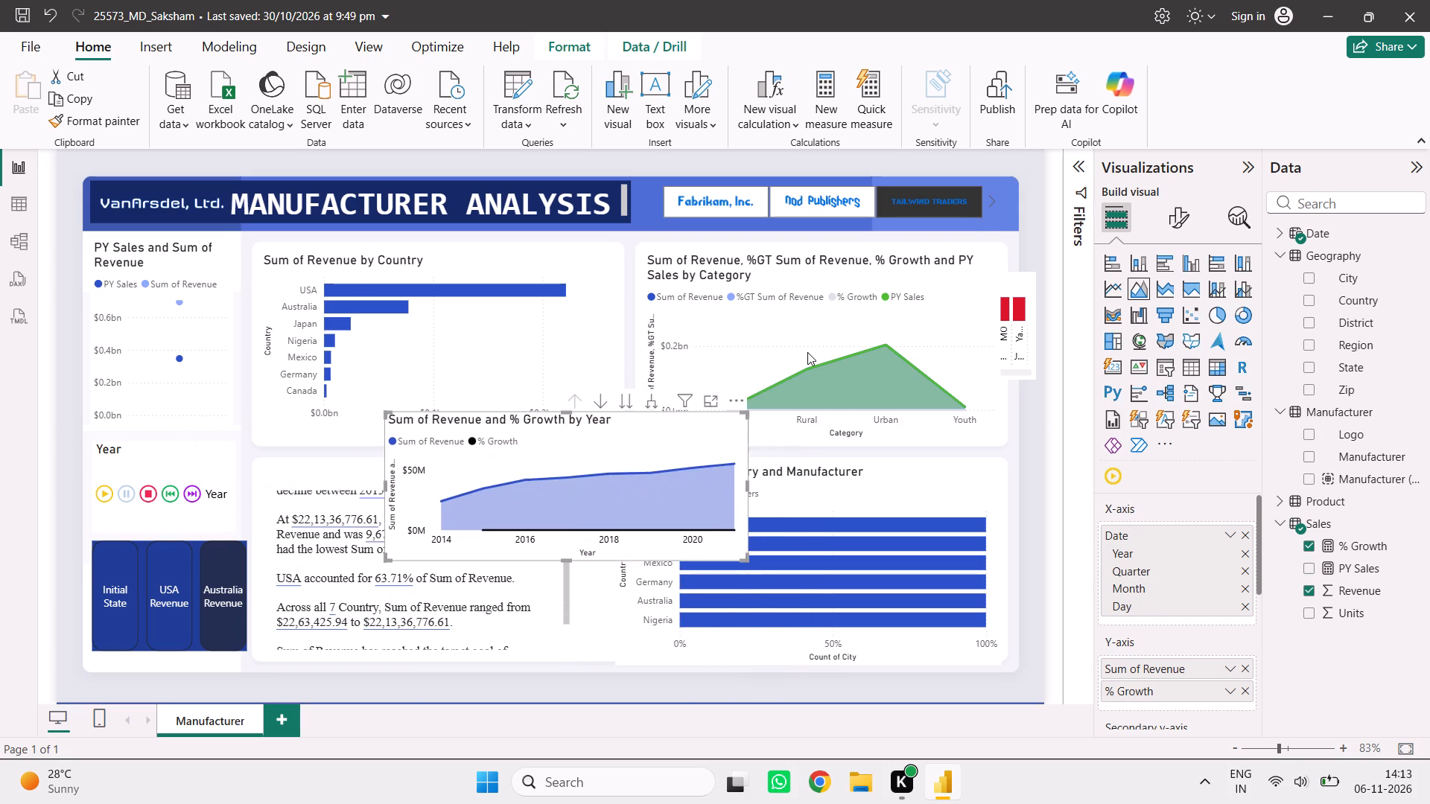
Try bar, line and column types for the Sum of Revenue and % Growth by Year chart, settling on a stacked column chart.
click(1136, 272)
click(1165, 269)
click(1175, 301)
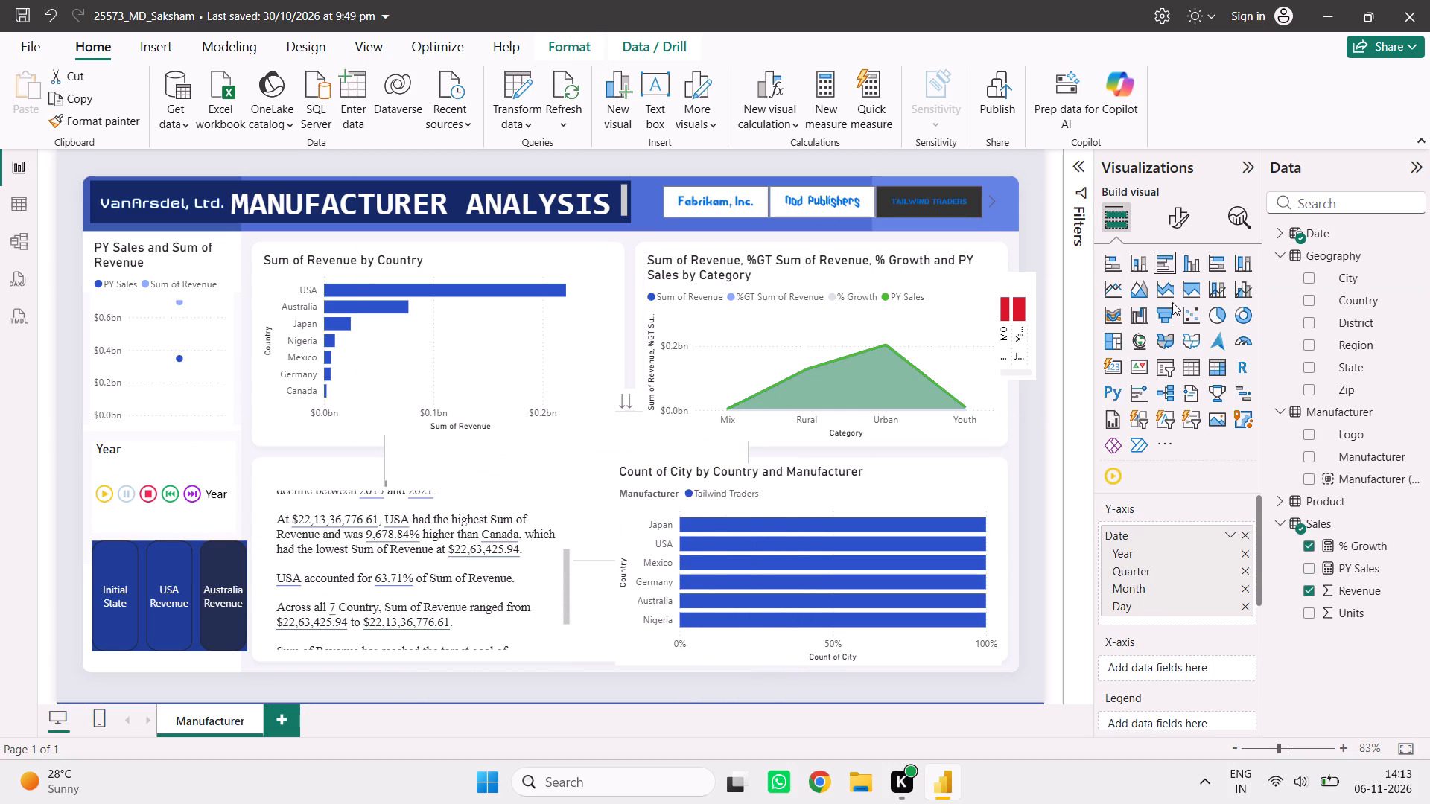
click(1126, 257)
click(1140, 269)
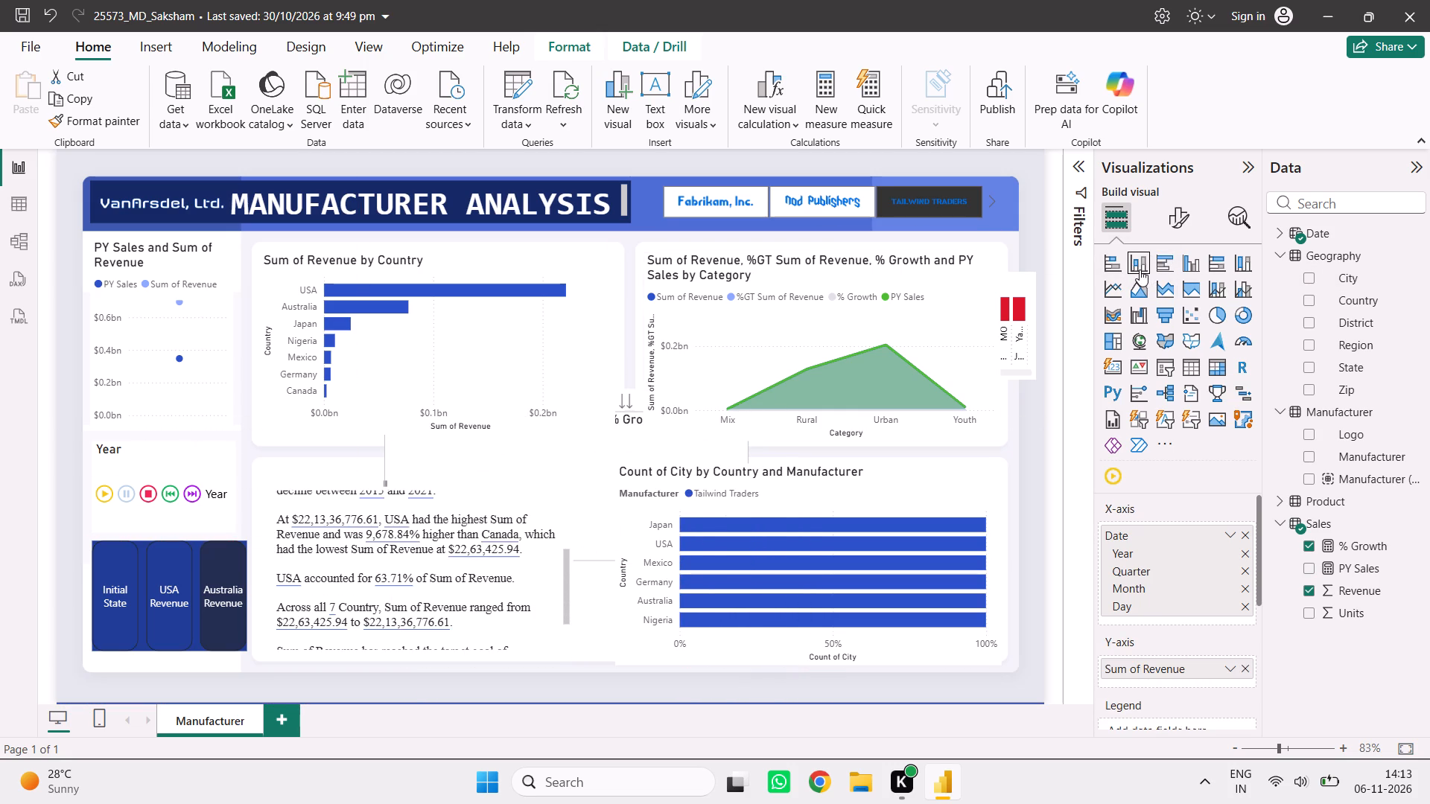
click(1110, 282)
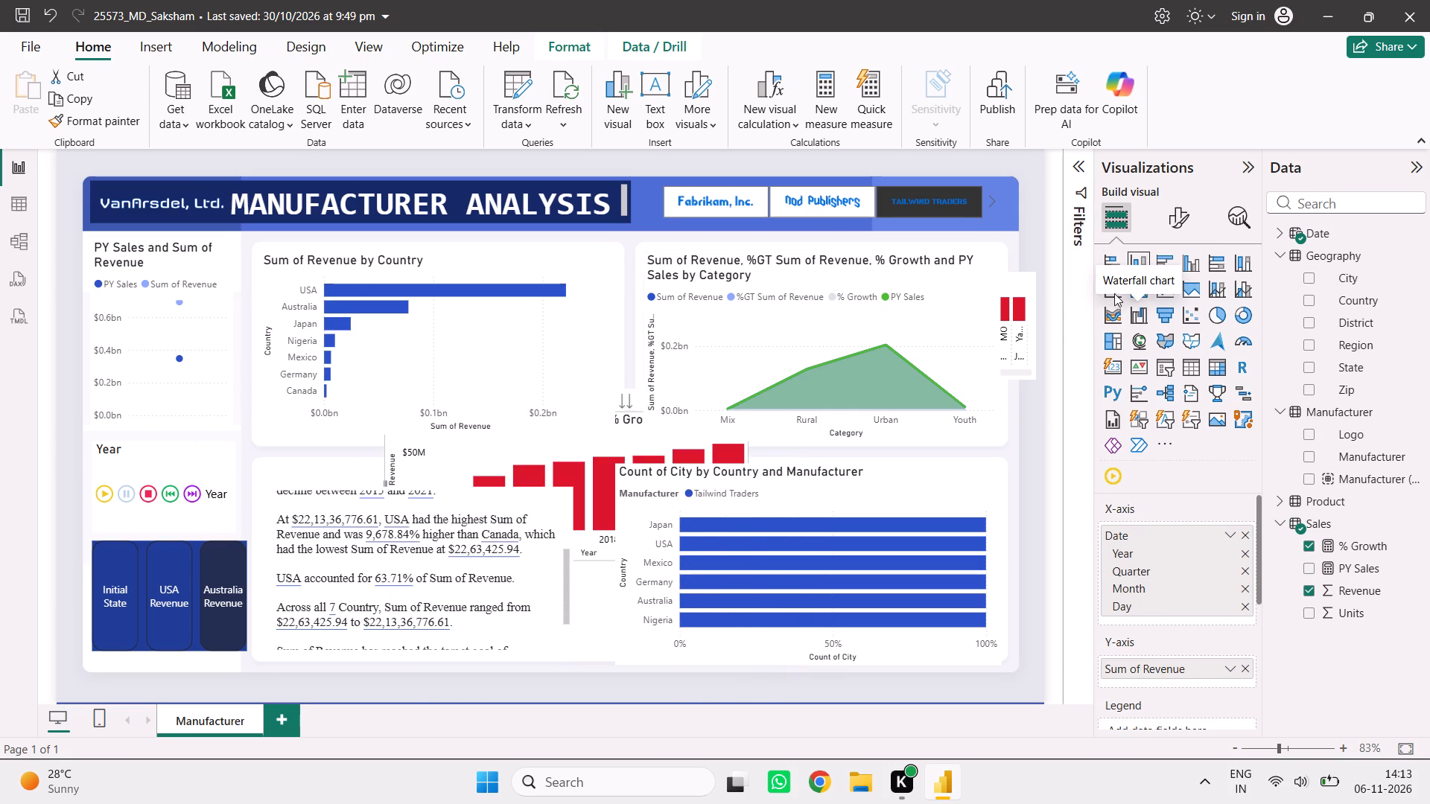
click(1114, 293)
click(1116, 297)
click(1151, 261)
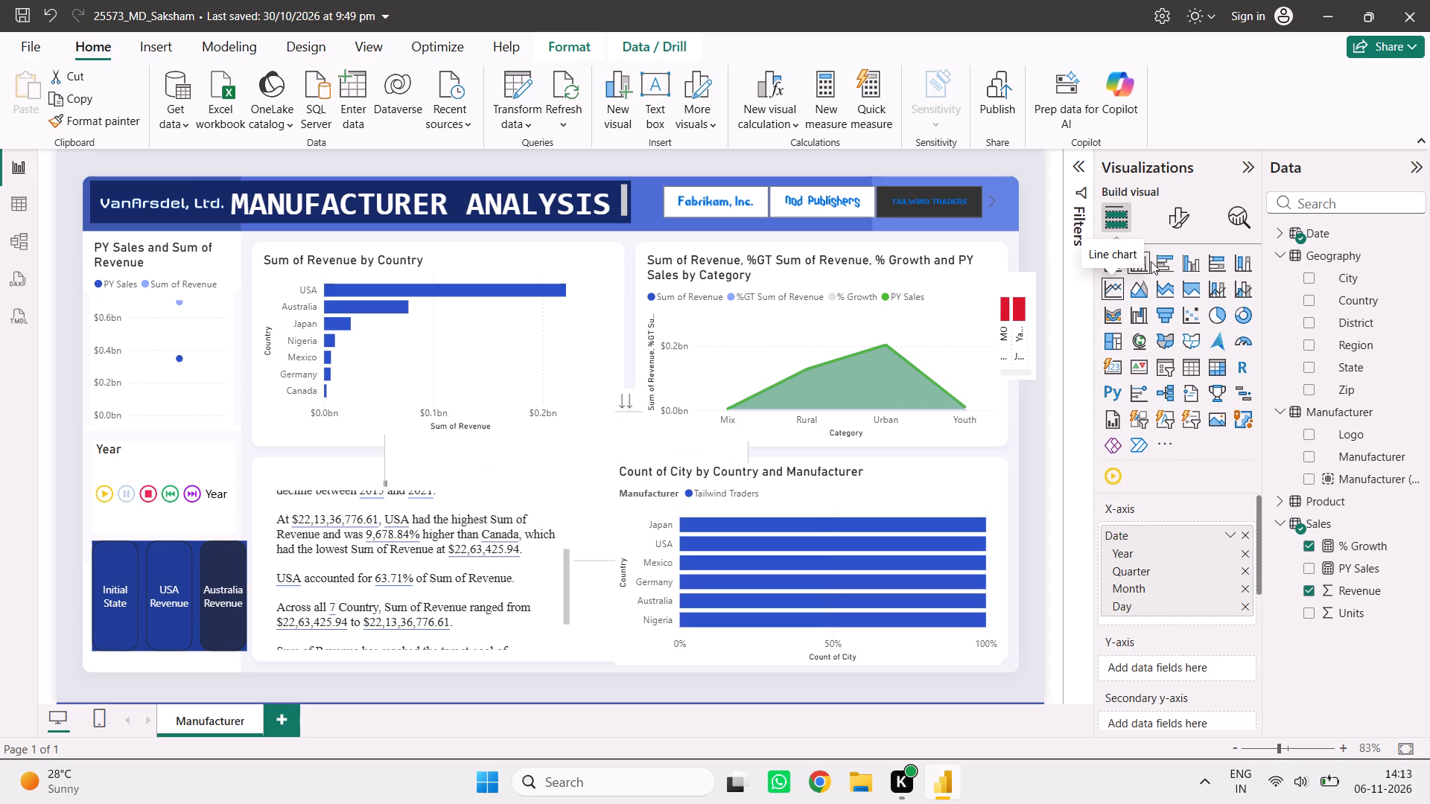
click(1142, 270)
click(1107, 261)
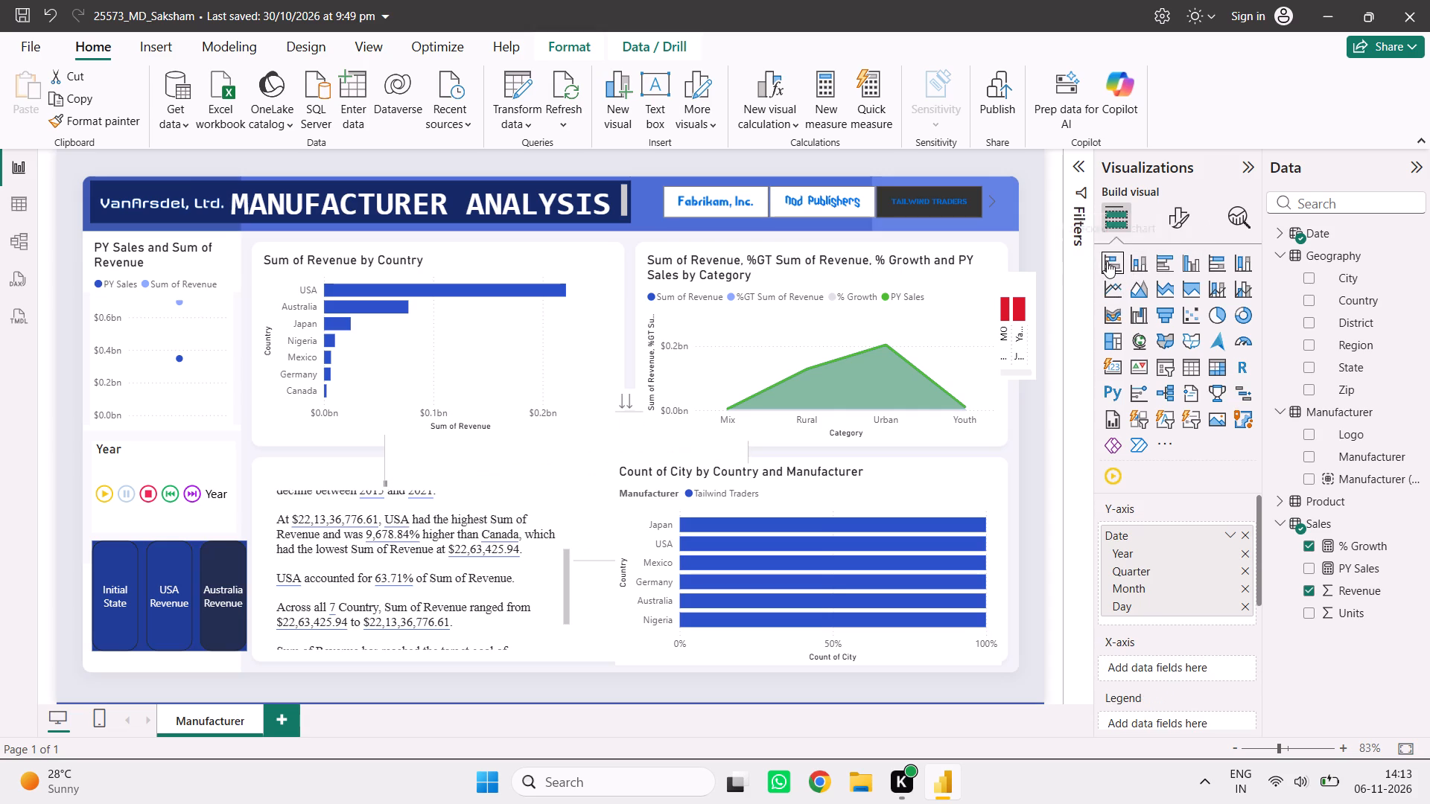
click(1148, 267)
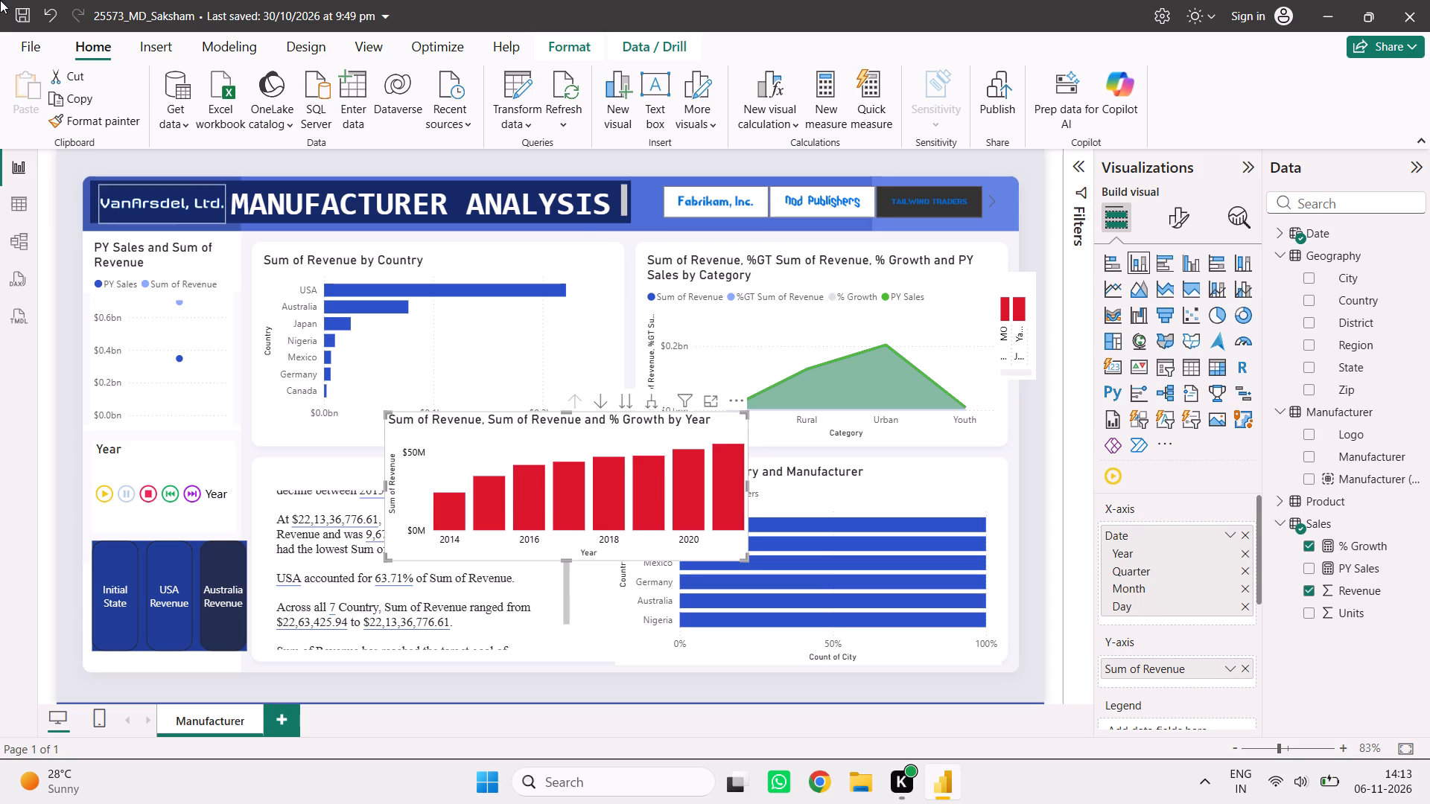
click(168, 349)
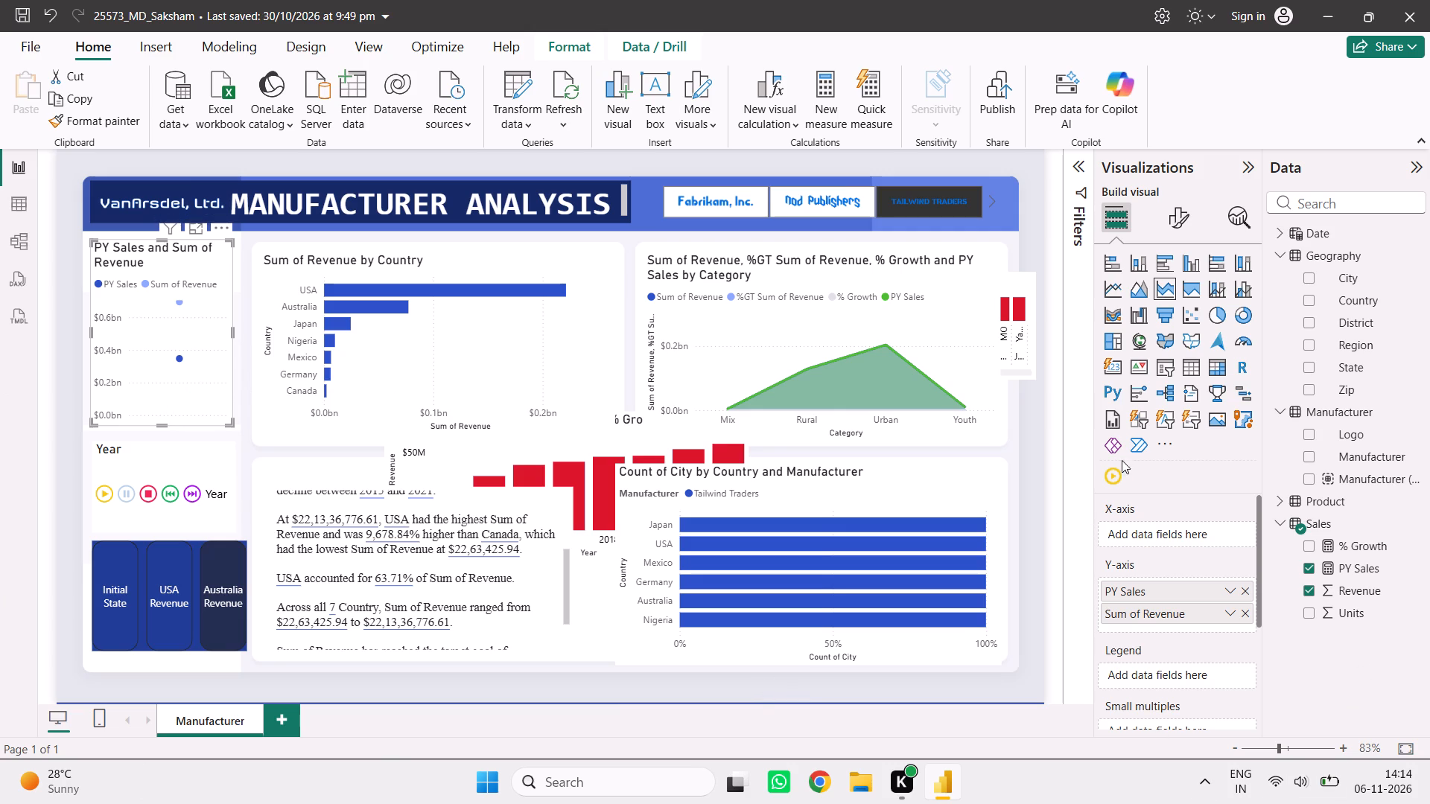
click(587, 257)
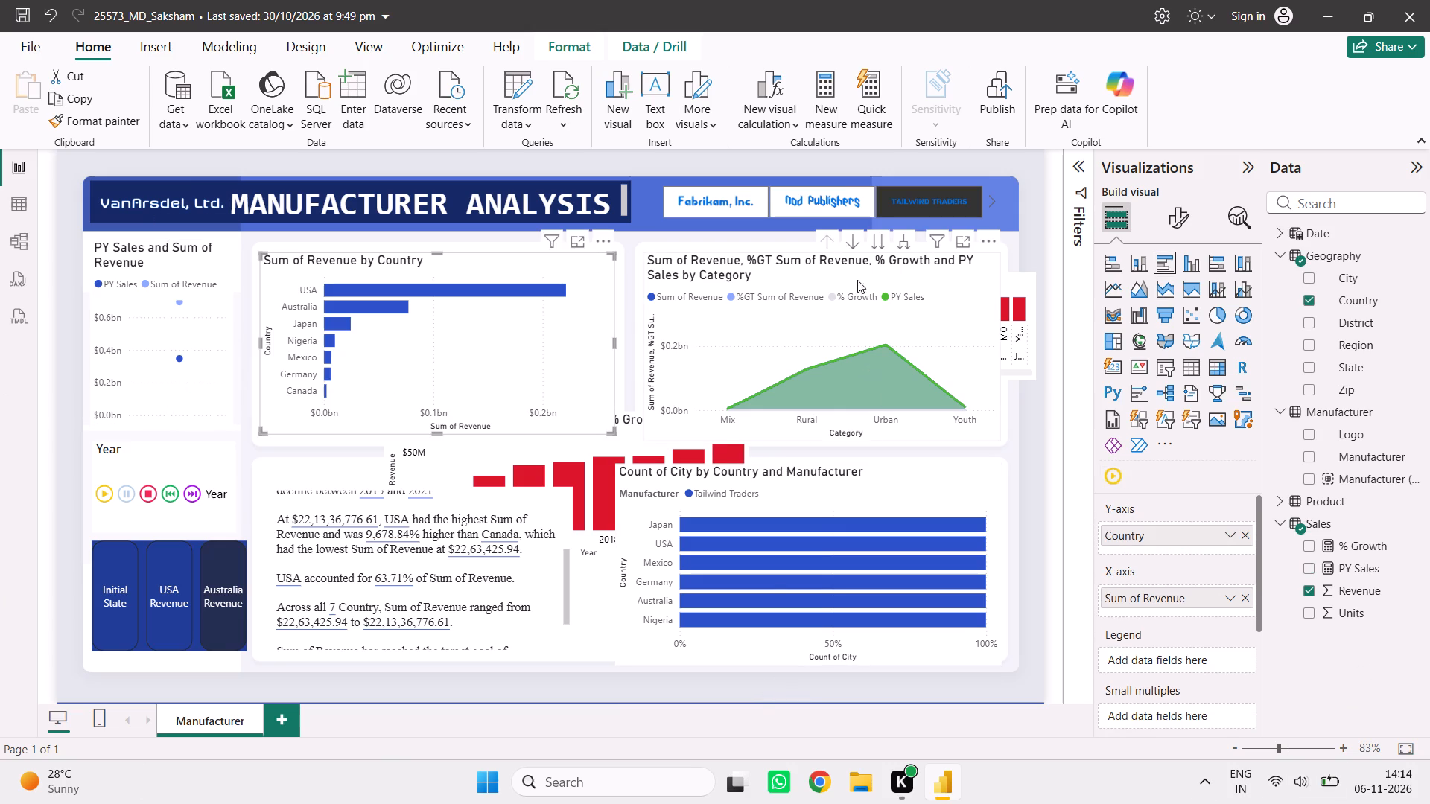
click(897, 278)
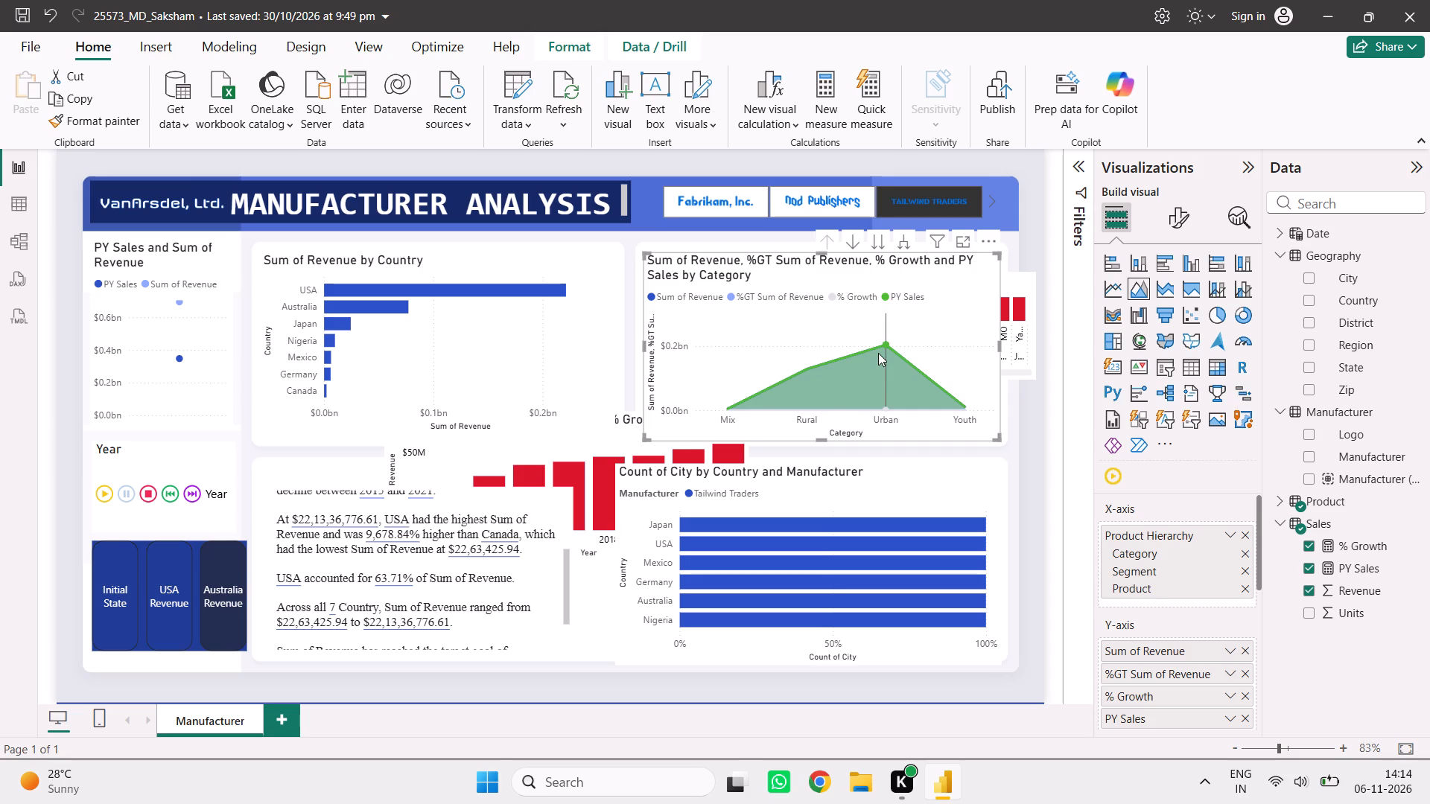
Convert the PY Sales and Sum of Revenue chart to a funnel chart.
click(200, 330)
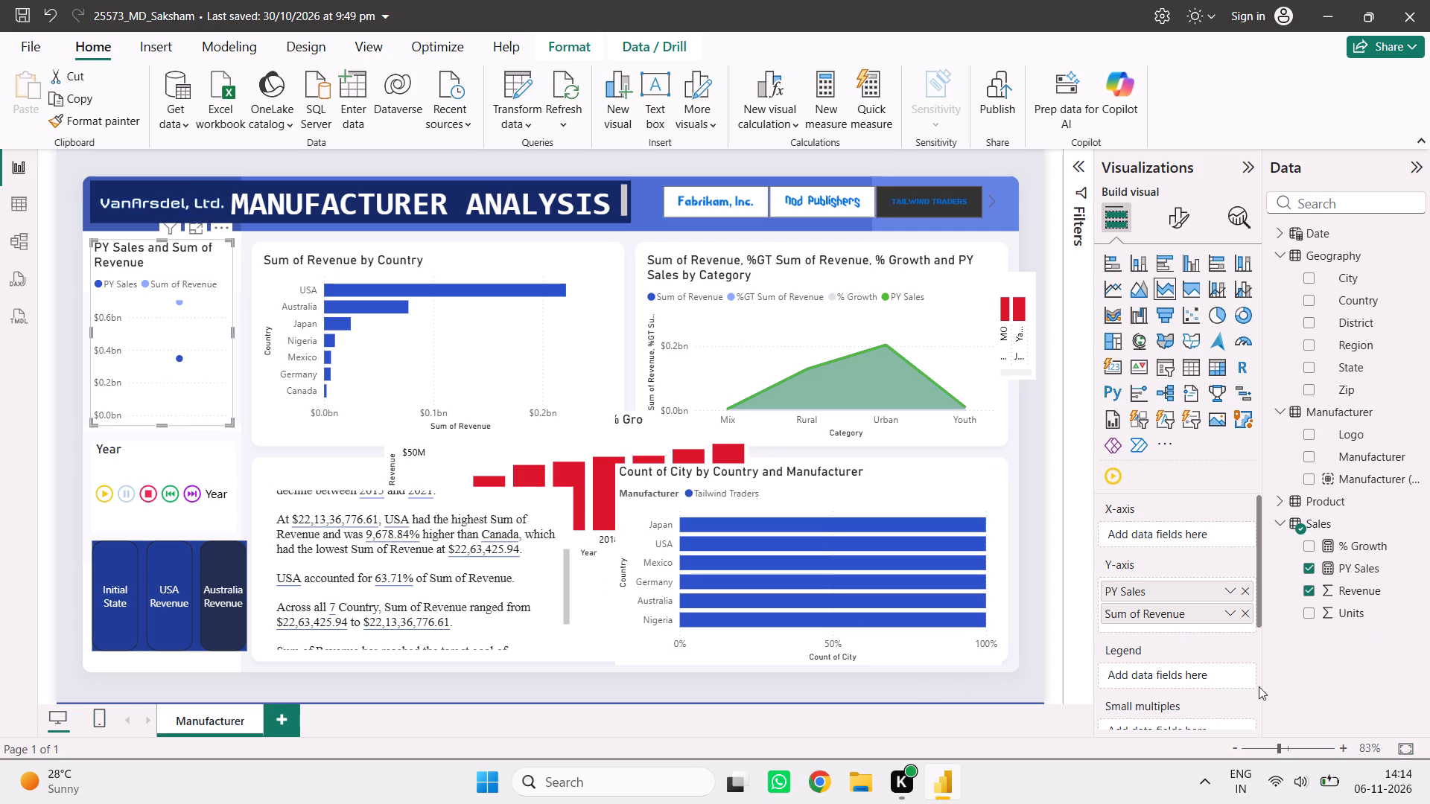
click(1216, 686)
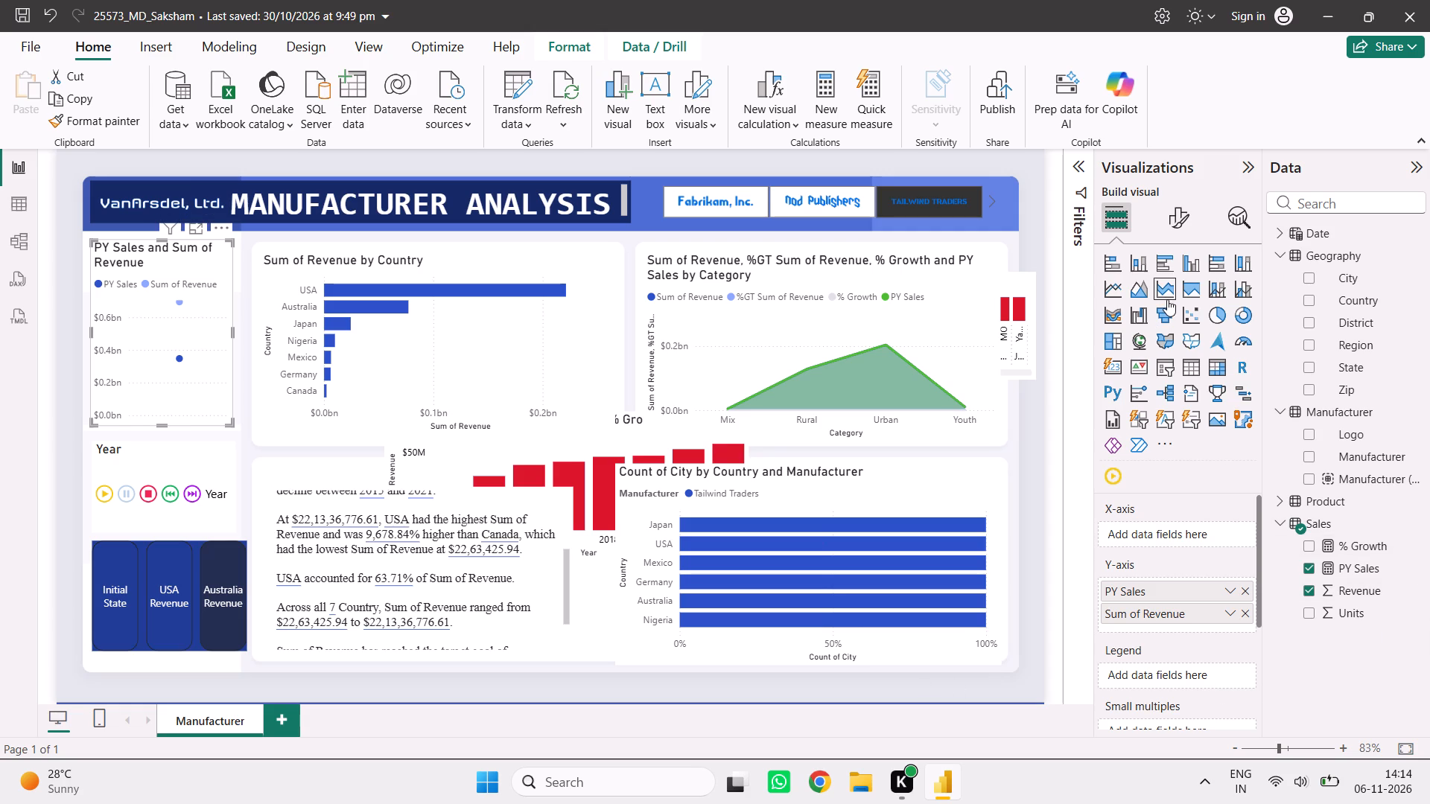
click(1167, 299)
click(1188, 287)
click(1157, 323)
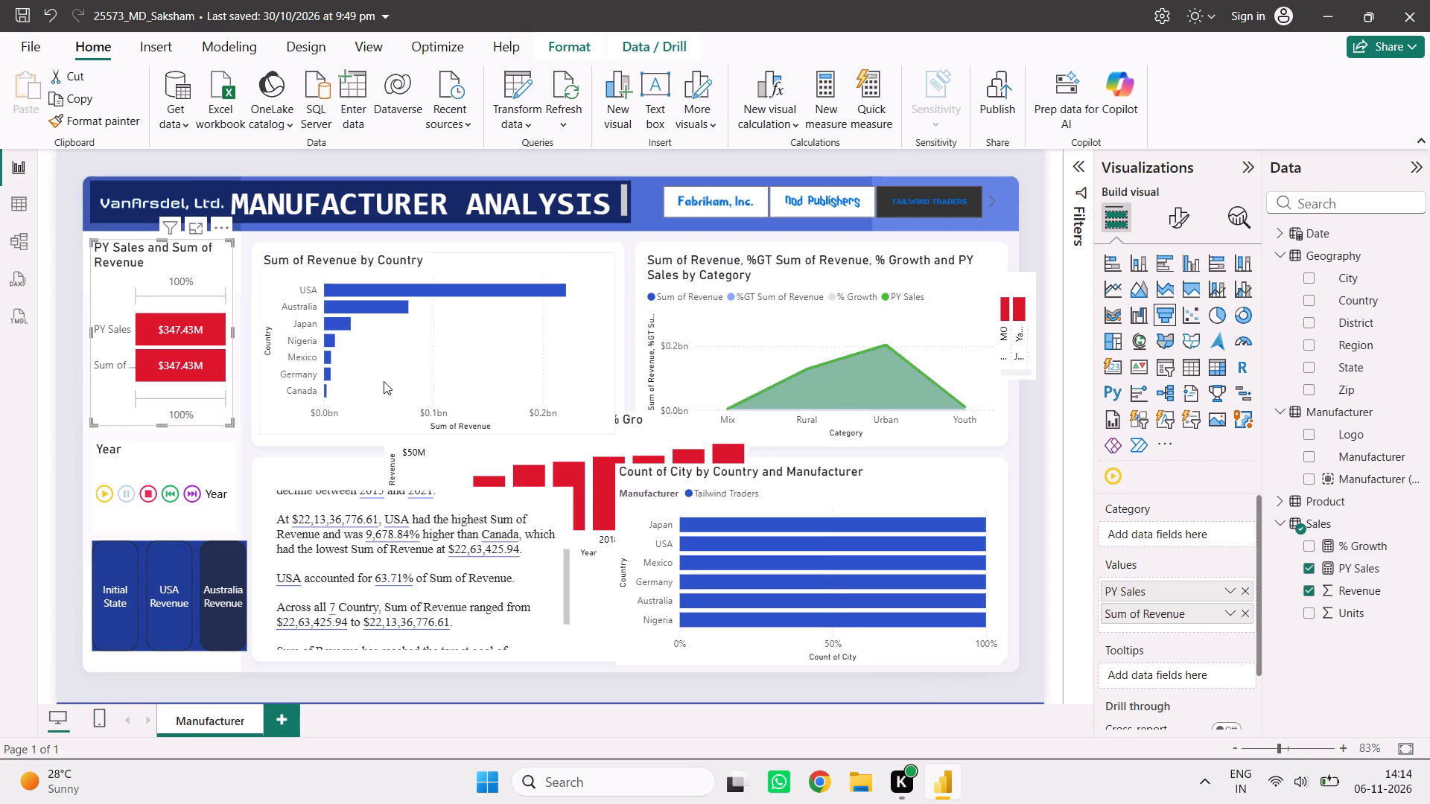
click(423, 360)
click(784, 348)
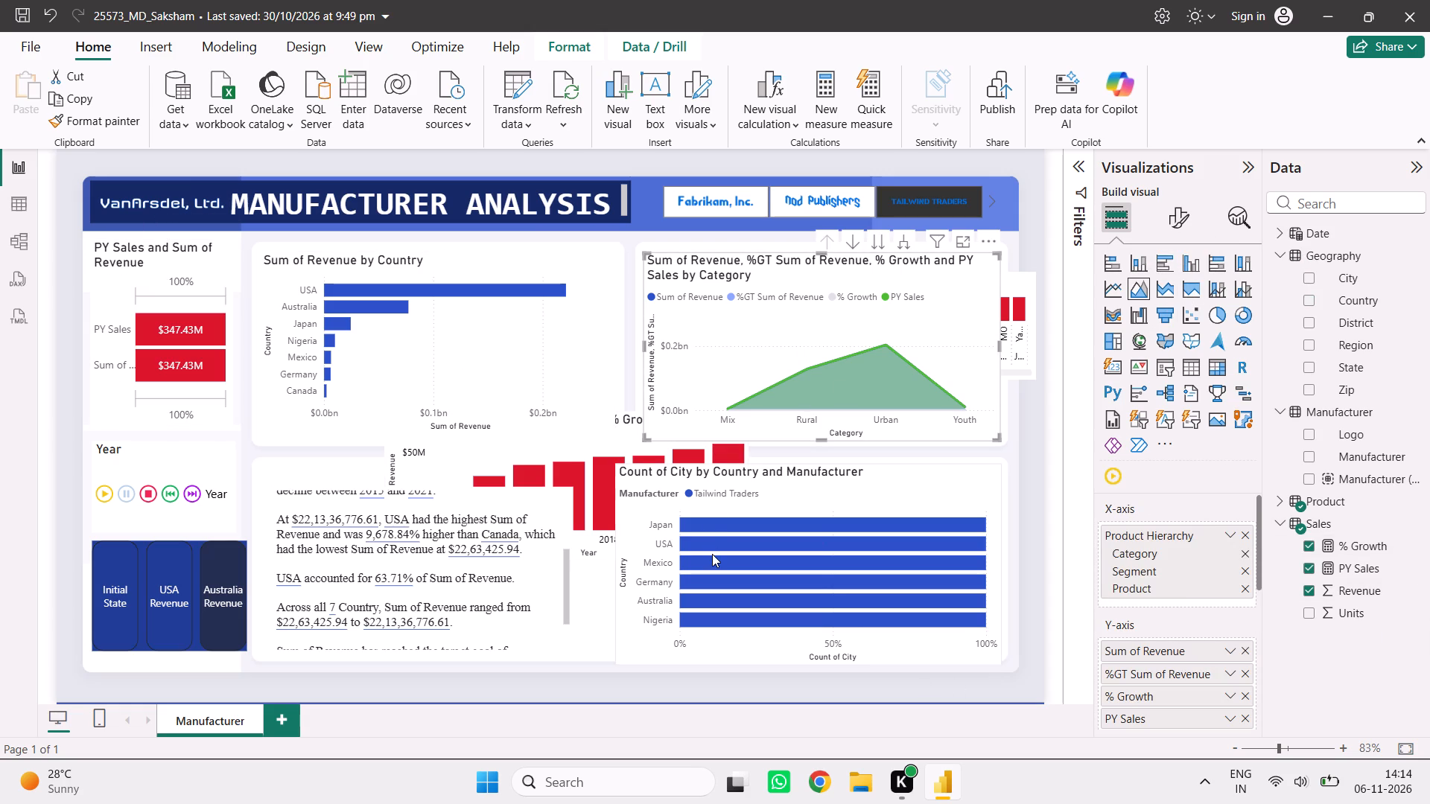
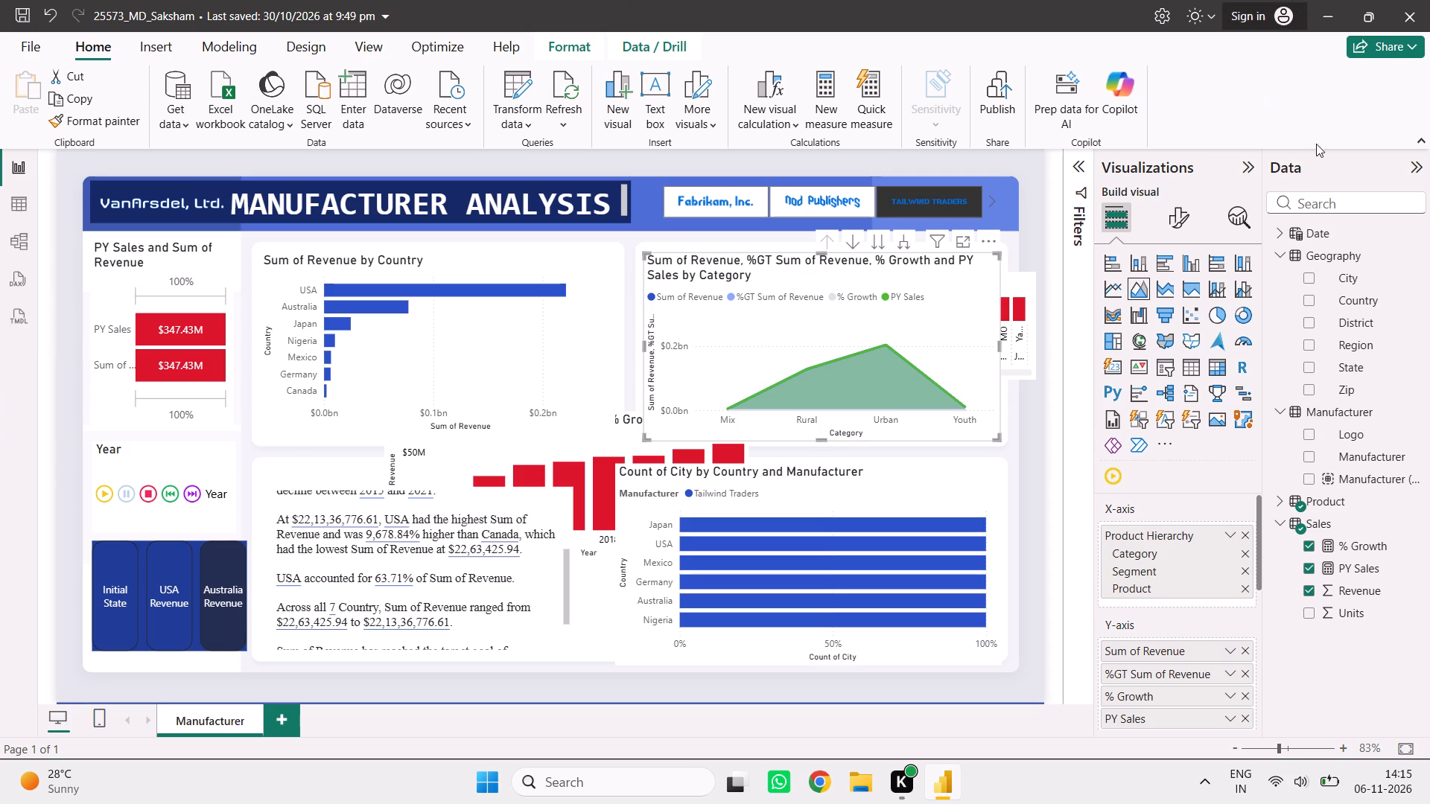
Select the Sum of Revenue by Country bar chart on the report page.
click(606, 348)
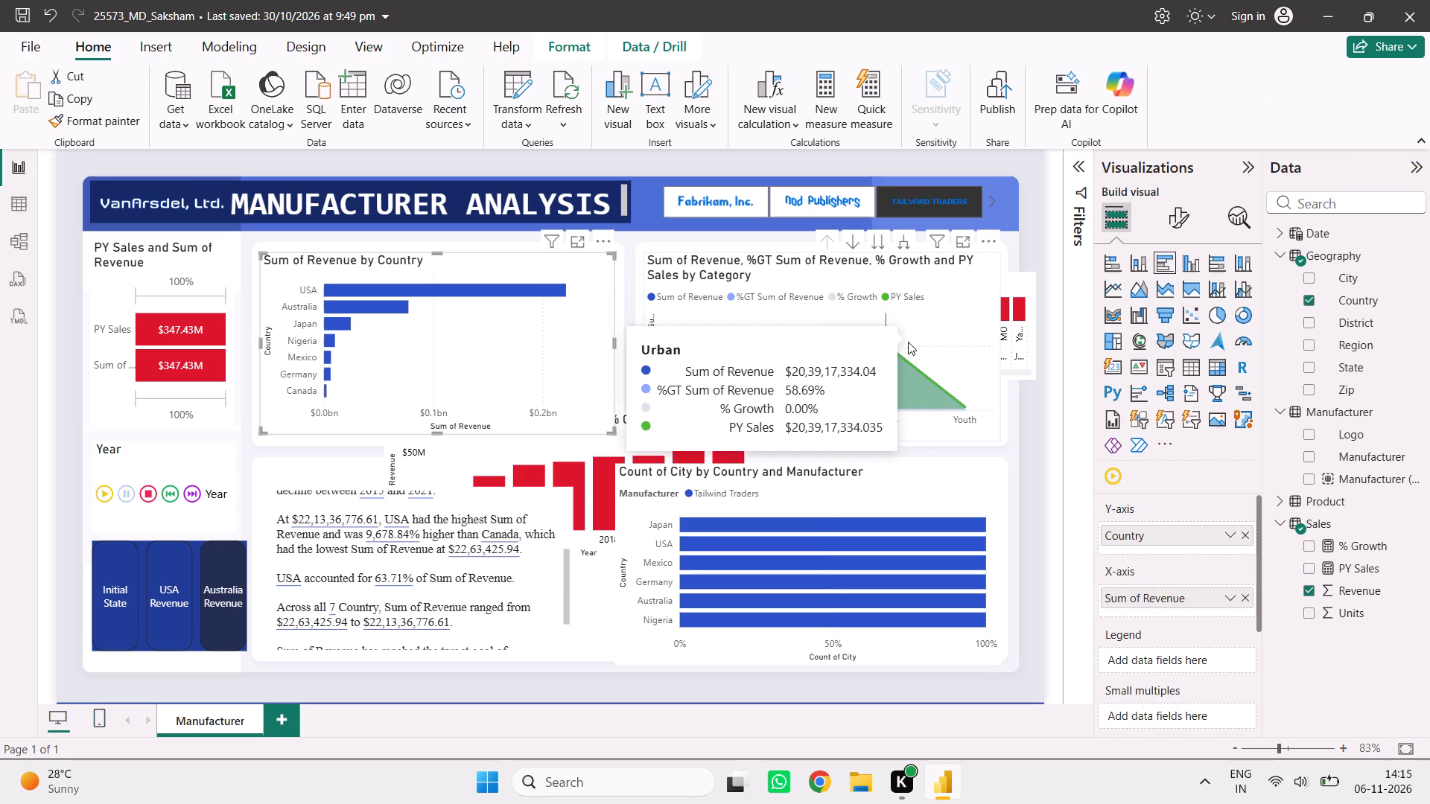
click(925, 288)
click(571, 294)
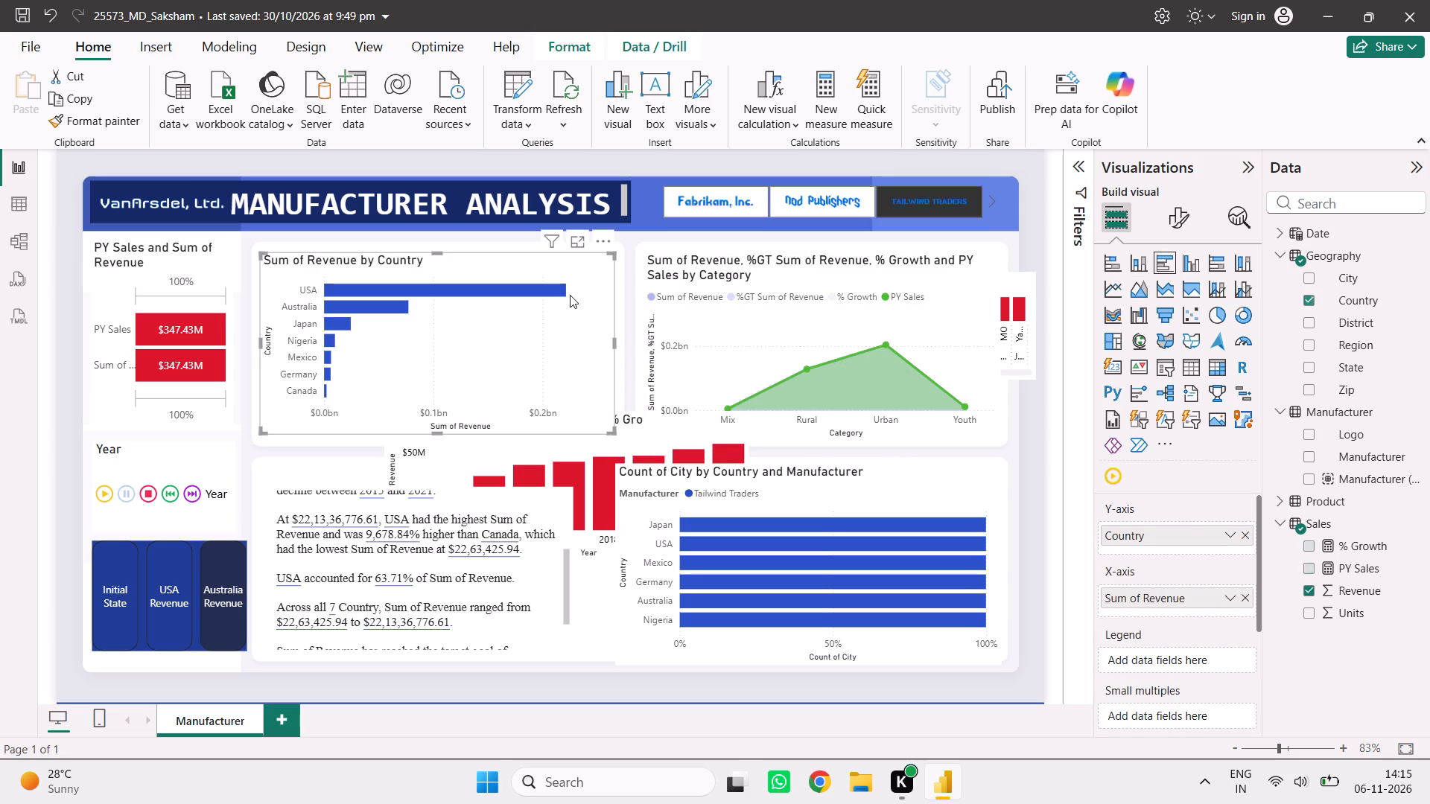
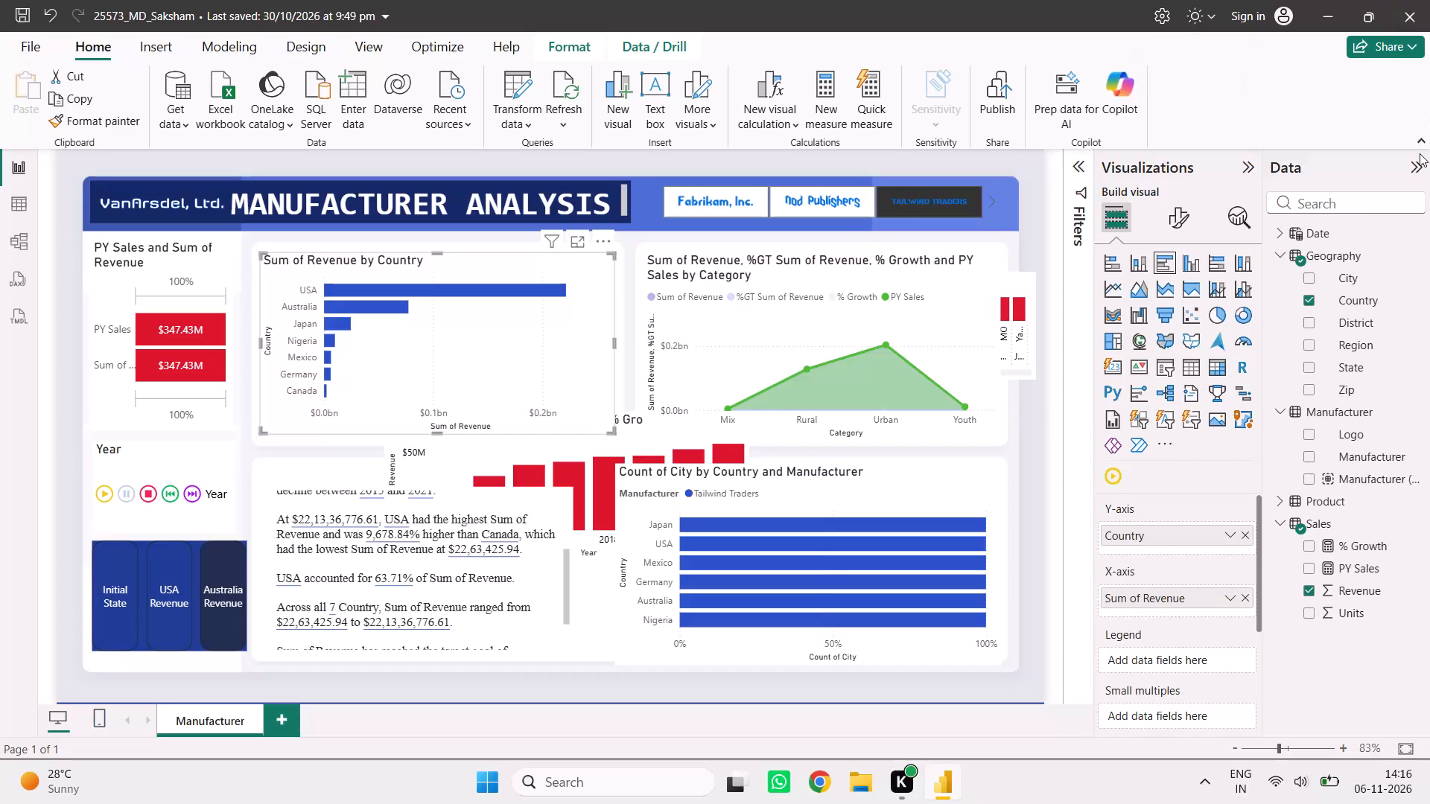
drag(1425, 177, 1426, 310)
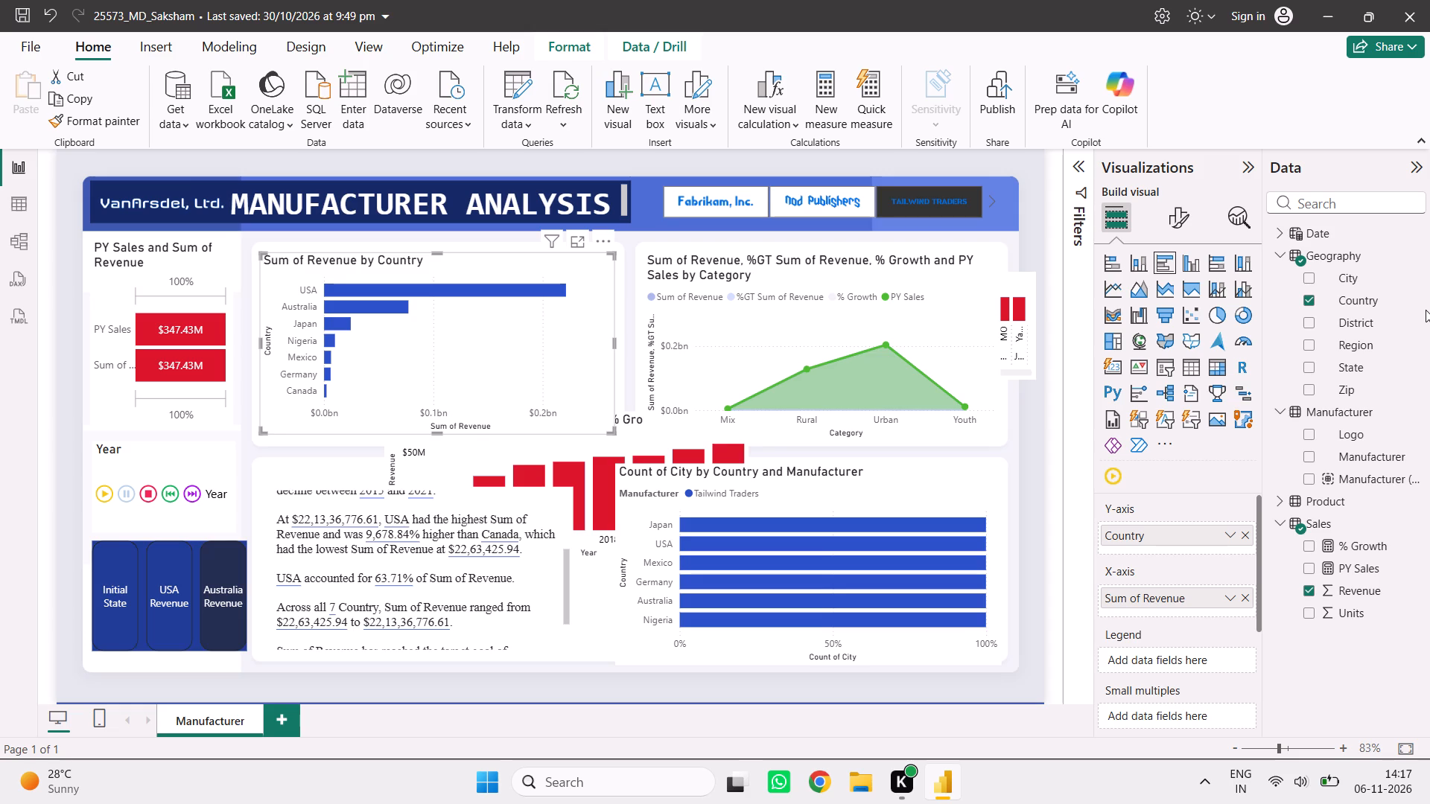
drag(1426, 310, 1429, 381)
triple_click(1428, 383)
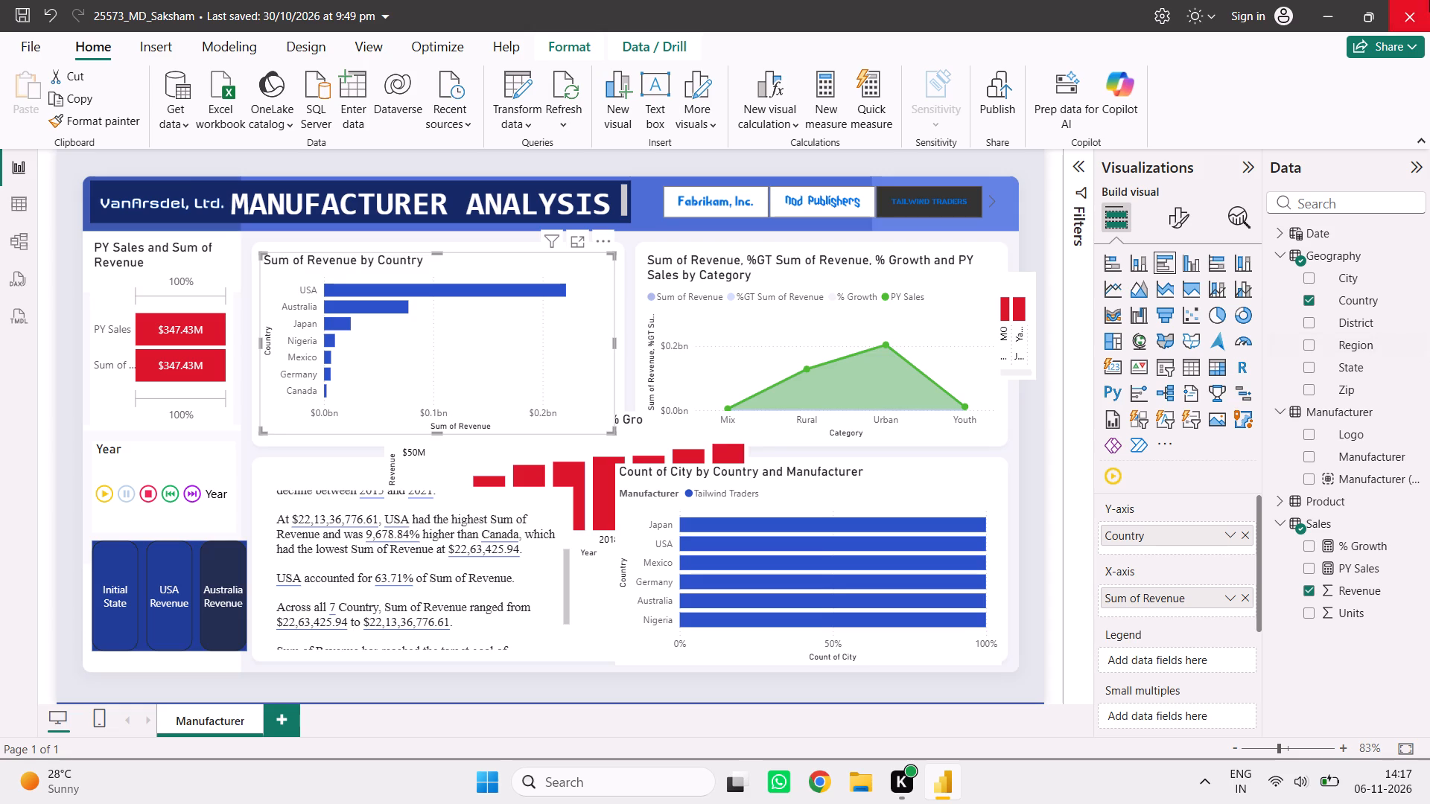
Move the Sum of Revenue by Country bar chart slightly right, over the edge of the neighbouring Category area chart.
drag(375, 371, 427, 373)
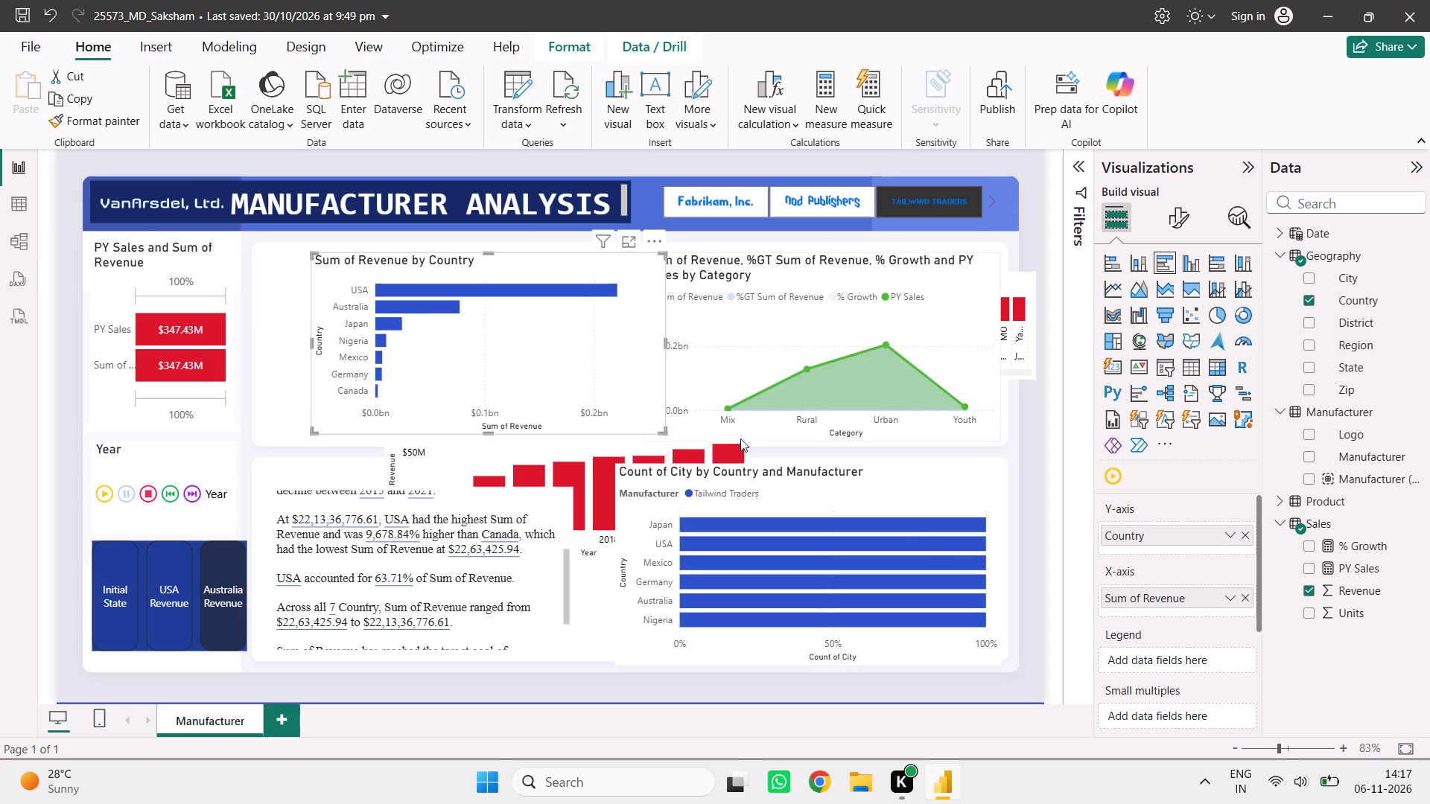
Select the red revenue by year chart lying behind the text summary and the Count of City chart.
click(674, 430)
click(557, 428)
click(572, 465)
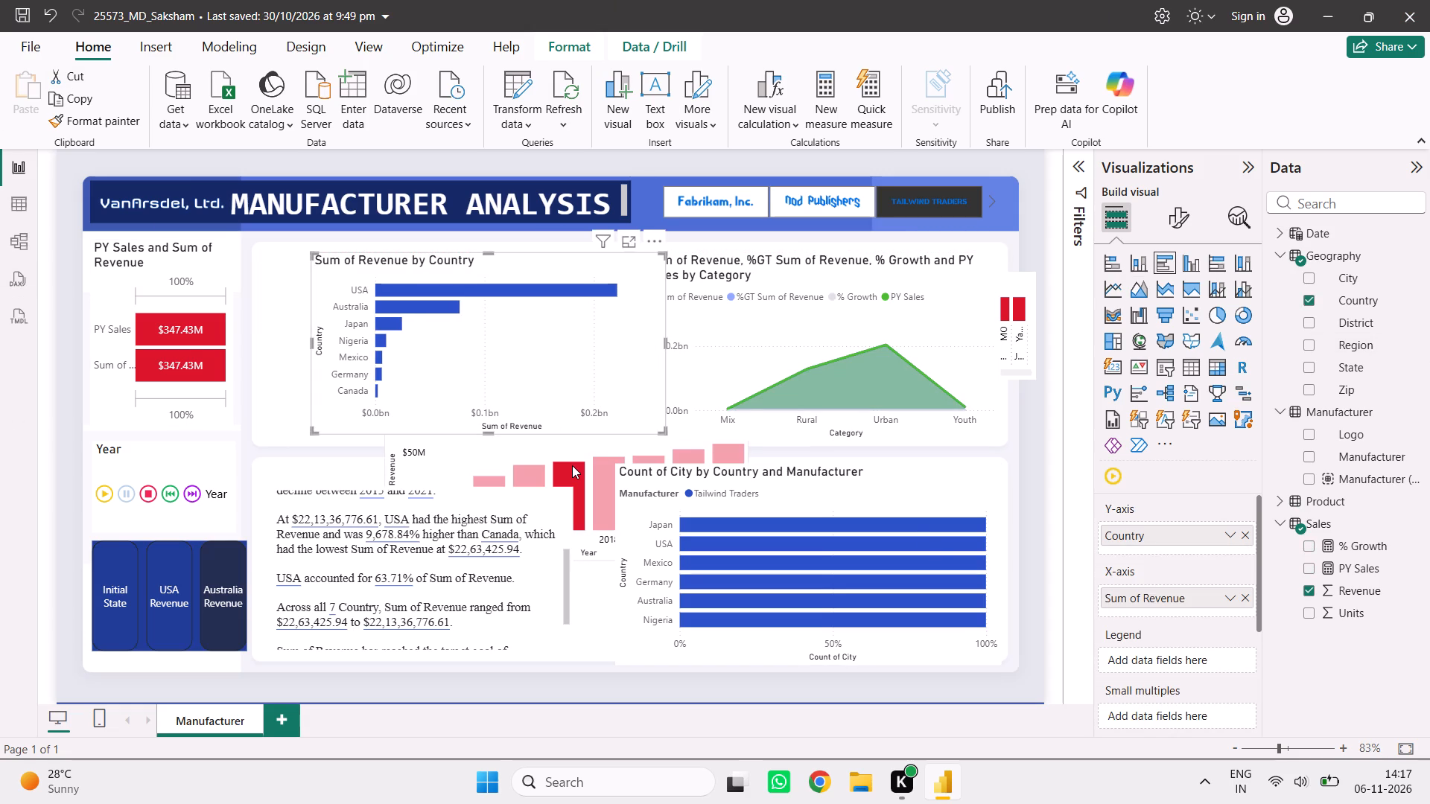
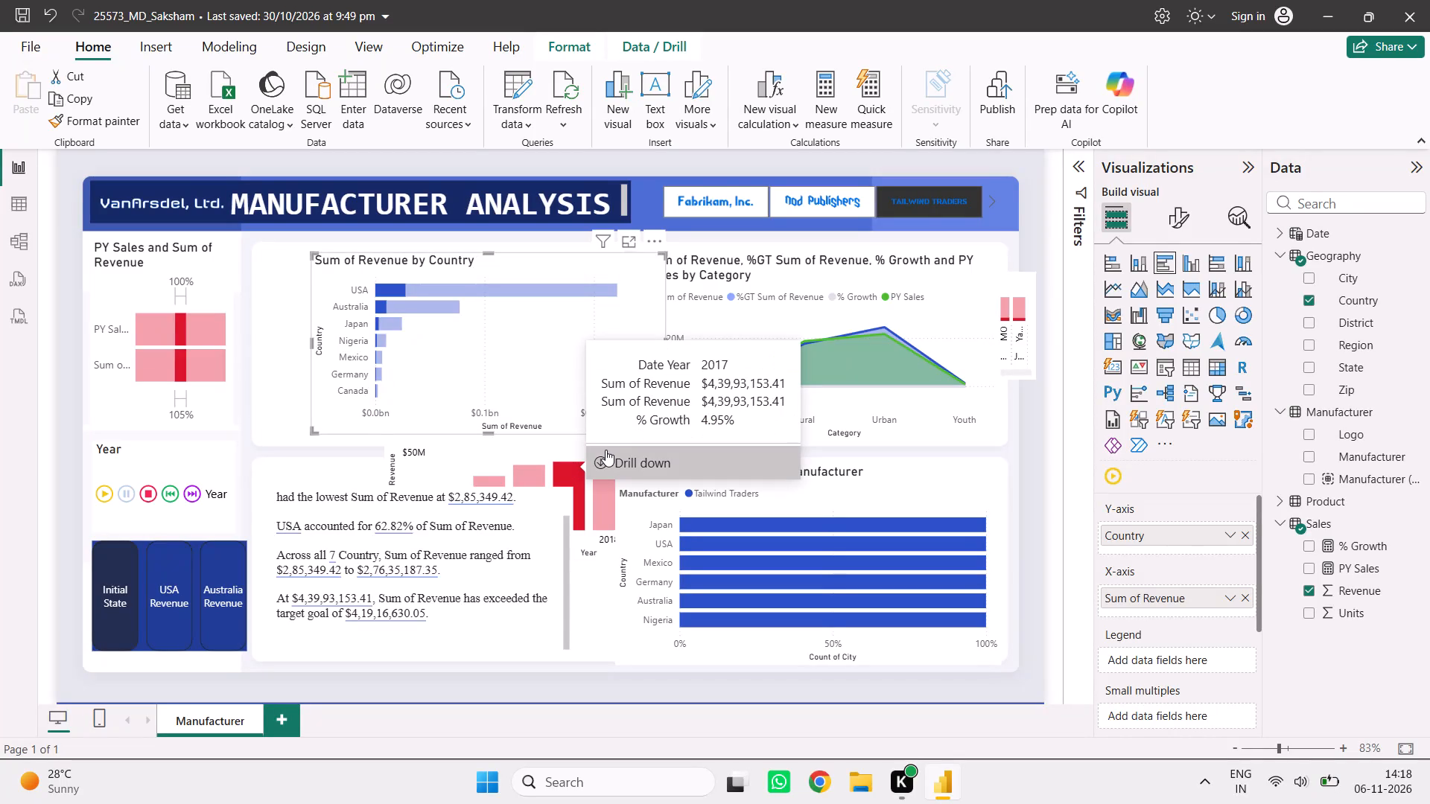
Move the red revenue and % growth by year column chart slightly down, still overlapping the text summary and Count of City chart.
drag(606, 451, 610, 528)
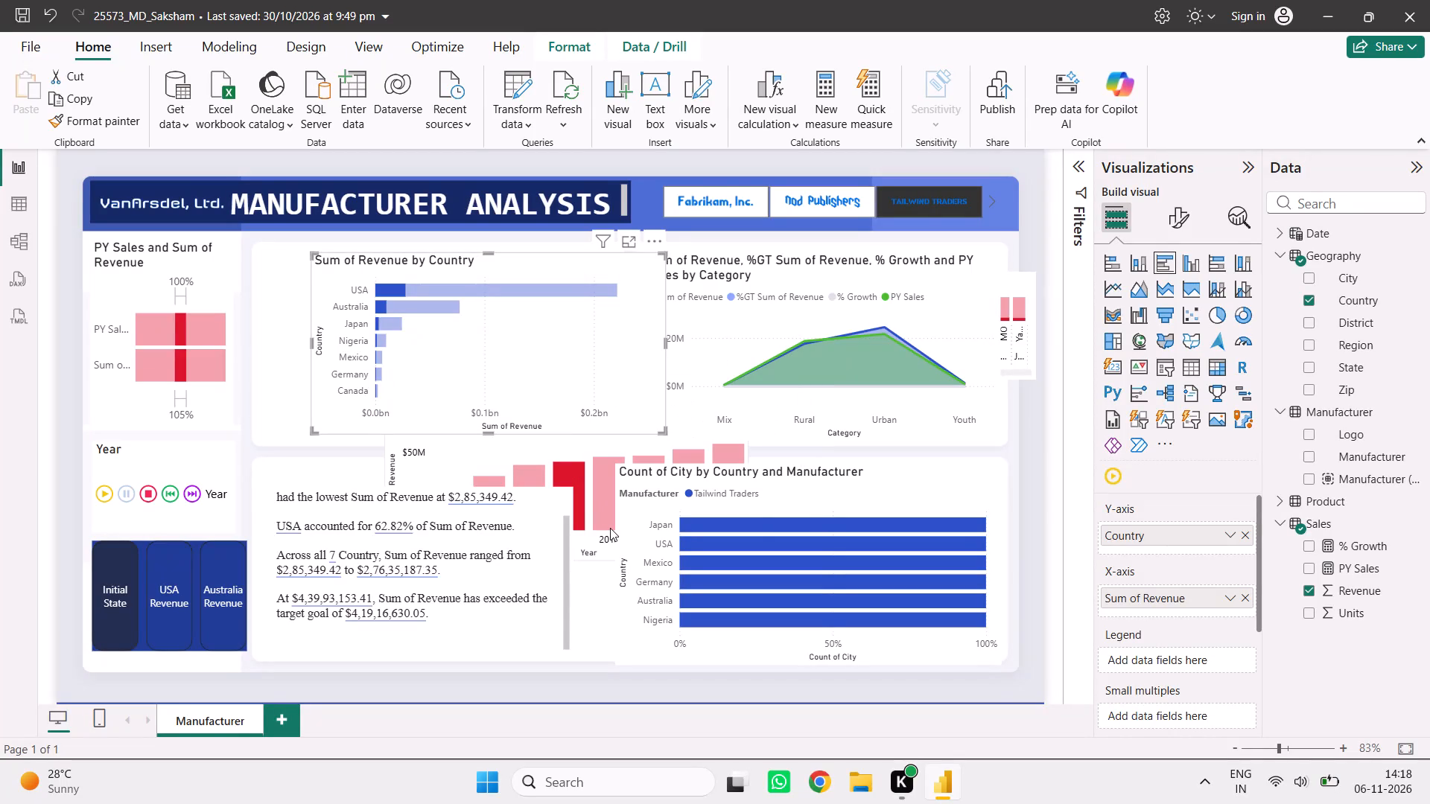
scroll(610, 528, up, 1)
scroll(610, 533, down, 1)
drag(606, 537, 606, 554)
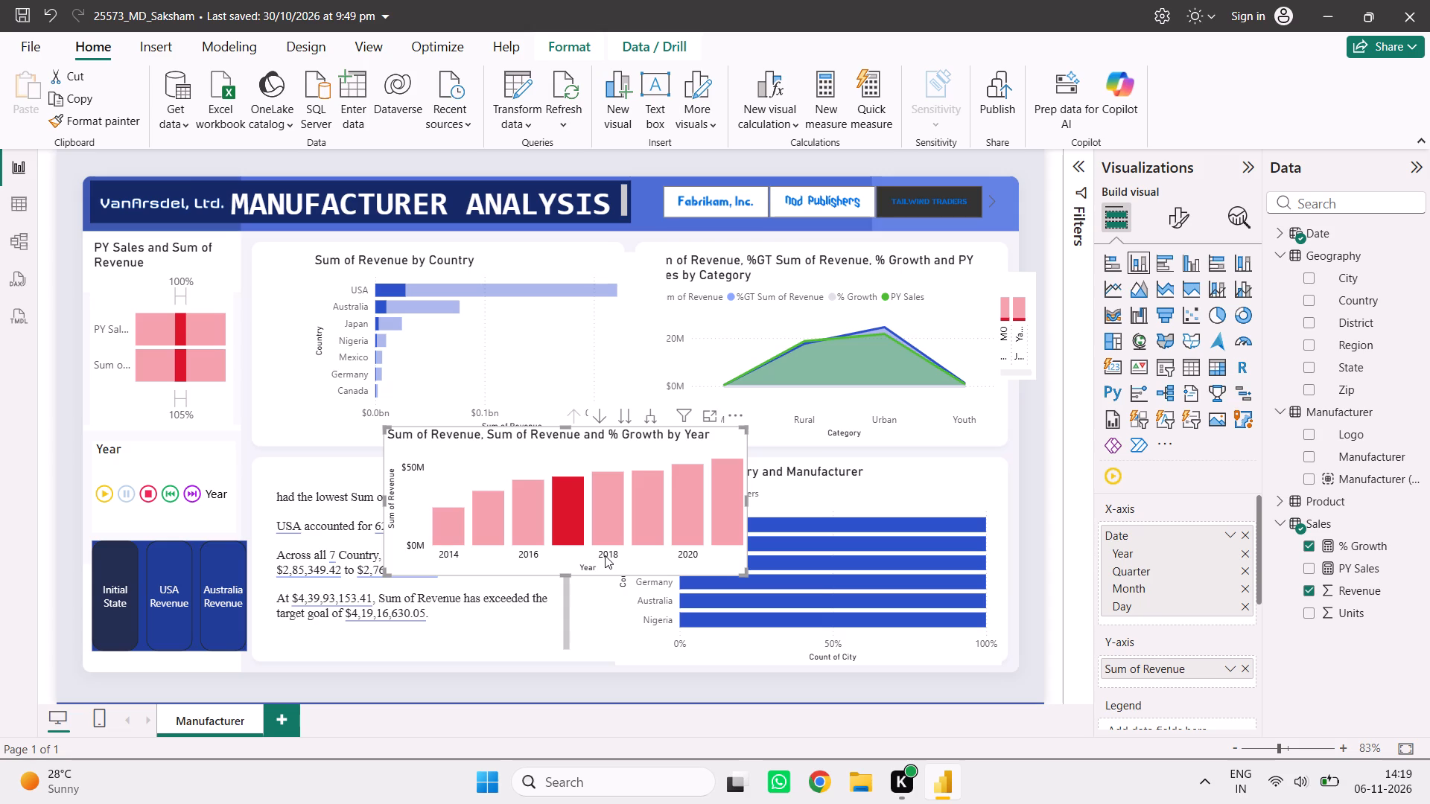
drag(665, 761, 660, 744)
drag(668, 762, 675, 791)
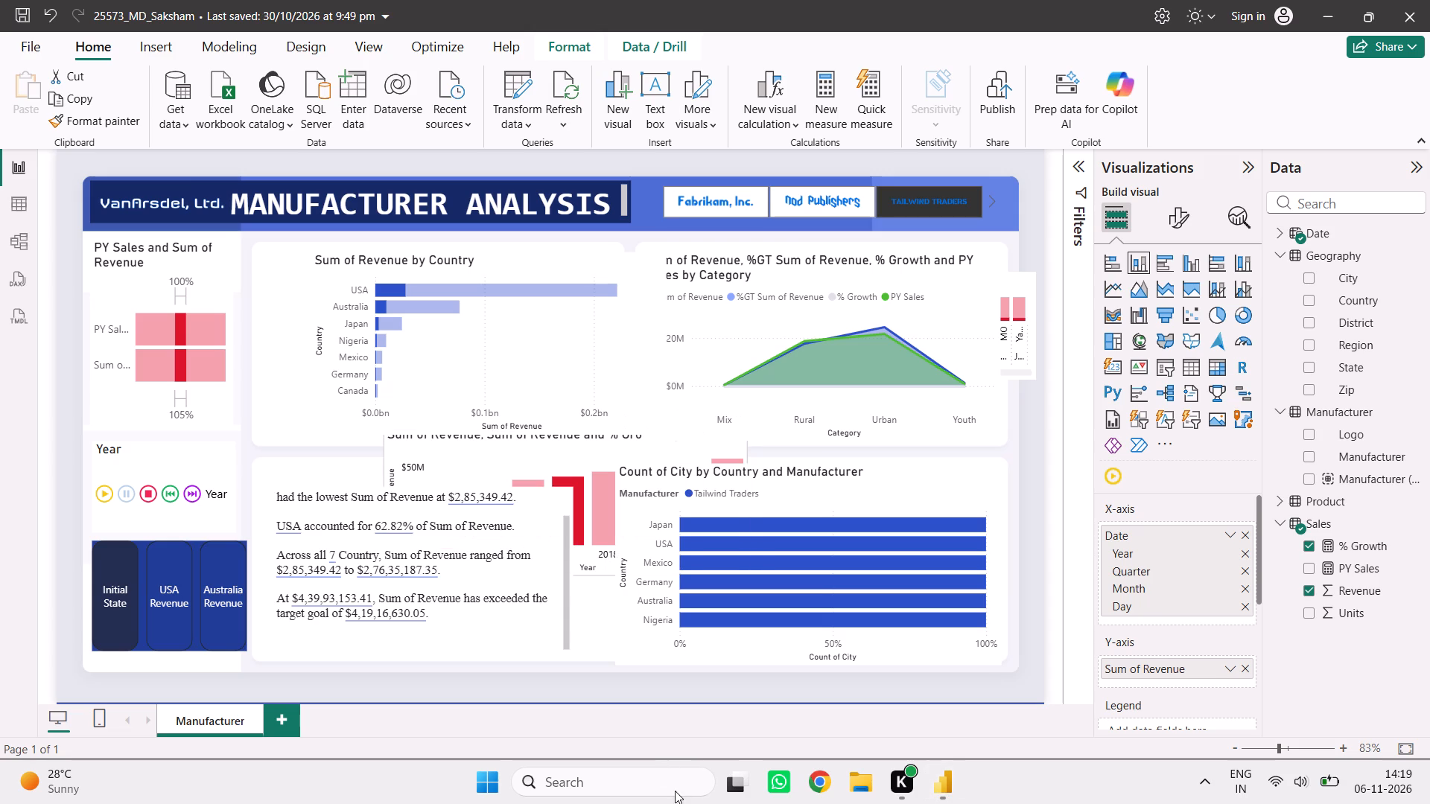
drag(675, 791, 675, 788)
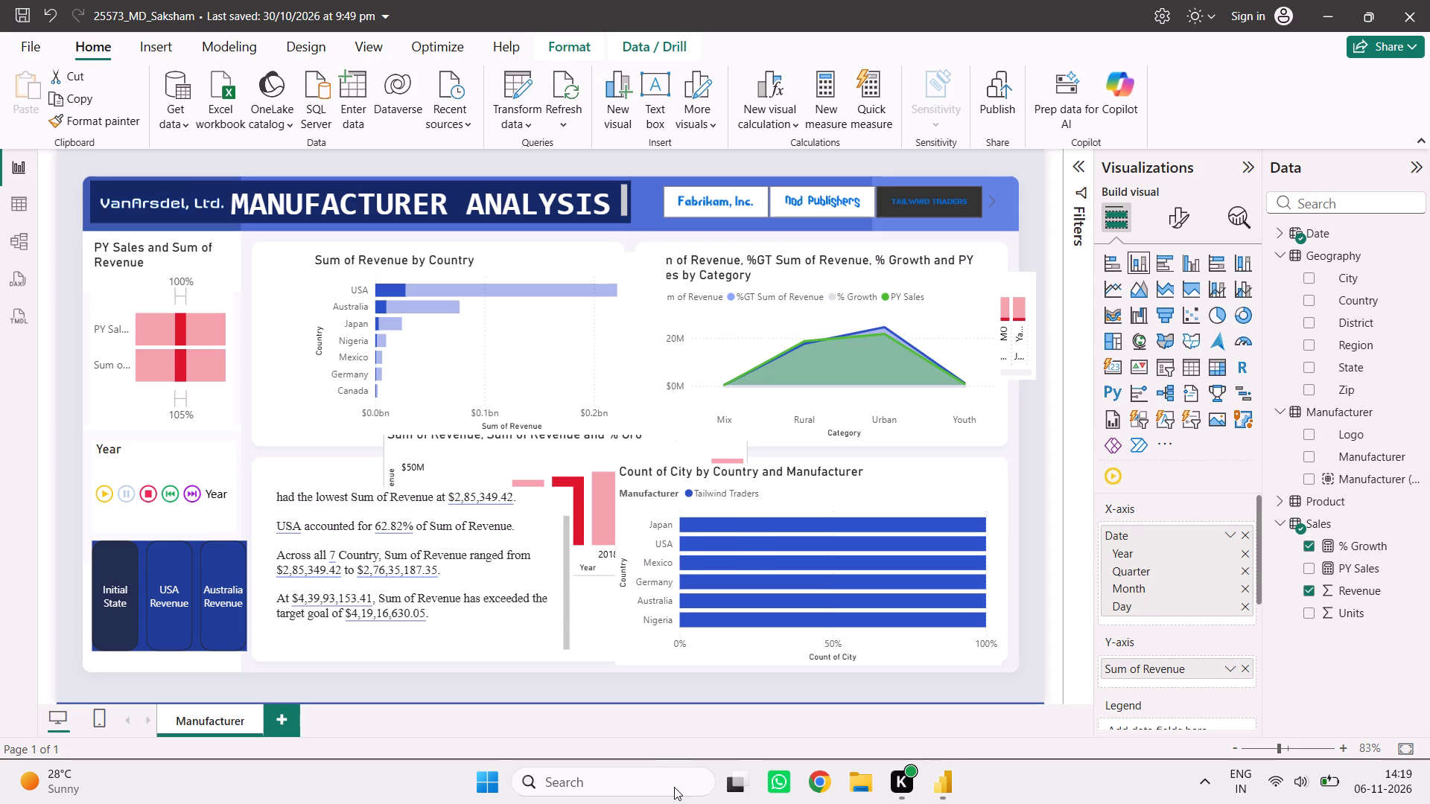